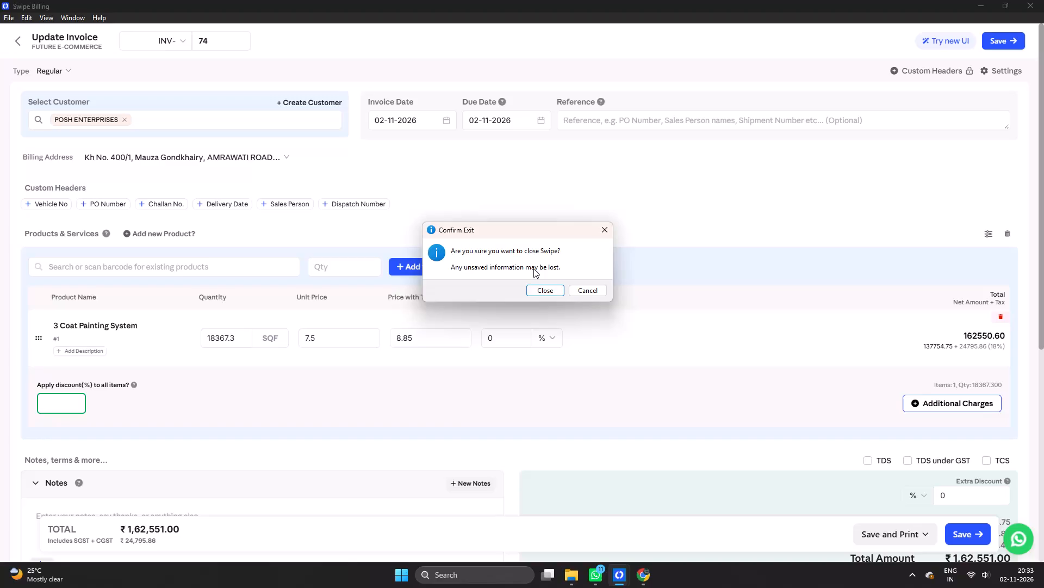
Exit Swipe Billing without saving the open invoice INV-74, and close the File Explorer window showing the Desktop folder.
click(537, 281)
click(538, 290)
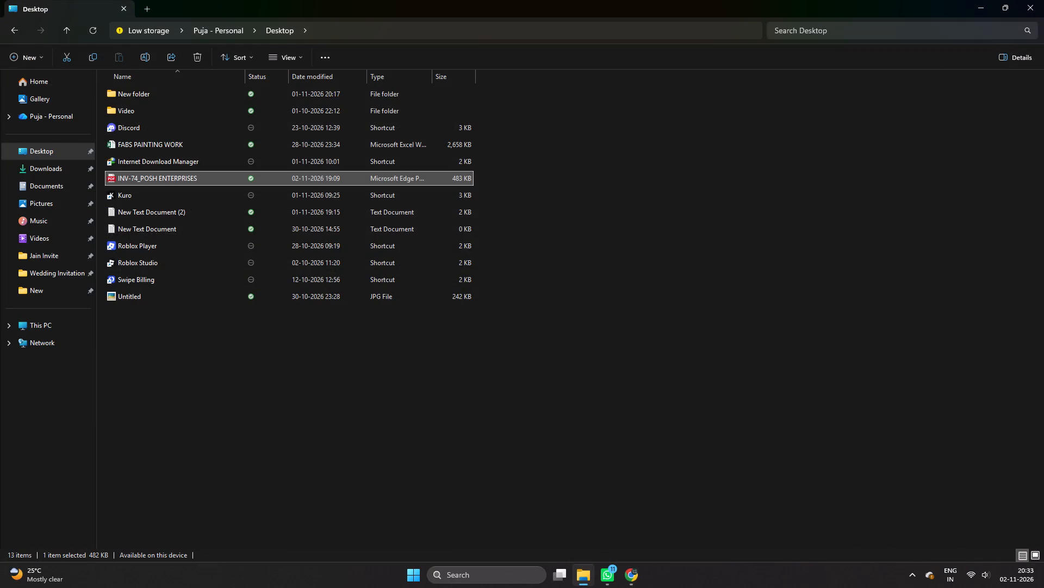
click(1035, 14)
Refresh the Windows desktop.
right_click(384, 209)
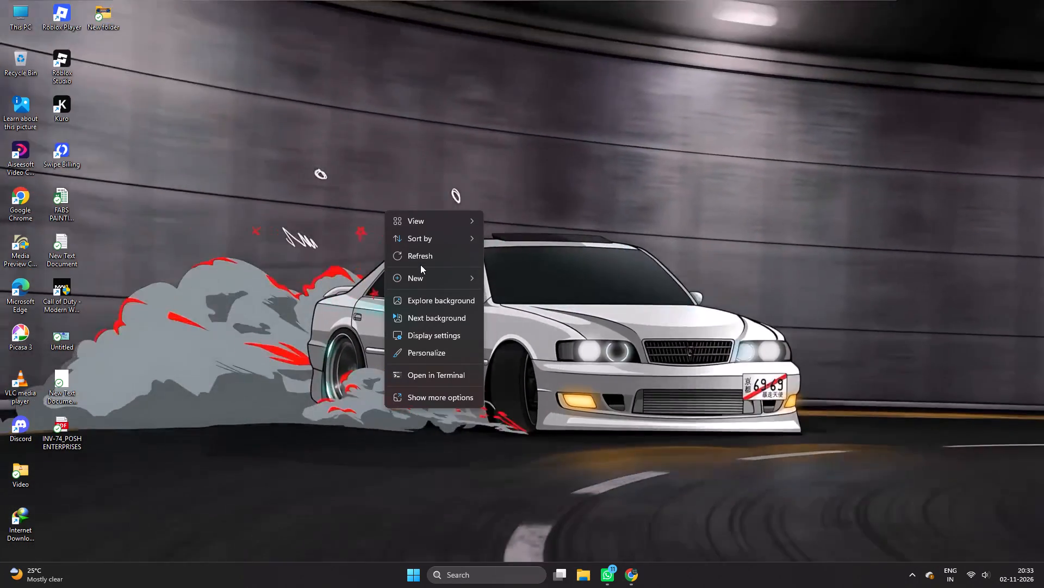
click(420, 262)
Launch the Kuro app from its desktop shortcut.
double_click(64, 105)
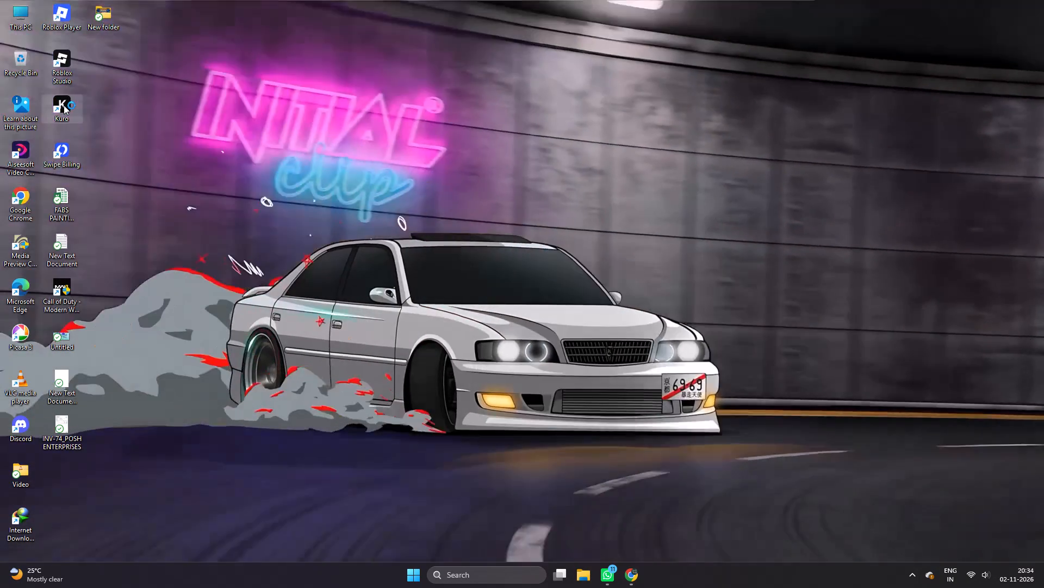
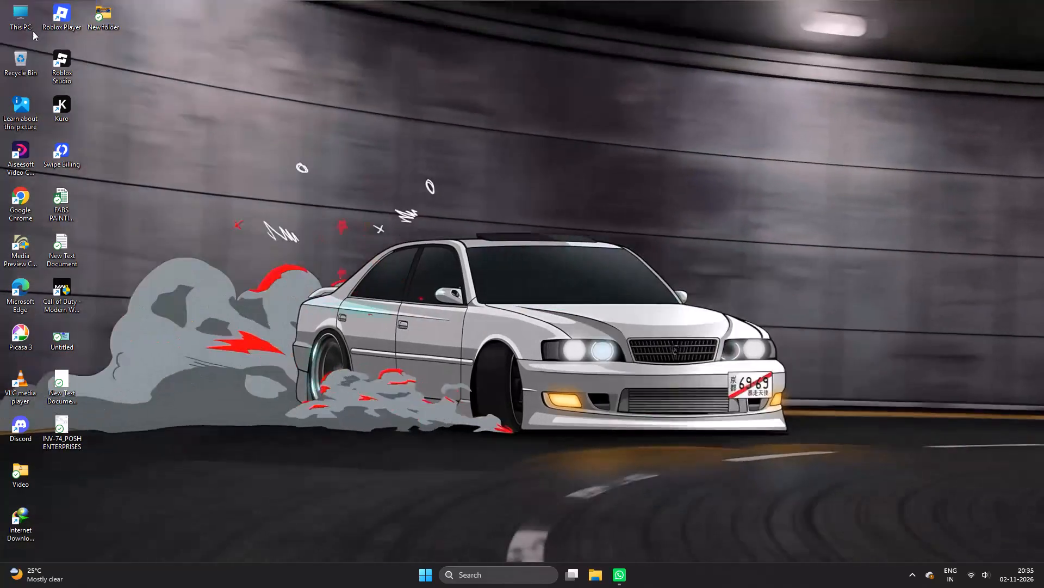
Check the contents of New folder on the desktop and close its window.
double_click(97, 16)
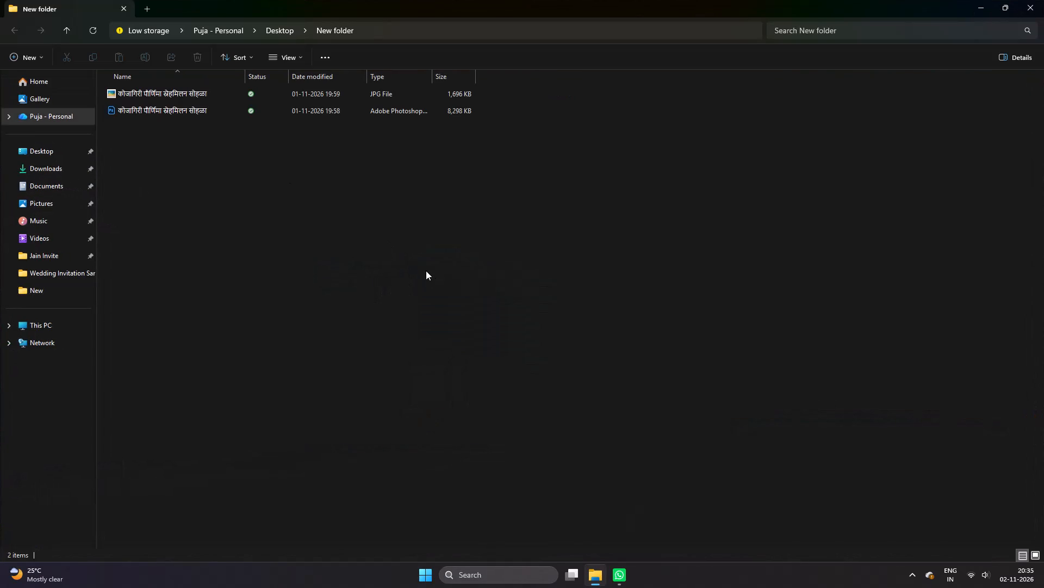
click(1043, 0)
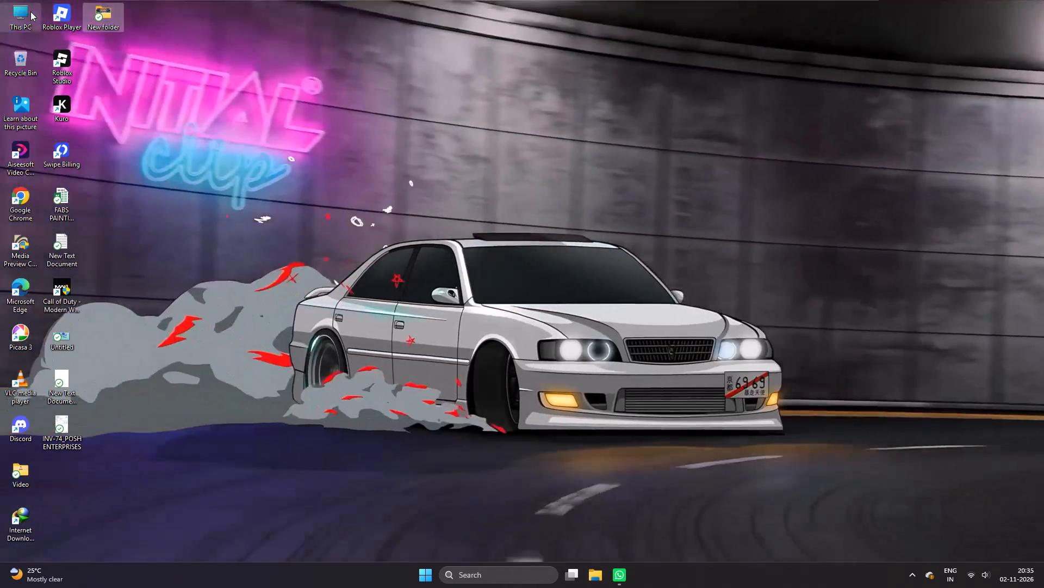
Open This PC from the desktop and refresh the drive list.
click(30, 11)
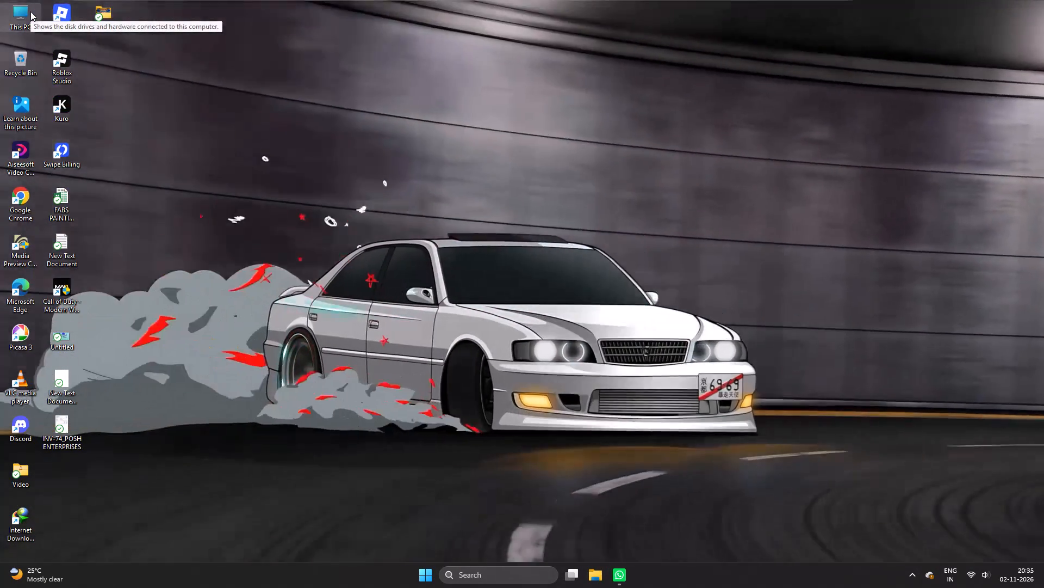
double_click(30, 11)
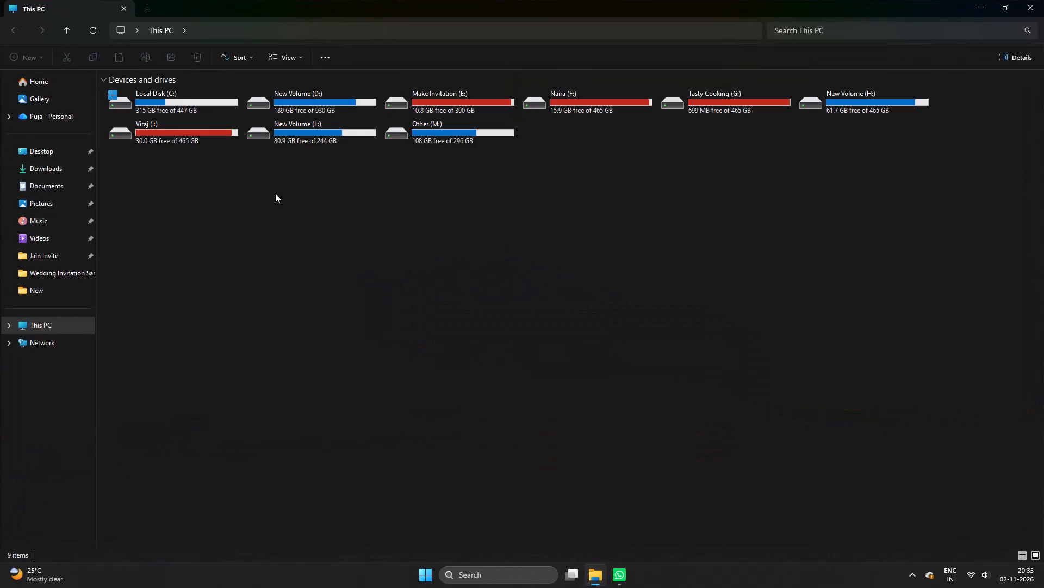
right_click(463, 241)
click(553, 353)
click(523, 282)
click(523, 289)
Navigate from Naira (F:) through 2024 work, 2025, Tejas Event, 2026 and Jain Invite to the New folder.
click(573, 99)
click(573, 99)
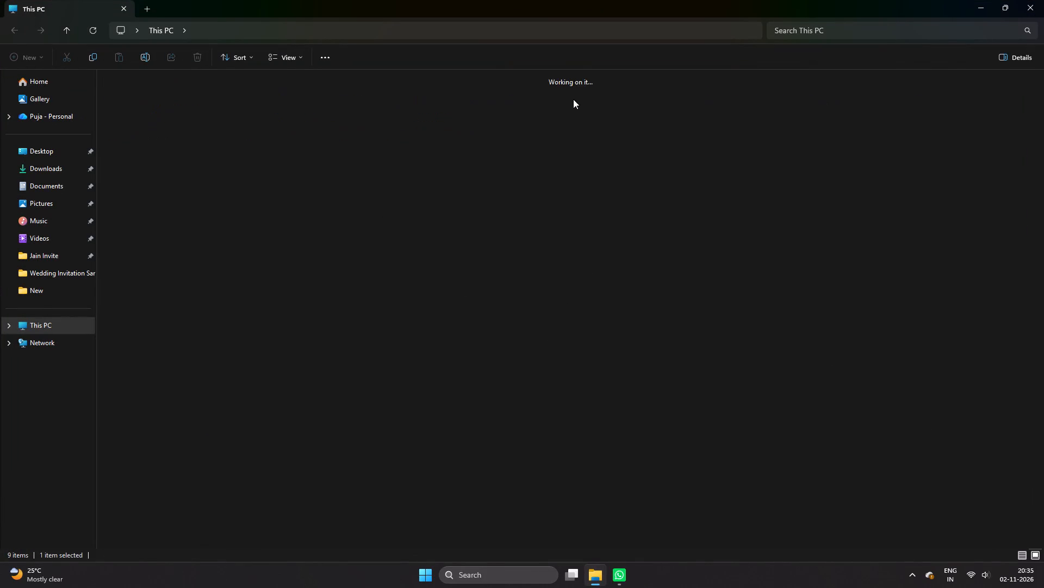
double_click(146, 103)
double_click(146, 103)
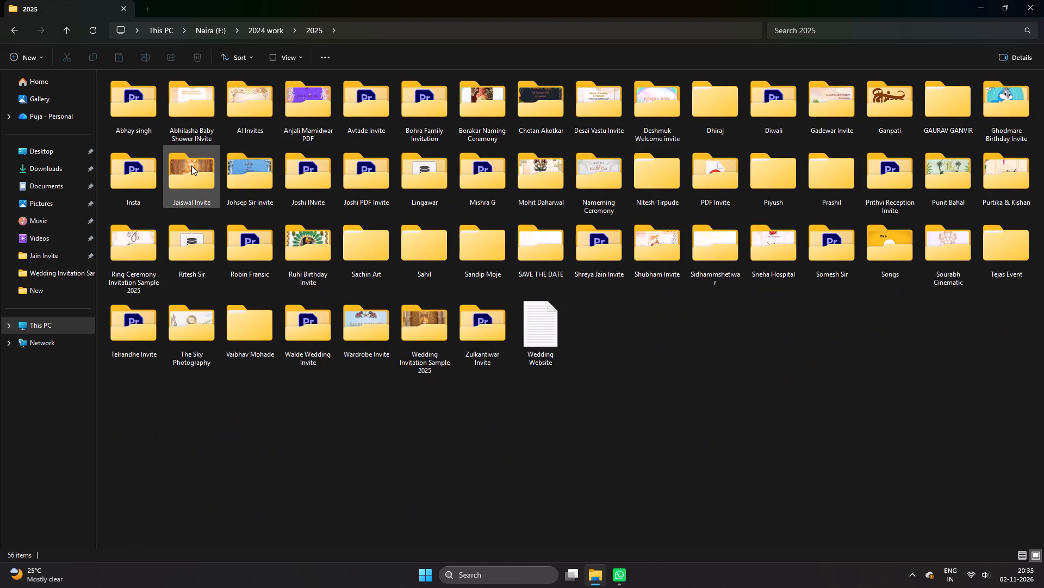
click(195, 168)
key(t)
double_click(1015, 235)
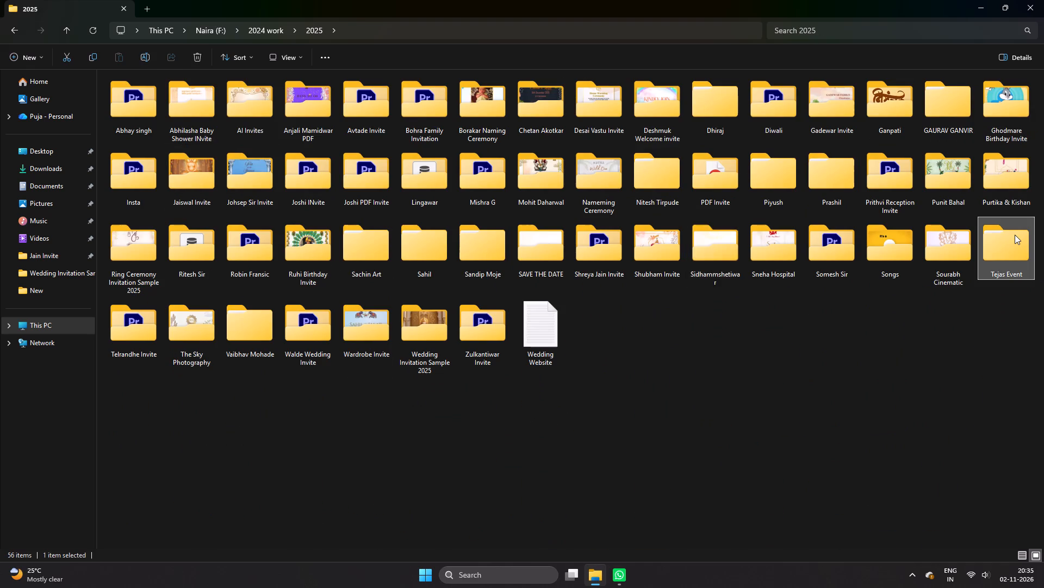
double_click(109, 107)
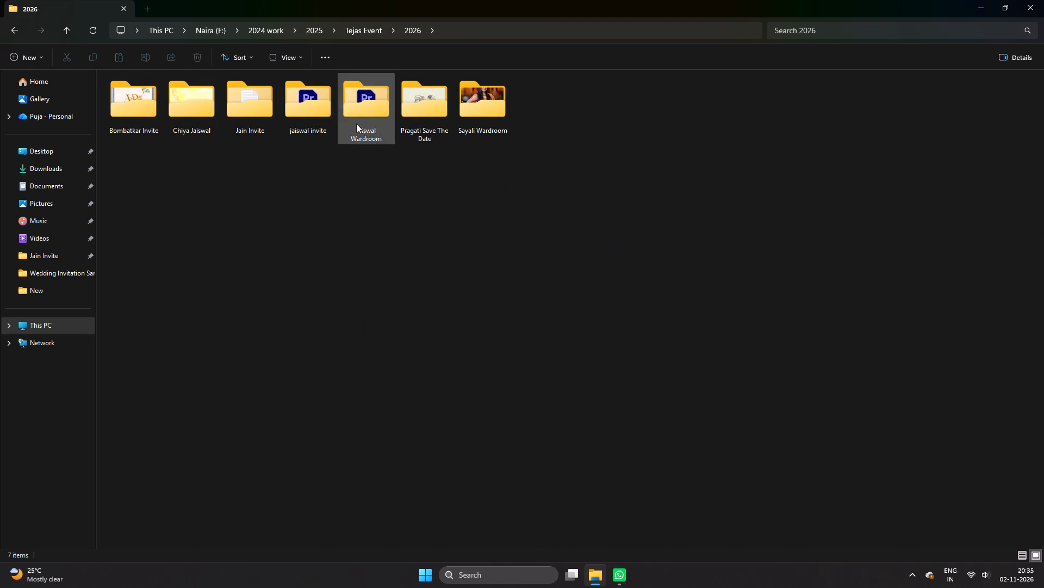
double_click(274, 106)
double_click(227, 106)
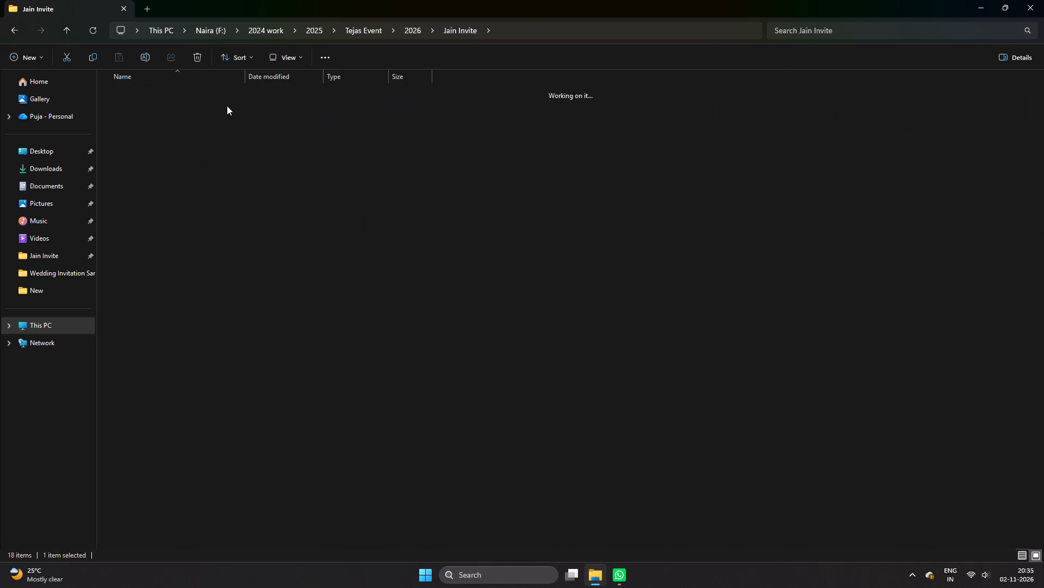
Show the New folder's files as large icons and open the Jain Invite New project in Adobe Premiere Pro.
right_click(223, 212)
click(260, 225)
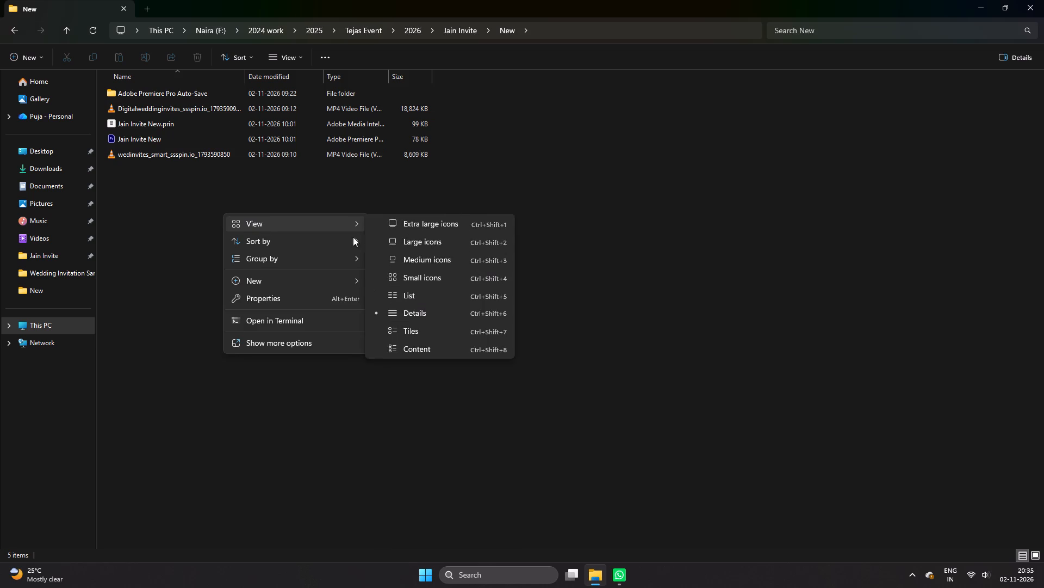
click(455, 251)
double_click(282, 93)
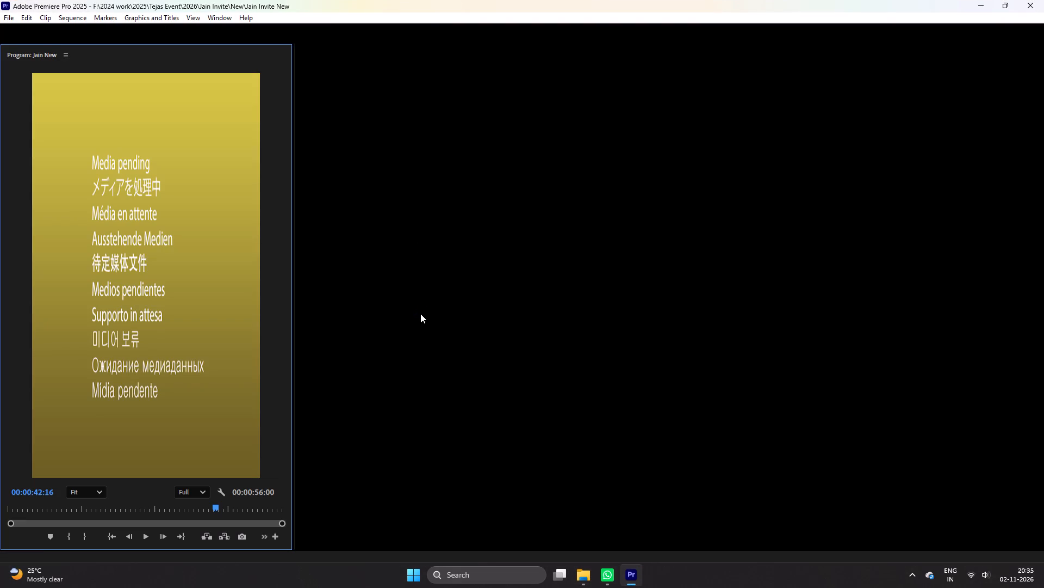
Export the Jain New sequence's frame at 00:00:02:25 as a JPEG into the Jain Invite\New folder.
drag(476, 58, 339, 65)
drag(420, 78, 352, 77)
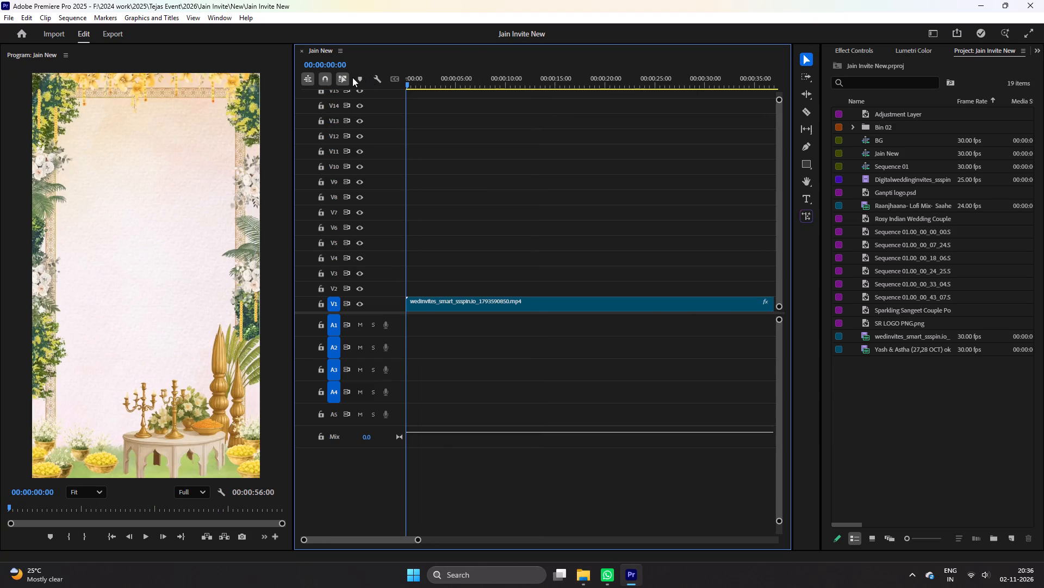
drag(352, 77, 352, 77)
key(space)
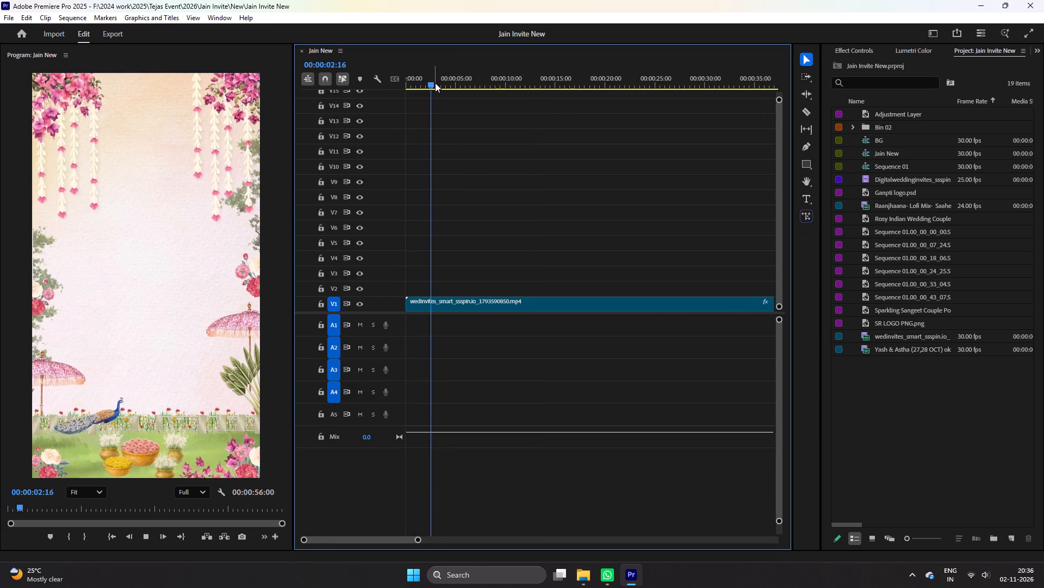
key(space)
click(241, 540)
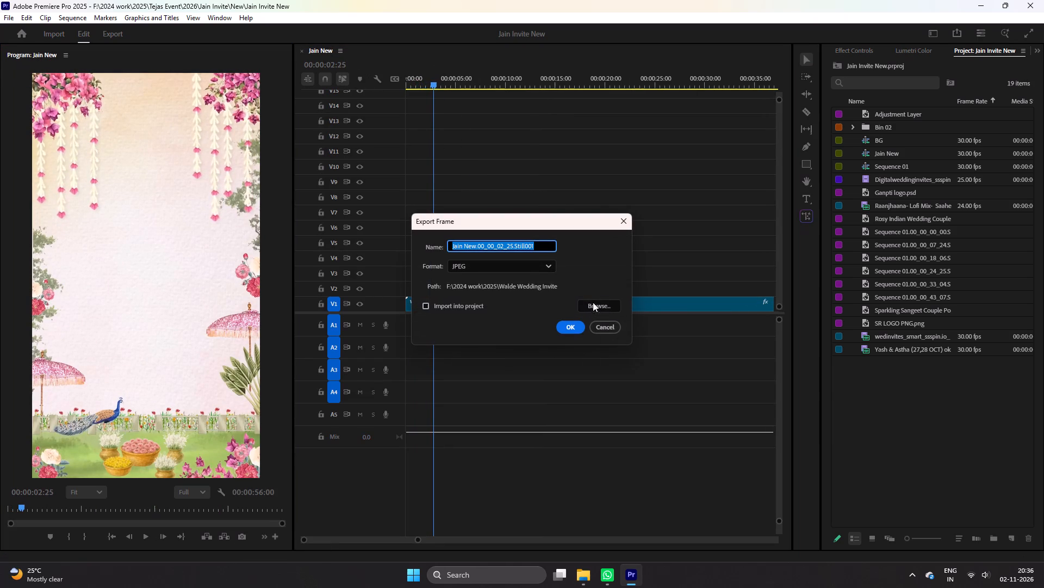
click(593, 298)
click(595, 308)
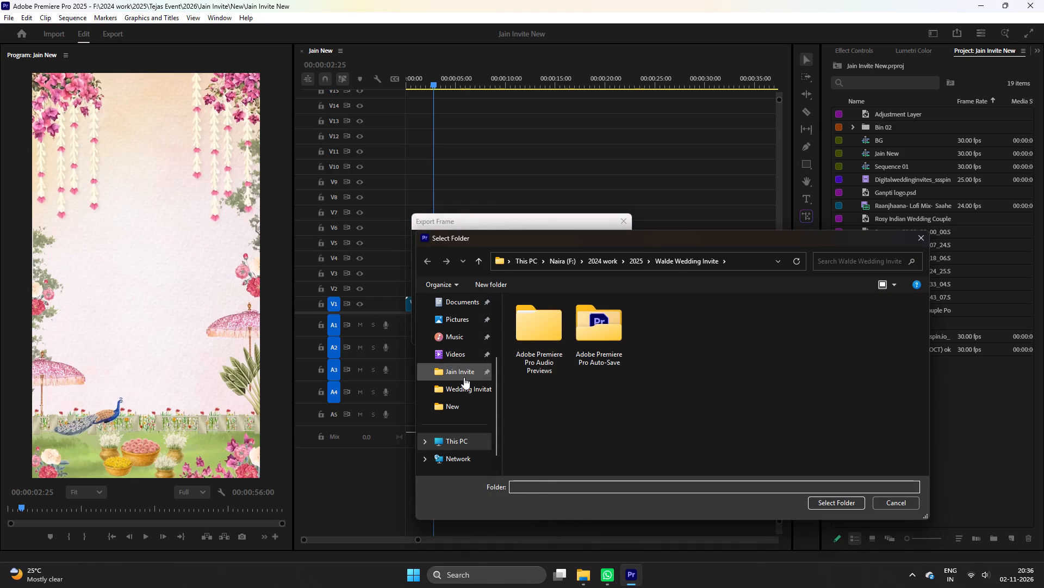
click(464, 377)
double_click(672, 336)
click(838, 498)
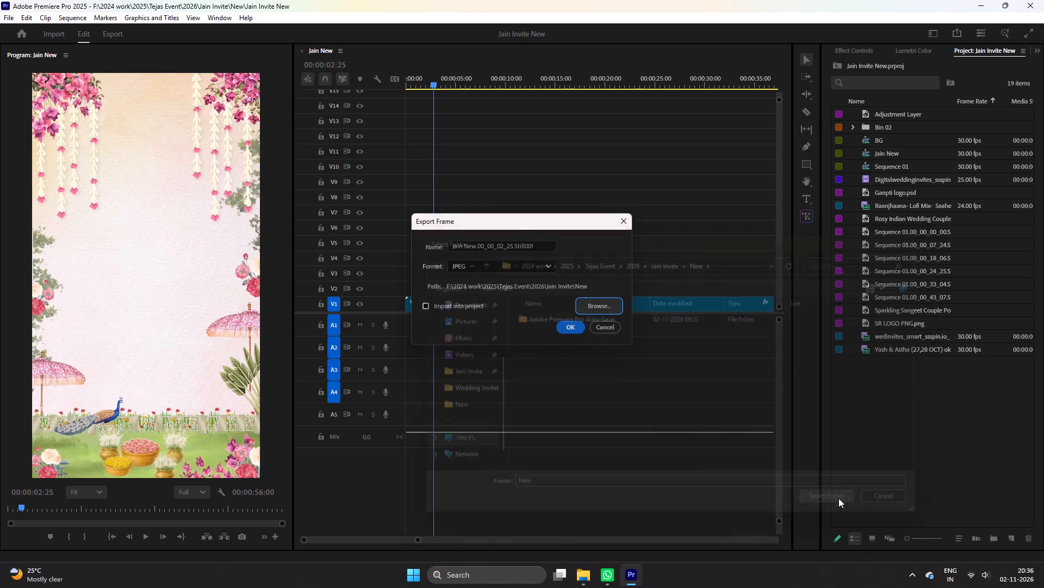
click(564, 315)
click(569, 333)
Place the exported still from the New folder on V2 at the sequence start, extend it to the V1 clip's end, and save.
click(590, 574)
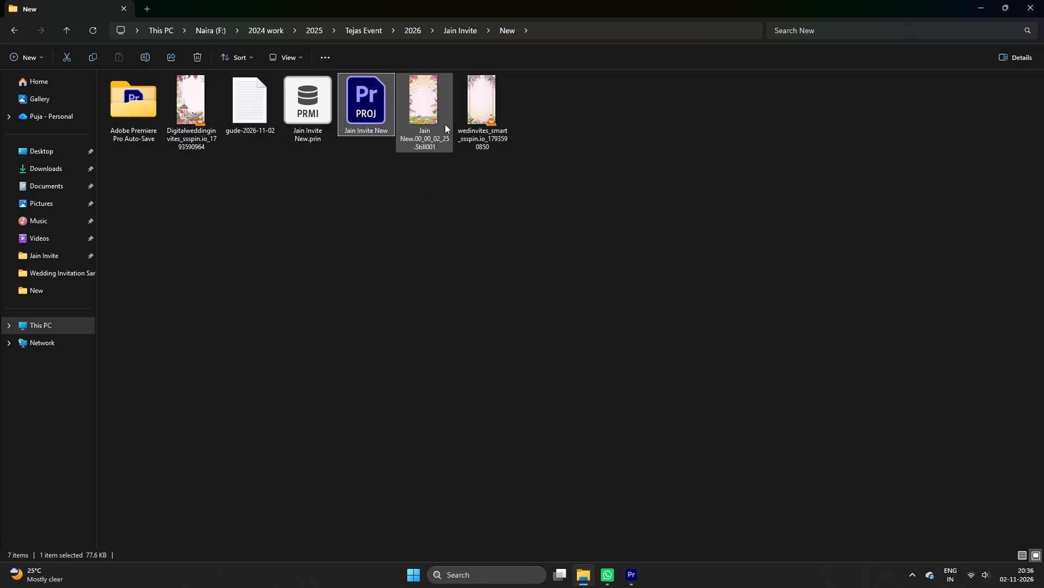
click(422, 106)
drag(425, 111, 634, 577)
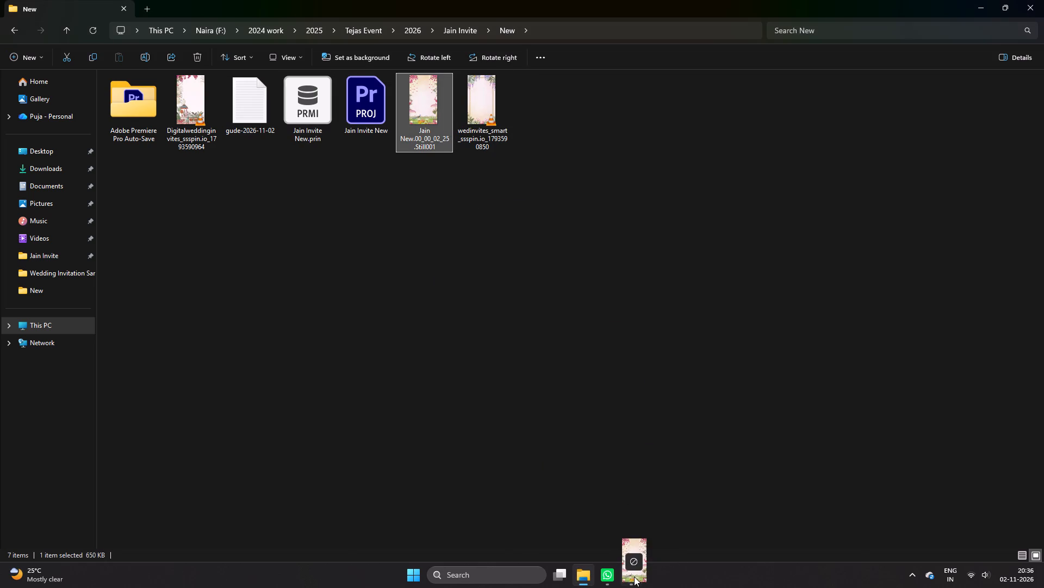
drag(634, 577, 406, 285)
drag(462, 290, 836, 279)
key(ctrl+s)
Set the V2 still's opacity to 0% and play the sequence to 00:00:07:17, where the couple's names are showing.
key(ctrl+space)
scroll(517, 247, up, 4)
click(470, 288)
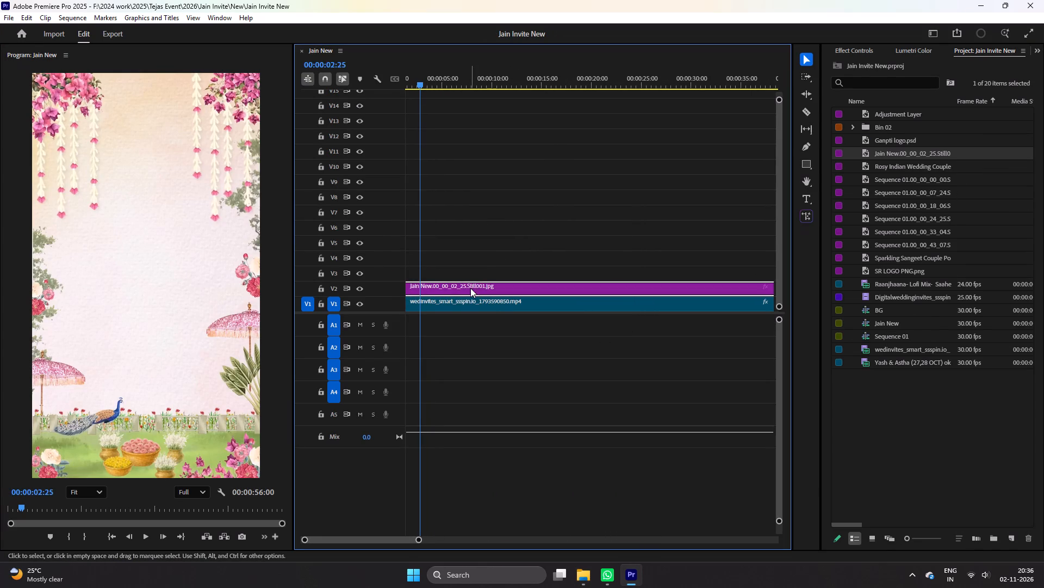
click(847, 44)
click(850, 49)
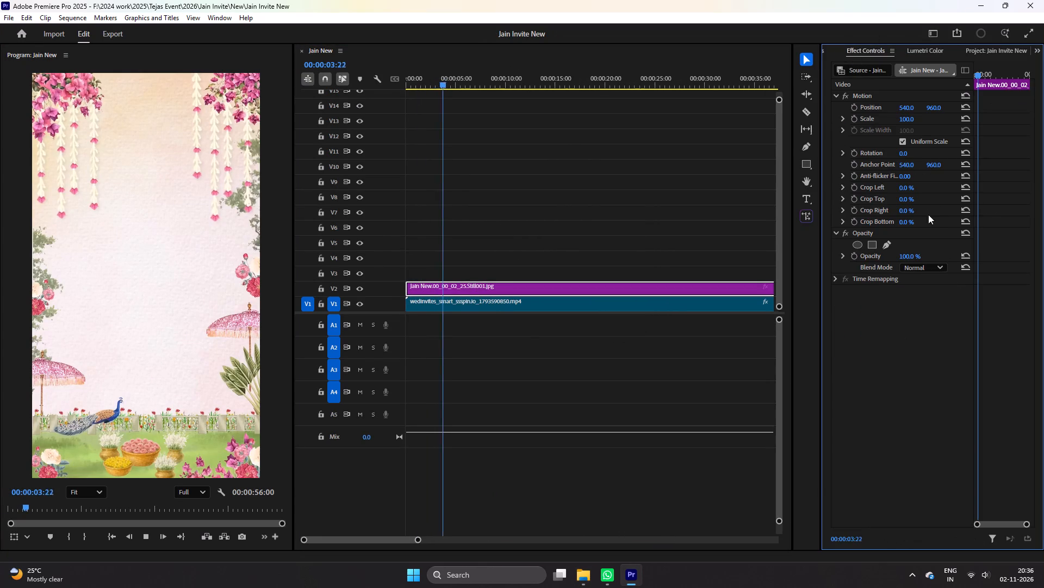
key(space)
drag(910, 254, 840, 256)
key(space)
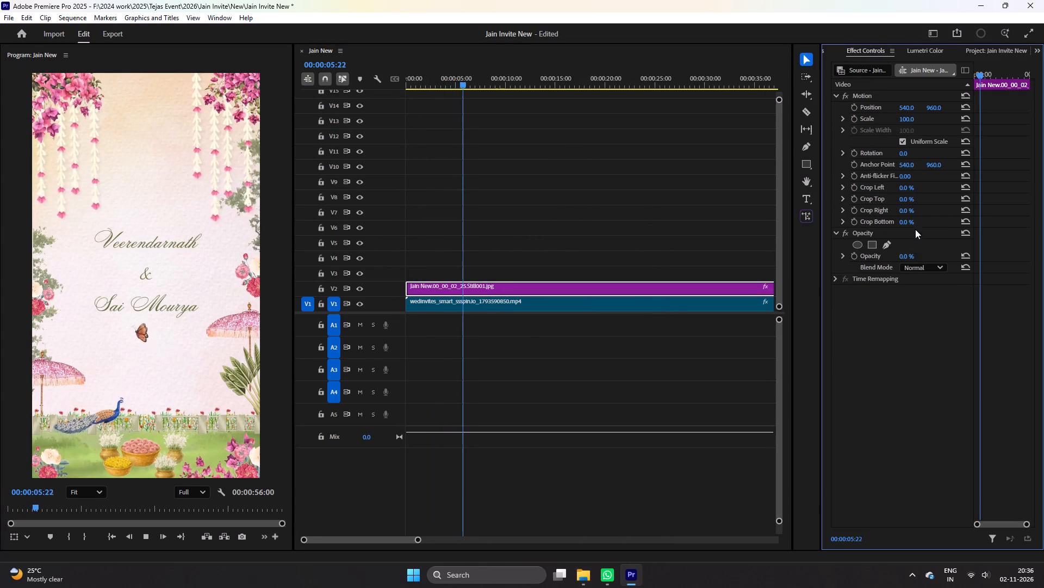
key(space)
Draw a closed free-form opacity mask on the V2 still around the couple's names with the Pen tool.
click(890, 245)
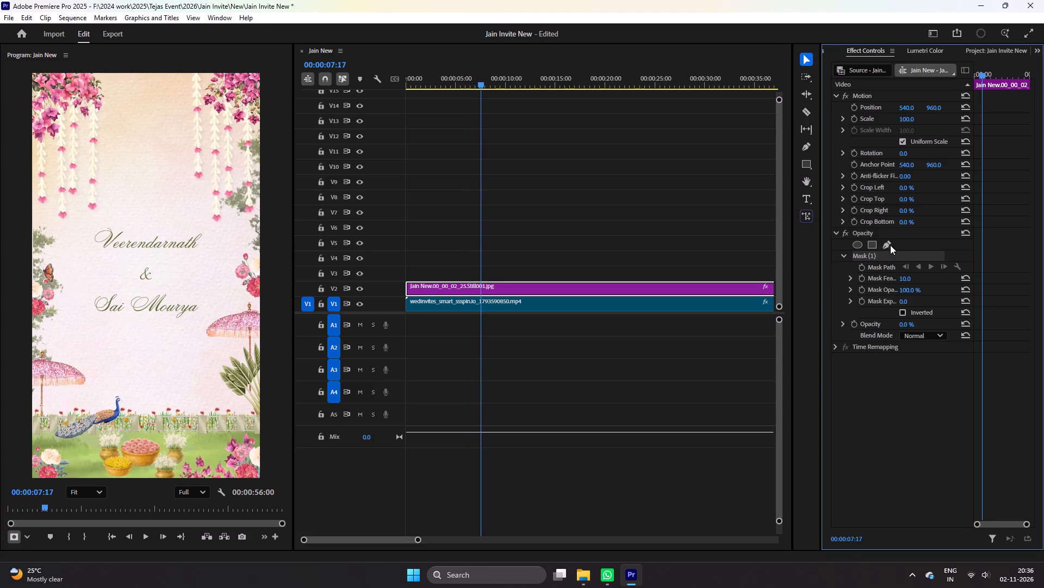
click(127, 337)
click(163, 333)
click(202, 298)
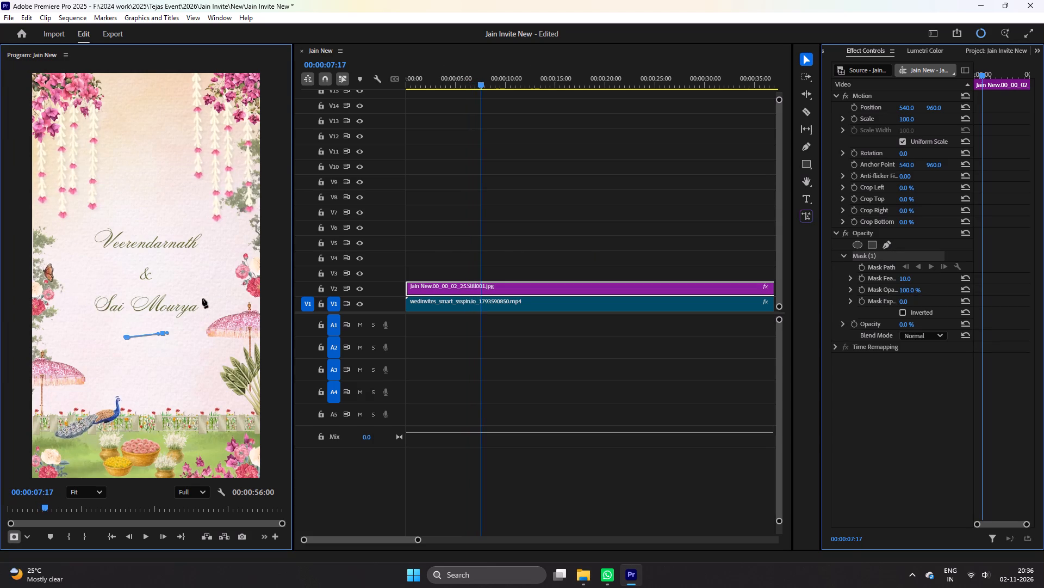
key(ctrl+z)
click(197, 323)
click(210, 307)
drag(212, 278, 212, 271)
click(211, 243)
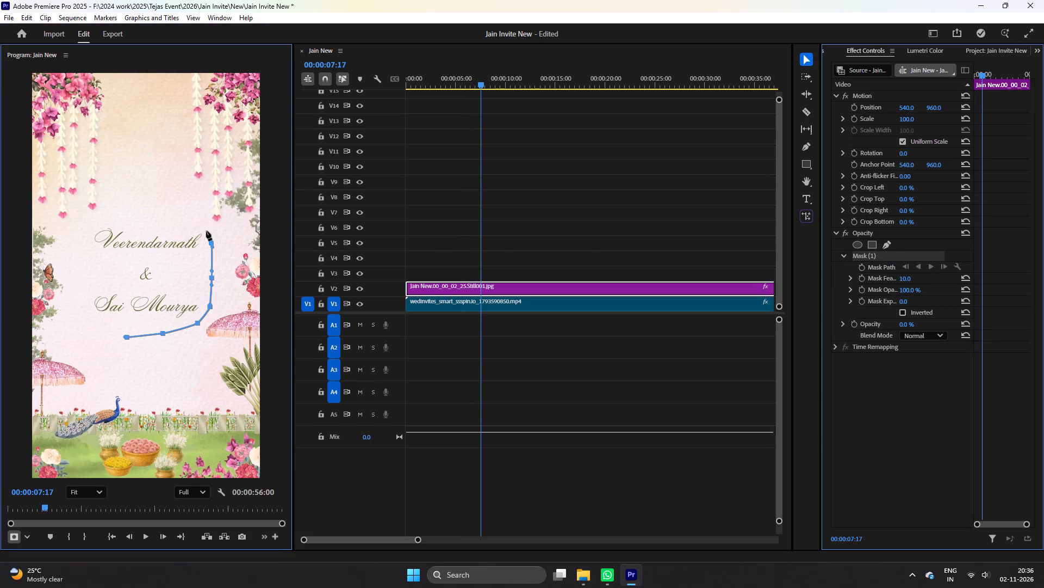
click(200, 223)
click(136, 211)
drag(109, 212, 104, 219)
click(93, 231)
drag(82, 247, 78, 260)
drag(74, 282, 76, 296)
drag(82, 311, 84, 318)
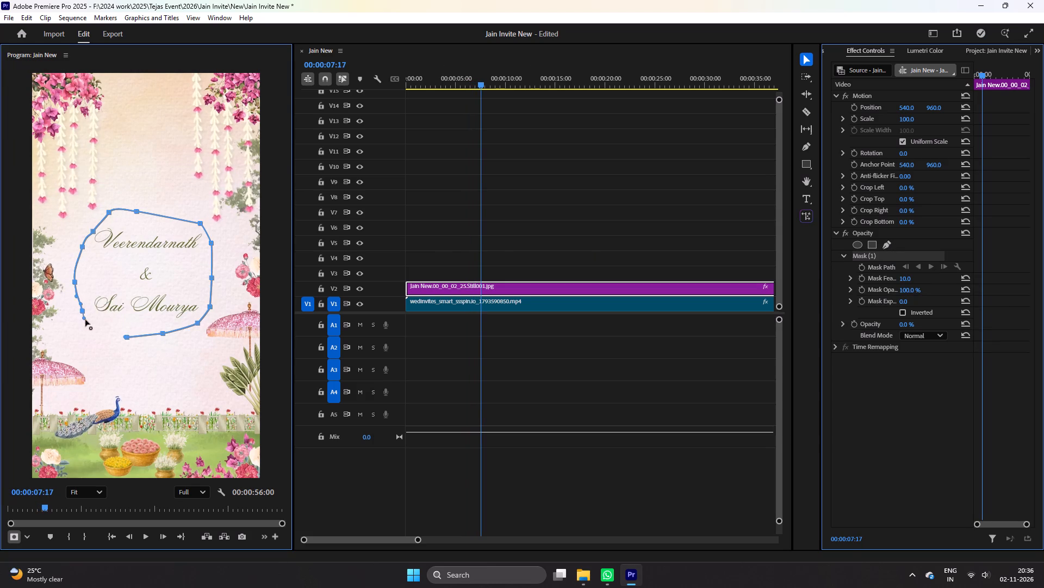
drag(94, 329, 100, 333)
drag(109, 338, 115, 338)
click(126, 338)
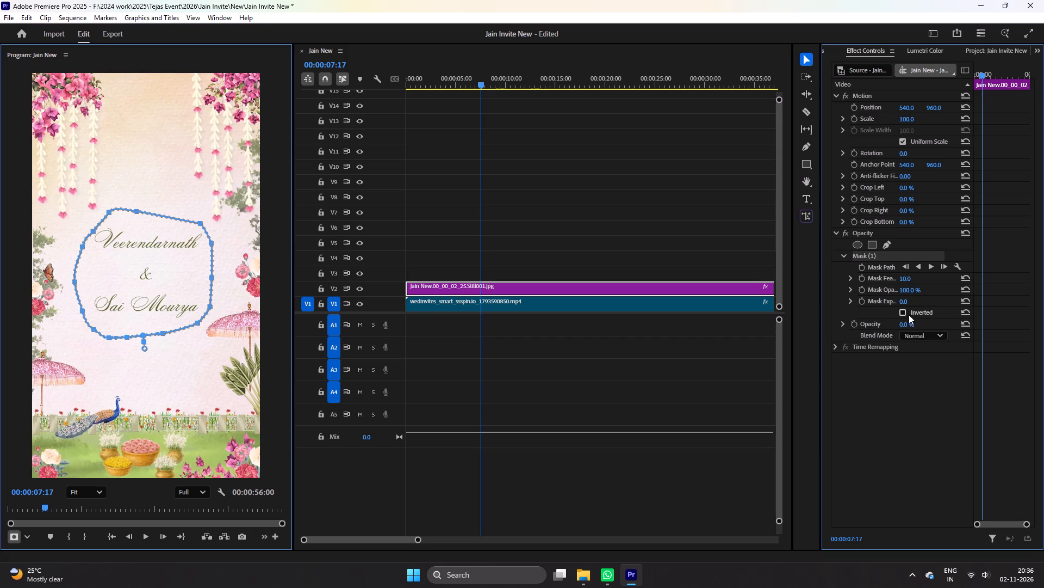
Raise the masked still's opacity so it covers the names, and play the sequence to check the patch.
drag(909, 326, 970, 331)
click(612, 336)
key(space)
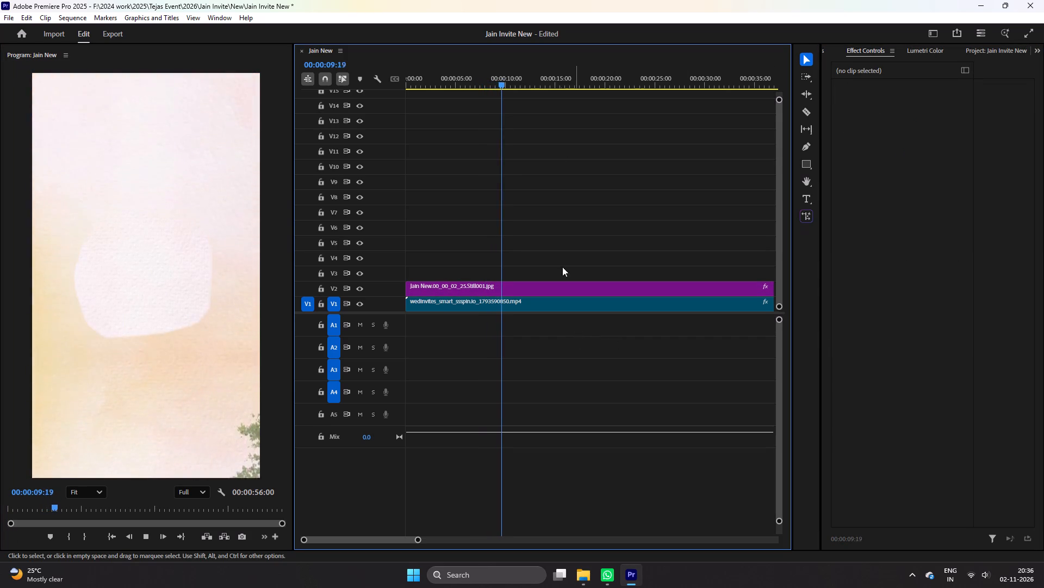
Cut the V2 still and the V1 clip at 00:00:07:21 and delete the rest of the still.
drag(511, 85, 459, 90)
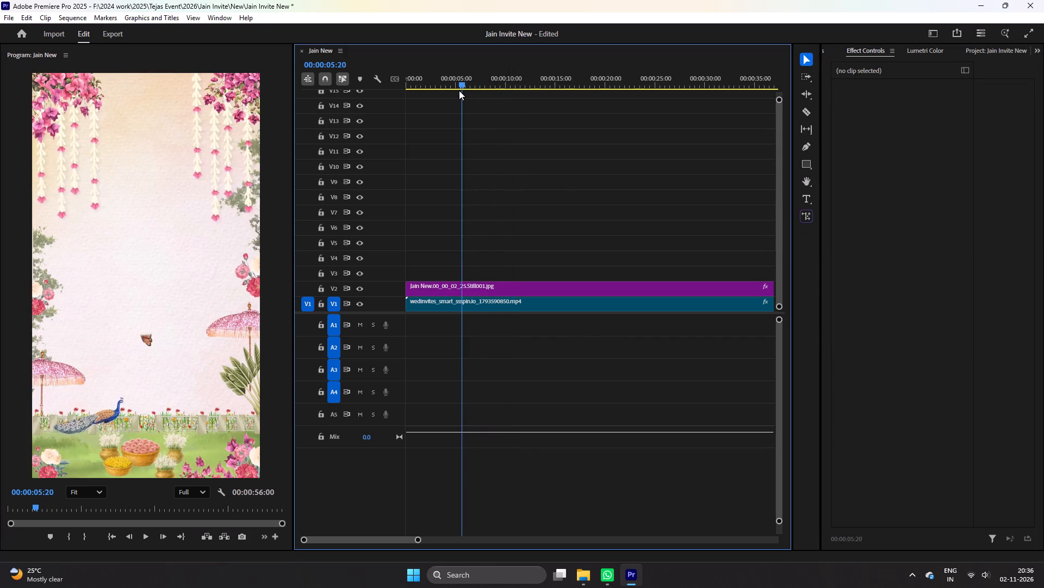
drag(459, 90, 452, 93)
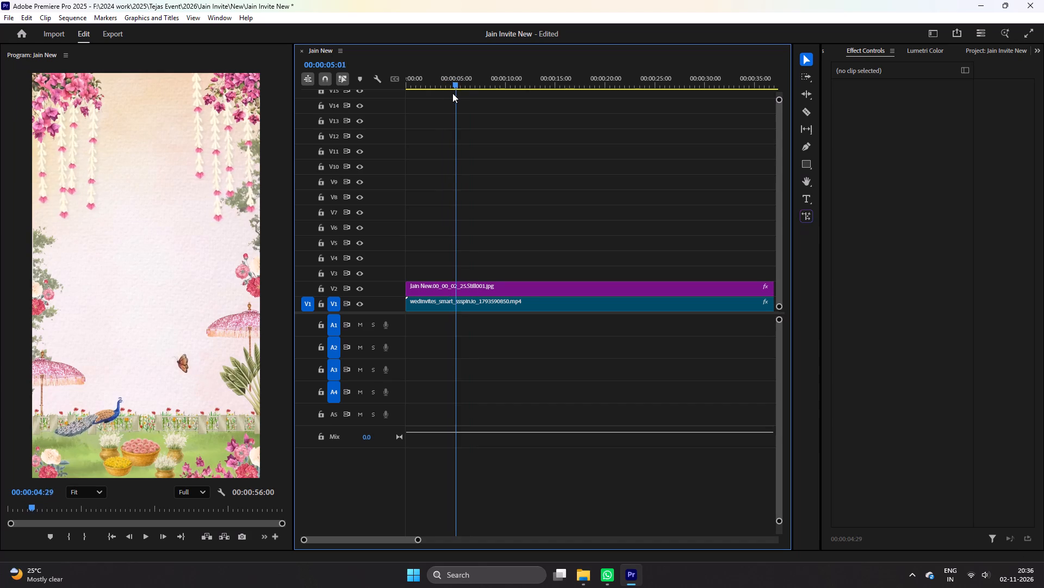
drag(452, 93, 481, 94)
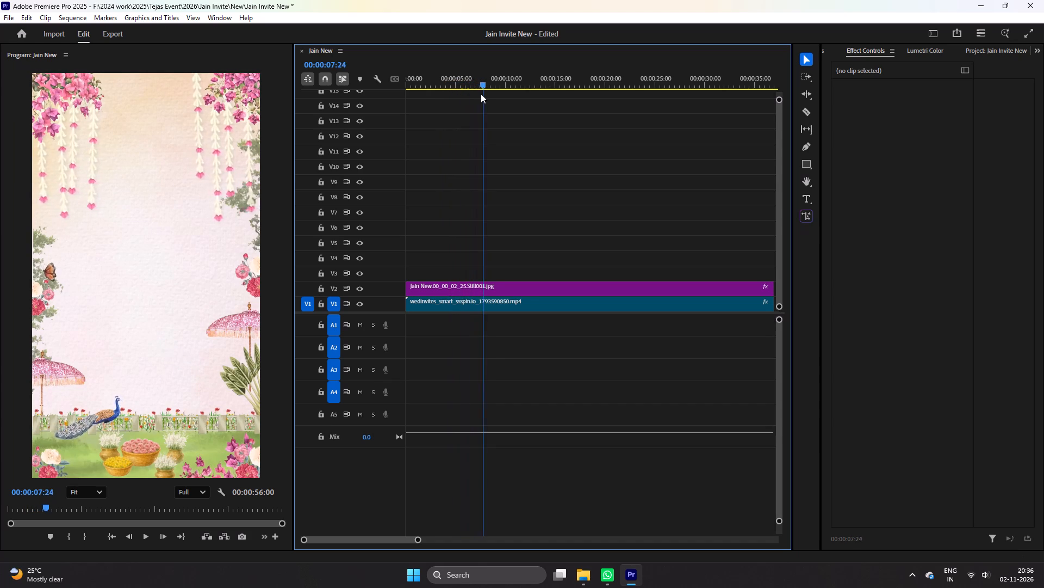
drag(481, 94, 479, 95)
key(c)
click(483, 296)
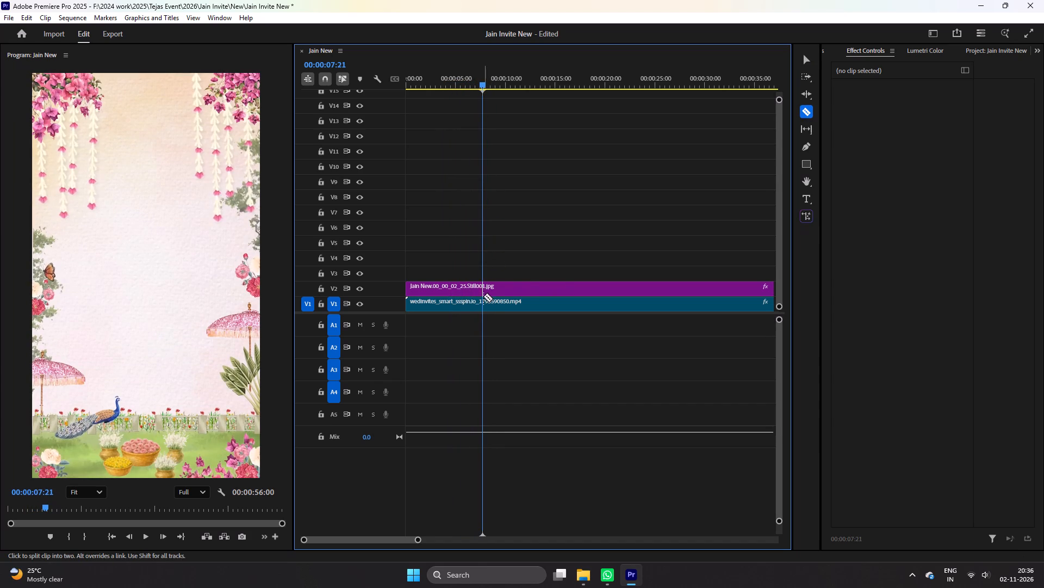
click(483, 301)
key(v)
click(493, 293)
key(Delete)
Cut the V1 clip at 00:00:10:18, ripple-delete the section between 00:00:07:21 and that cut, and play the result.
key(space)
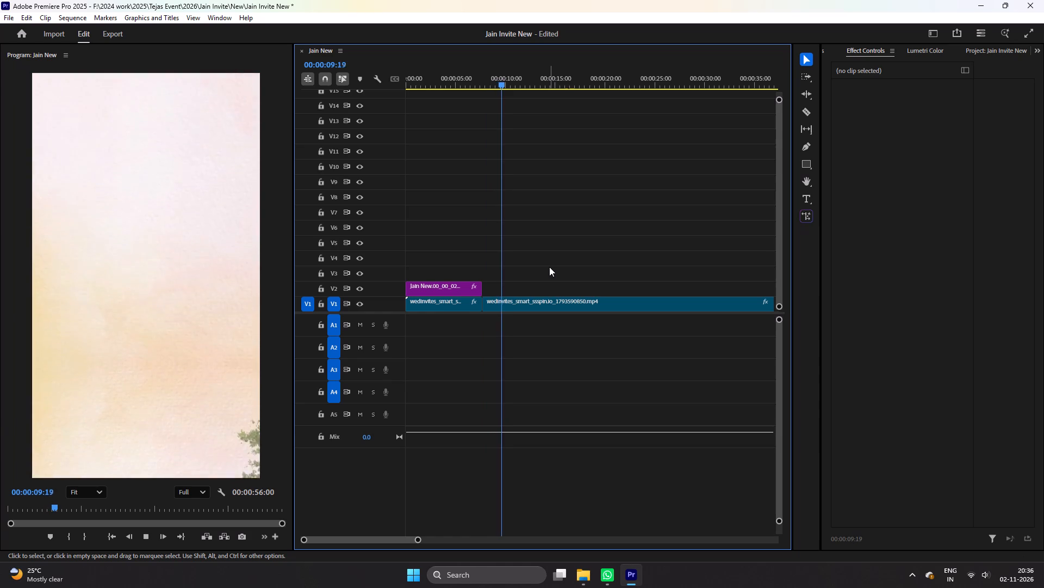
key(space)
key(c)
click(512, 302)
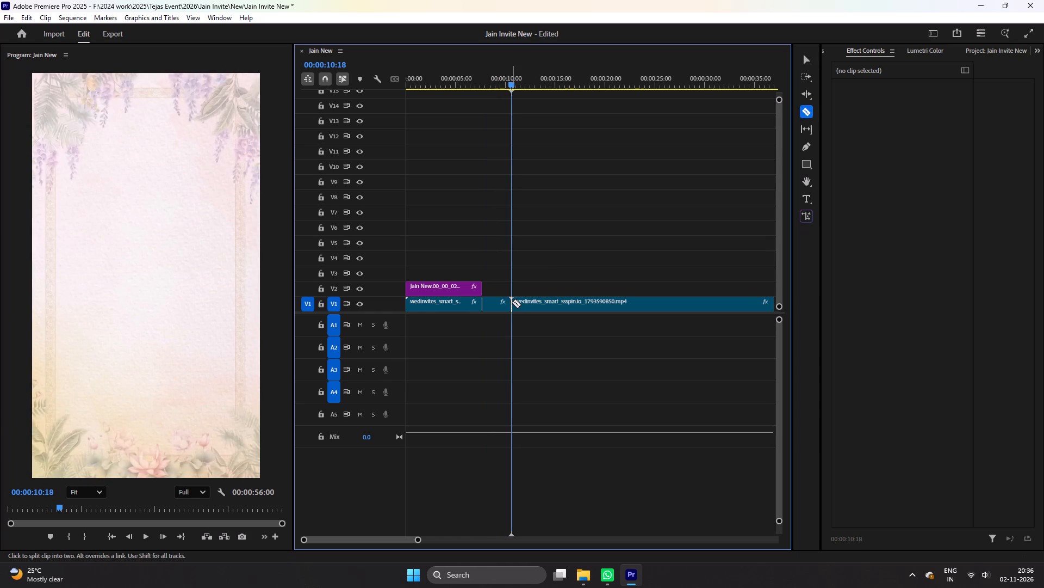
key(v)
click(496, 305)
key(Delete)
right_click(496, 305)
click(506, 311)
key(space)
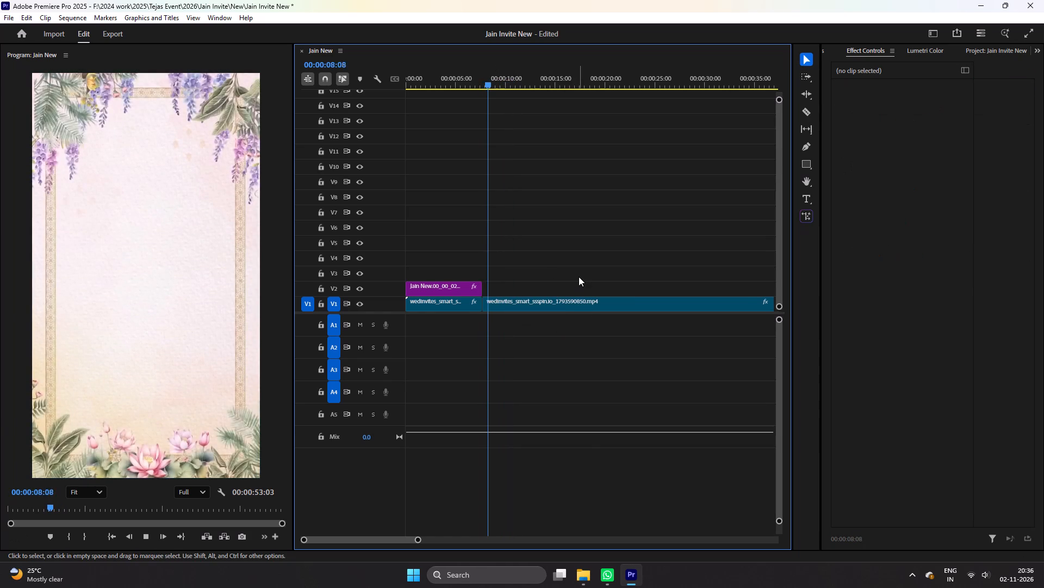
Cut the V1 clip at 00:00:08:12, ripple-delete the section between 00:00:07:21 and that cut, and save the project.
key(space)
key(ctrl+s)
key(Left)
key(Left)
key(Left)
key(Left)
key(Left)
key(Left)
key(Left)
key(Left)
key(Left)
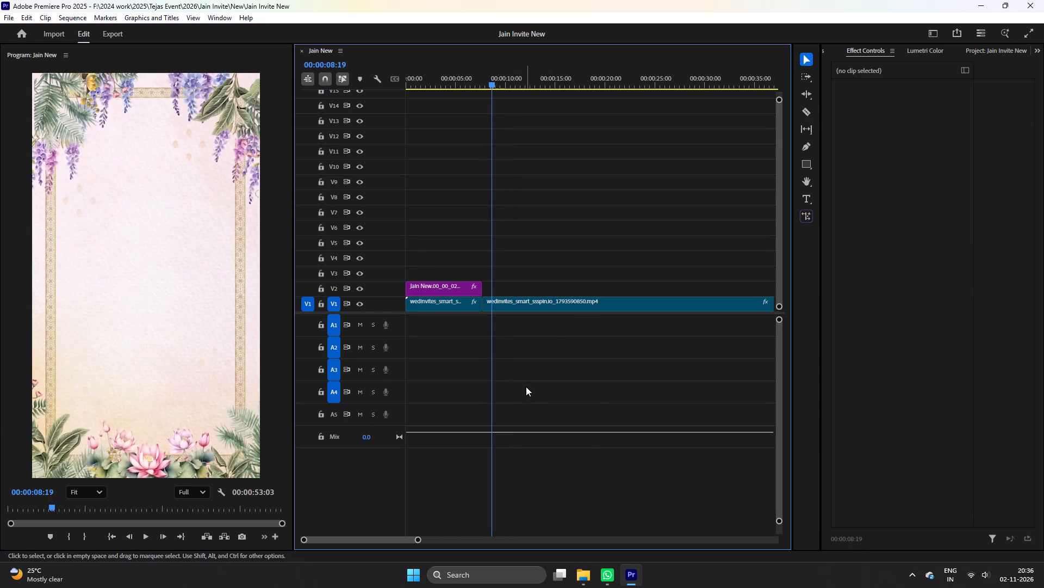
key(Right)
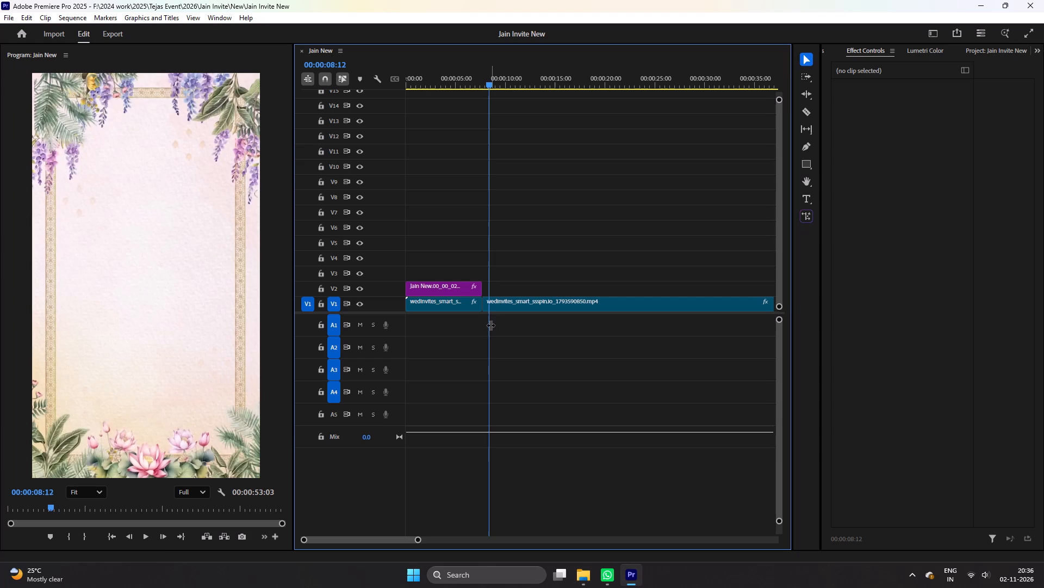
key(c)
click(489, 307)
key(v)
click(486, 308)
key(Delete)
right_click(486, 308)
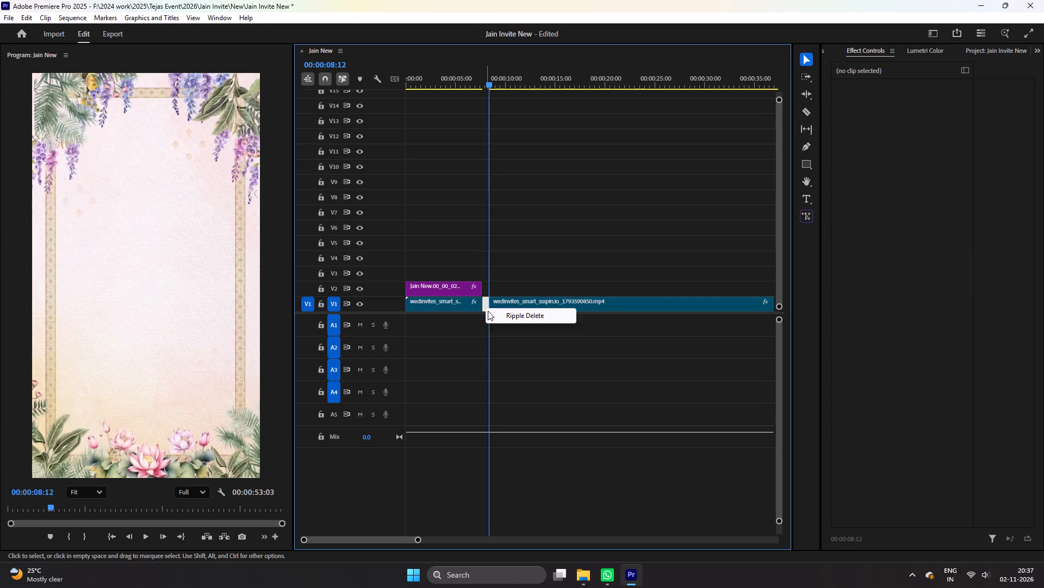
click(488, 311)
key(ctrl+s)
Export the clean frame at 00:00:07:21 as a JPEG still.
click(250, 539)
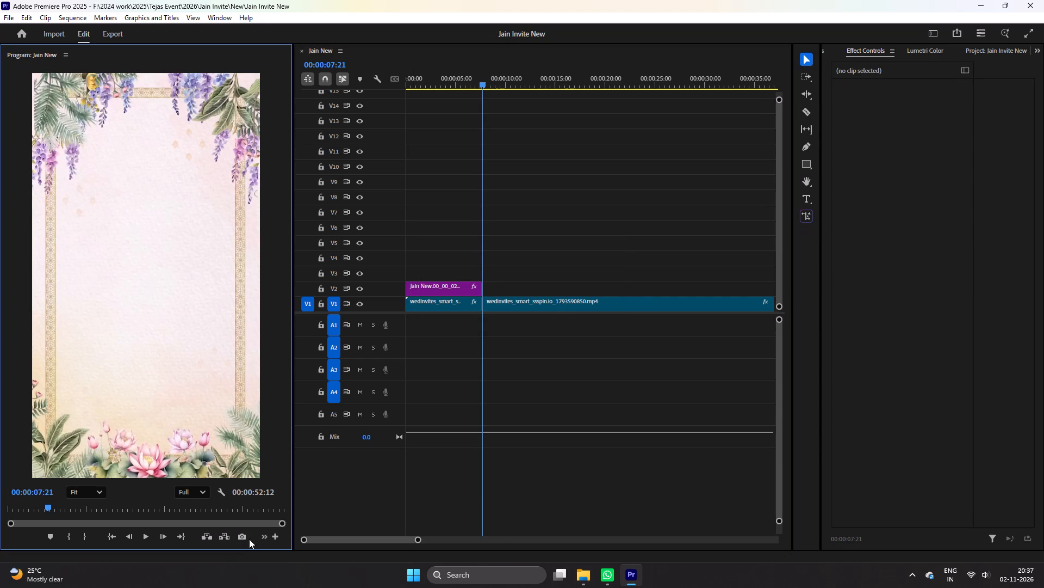
click(246, 538)
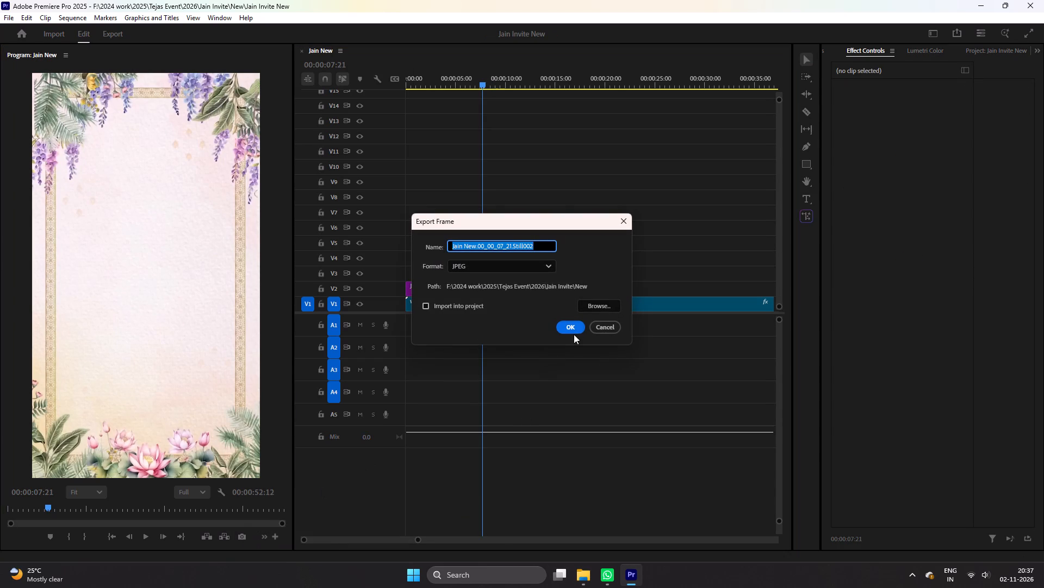
click(570, 328)
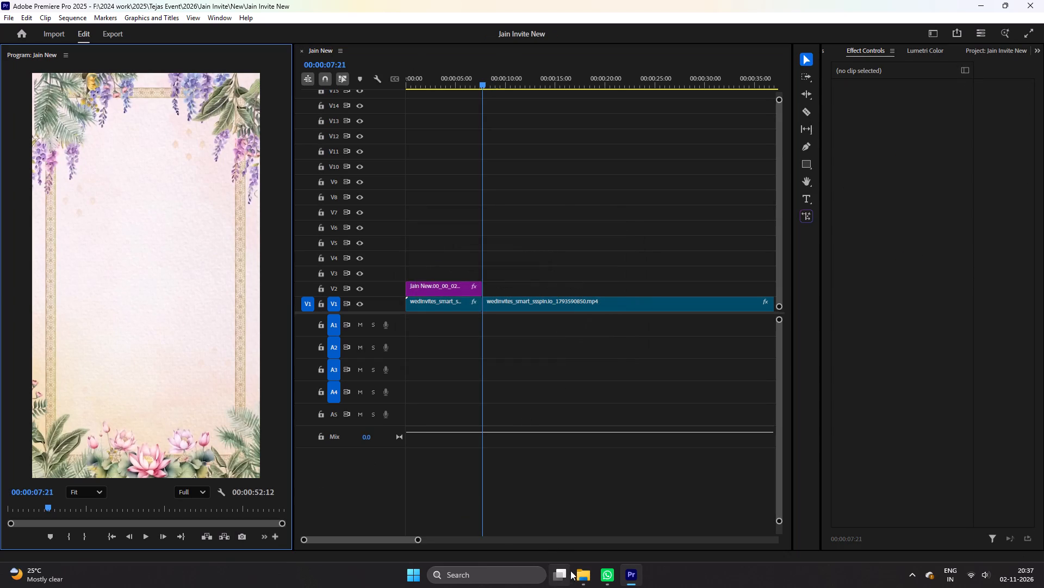
Add the newly exported still from File Explorer to V2 at 00:00:07:21, extend it to about 00:00:24, and save.
click(577, 565)
click(574, 103)
click(544, 98)
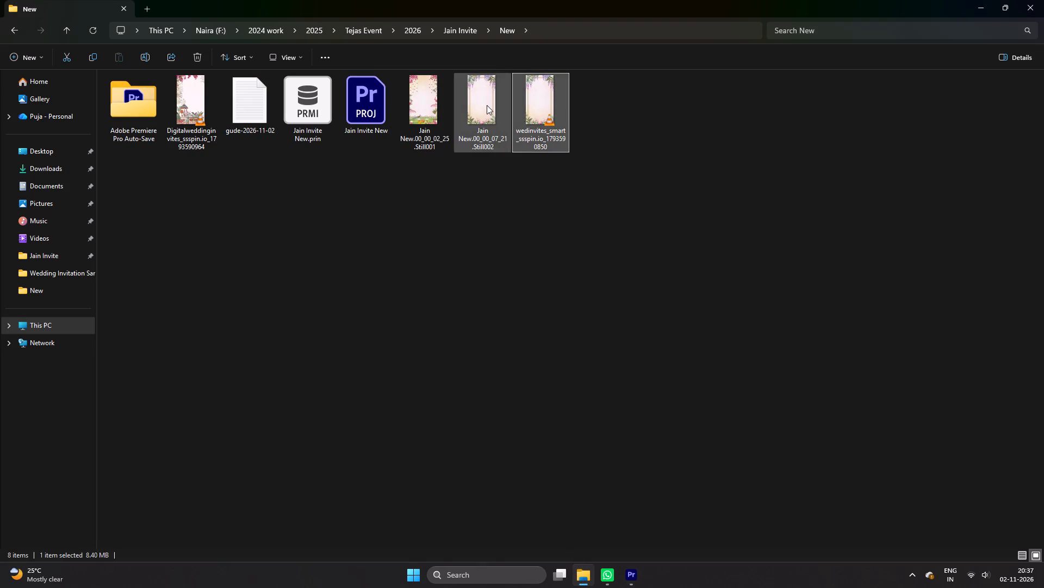
click(487, 105)
drag(469, 94, 626, 546)
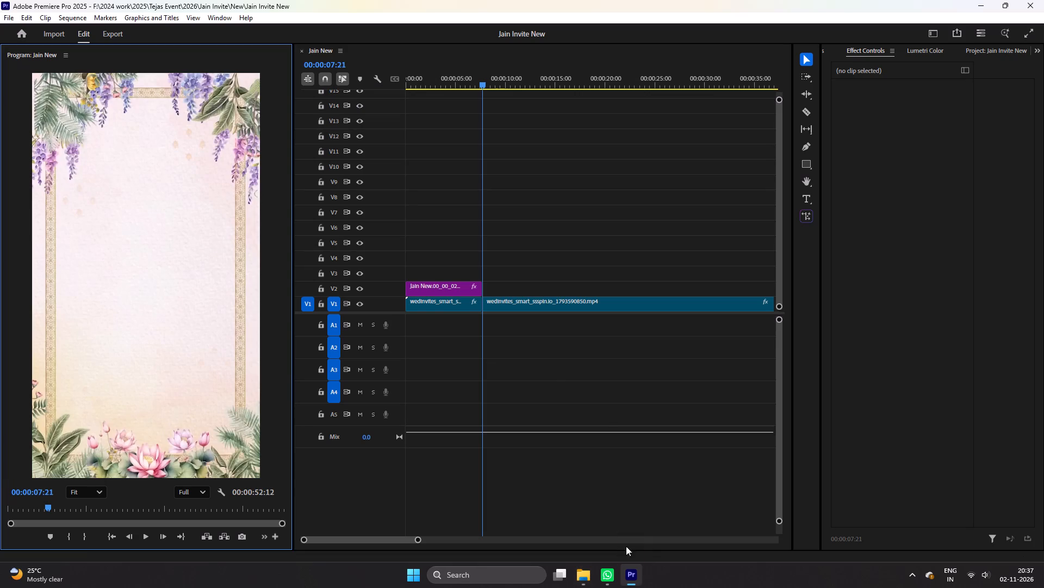
drag(626, 546, 486, 286)
drag(539, 286, 656, 289)
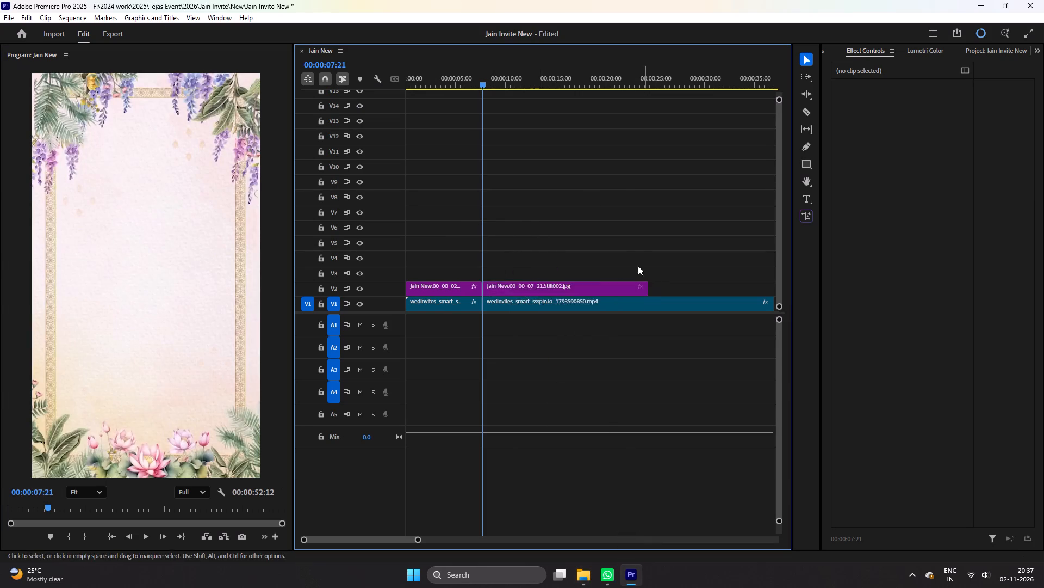
key(ctrl+s)
Lower the new V2 still's opacity to 6% and go to 00:00:14:01 to see the text beneath.
click(564, 78)
click(552, 291)
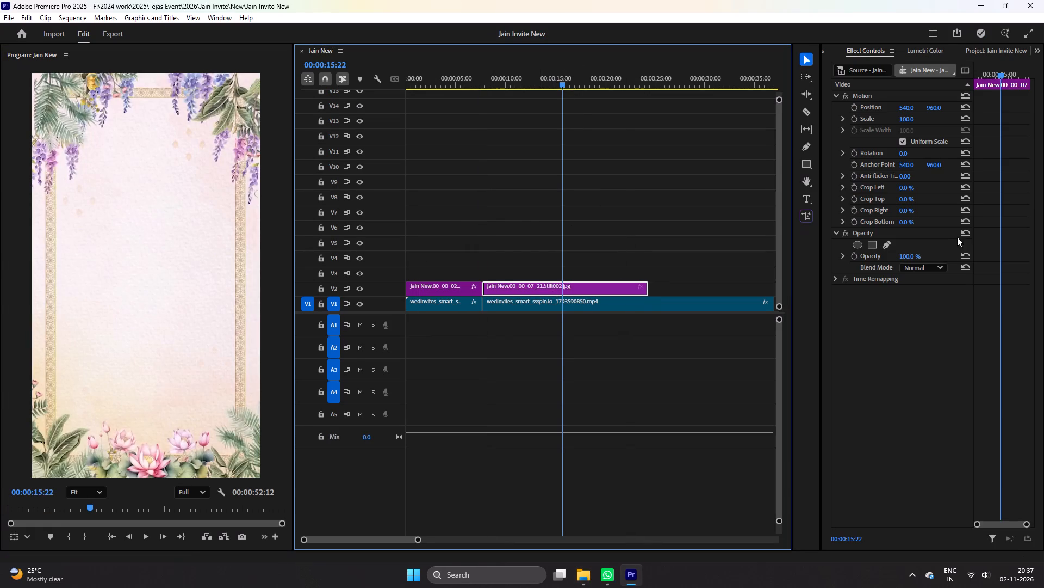
drag(909, 256, 857, 253)
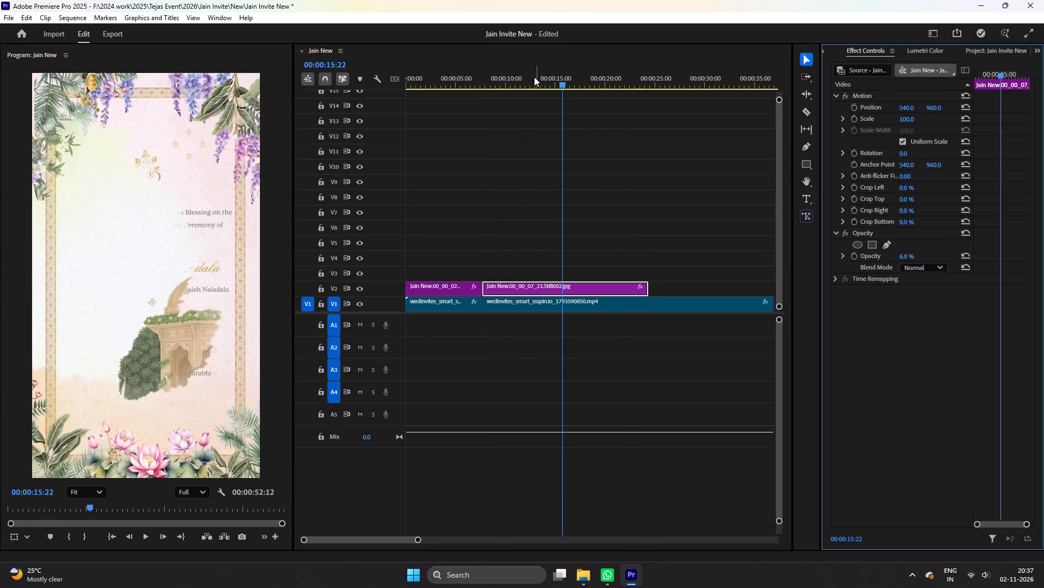
drag(523, 77, 547, 84)
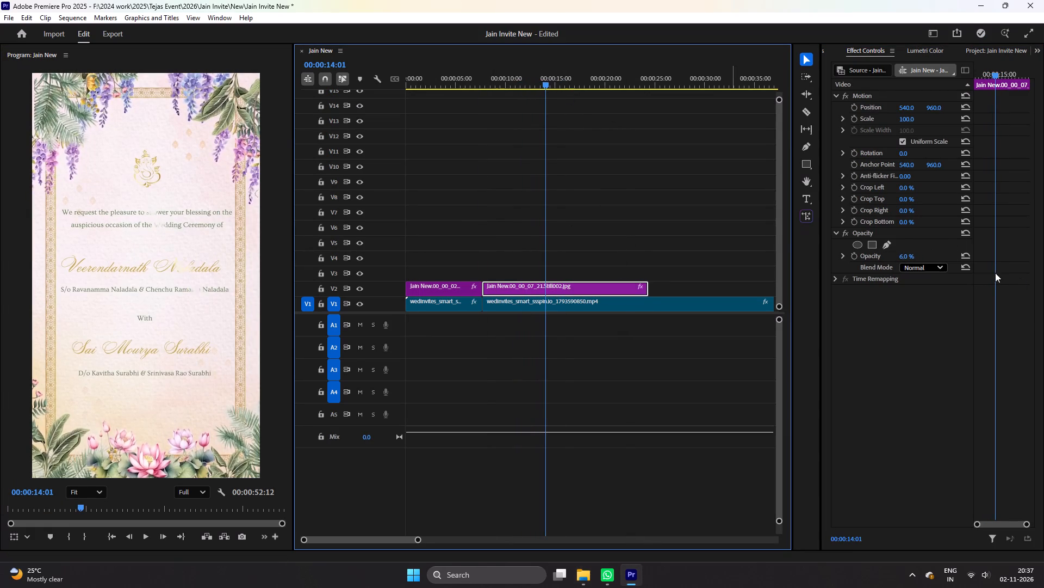
Draw a closed free-form opacity mask on the second V2 still around the Ganesha emblem and all the invitation text.
click(890, 241)
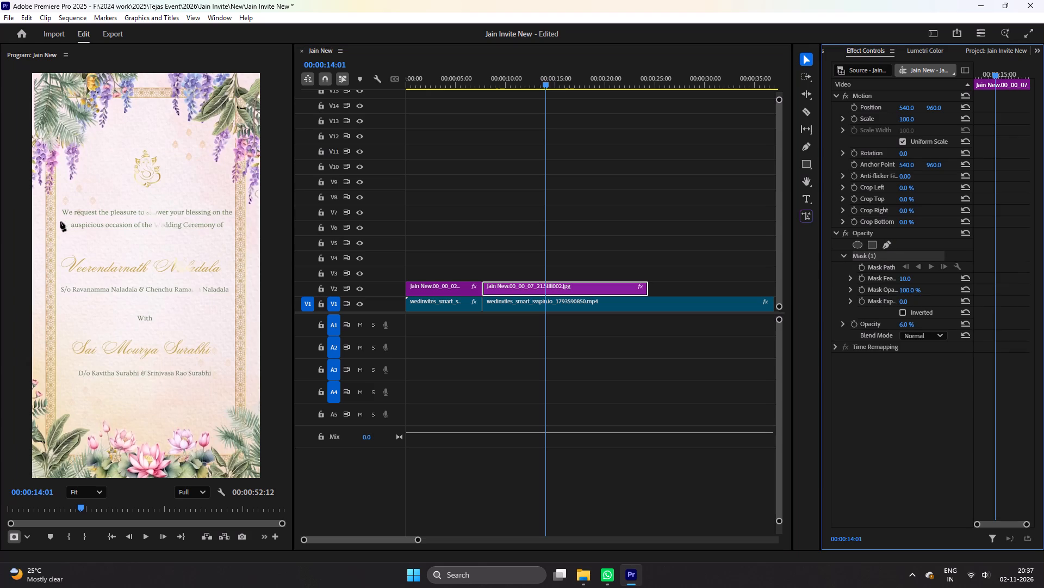
click(60, 222)
click(59, 202)
drag(78, 191, 85, 188)
click(113, 156)
click(129, 139)
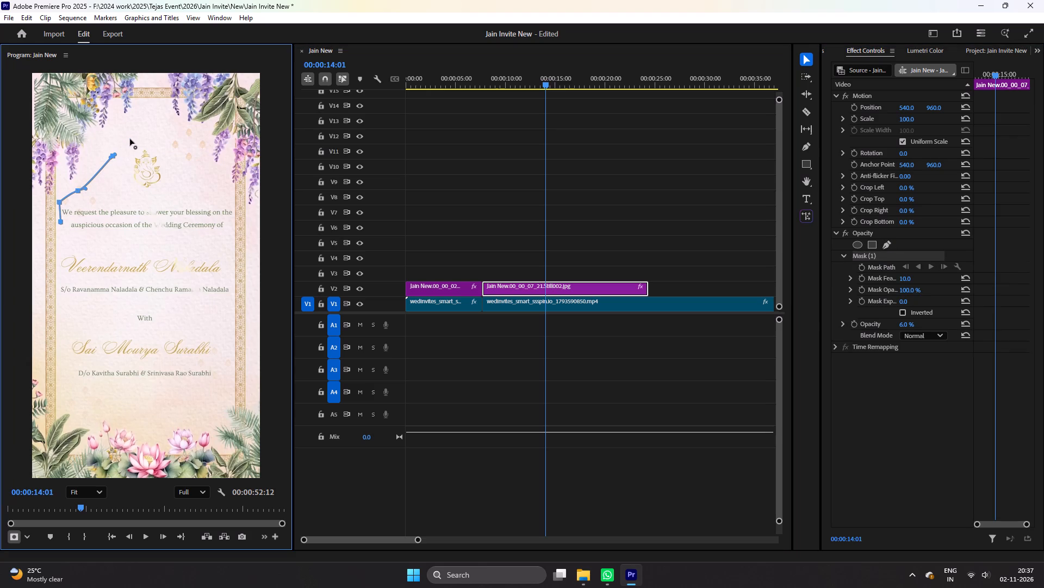
click(153, 138)
click(192, 186)
click(211, 198)
click(234, 206)
drag(231, 367, 231, 374)
drag(222, 394, 209, 397)
drag(152, 400, 113, 392)
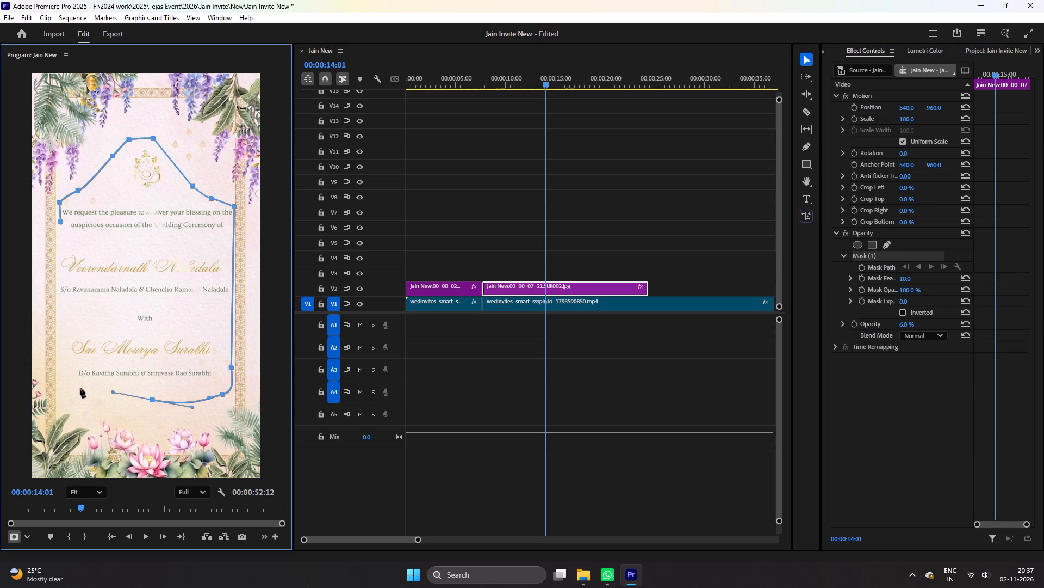
drag(80, 388, 73, 384)
drag(69, 376, 67, 370)
click(62, 347)
click(59, 313)
click(60, 269)
click(60, 250)
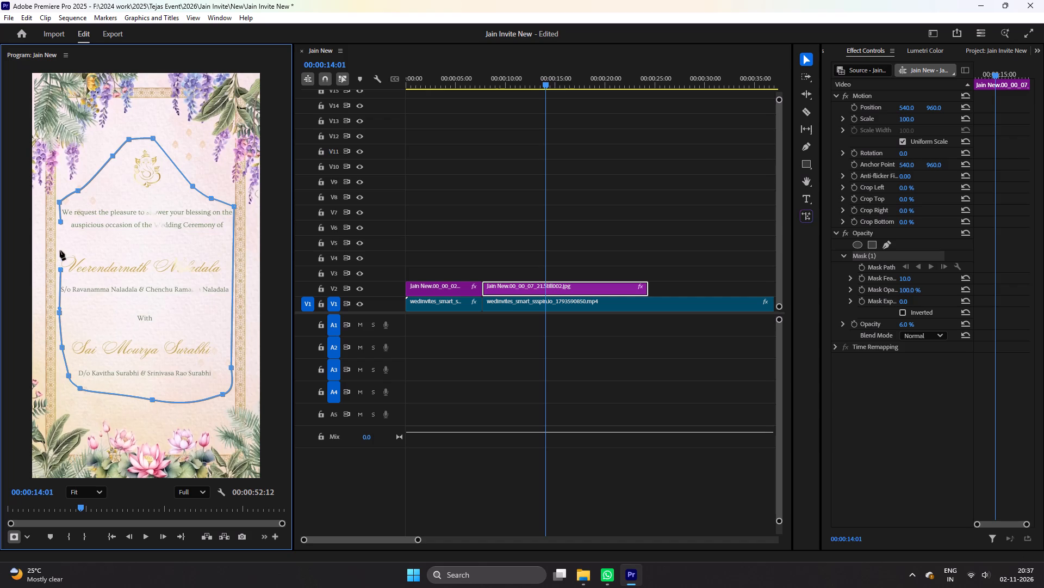
click(59, 233)
click(60, 222)
Set the masked still's opacity to 100% and play the sequence to check the patch.
click(909, 326)
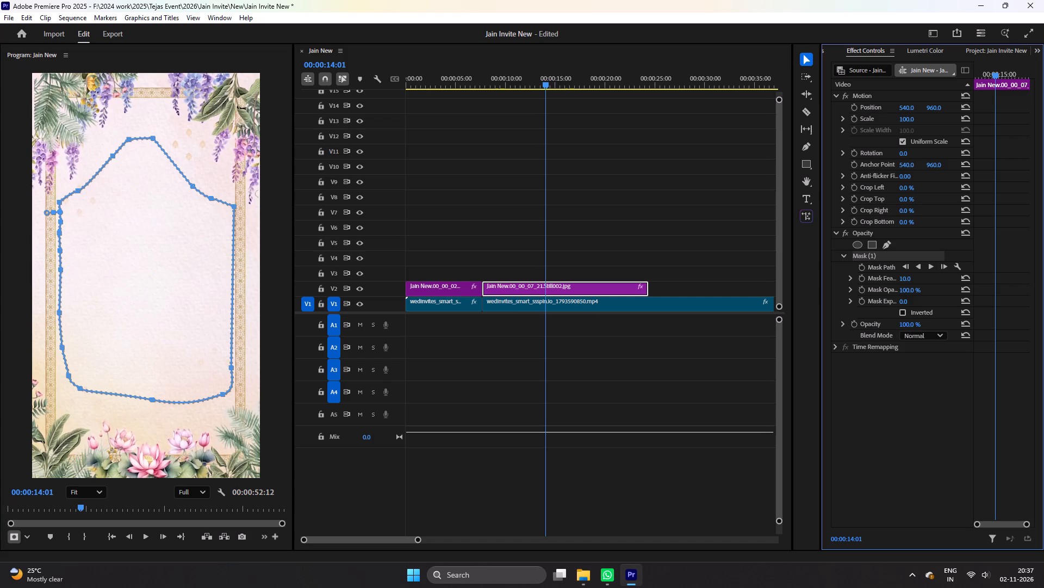
click(633, 229)
key(space)
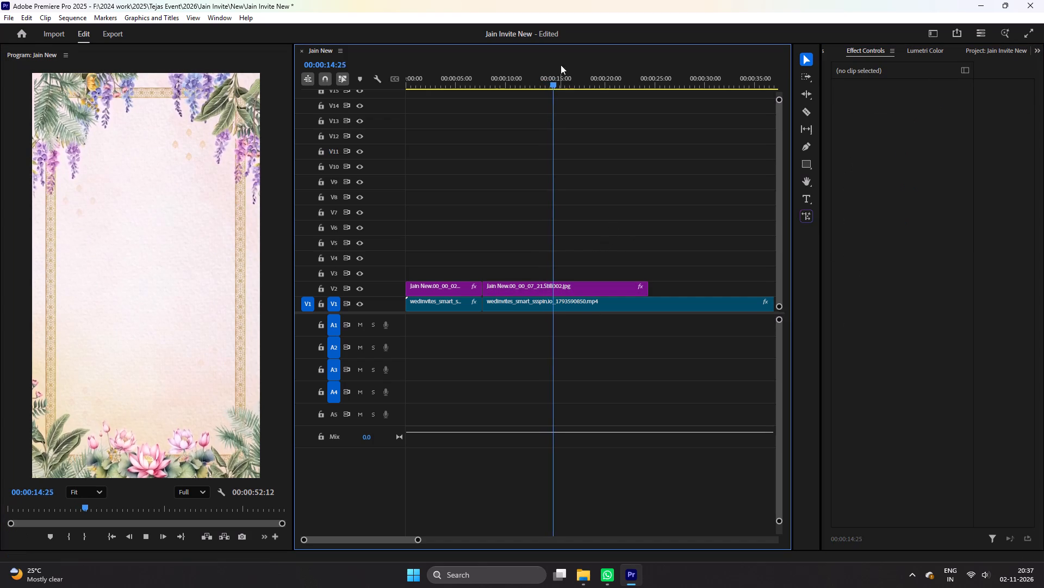
Cut the second V2 still and the V1 clip at 00:00:15:15 and delete the rest of the still.
click(561, 82)
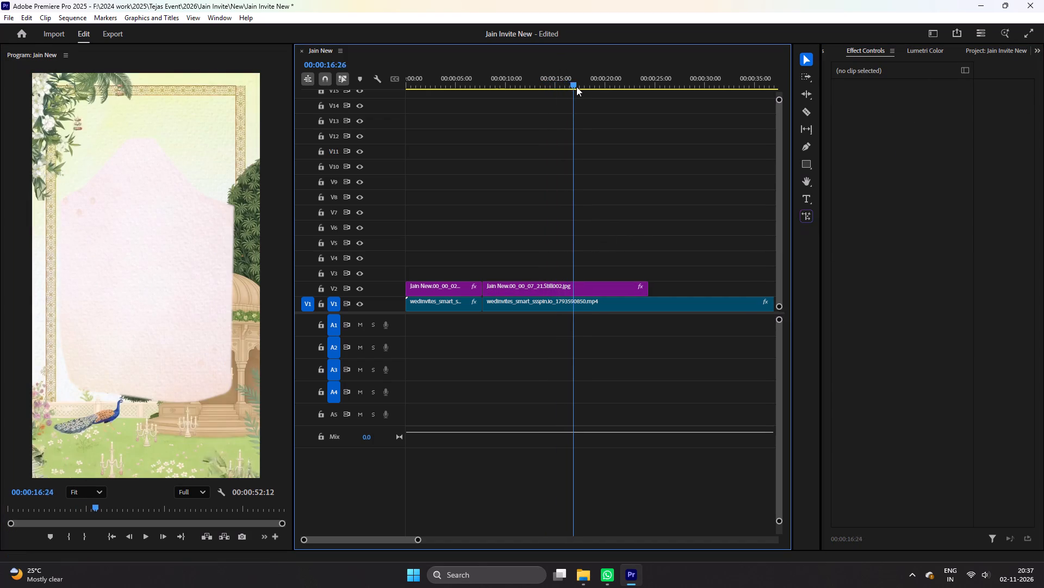
key(c)
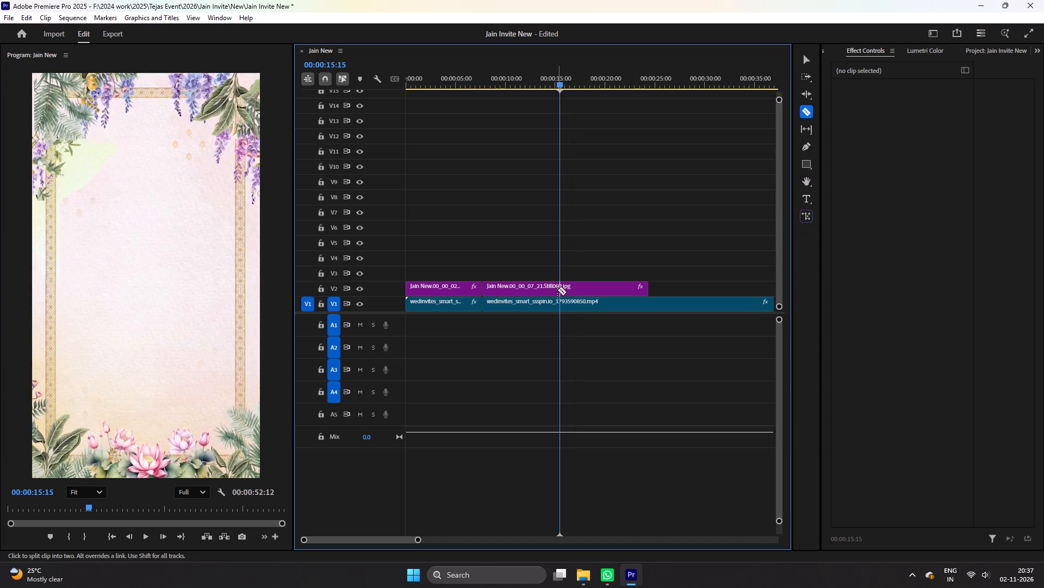
click(560, 287)
key(v)
click(573, 287)
key(Delete)
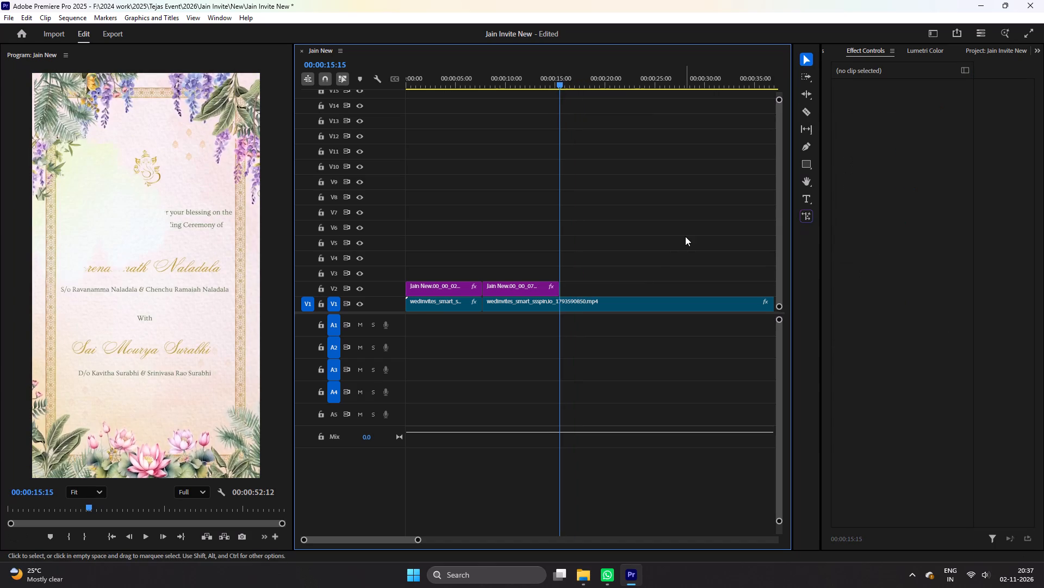
key(space)
key(c)
click(557, 301)
key(v)
Cut the V1 clip at 00:00:16:19, ripple-delete the section between 00:00:15:15 and that cut, and save the project.
key(space)
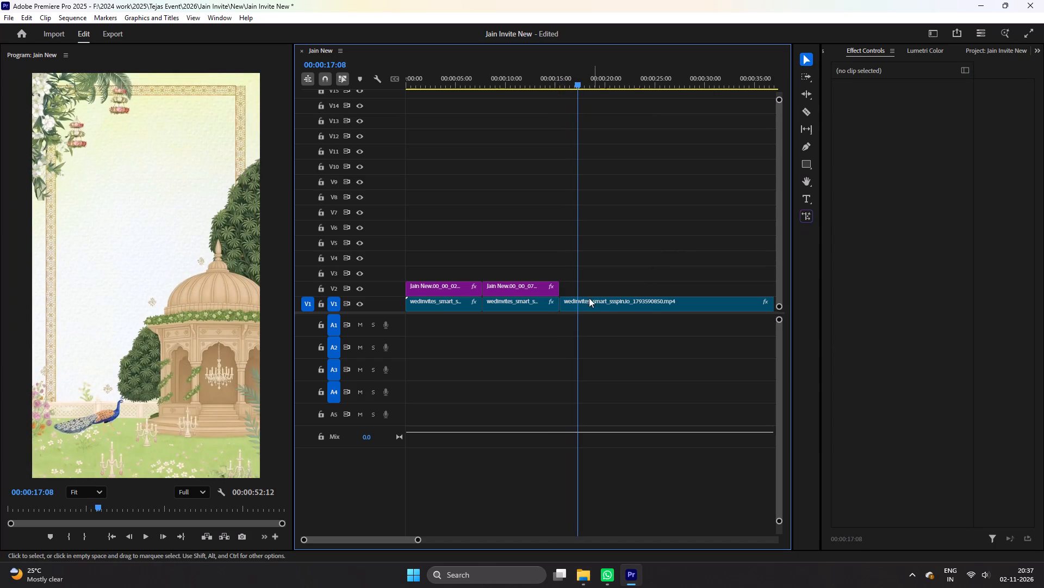
key(c)
drag(582, 83, 573, 85)
click(575, 305)
key(v)
click(567, 308)
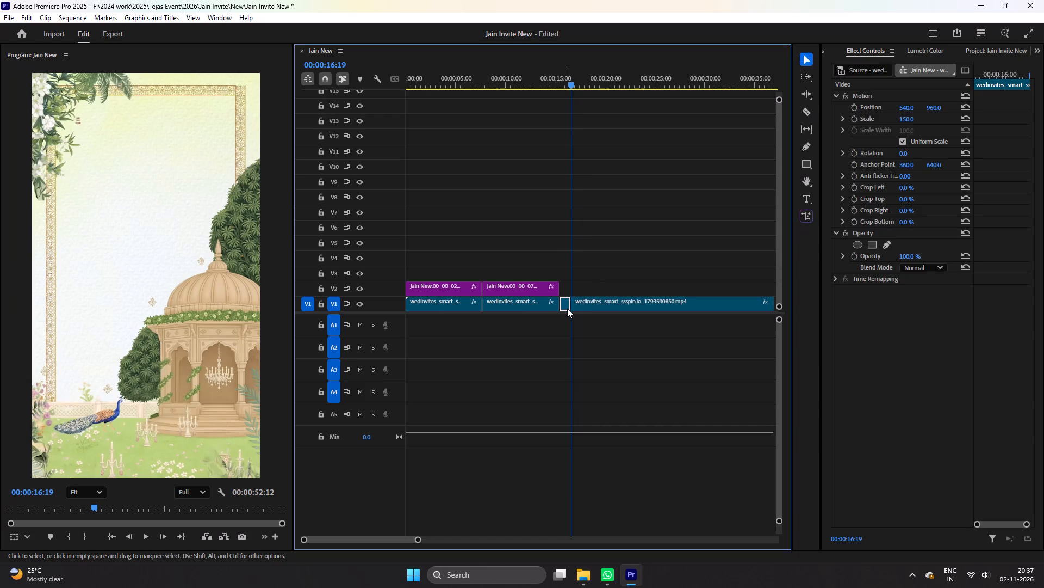
key(Delete)
right_click(567, 308)
click(574, 314)
key(ctrl+s)
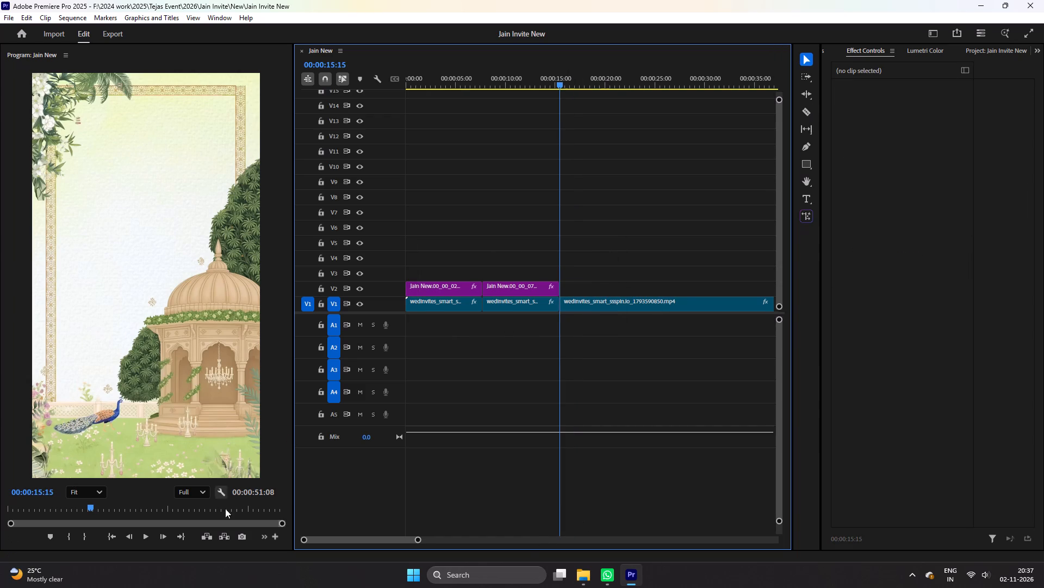
Export the clean garden pavilion frame at 00:00:15:15 as a JPEG still.
click(244, 536)
key(Return)
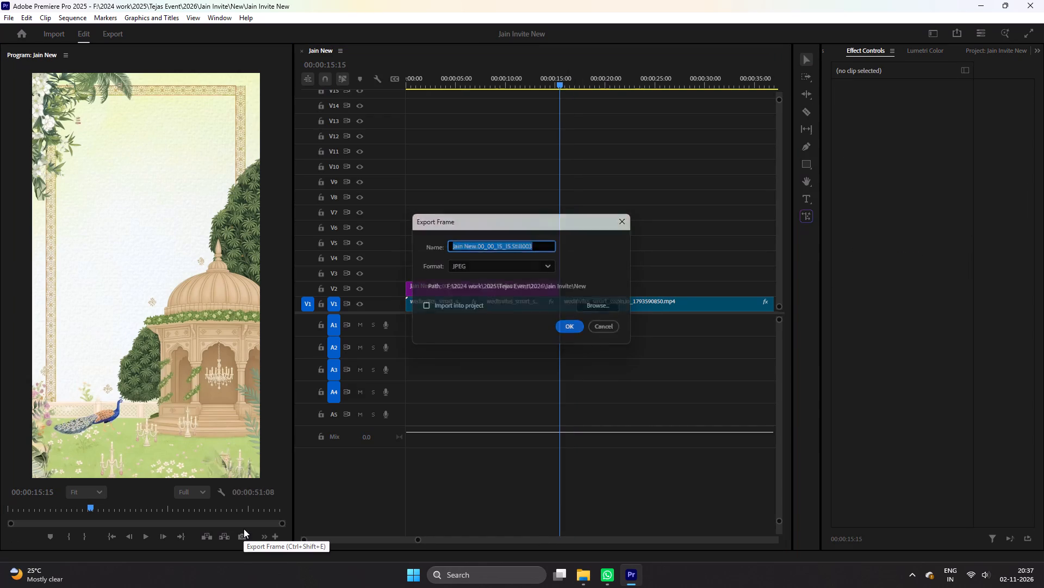
Add the exported pavilion still from File Explorer to V2 at 00:00:15:15, extend it to about 00:00:30, and save.
click(585, 587)
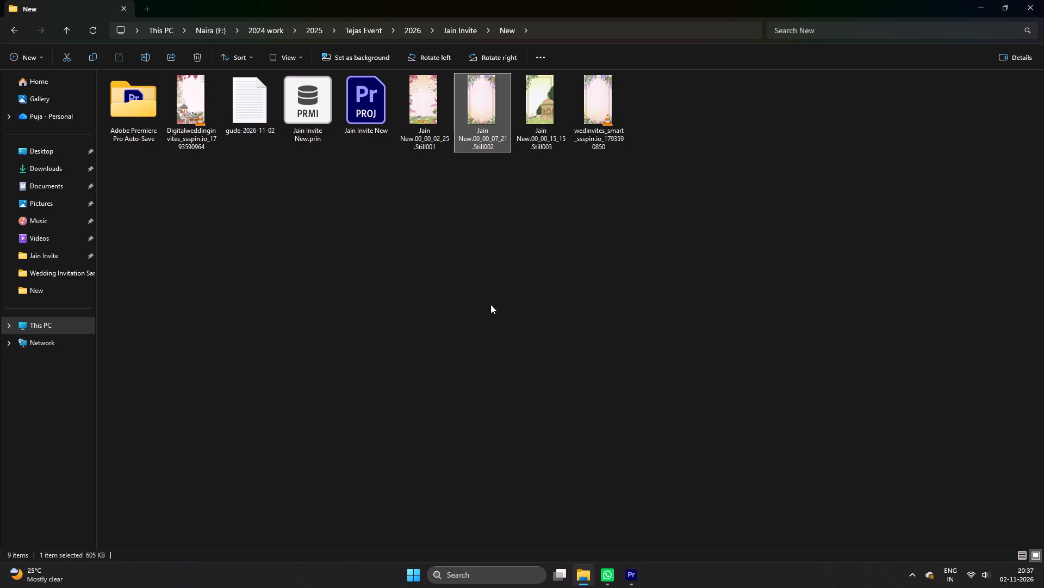
click(554, 111)
drag(542, 120, 633, 575)
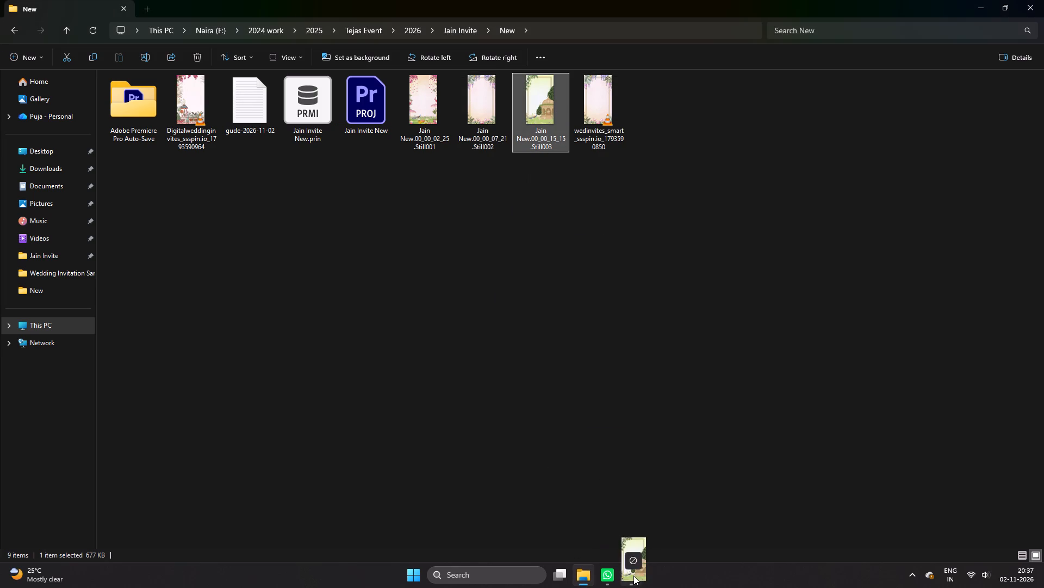
drag(633, 575, 561, 286)
drag(614, 293, 712, 293)
key(ctrl+s)
Lower the pavilion still's opacity to 15% and play to 00:00:21:20, where the Mehendi text is fully shown.
click(612, 82)
click(623, 290)
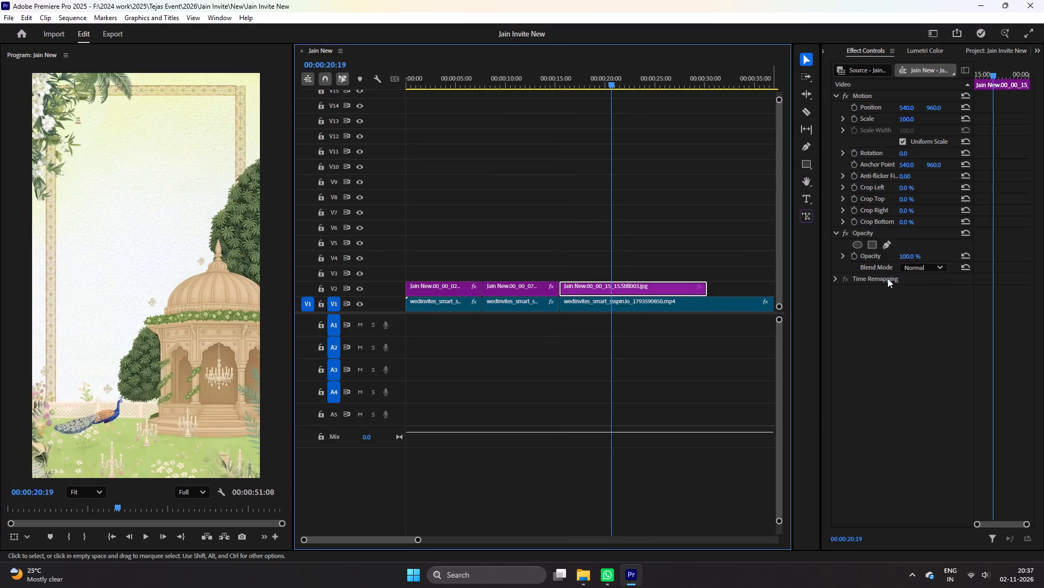
drag(915, 257, 869, 258)
key(space)
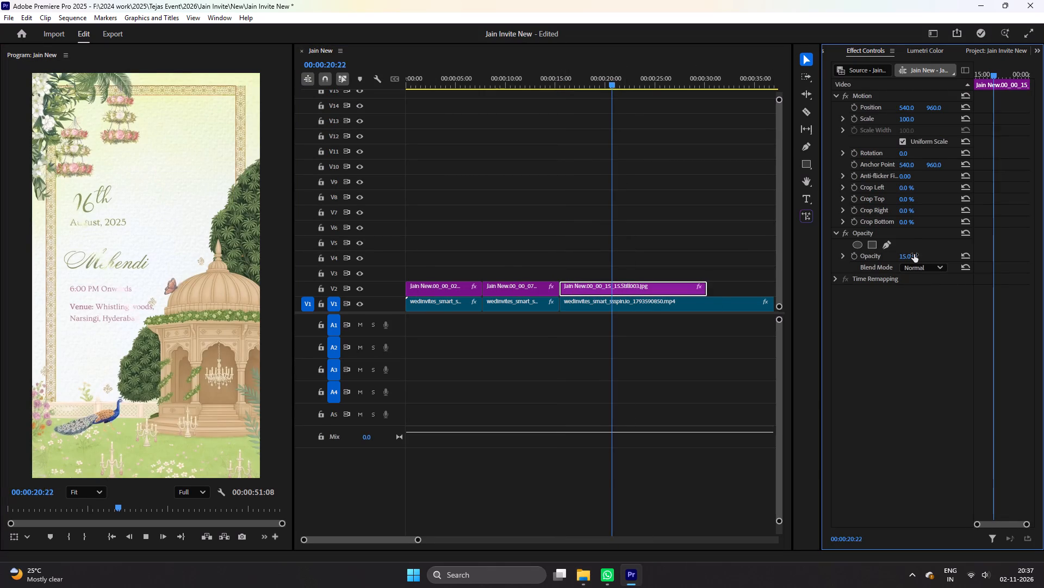
key(space)
Draw a closed free-form opacity mask on the pavilion still around the date, Mehendi title, time and venue text.
click(884, 243)
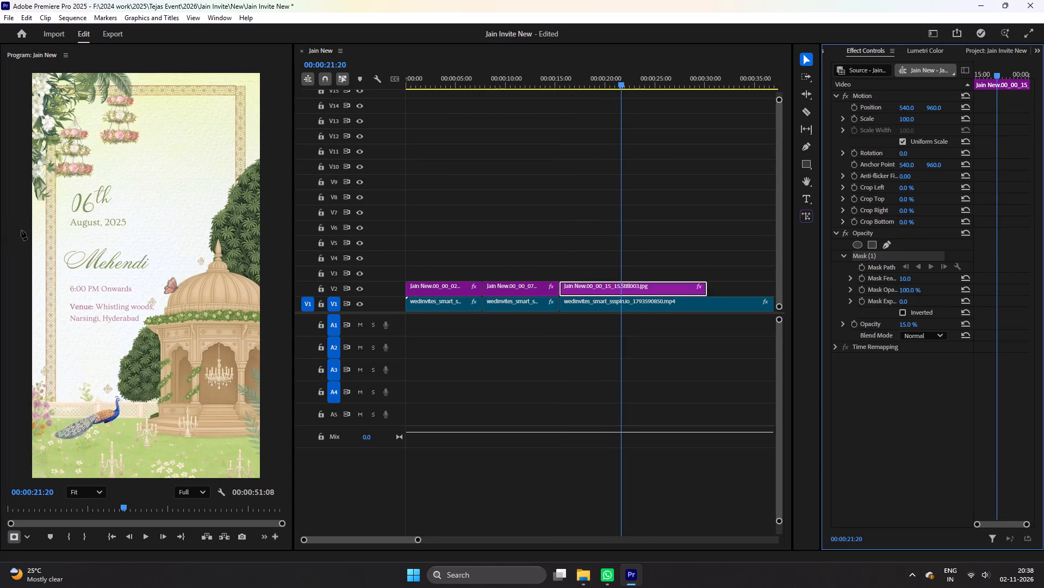
click(61, 229)
click(65, 193)
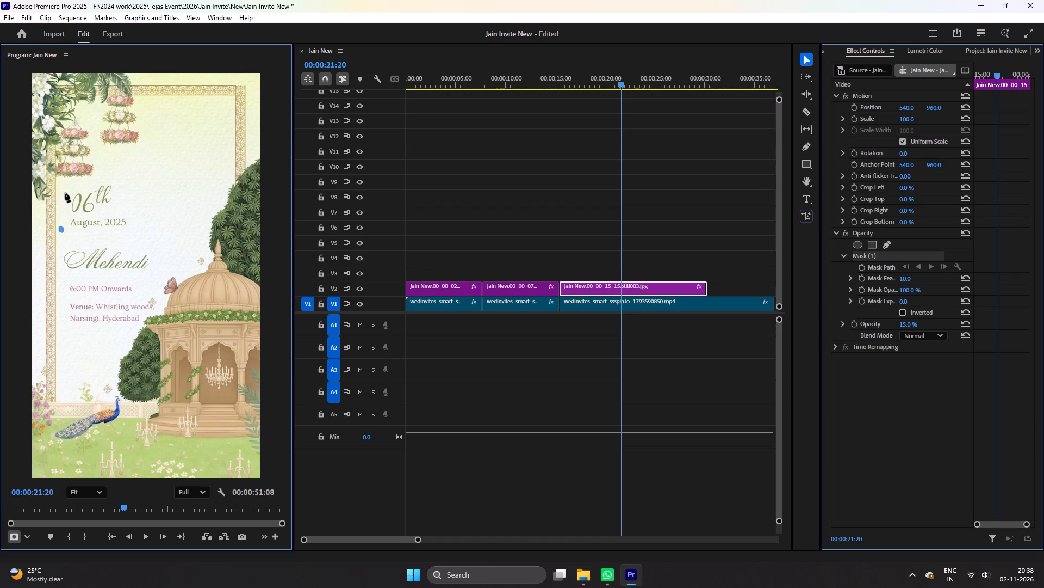
drag(75, 186, 80, 186)
click(108, 179)
drag(129, 188, 142, 209)
drag(156, 227, 157, 235)
drag(157, 246, 157, 259)
click(157, 274)
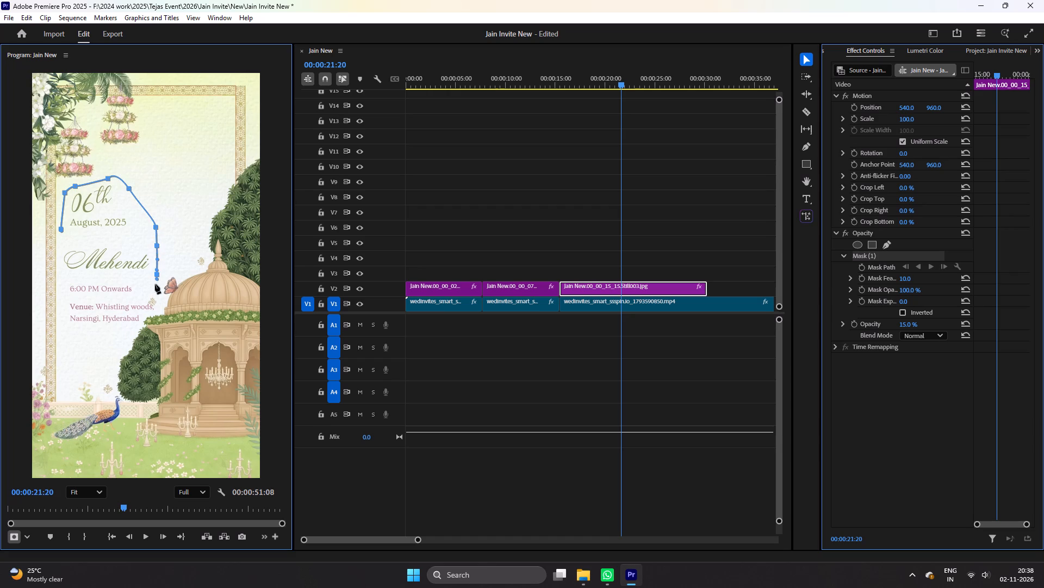
click(155, 290)
click(159, 302)
click(153, 309)
click(142, 314)
click(135, 328)
drag(104, 334, 86, 334)
click(55, 331)
key(ctrl+z)
click(63, 327)
click(64, 295)
drag(64, 266, 64, 255)
click(60, 233)
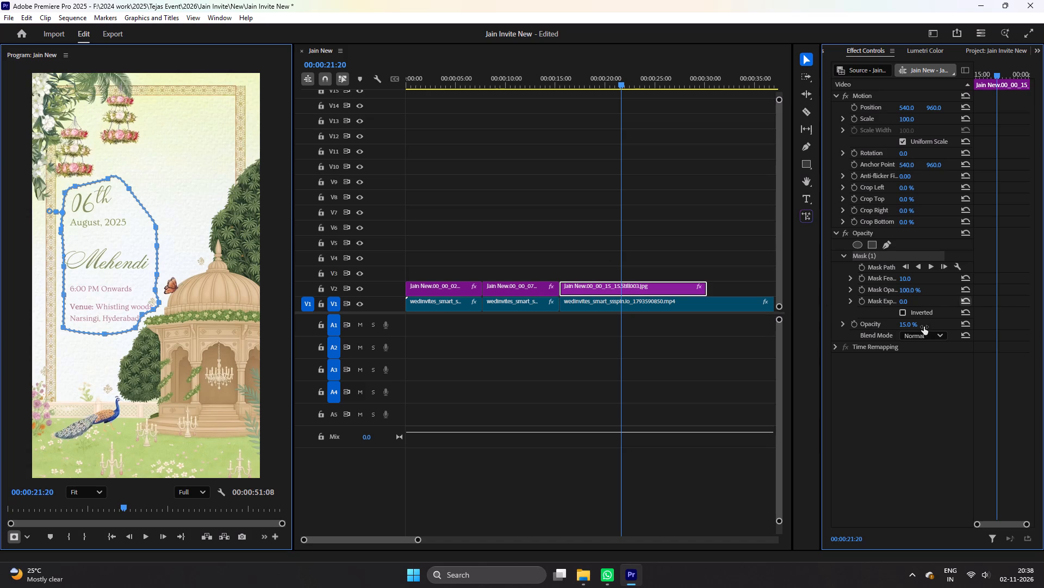
Raise the masked pavilion still's opacity so it fully covers the Mehendi event text.
drag(927, 327, 996, 322)
click(682, 249)
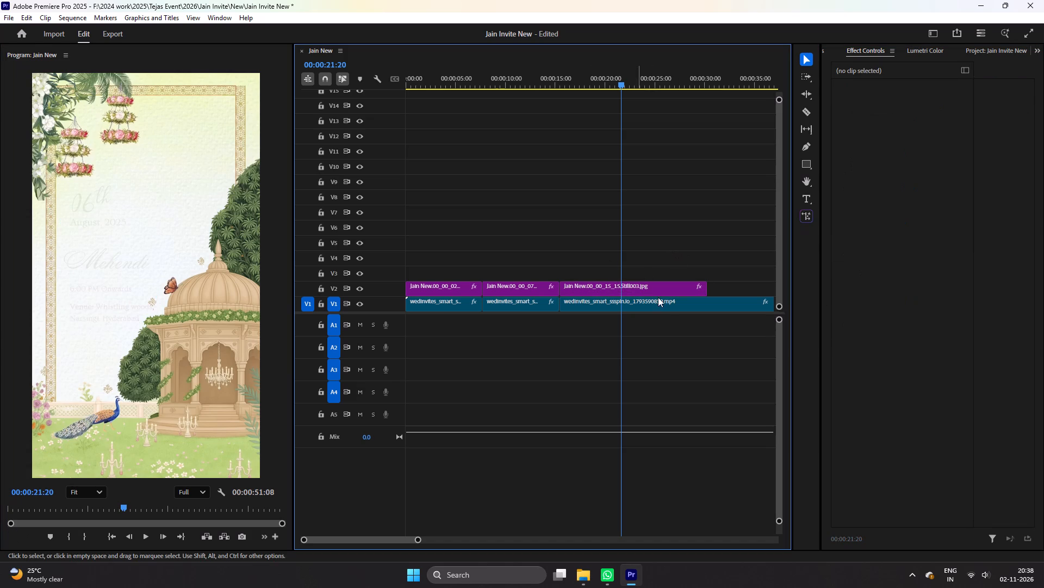
click(664, 297)
key(ctrl+z)
click(633, 295)
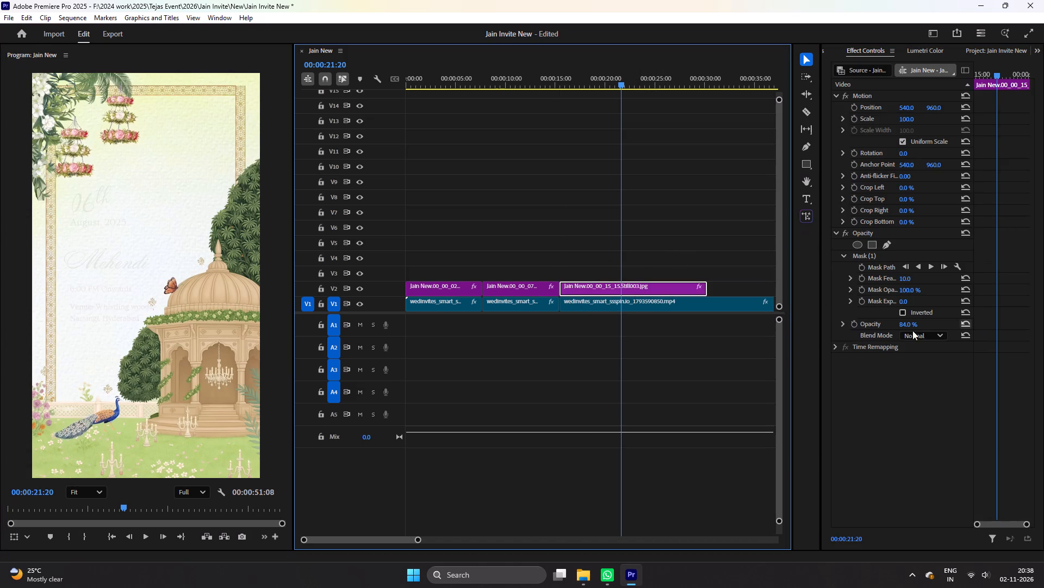
drag(910, 326, 940, 326)
click(710, 362)
Switch to the File Explorer folder that holds the exported stills.
click(585, 574)
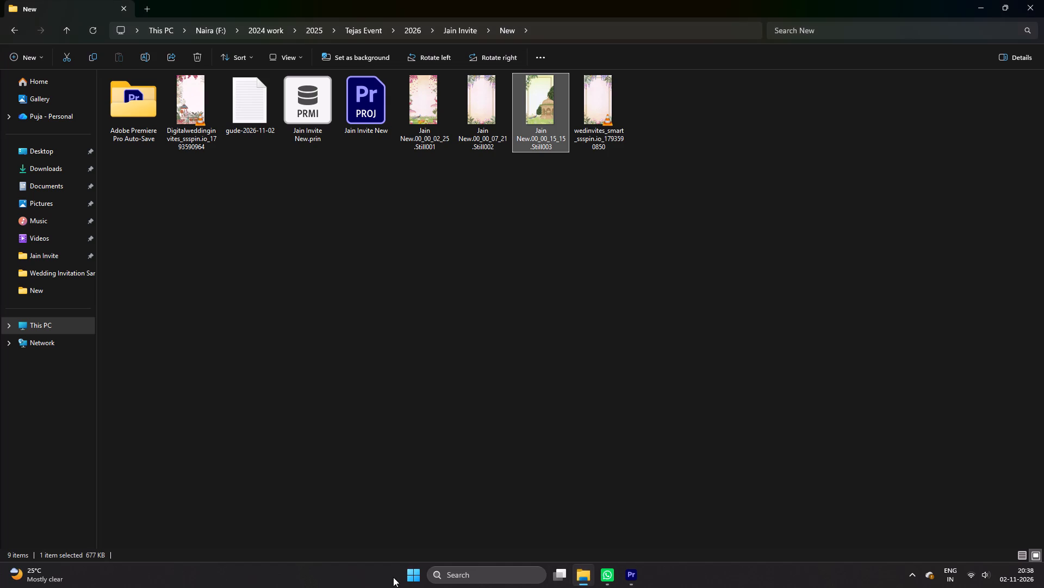
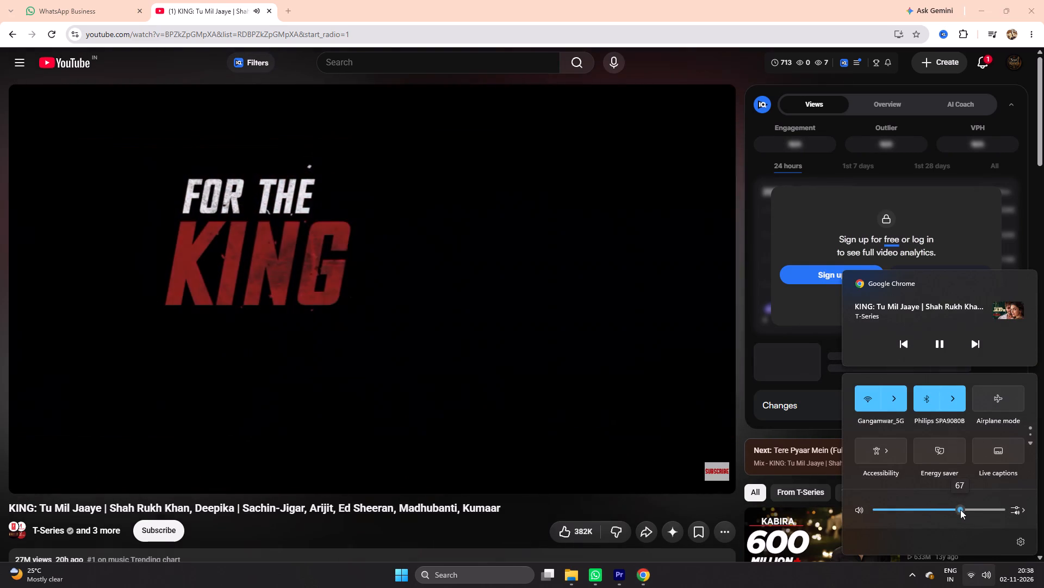
Lower the system volume.
drag(960, 510, 943, 512)
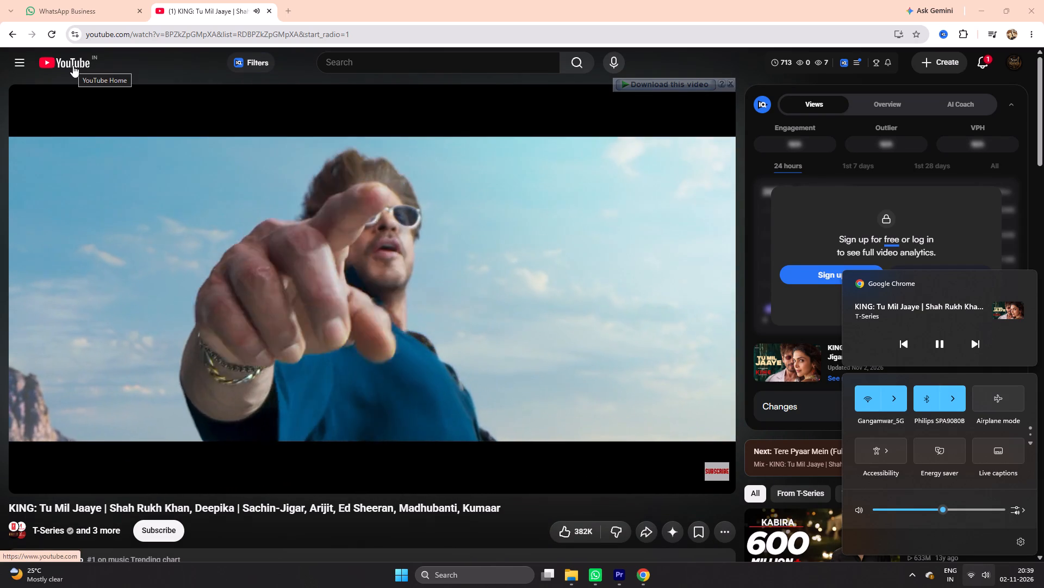
Browse the YouTube home feed and play the Lose My Mind × F1 extended cinematic cut video.
click(73, 65)
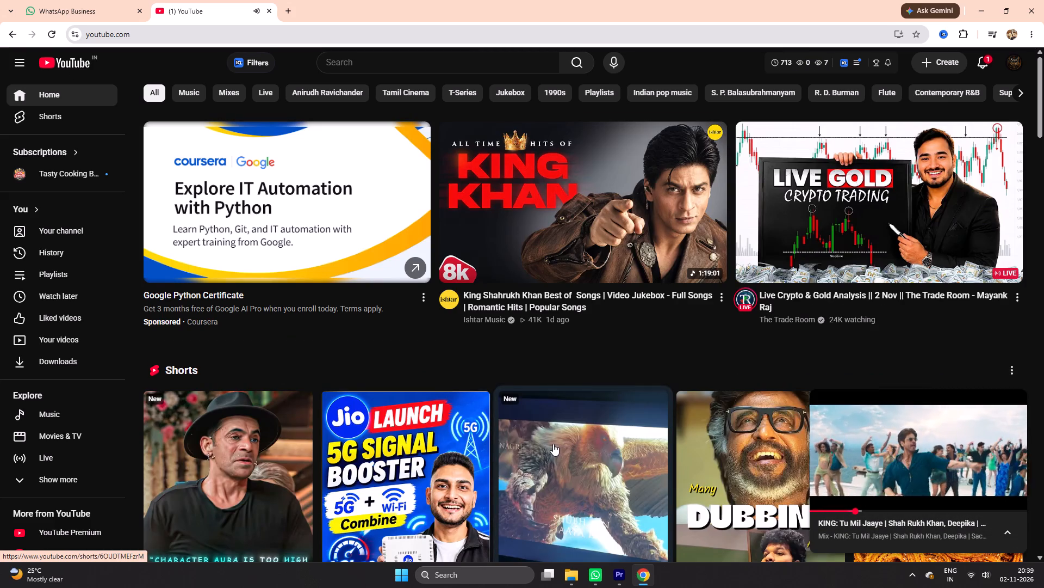
scroll(553, 444, down, 5)
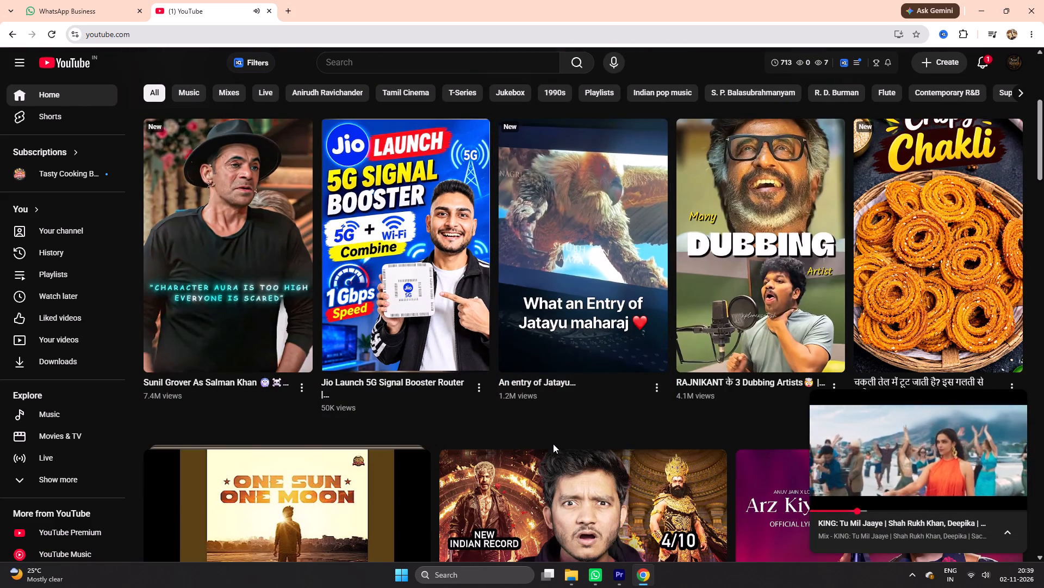
scroll(553, 444, down, 4)
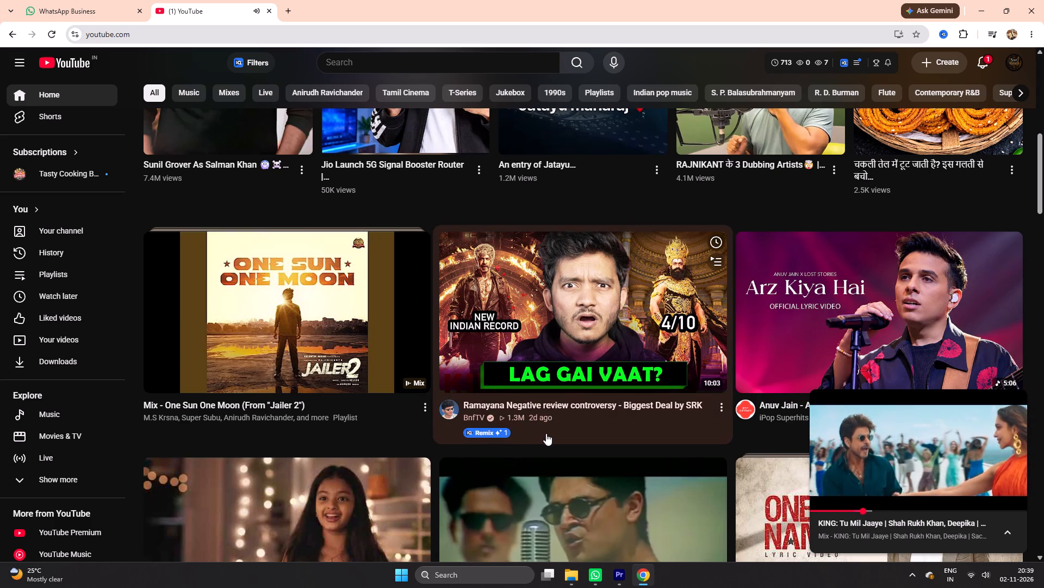
scroll(543, 428, down, 7)
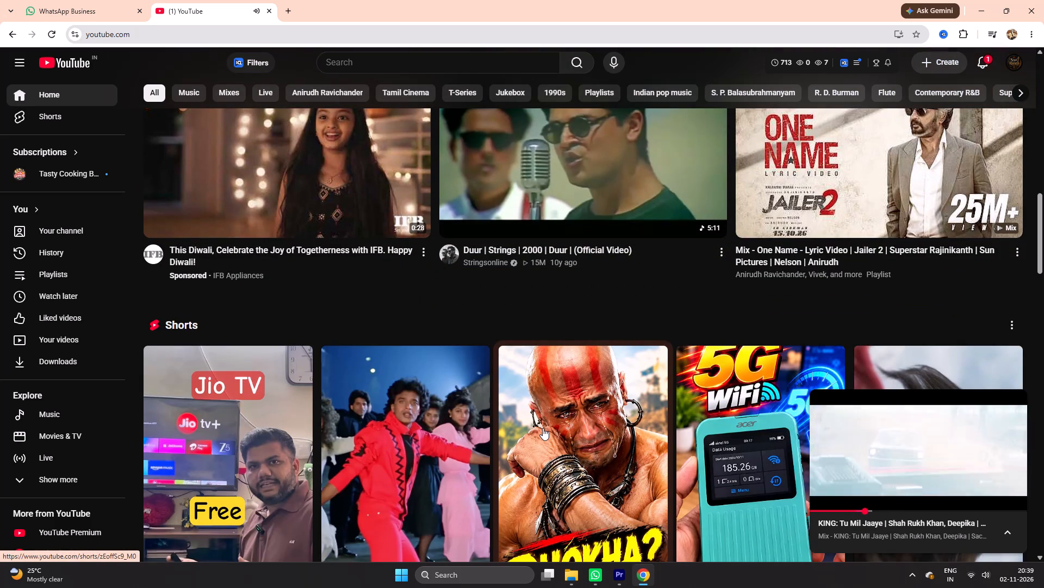
scroll(543, 428, down, 5)
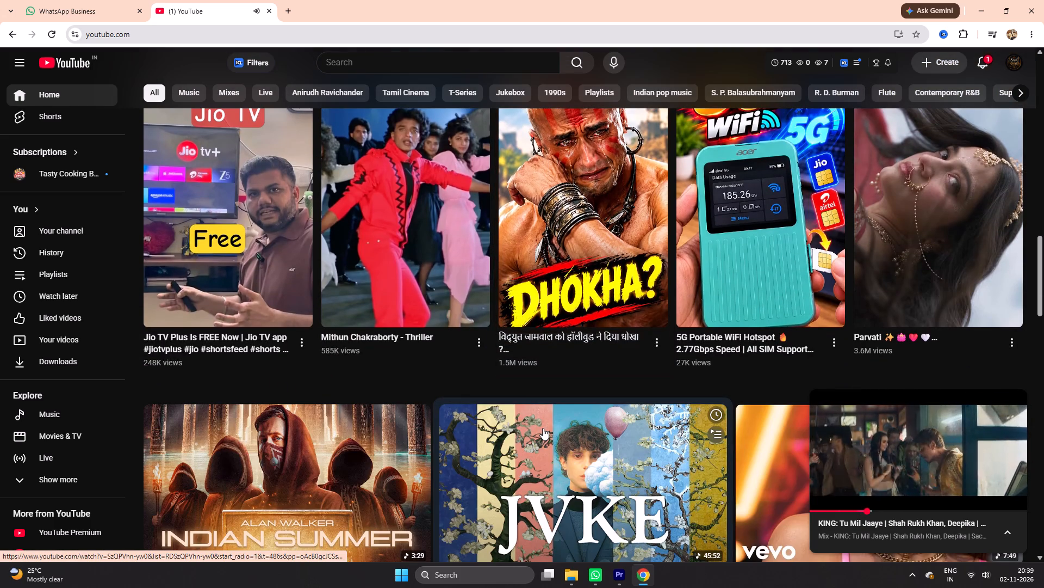
scroll(543, 428, down, 3)
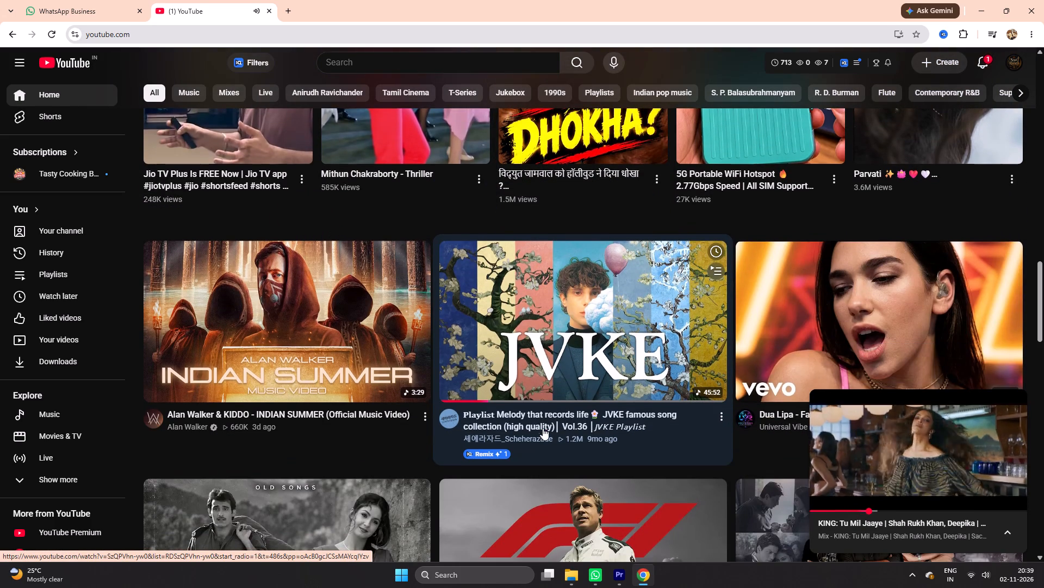
scroll(542, 426, down, 4)
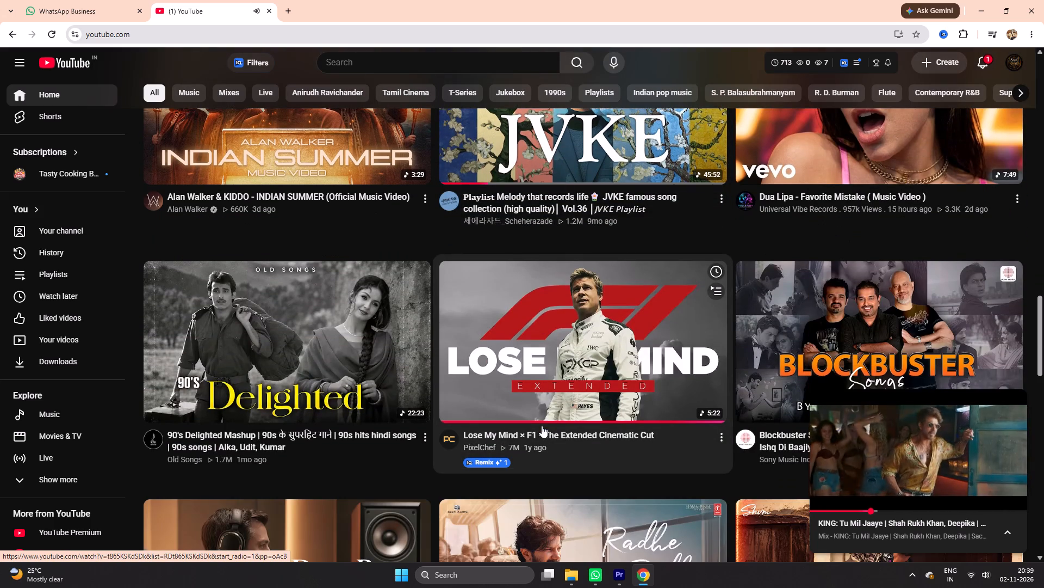
click(554, 345)
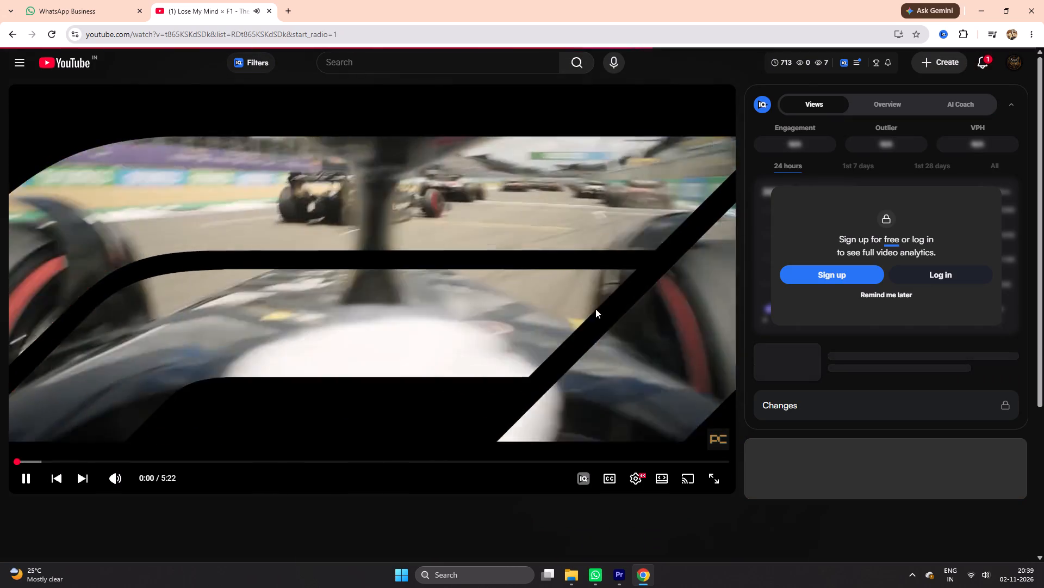
Switch back to Premiere Pro and split both the pavilion still and the background video at 00:00:22:28.
click(983, 0)
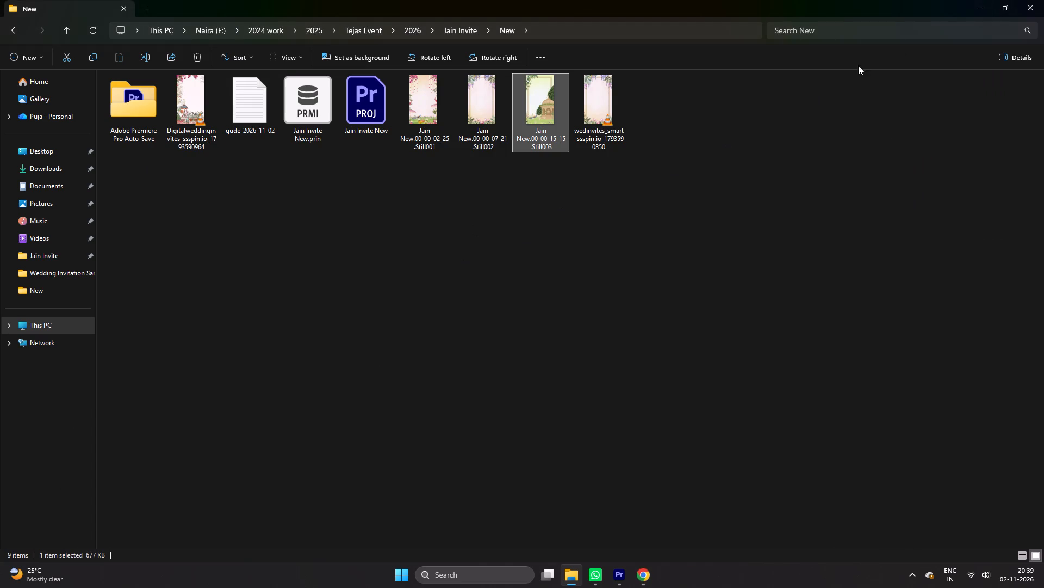
click(983, 0)
key(space)
scroll(707, 253, down, 5)
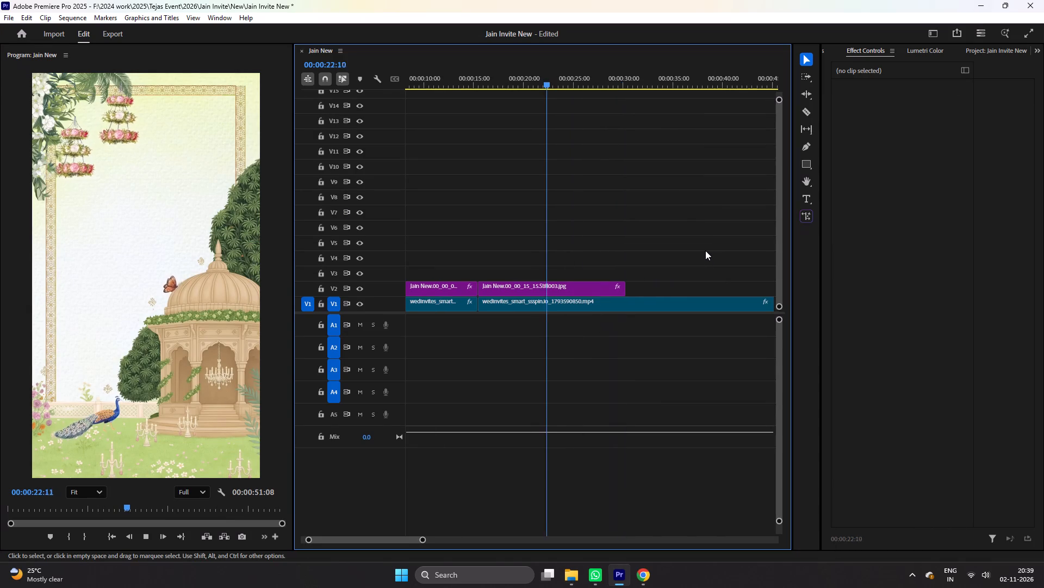
drag(553, 79, 557, 90)
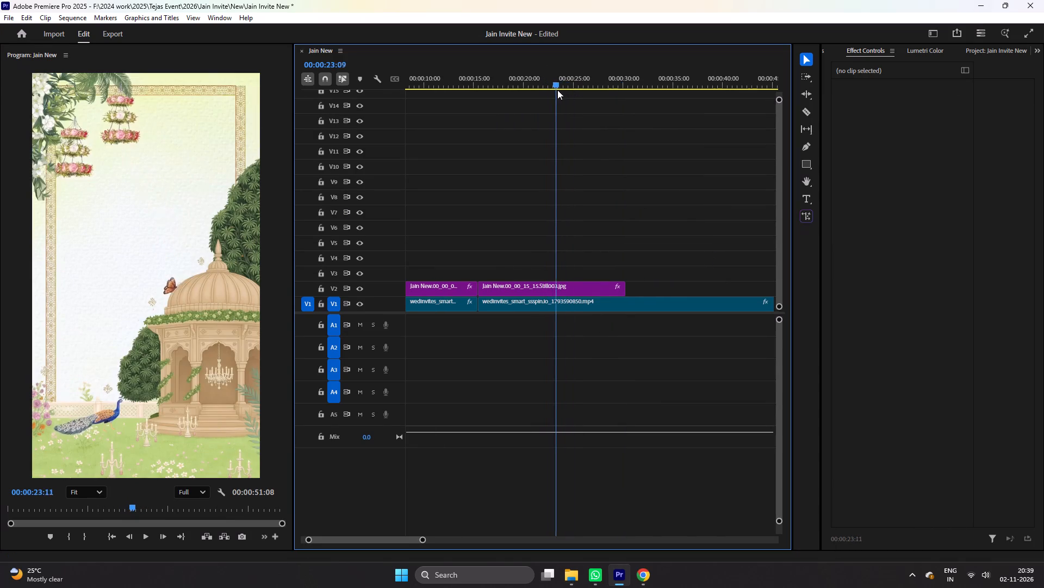
drag(557, 90, 555, 91)
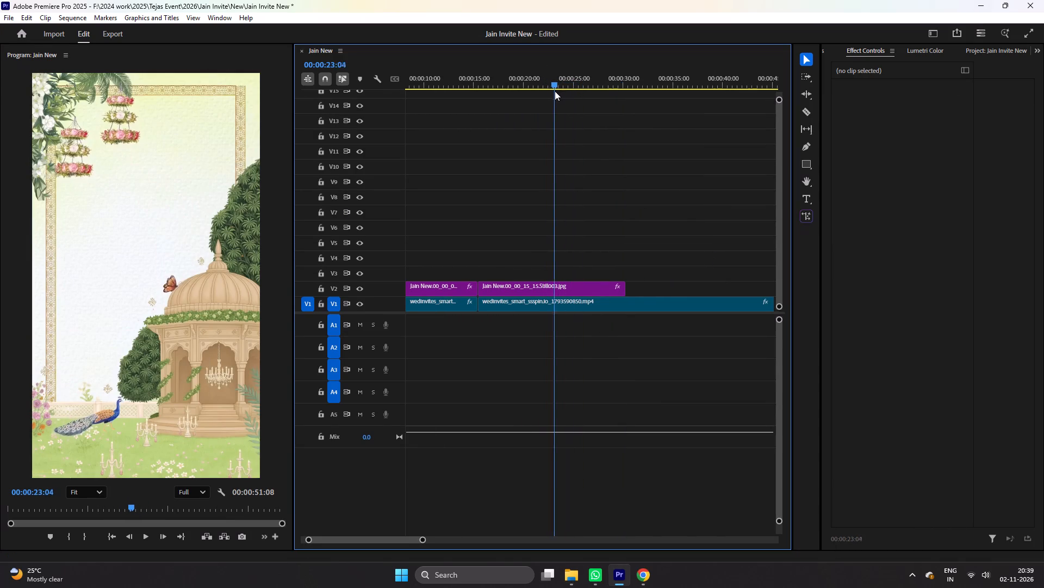
drag(555, 91, 554, 91)
key(c)
click(550, 290)
key(c)
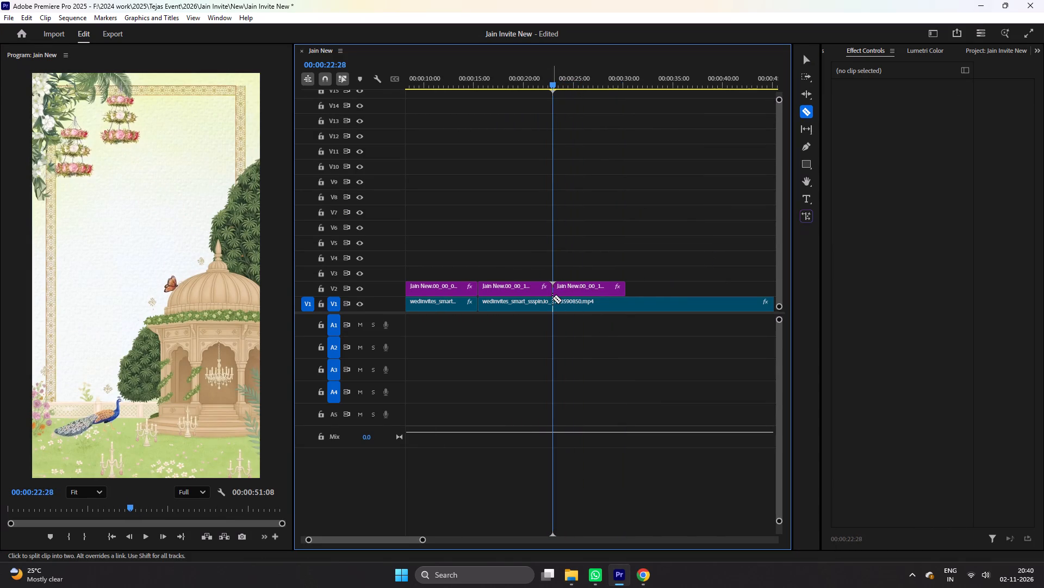
click(552, 299)
key(v)
Delete the part of the pavilion still that follows the cut.
key(space)
key(space)
click(588, 289)
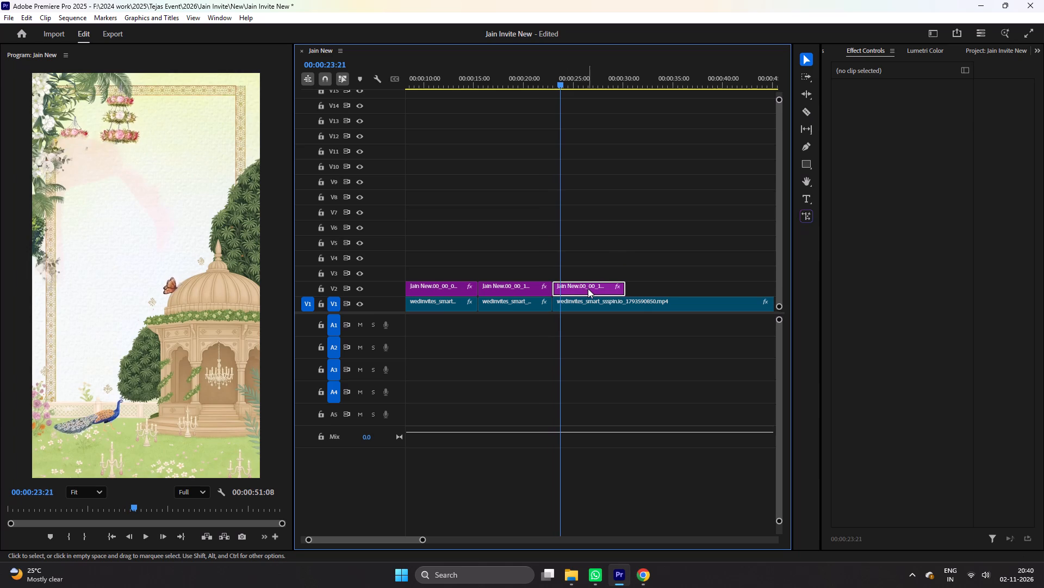
key(Delete)
Cut the transition into the Haldi scene out of the background video, ripple delete the gap and save the project.
key(space)
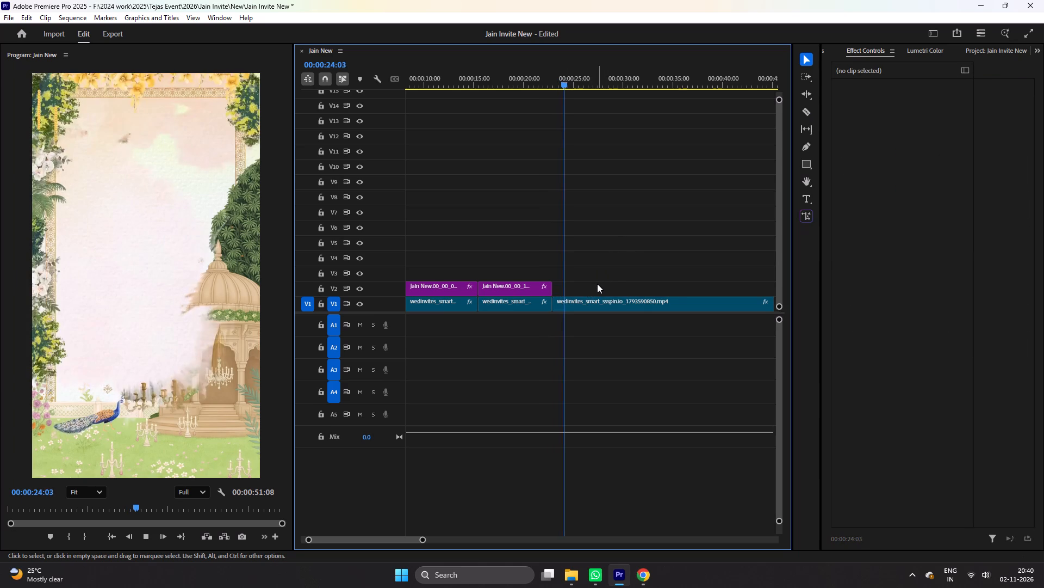
key(space)
key(c)
key(space)
click(565, 304)
key(v)
click(561, 306)
key(Delete)
right_click(561, 306)
click(585, 315)
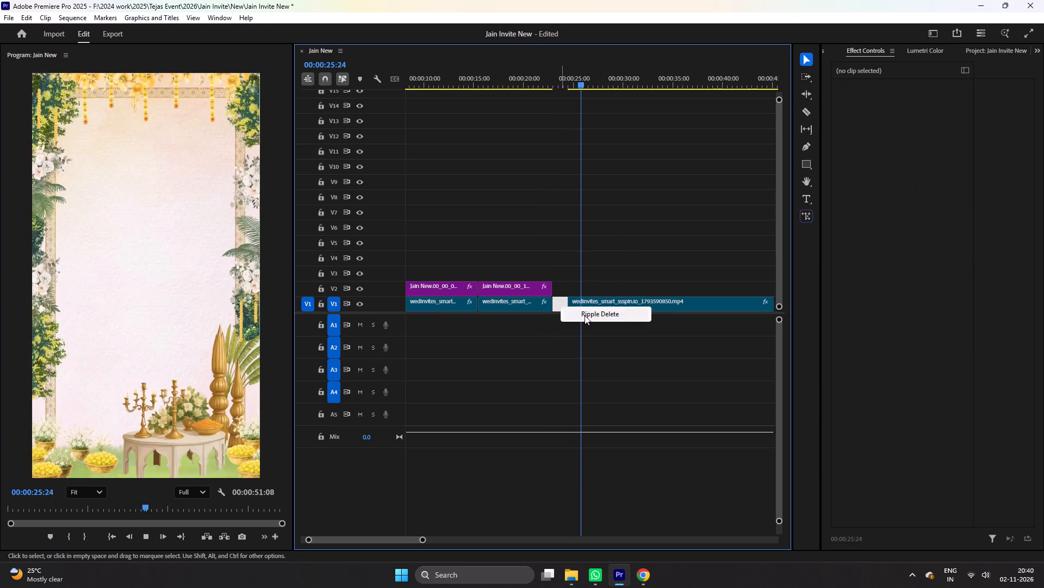
key(ctrl+s)
Export the clean Haldi scene frame at 00:00:23:23 as the JPEG still Jain New.00_00_23_23.Still004.
key(space)
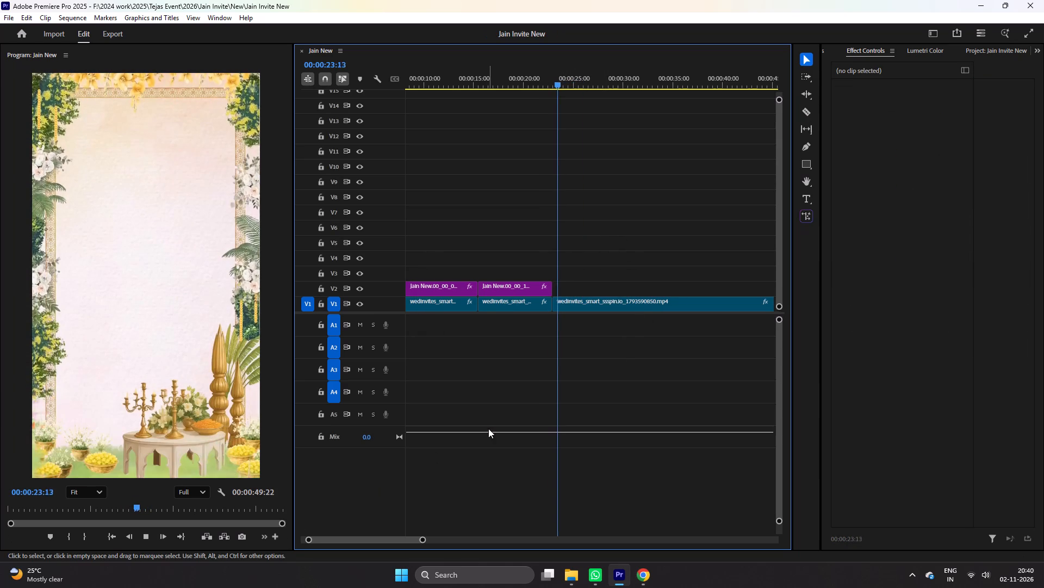
key(space)
click(241, 535)
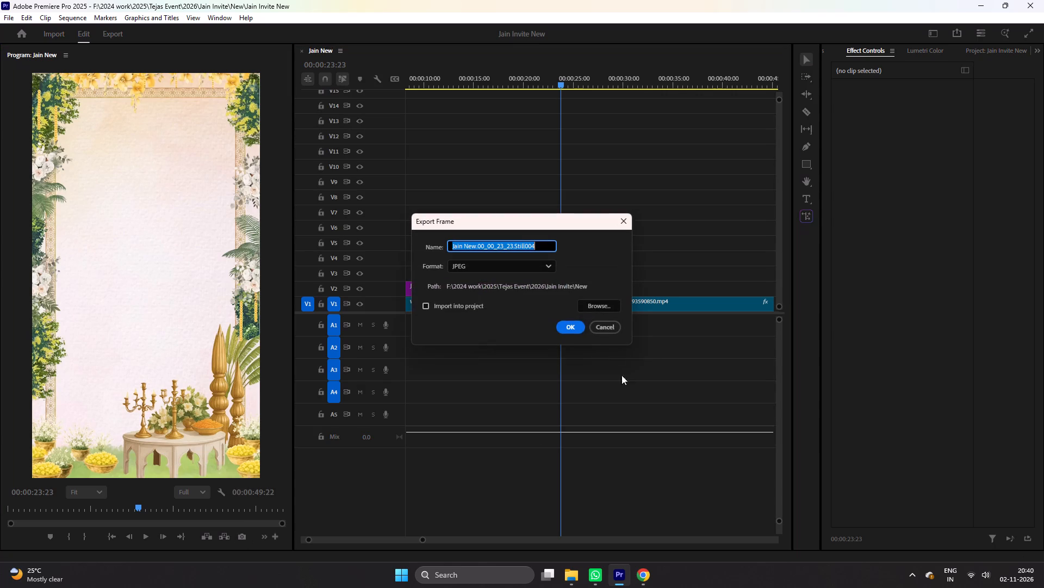
click(580, 333)
Place the exported Still004 on V2 directly after the pavilion still, extend it to about 00:00:37 and save.
click(580, 579)
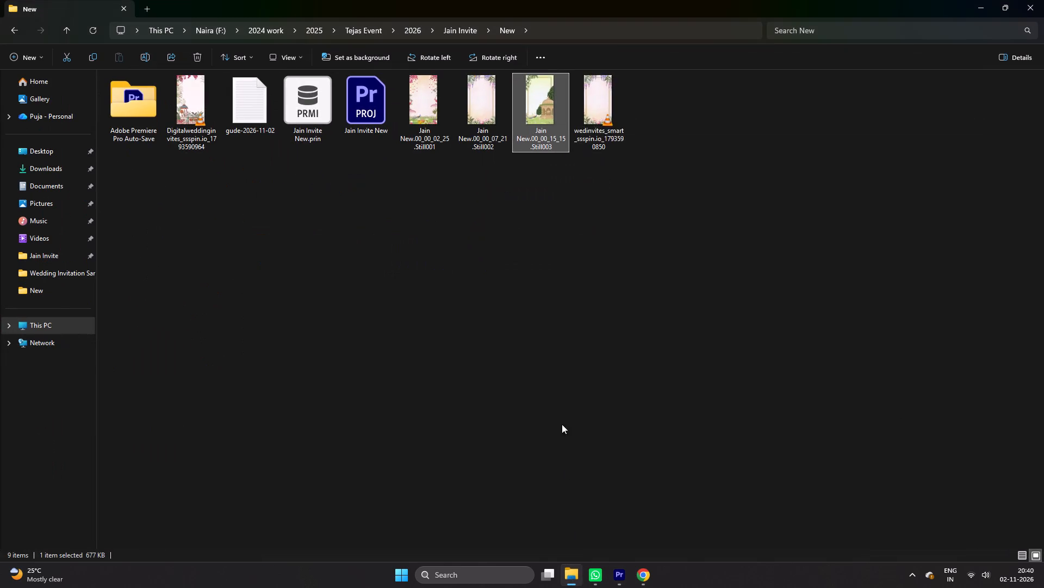
click(612, 91)
drag(608, 105, 617, 576)
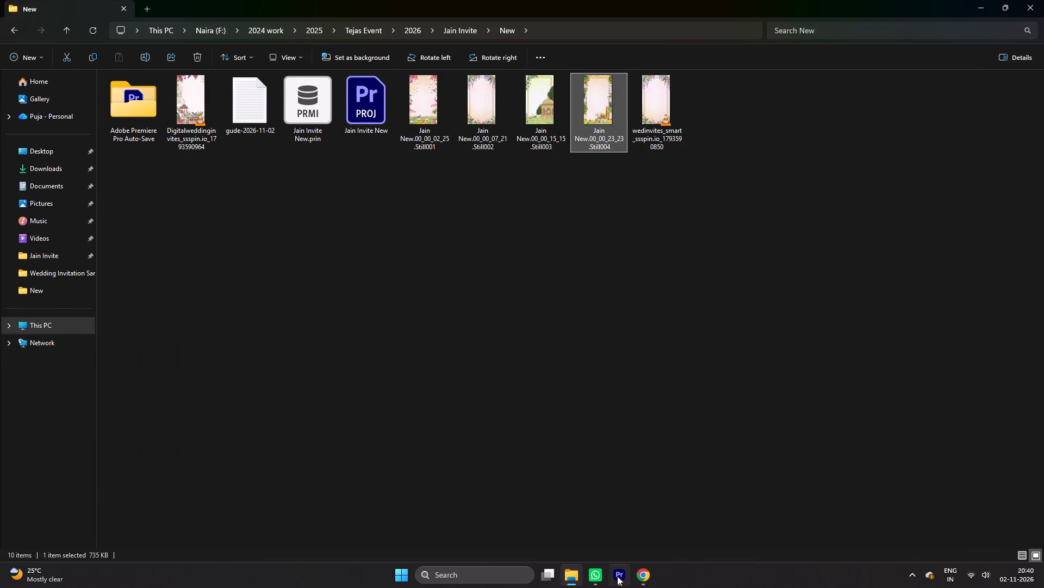
drag(617, 576, 621, 286)
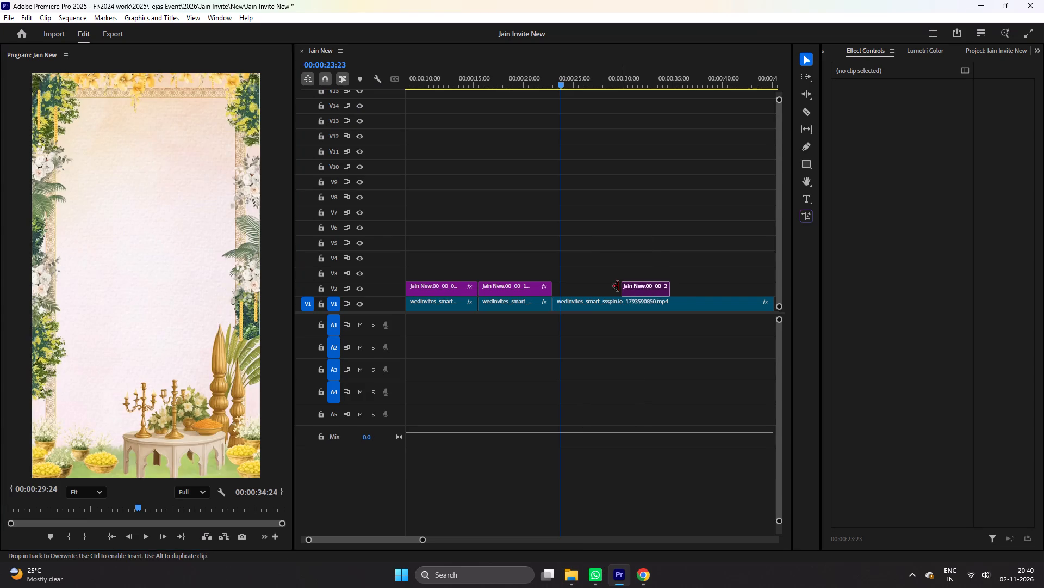
right_click(597, 286)
click(606, 293)
key(ctrl+s)
drag(602, 286, 694, 291)
key(s)
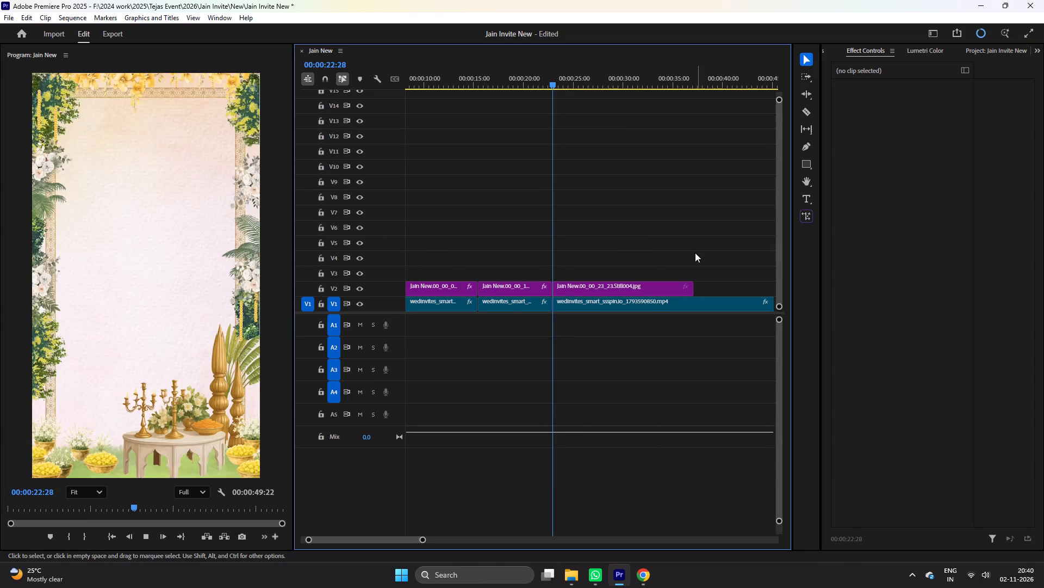
Lower the Haldi still's opacity to 21% and move to 00:00:31:08, where the Haldi text is fully shown.
key(space)
drag(573, 93, 647, 100)
drag(588, 79, 645, 103)
click(617, 289)
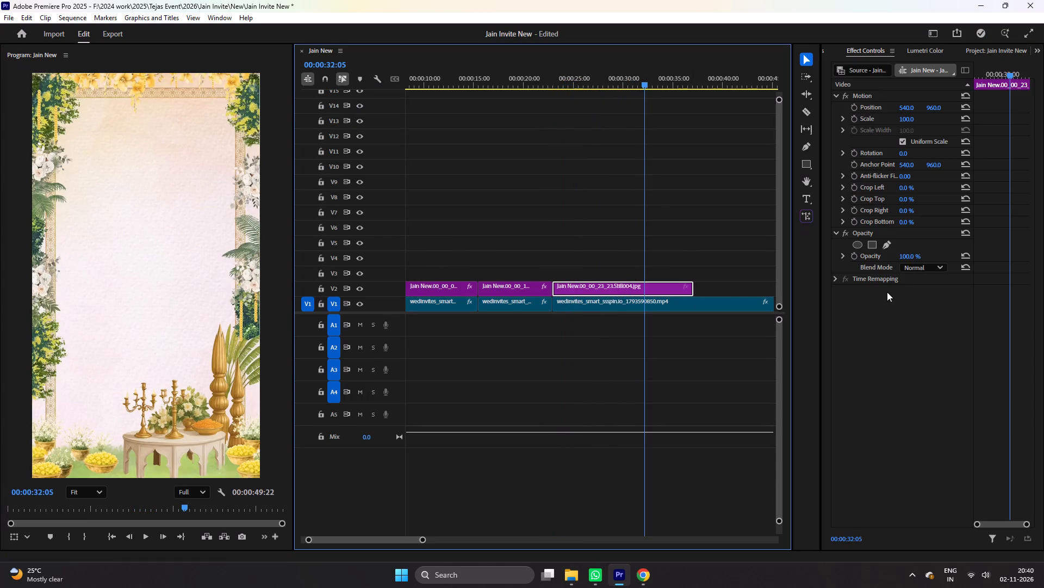
drag(907, 254, 862, 259)
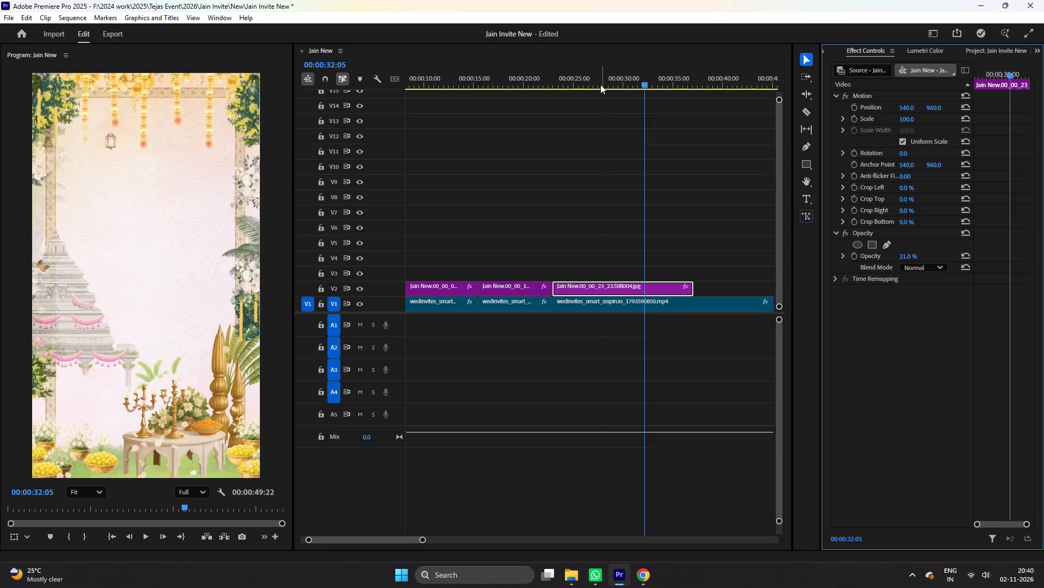
click(600, 84)
drag(600, 72, 637, 79)
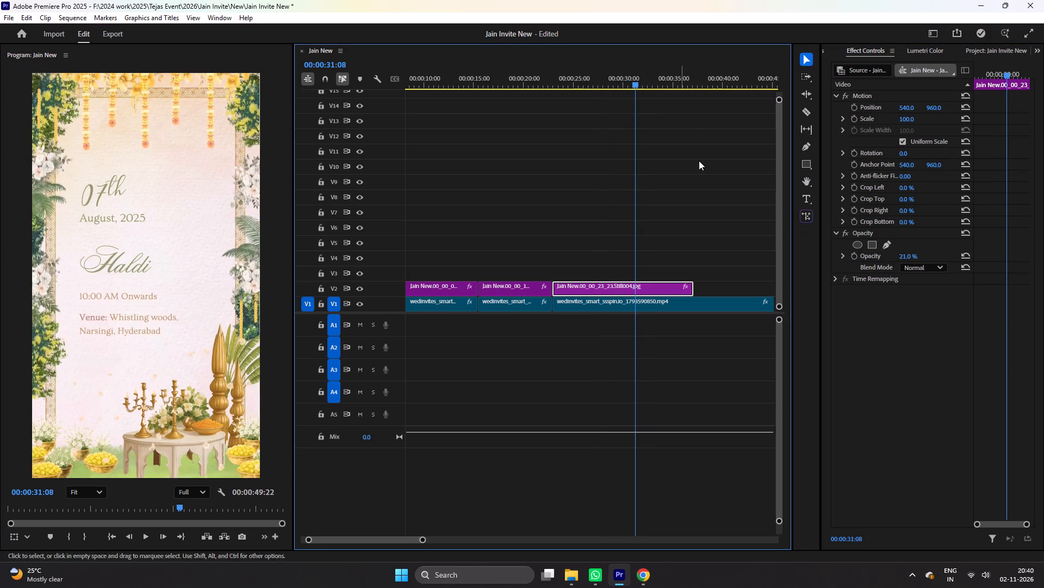
Draw a closed free-form opacity mask on the Haldi still around the date, Haldi title, time and venue text.
click(888, 246)
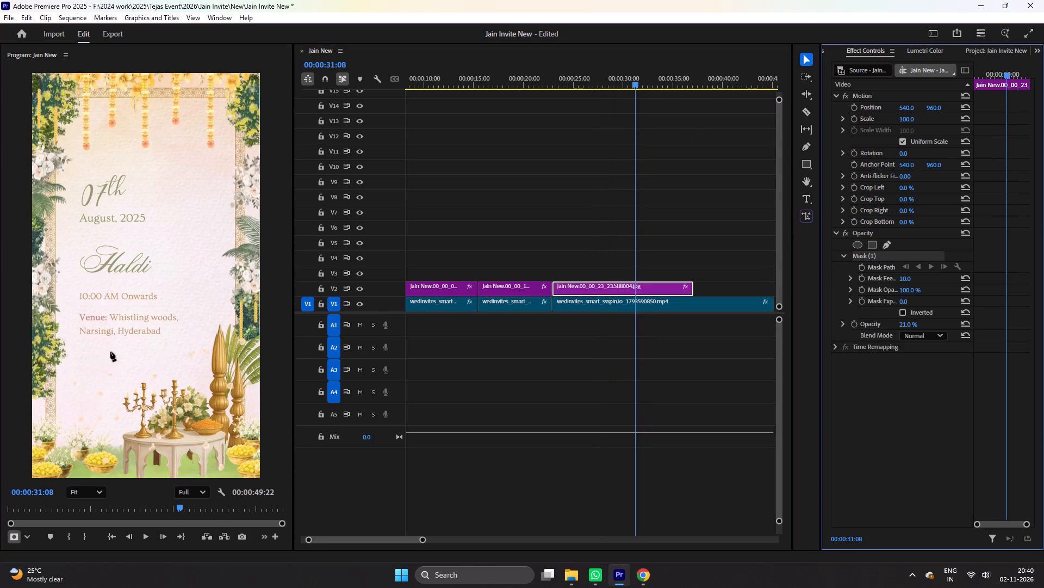
click(112, 352)
drag(183, 350, 185, 343)
click(186, 307)
drag(194, 273, 190, 247)
drag(178, 193, 166, 178)
click(139, 160)
click(89, 162)
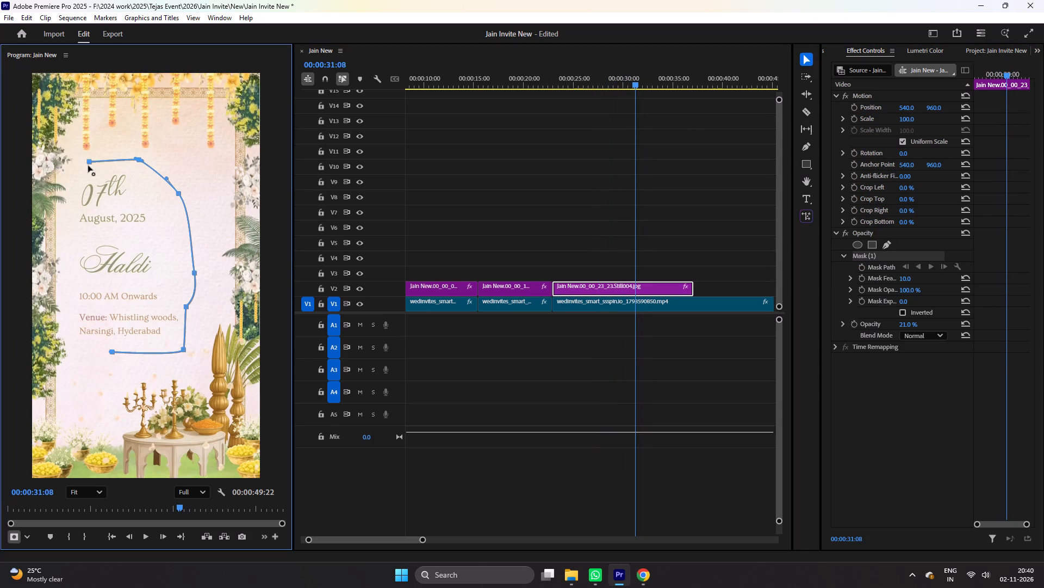
click(84, 184)
drag(73, 200, 72, 207)
drag(70, 225, 70, 231)
drag(67, 260, 67, 271)
drag(70, 291, 73, 312)
click(80, 332)
click(84, 342)
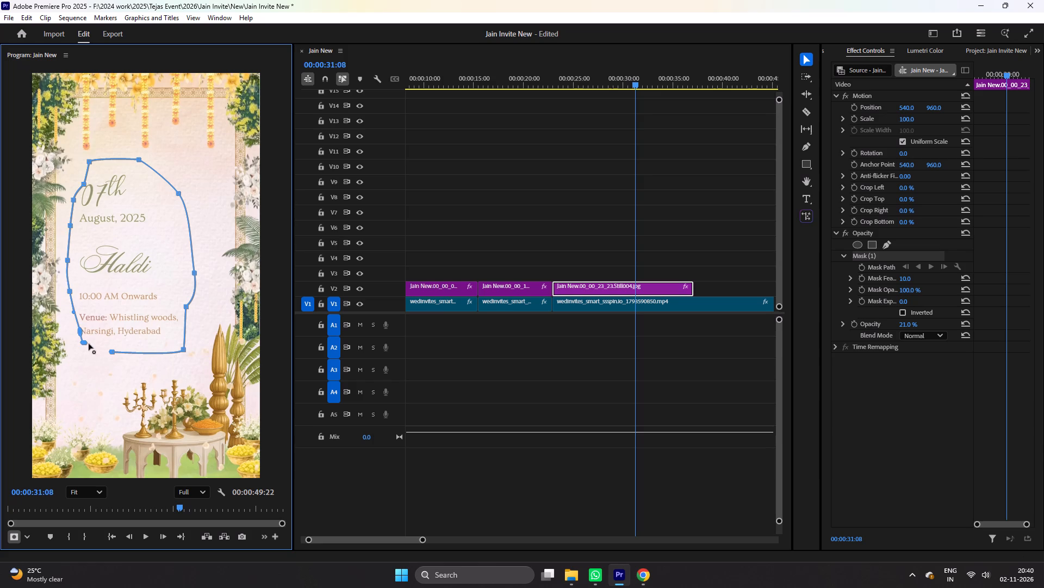
click(110, 352)
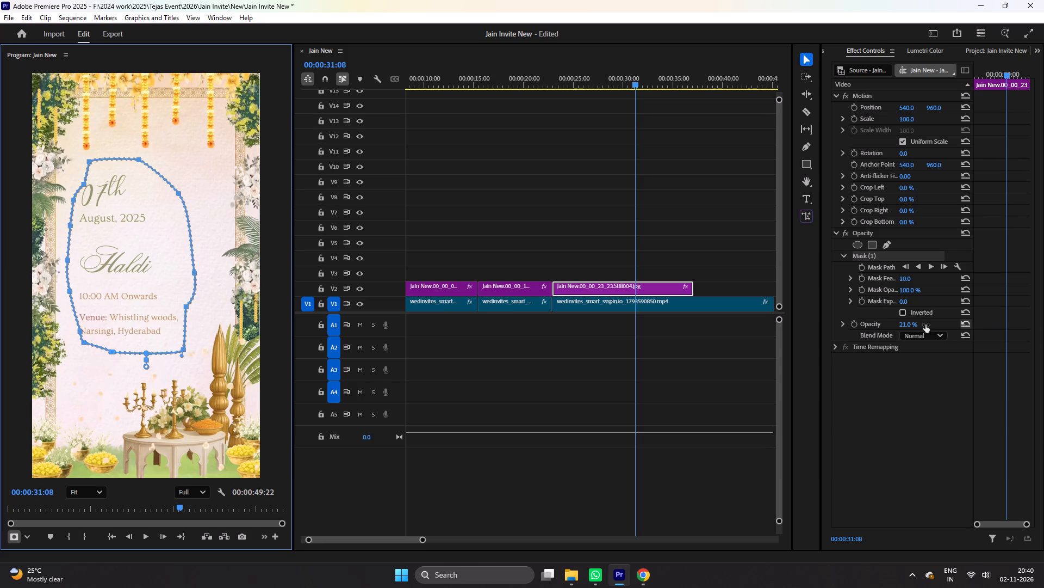
Raise the masked Haldi still's opacity to 98% to cover the event text.
click(926, 324)
click(719, 340)
Split the Haldi still at 00:00:31:00, before the next transition begins, and delete the part after the cut.
key(space)
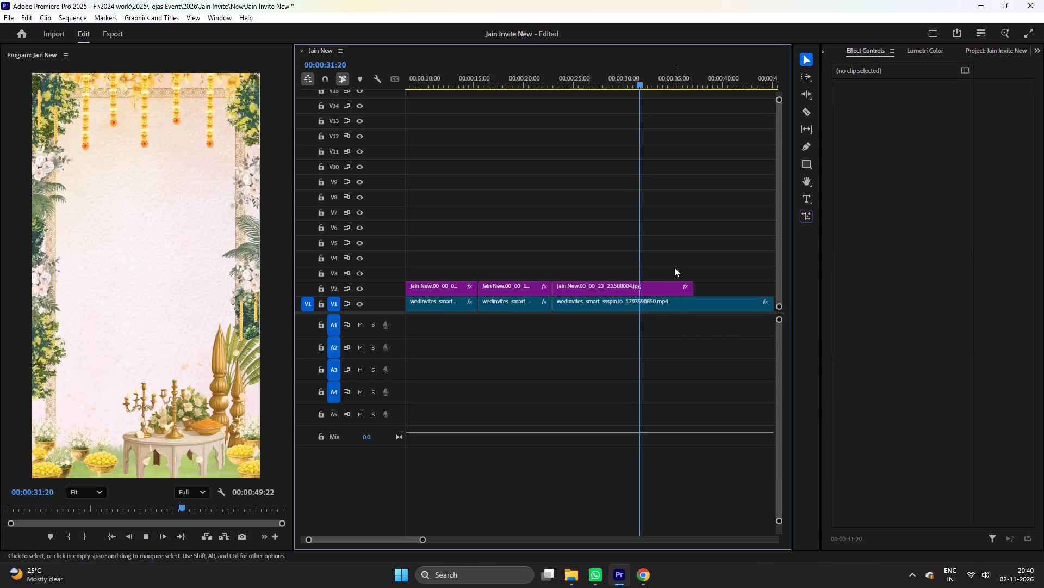
scroll(674, 267, down, 4)
key(space)
drag(591, 82, 580, 84)
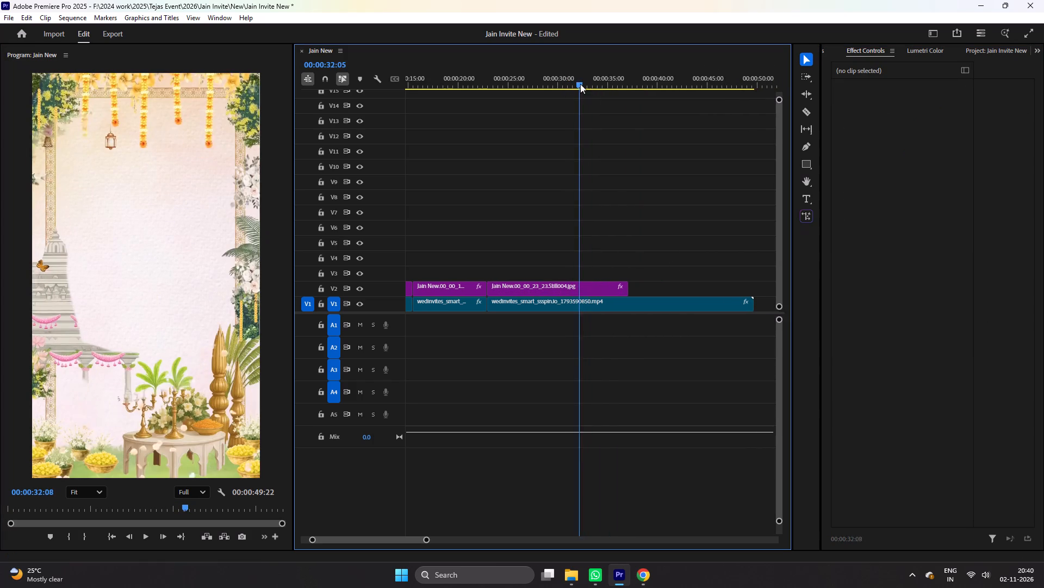
drag(580, 84, 570, 86)
key(c)
click(568, 291)
key(v)
click(581, 291)
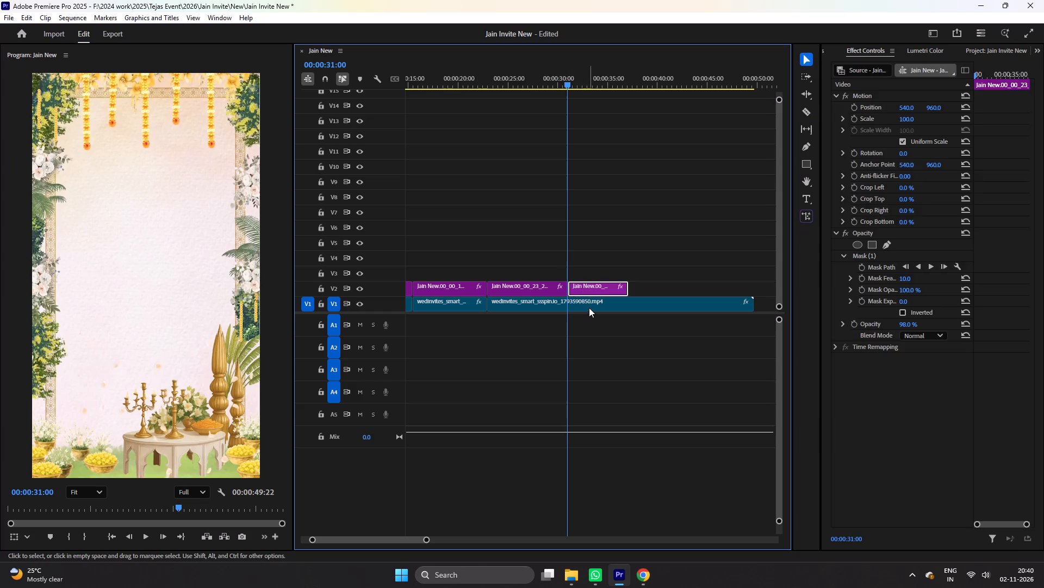
key(Delete)
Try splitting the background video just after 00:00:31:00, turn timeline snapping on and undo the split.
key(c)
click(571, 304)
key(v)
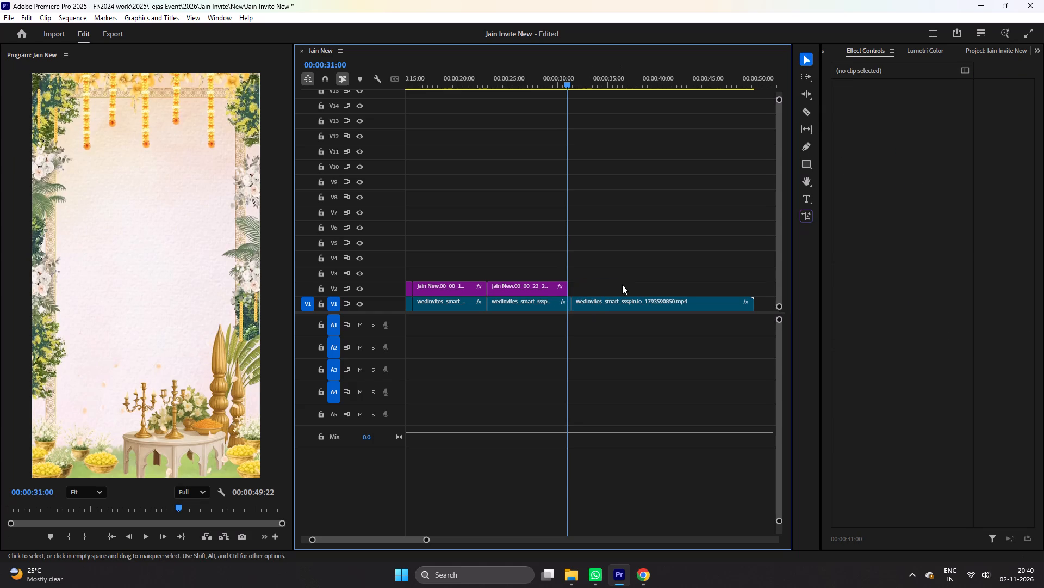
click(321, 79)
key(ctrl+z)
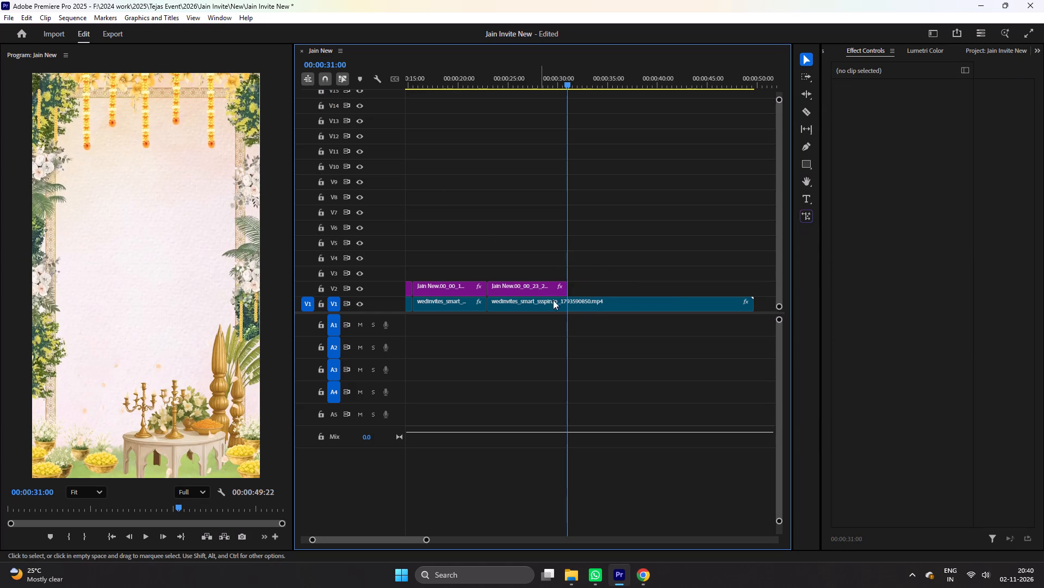
Split the background video at 00:00:31:00, in line with the end of the Haldi still.
key(c)
click(564, 302)
key(v)
Play to 00:00:33:09, where the peacock scene is fully shown, split the background video there and try deleting the transition segment before it.
key(space)
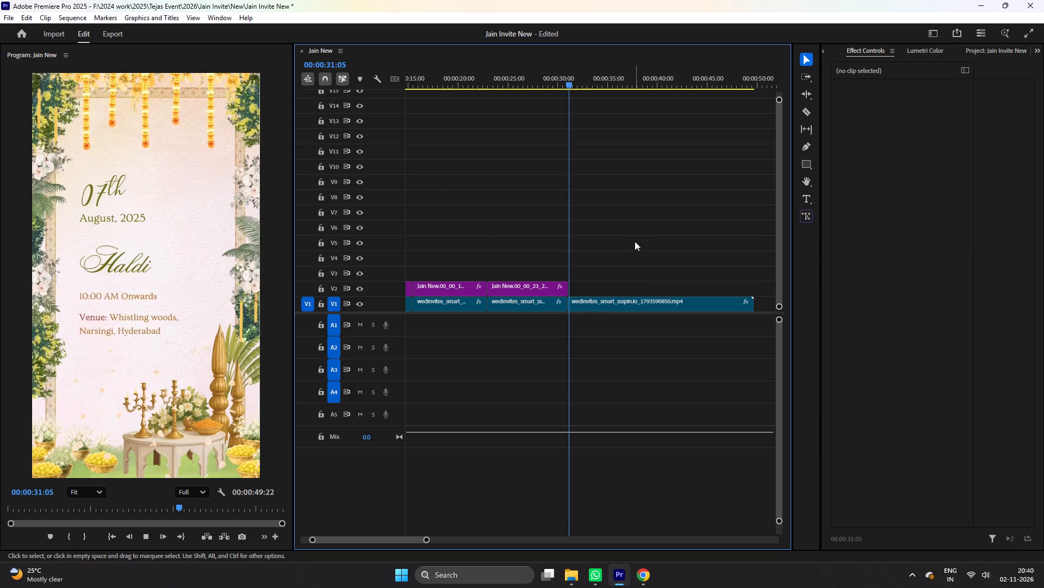
scroll(635, 241, down, 2)
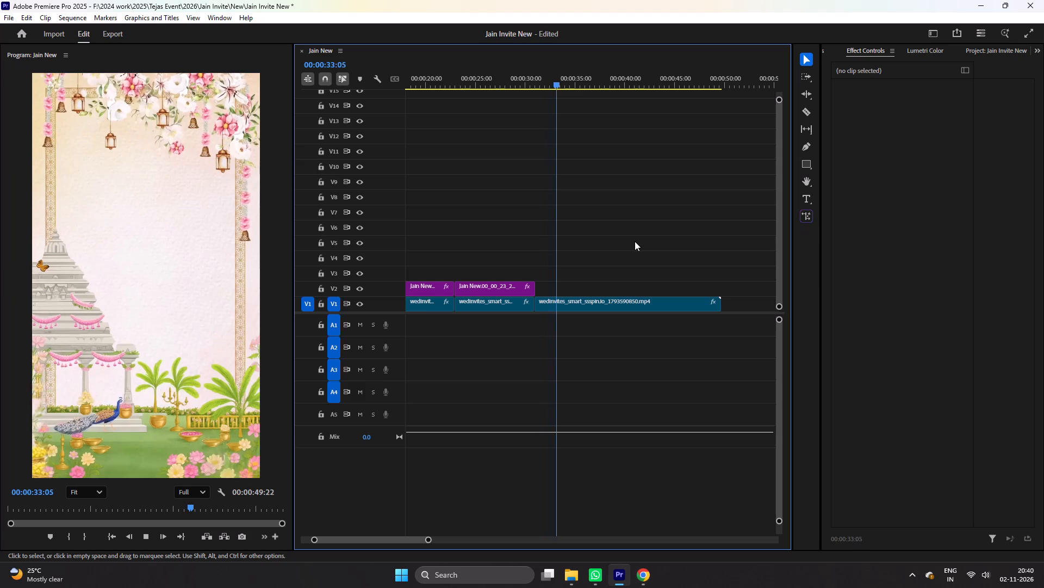
key(space)
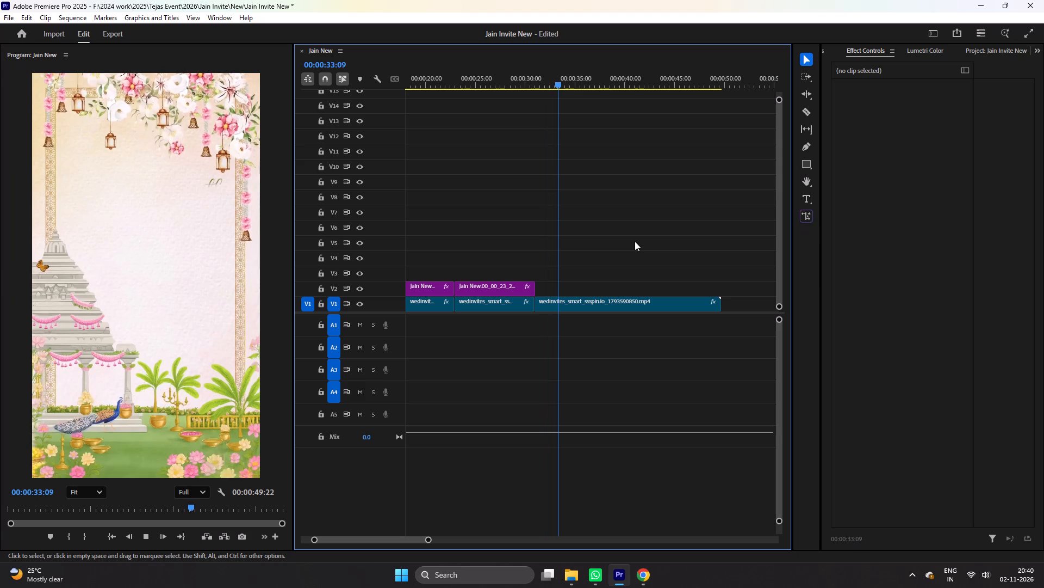
key(c)
click(557, 305)
key(v)
click(549, 303)
key(Delete)
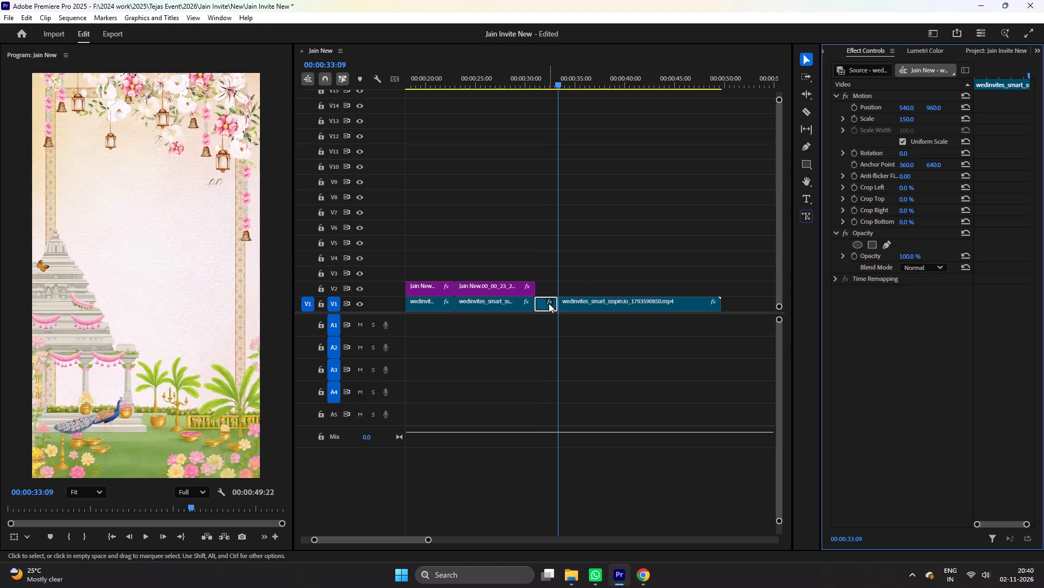
Export the text-free peacock scene frame at 00:00:33:05 as a JPEG named Jain New.00_00_33_05.Still005.
key(Left)
key(Left)
key(Left)
key(Left)
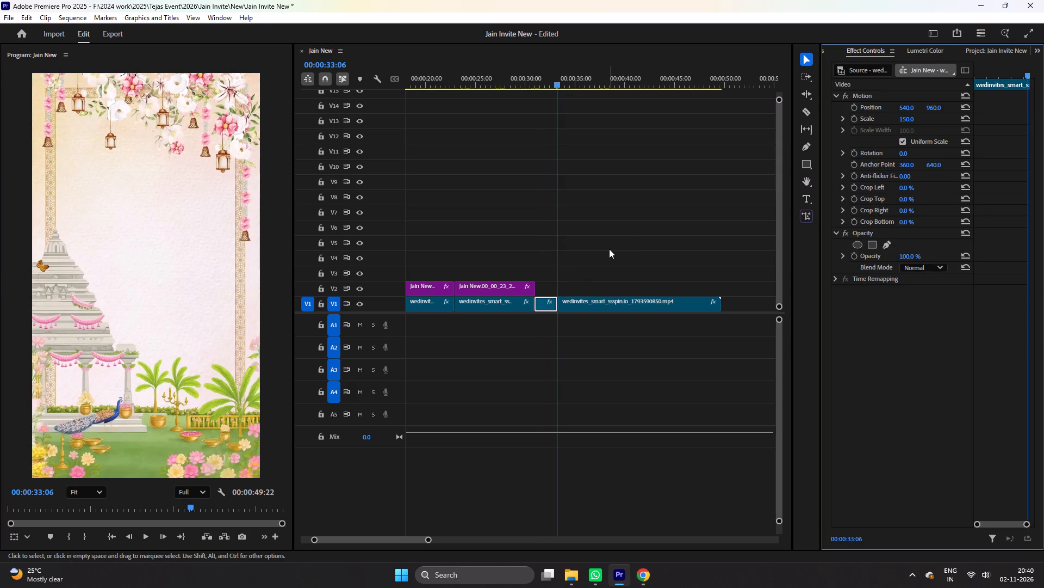
click(247, 533)
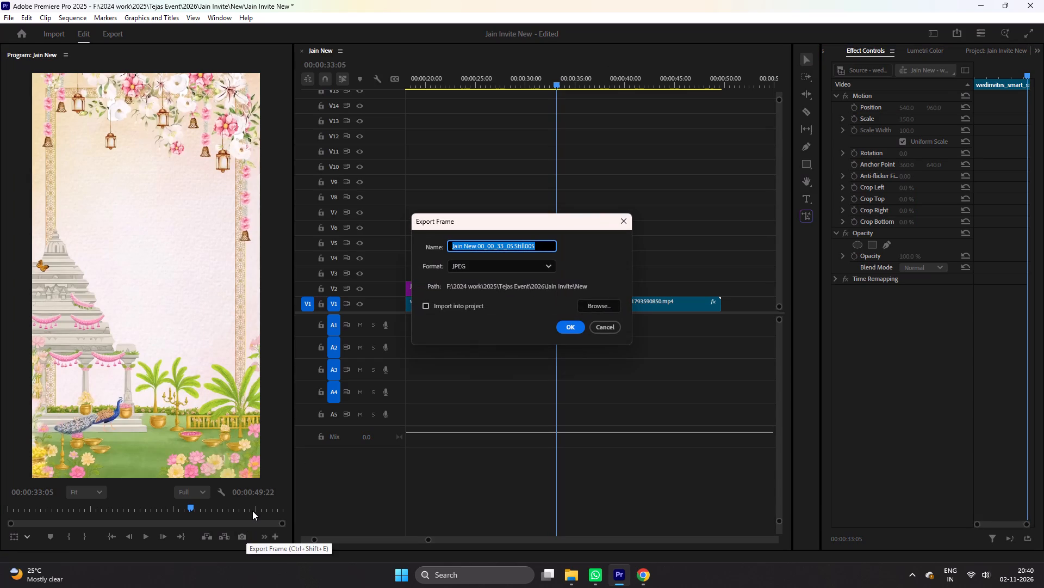
key(Return)
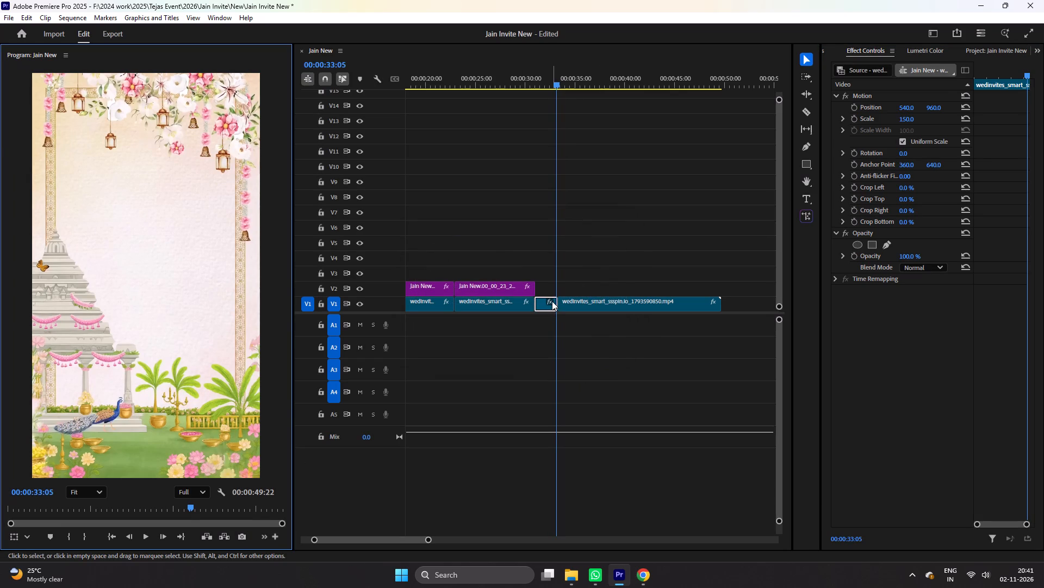
Split the Haldi still exactly at 00:00:31:00 and delete the leftover sliver overhanging the background cut.
key(Left)
click(549, 303)
click(549, 279)
key(equal)
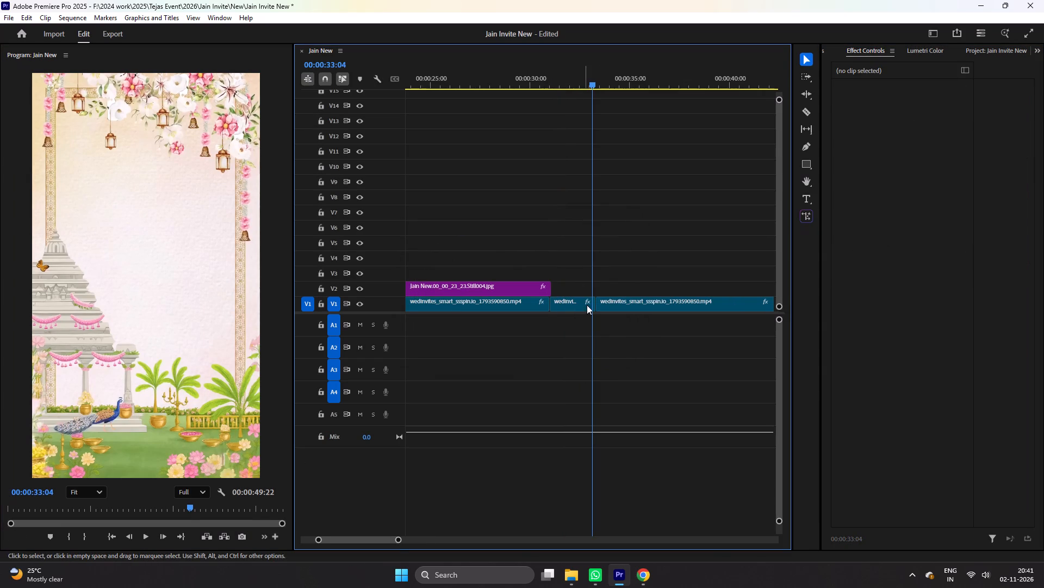
click(575, 302)
key(Up)
right_click(576, 304)
click(567, 267)
key(equal)
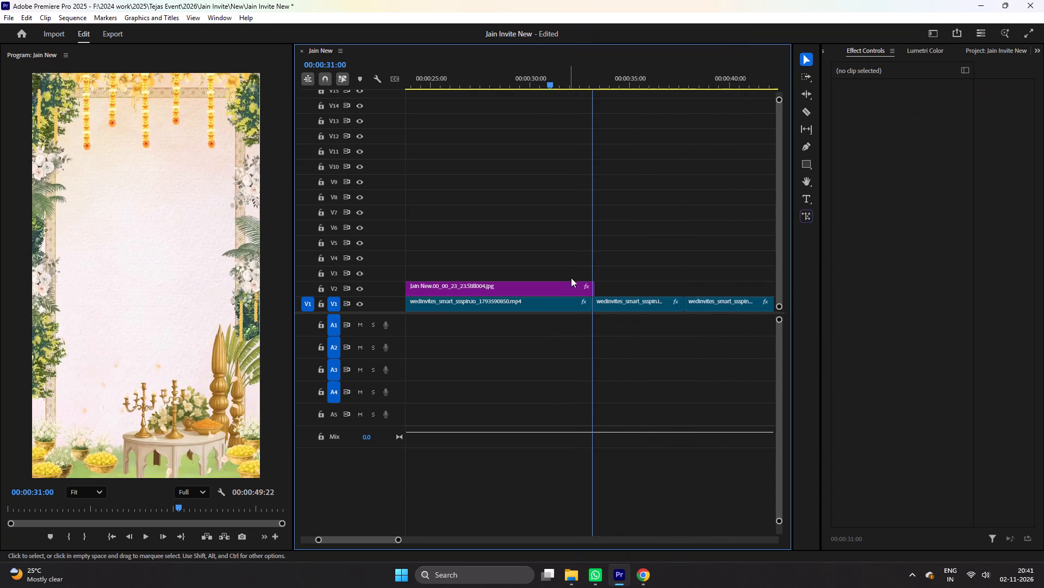
key(equal)
key(c)
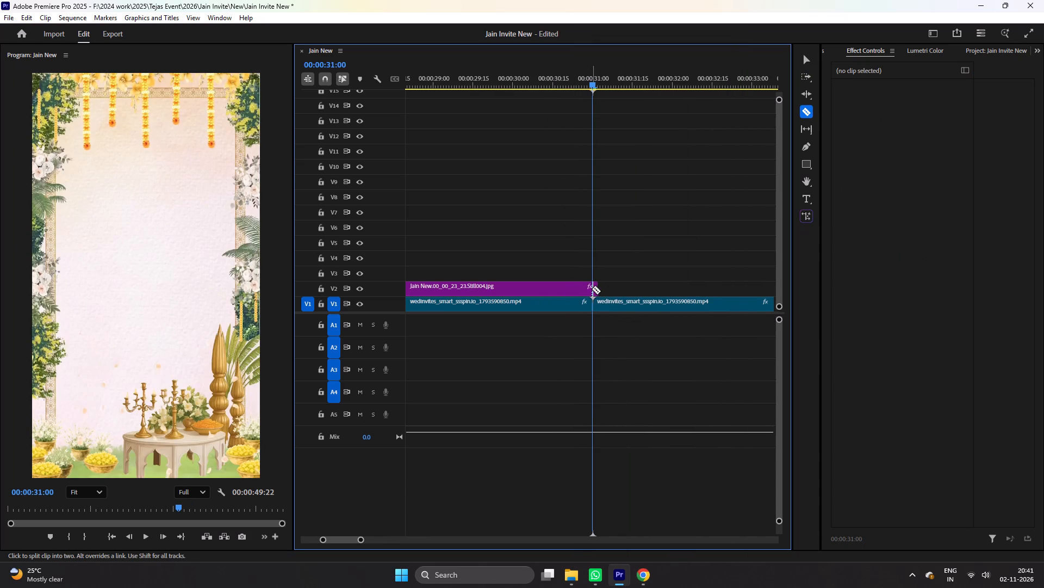
click(592, 289)
key(v)
click(598, 291)
key(Delete)
Delete the background transition segment after 00:00:31:00, close the gap it leaves and save the project.
click(618, 308)
key(Delete)
right_click(618, 308)
click(631, 316)
key(ctrl+s)
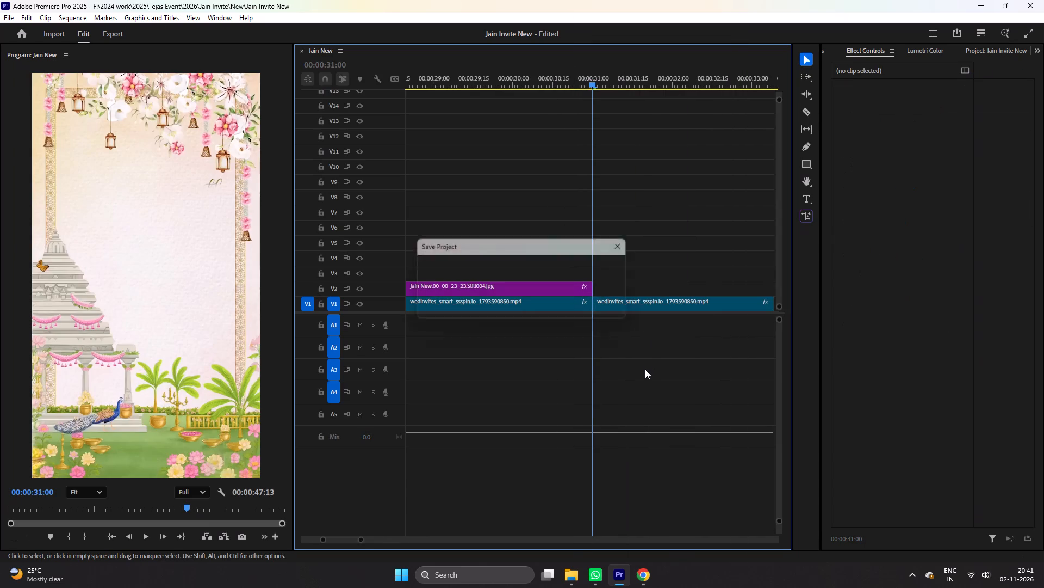
Bring the exported still Jain New.00_00_33_05.Still005 from the New folder in File Explorer into Premiere Pro.
click(645, 369)
key(minus)
text(--)
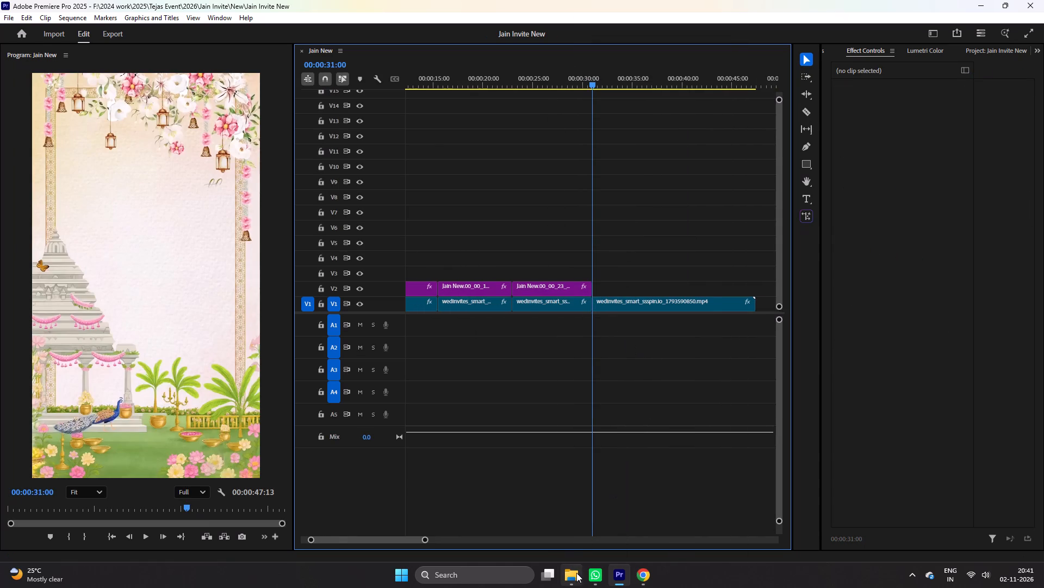
click(576, 573)
click(644, 106)
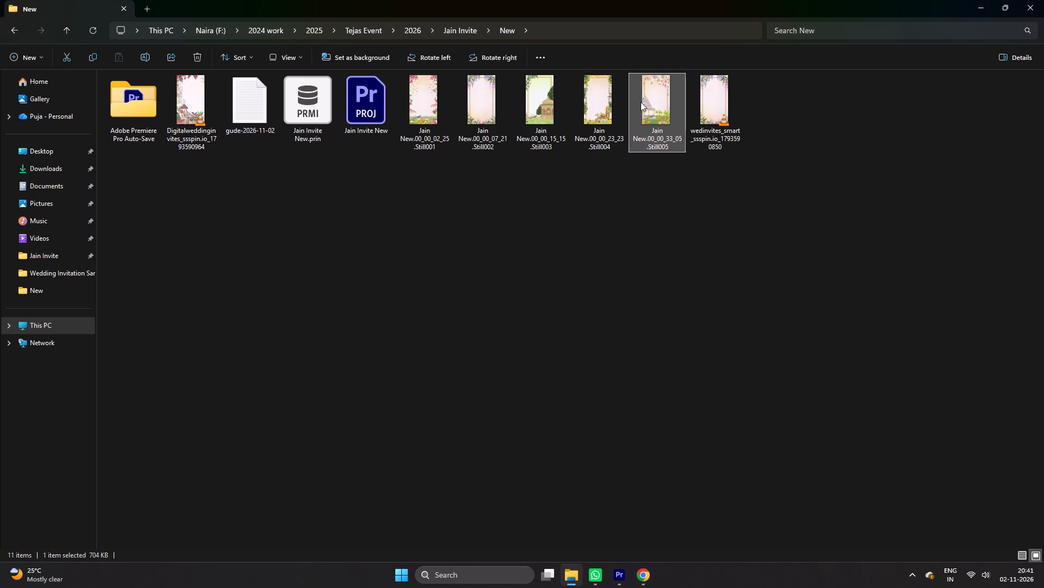
click(644, 108)
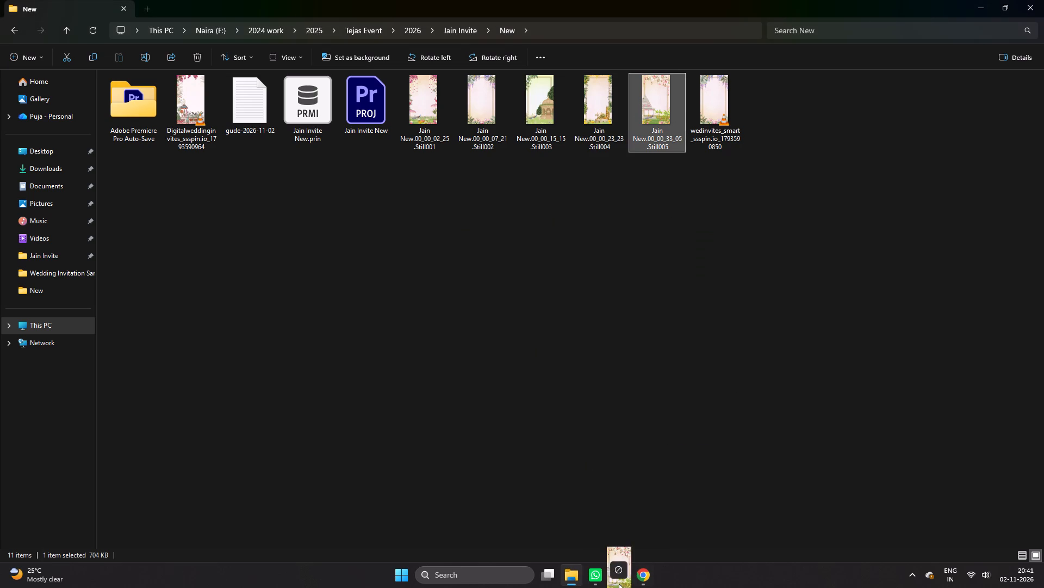
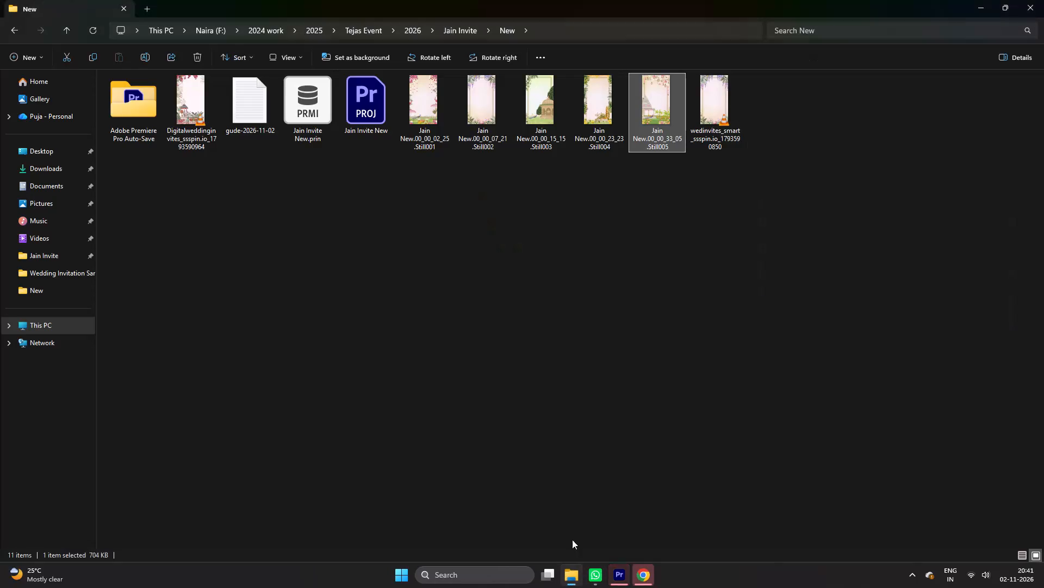
Place the Still005 image on V2 at 00:00:31:00 and extend it to the end of the background clip.
drag(670, 102, 615, 576)
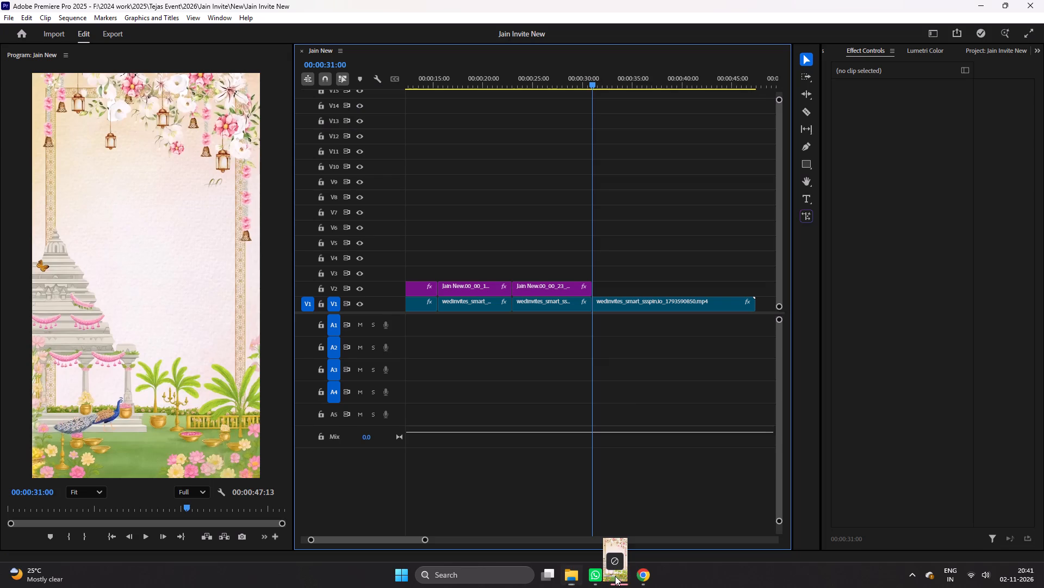
drag(615, 576, 595, 287)
drag(647, 283, 683, 287)
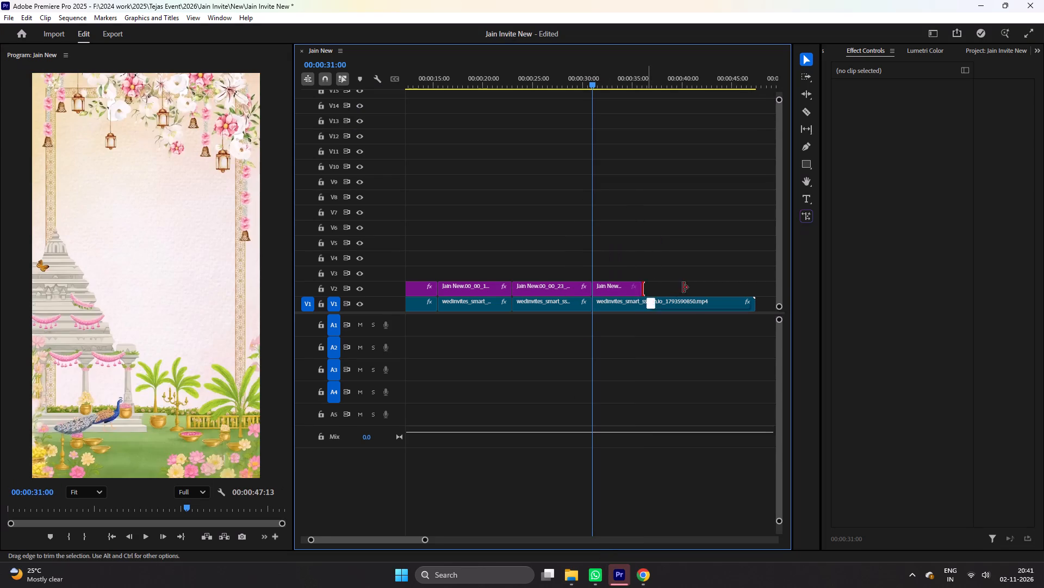
drag(683, 287, 554, 294)
Lower the peacock still's opacity to 0% at 00:00:38:27 to expose the wedding text underneath.
scroll(618, 230, up, 4)
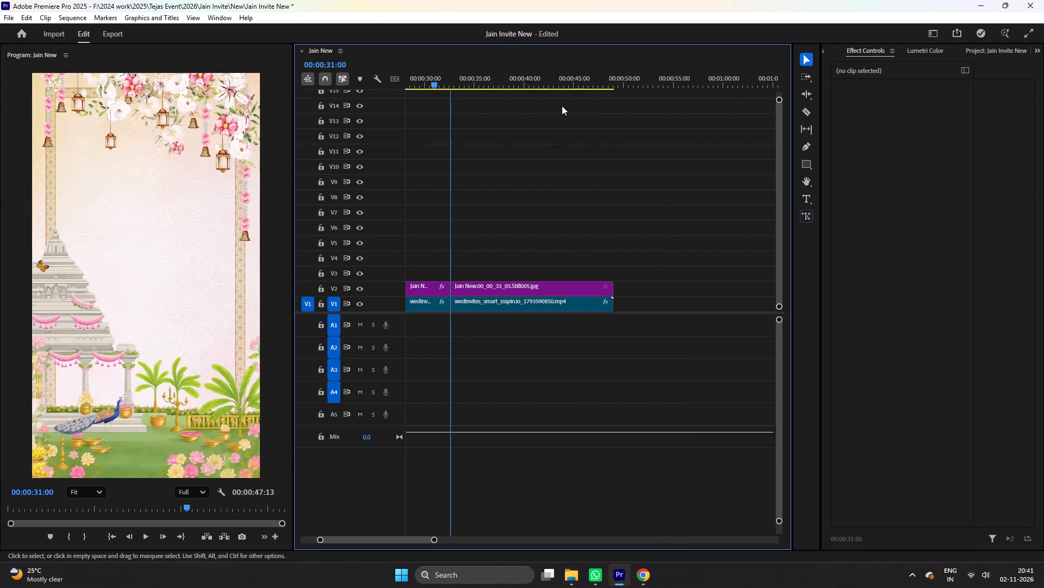
click(531, 72)
click(567, 290)
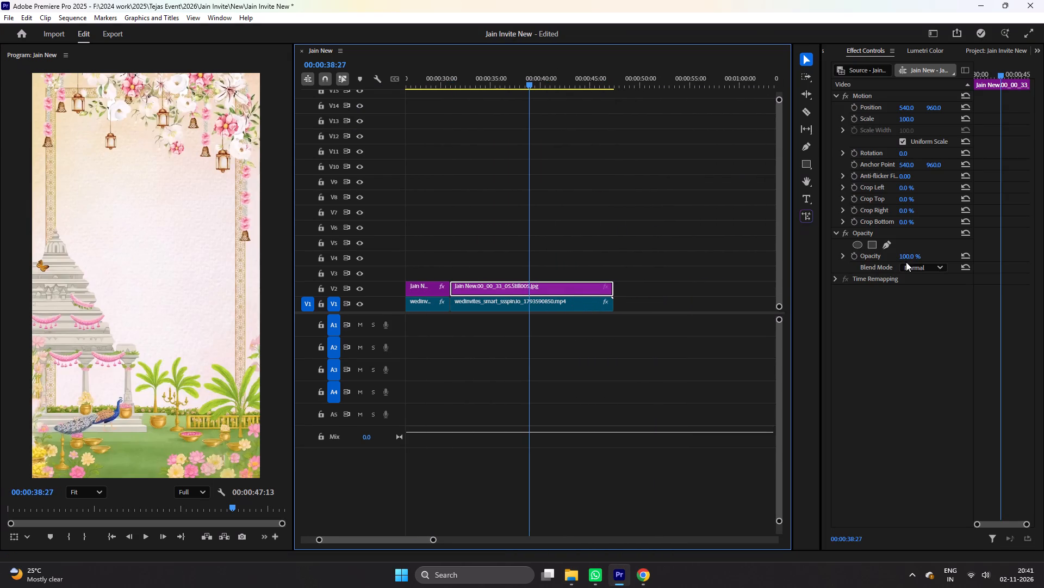
drag(908, 257, 853, 261)
Draw a closed freeform opacity mask on the still around the wedding date, title, time and venue text.
click(886, 244)
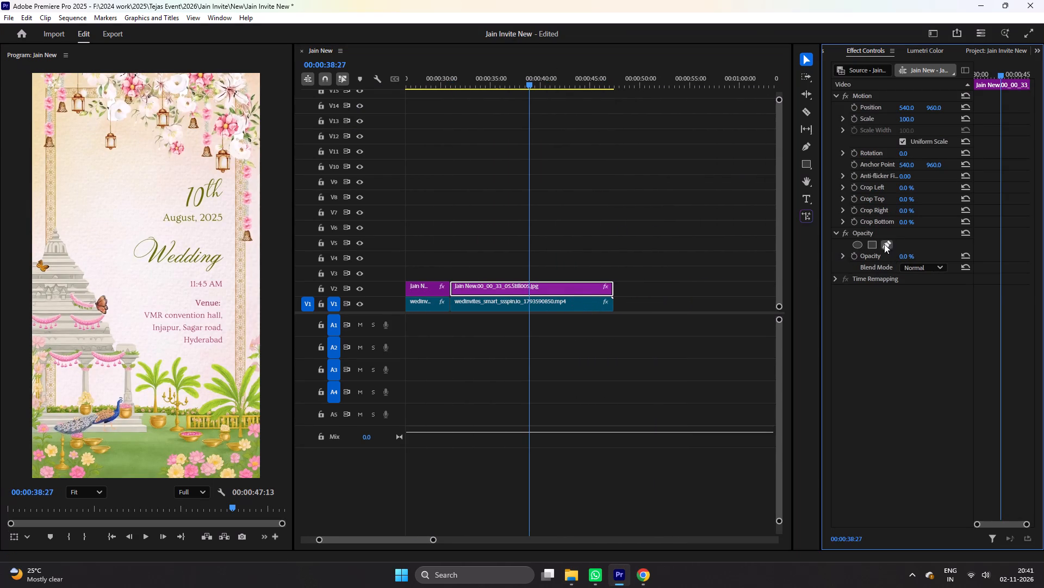
drag(121, 227, 123, 220)
click(139, 191)
click(155, 181)
drag(181, 171, 190, 171)
click(212, 173)
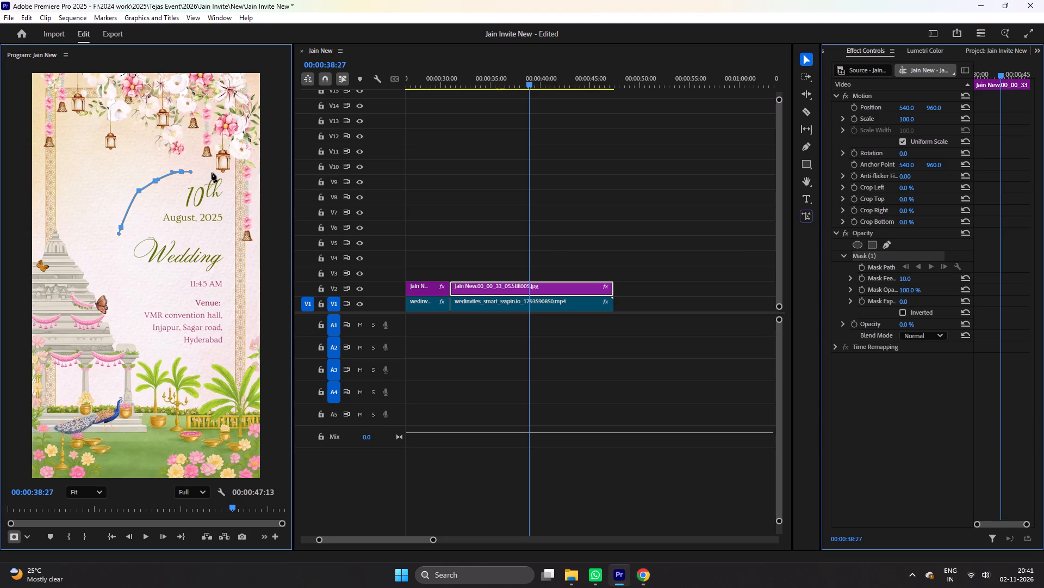
click(225, 177)
click(227, 340)
click(209, 348)
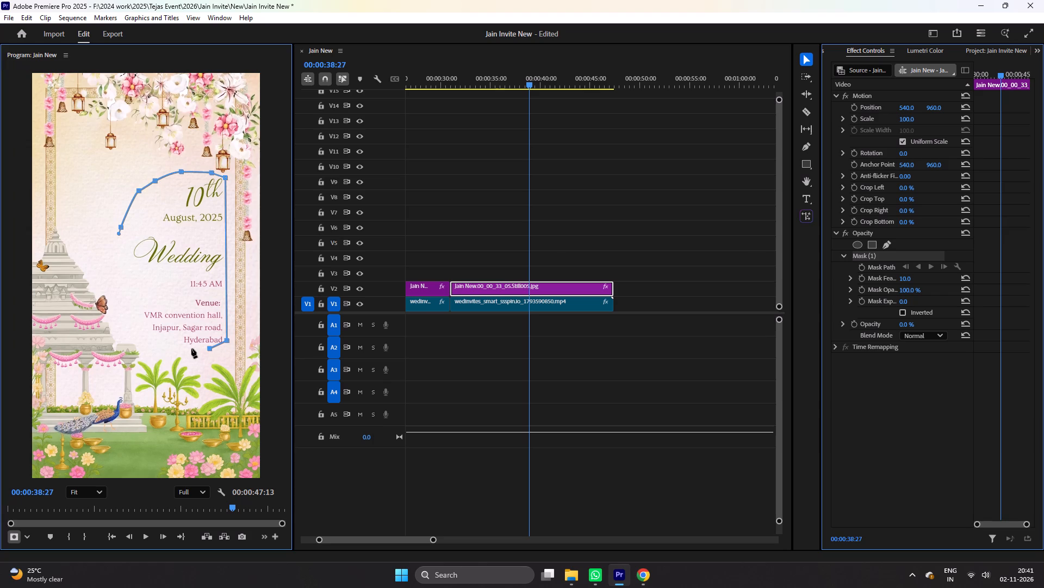
drag(189, 348, 184, 346)
click(150, 333)
drag(135, 315, 130, 302)
drag(127, 291, 125, 280)
drag(120, 266, 120, 259)
drag(118, 245, 119, 240)
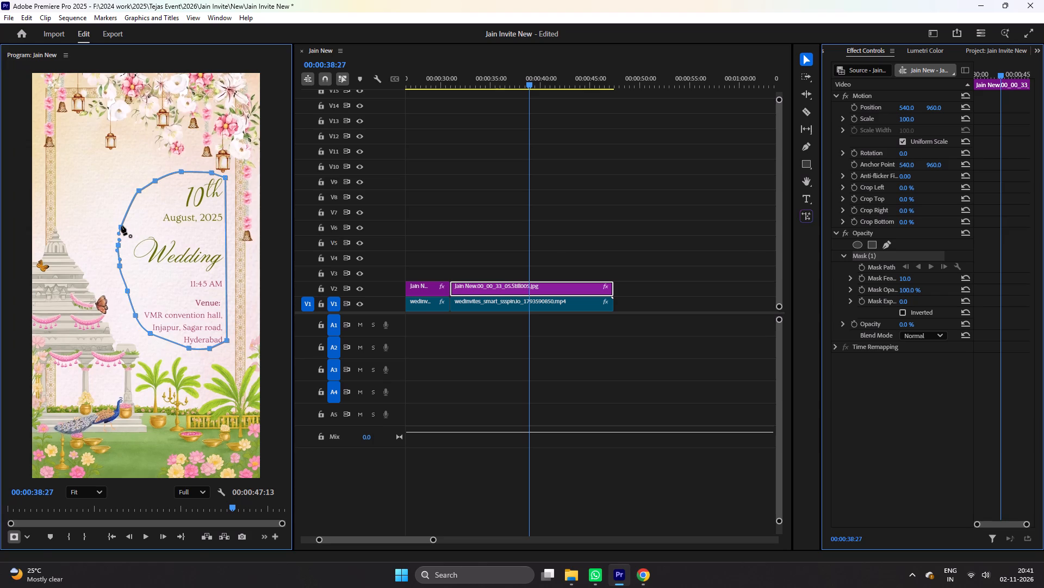
click(121, 229)
Raise the masked still's opacity back up so it covers the wedding text, and save the project.
drag(910, 327, 1026, 330)
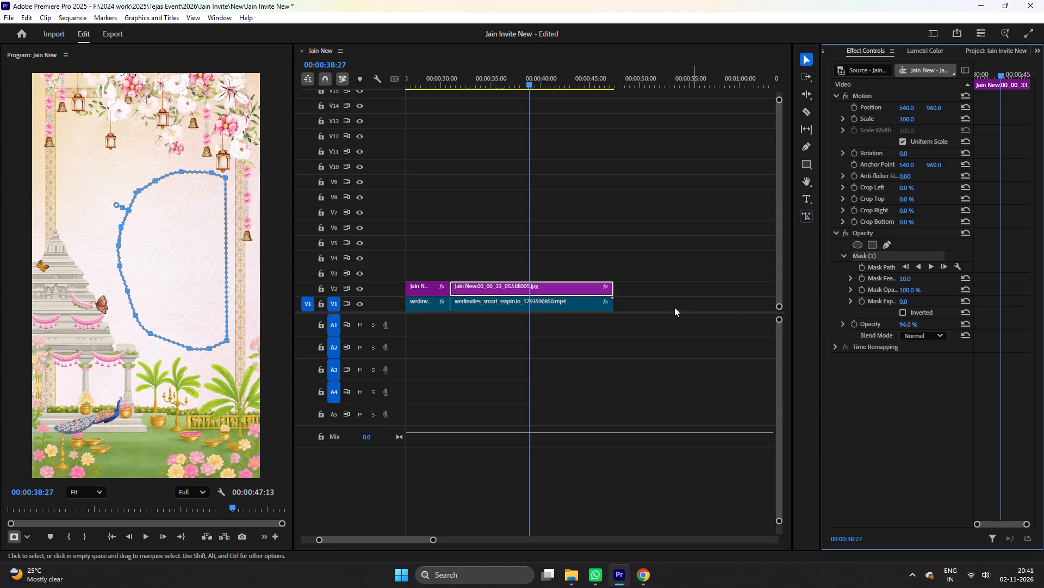
click(672, 335)
key(space)
key(ctrl+s)
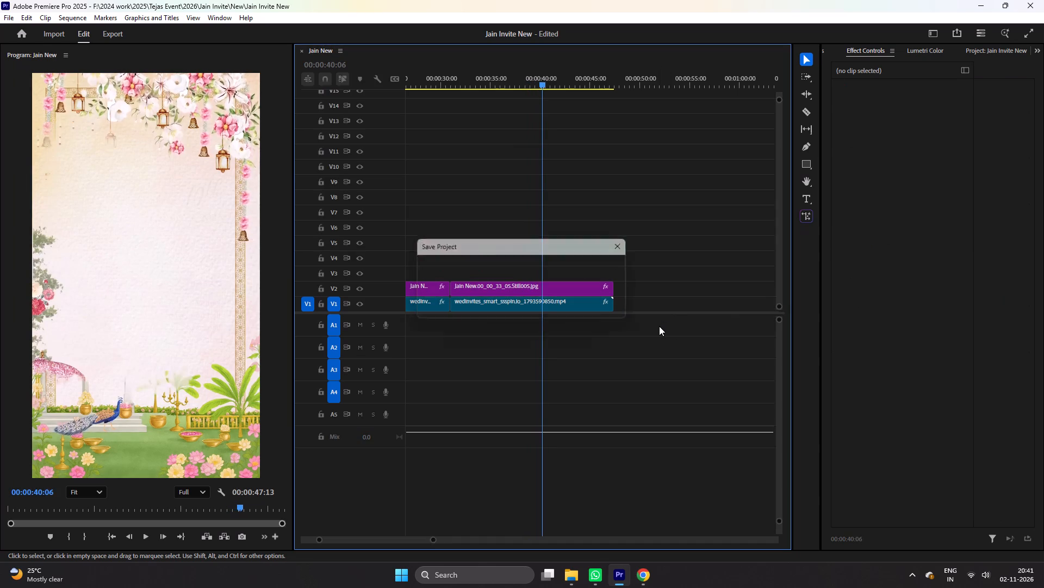
Split the still and background clip at 00:00:40:12, delete the still's remainder after the cut and save the project.
key(space)
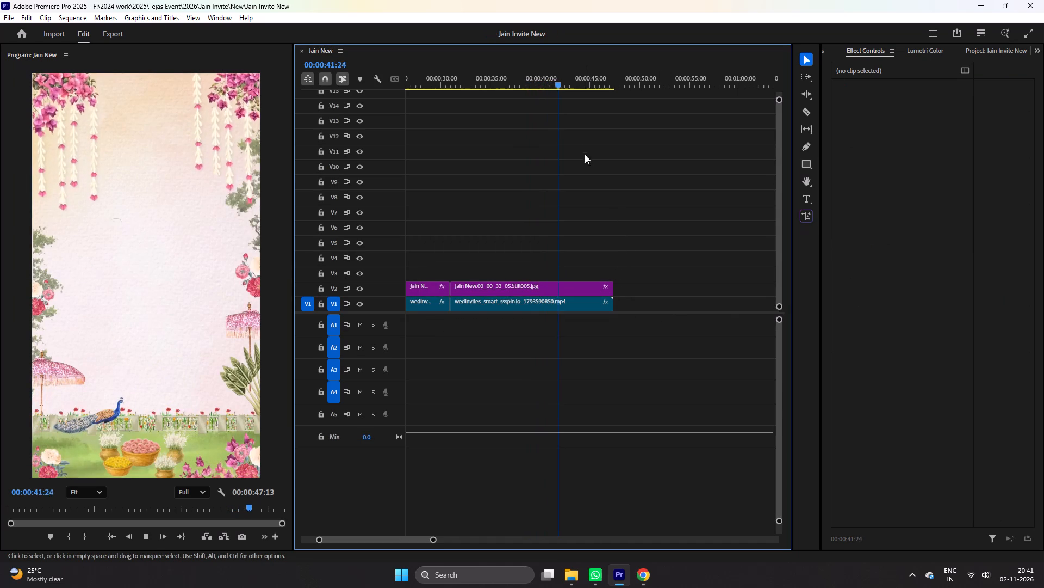
key(space)
drag(559, 84, 539, 84)
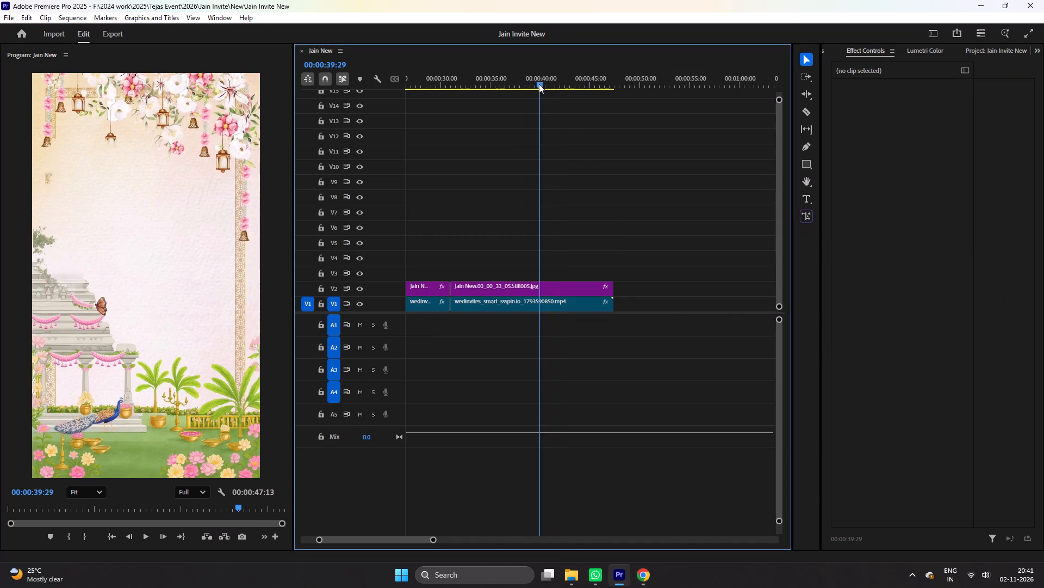
drag(539, 84, 543, 85)
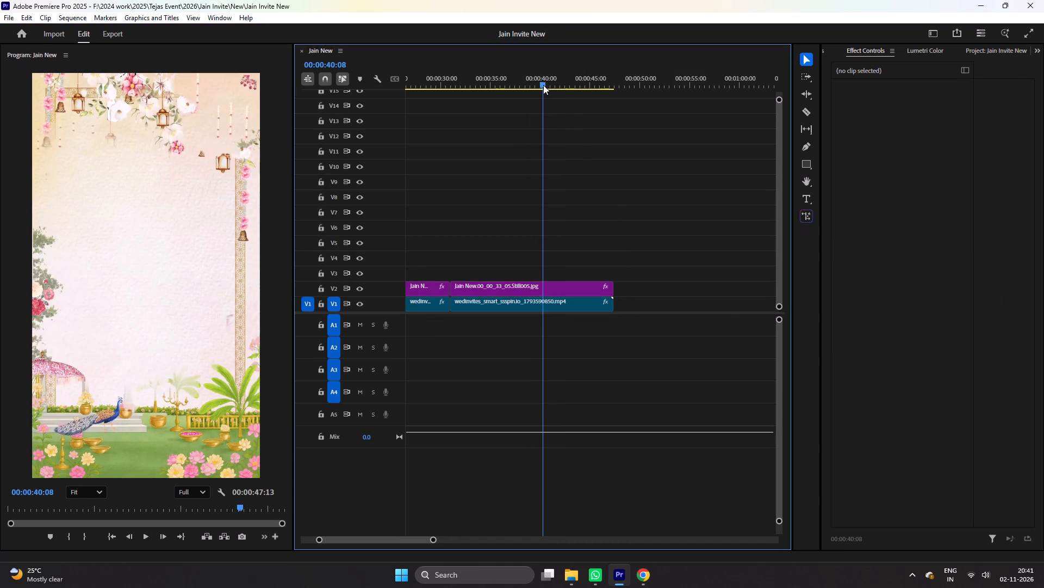
drag(543, 85, 544, 85)
key(c)
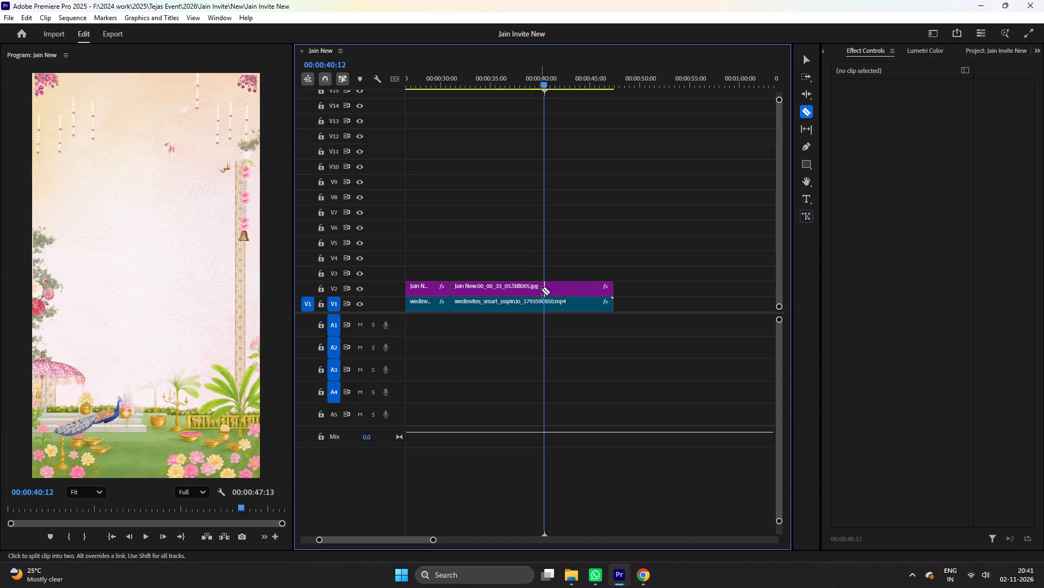
click(542, 293)
click(541, 308)
key(v)
click(552, 299)
click(560, 293)
key(Delete)
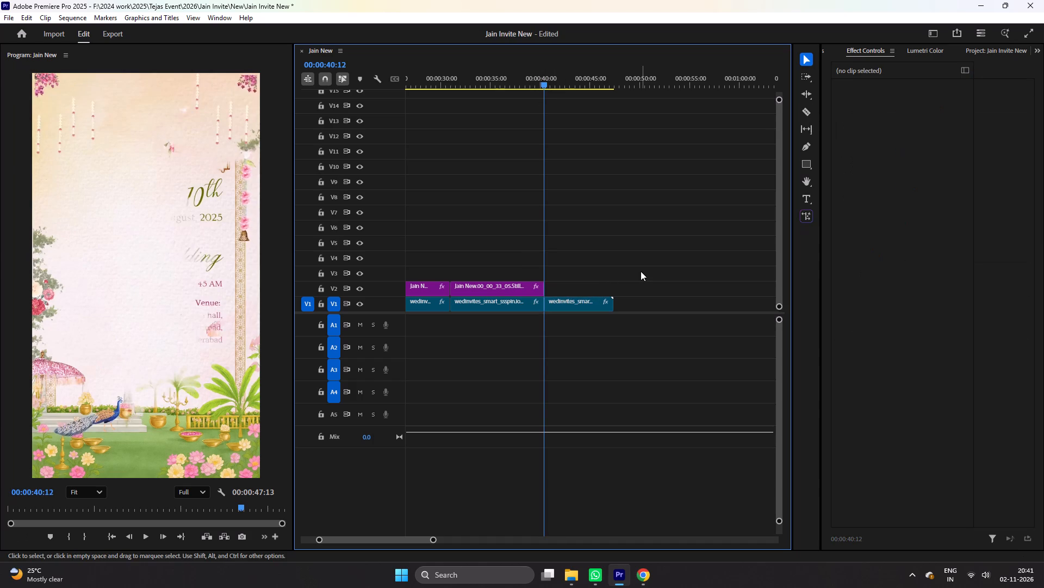
key(ctrl+s)
Copy the first scene's masked still, Jain New.00_00_02_25.Still001, from the start of V2.
key(space)
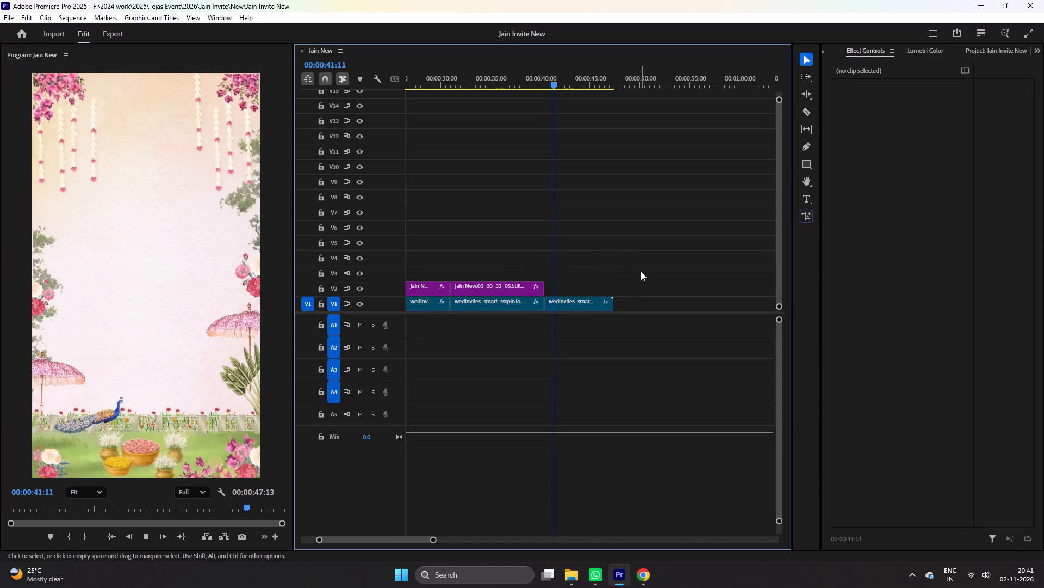
key(space)
click(641, 271)
key(Home)
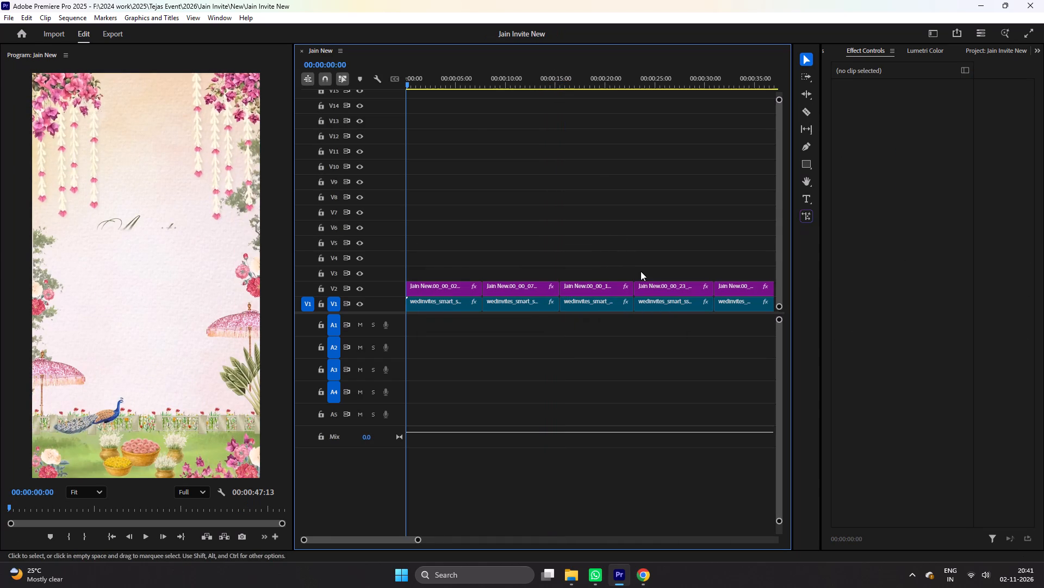
click(431, 291)
key(ctrl+c)
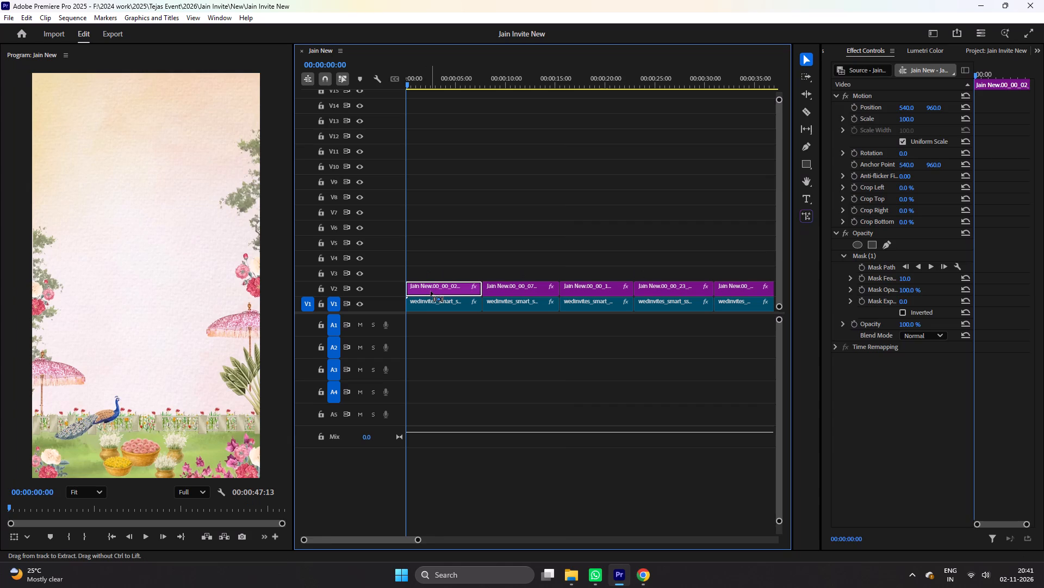
key(ctrl+c)
key(ctrl+c)
key(ctrl+c)
key(ctrl+c)
key(ctrl+c)
key(Delete)
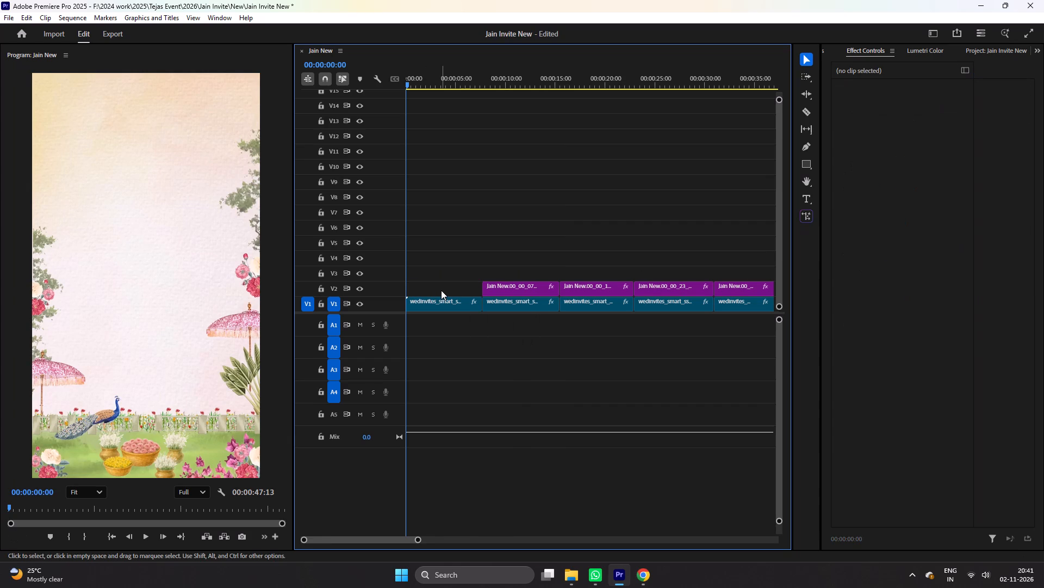
key(ctrl+z)
Paste the copied still at the sequence end, 00:00:47:13, and close the V2 gap before it.
key(End)
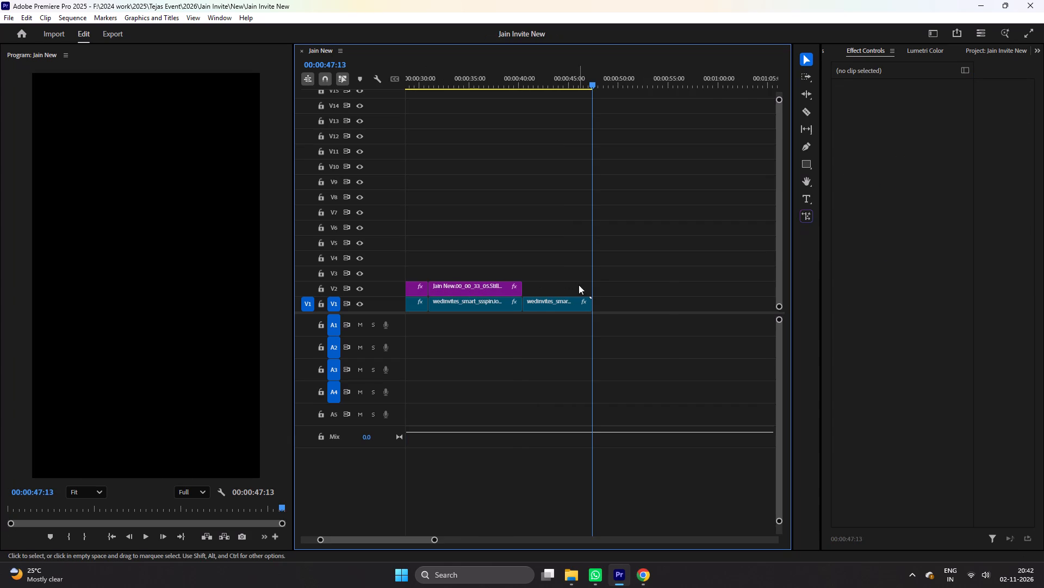
key(ctrl+v)
right_click(548, 286)
click(555, 296)
Split the pasted still at the end of the background clip, delete the overhanging piece and save the project.
key(space)
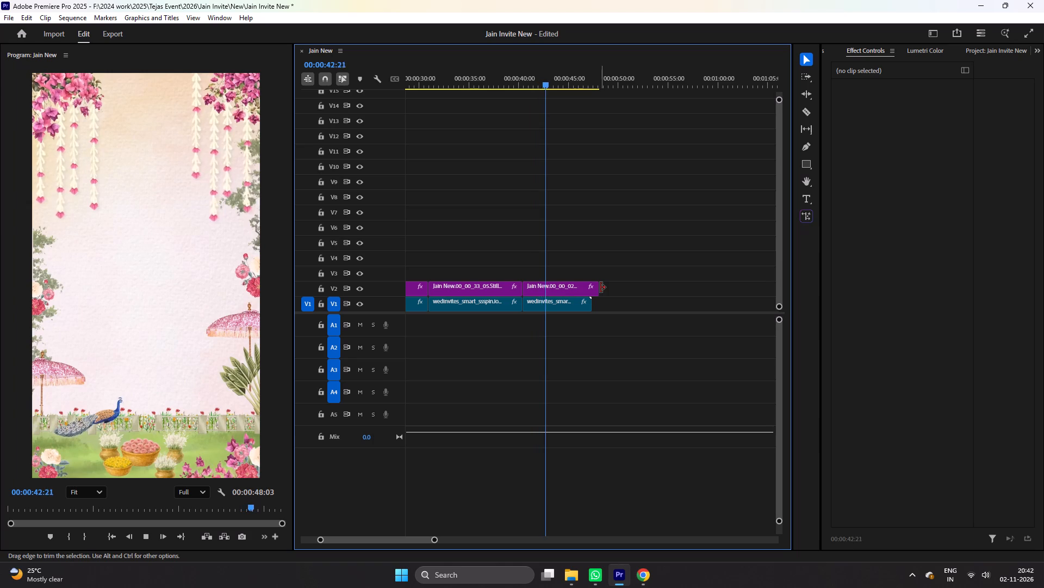
click(599, 256)
text(==-)
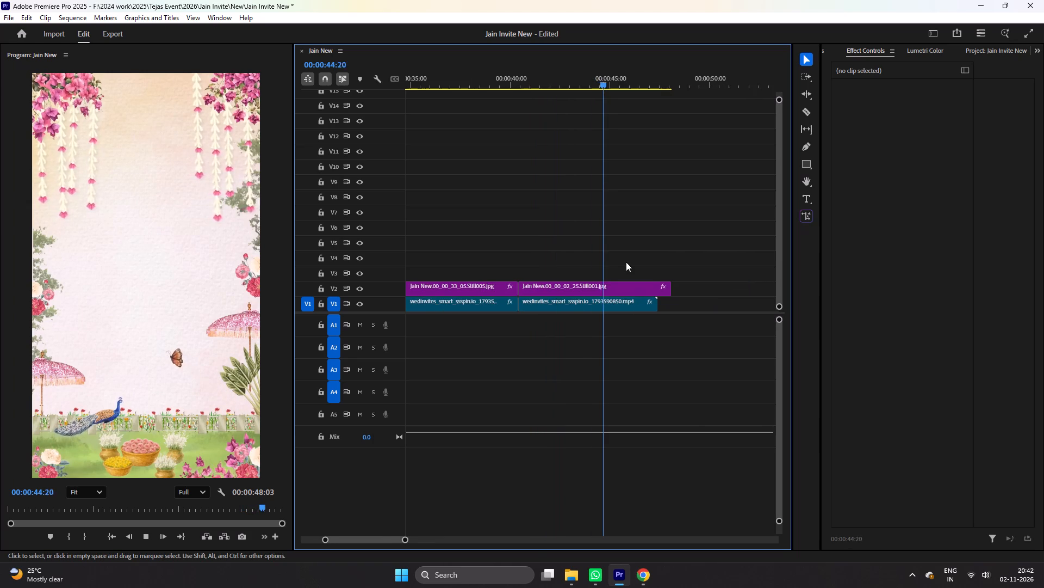
scroll(626, 262, down, 3)
key(c)
click(613, 296)
key(v)
click(619, 294)
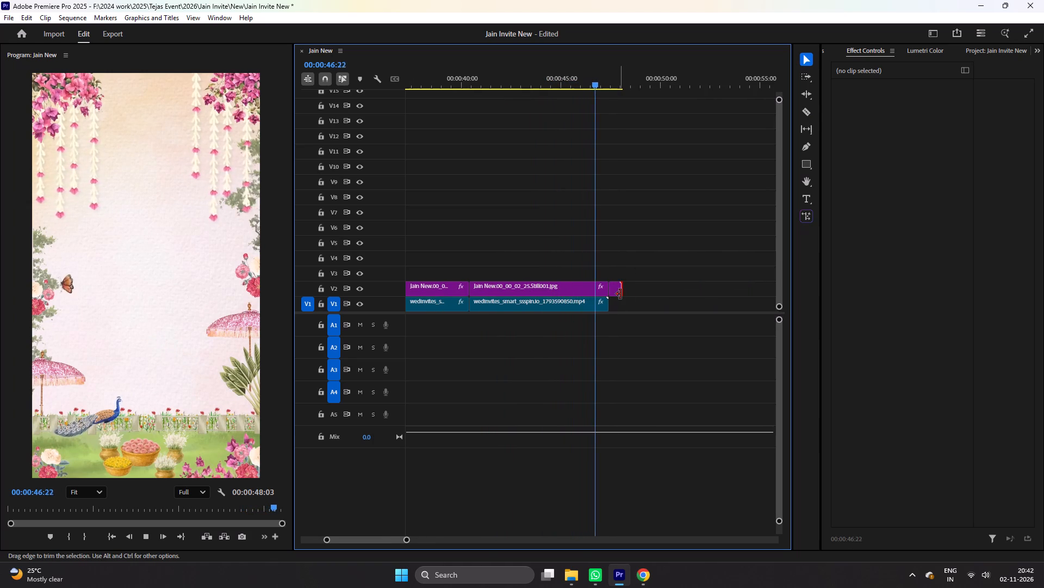
click(618, 295)
key(Delete)
key(ctrl+s)
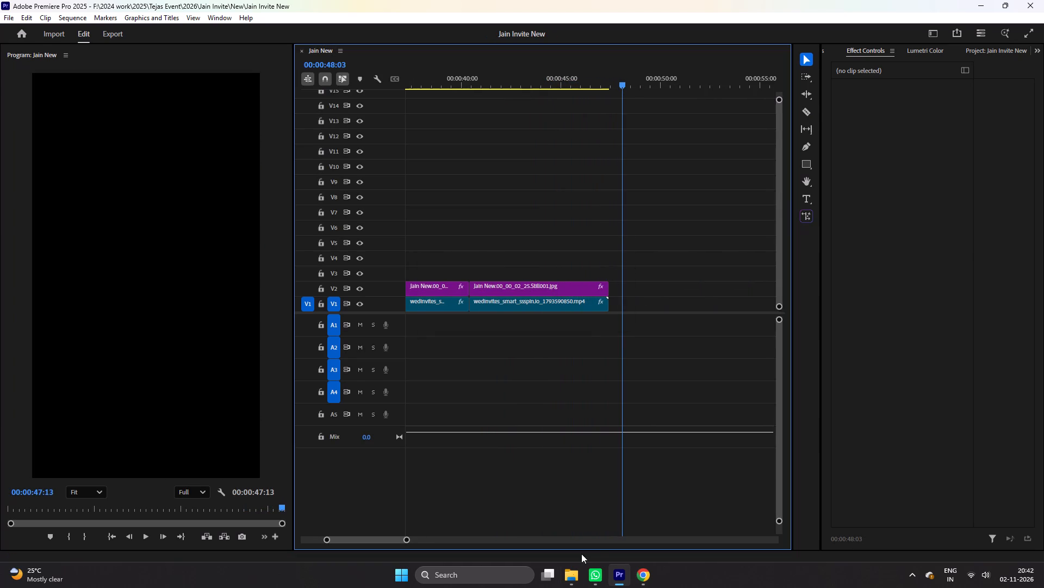
Add Digitalweddinginvites_ssspin.io_1793590964.mp4 from the New folder to V1 after the last background clip, close the gap and save.
click(566, 578)
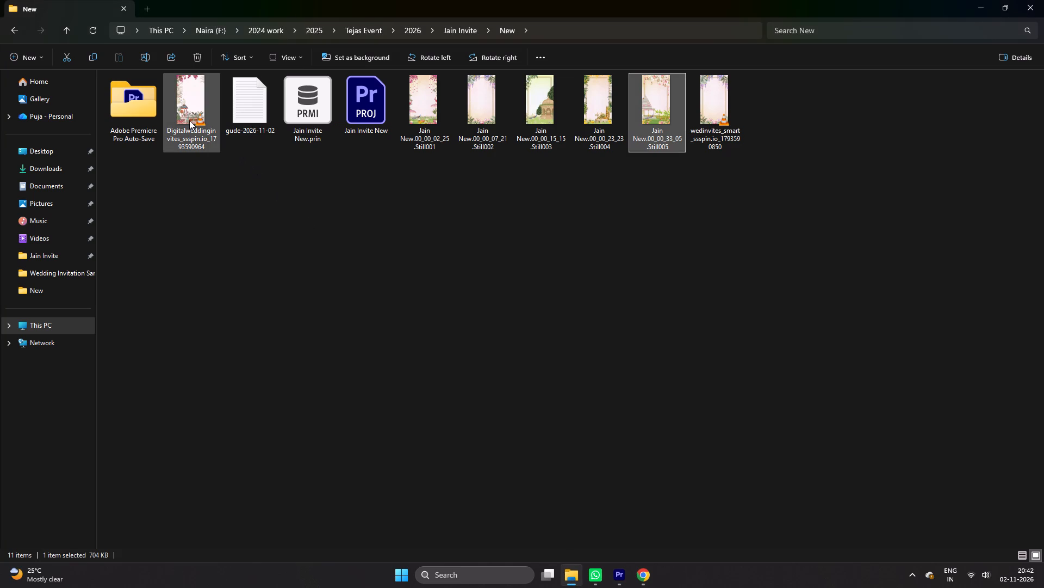
click(189, 120)
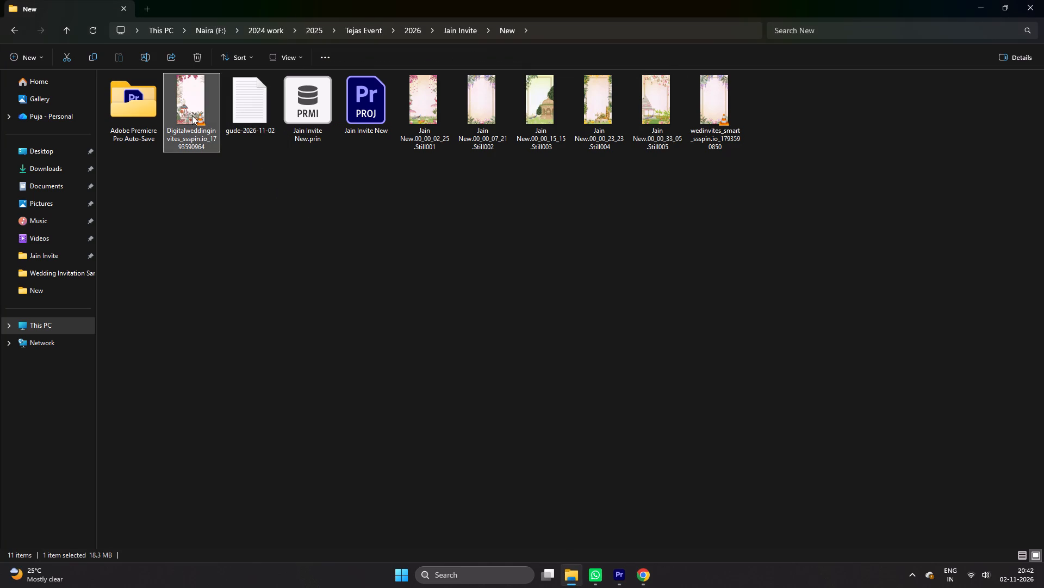
drag(193, 118, 663, 308)
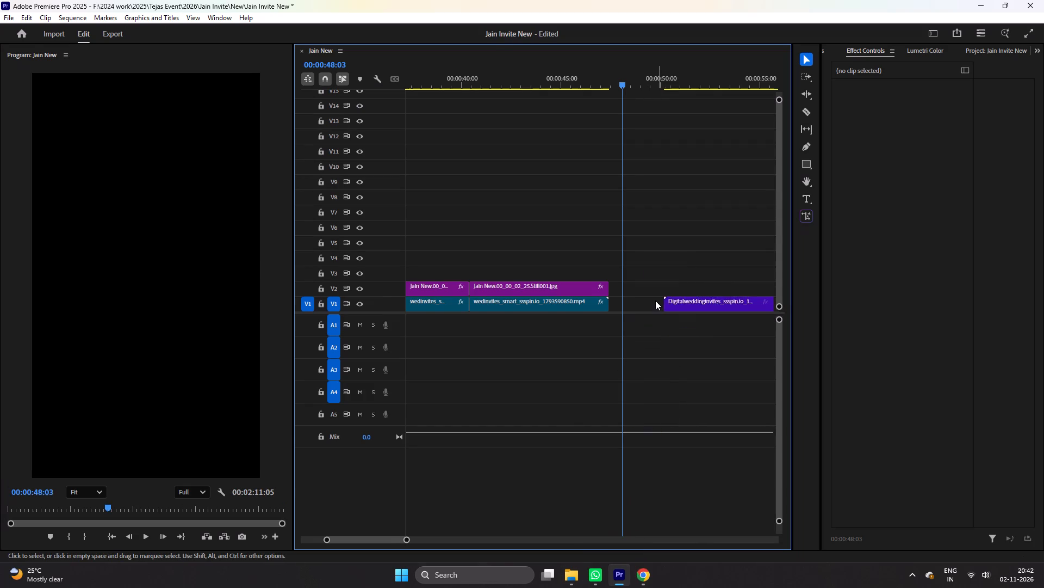
right_click(655, 301)
click(658, 308)
key(ctrl+s)
key(ctrl+space)
key(space)
Set the newly added Digitalweddinginvites clip's scale to 150 so it fills the frame.
click(721, 299)
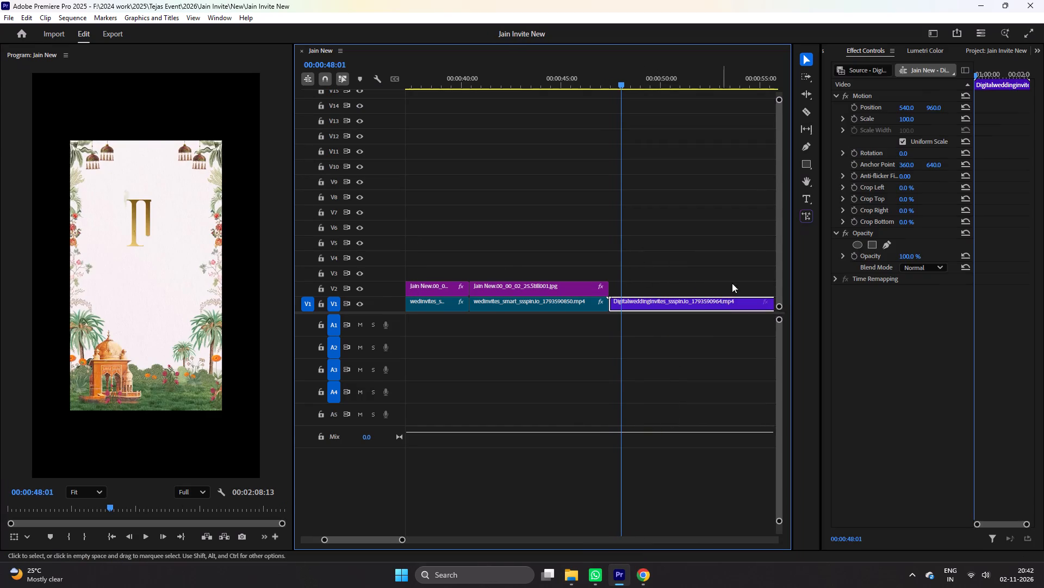
click(927, 51)
click(863, 51)
click(829, 46)
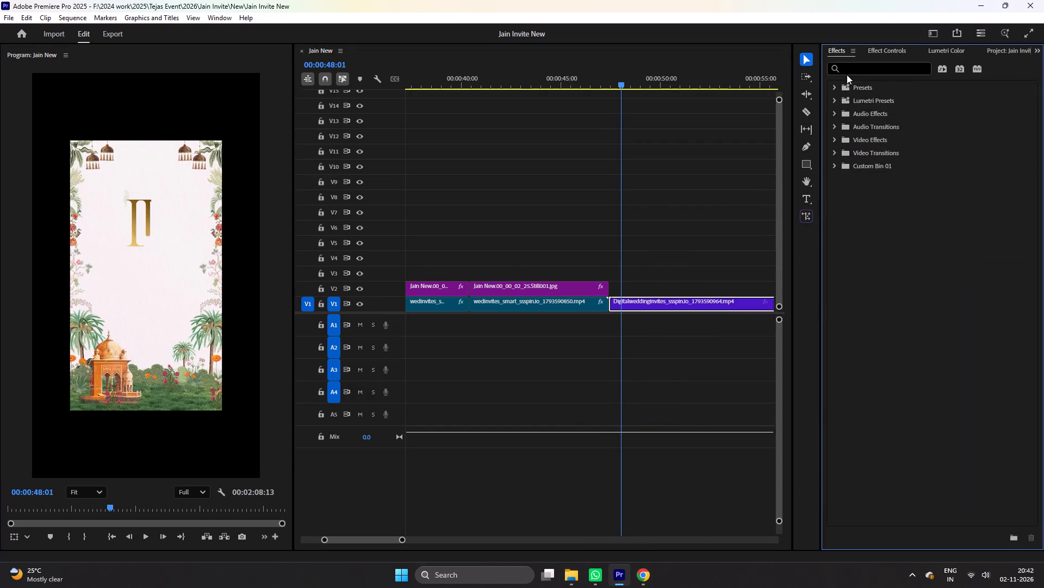
click(896, 49)
click(905, 118)
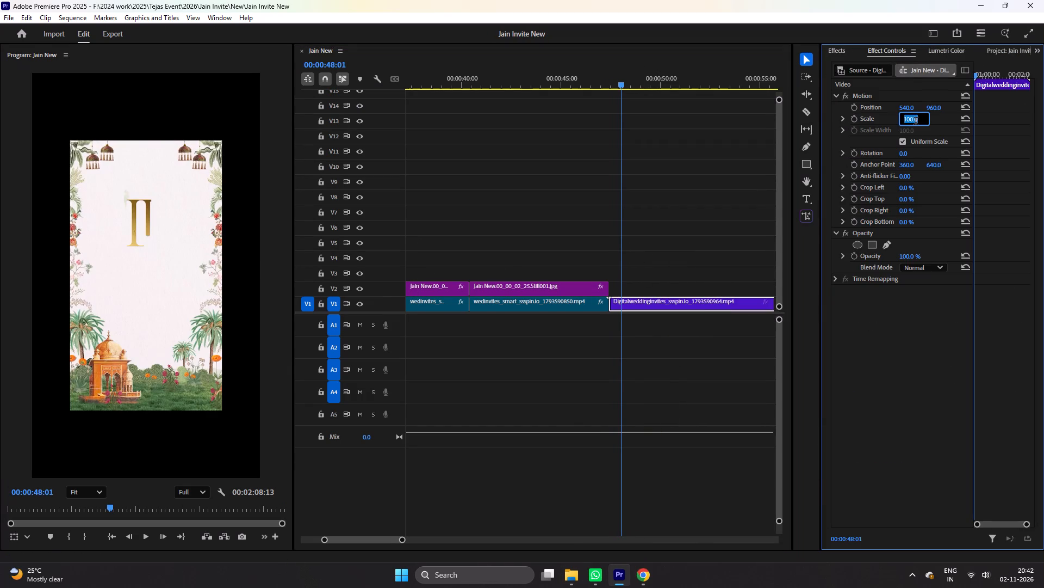
text(150)
key(Return)
text(0)
Cut the Digitalweddinginvites clip at 00:01:03:06, on the text-free Mandap Muhrat scene, delete the part before it, close the gap and save.
key(space)
scroll(648, 156, down, 4)
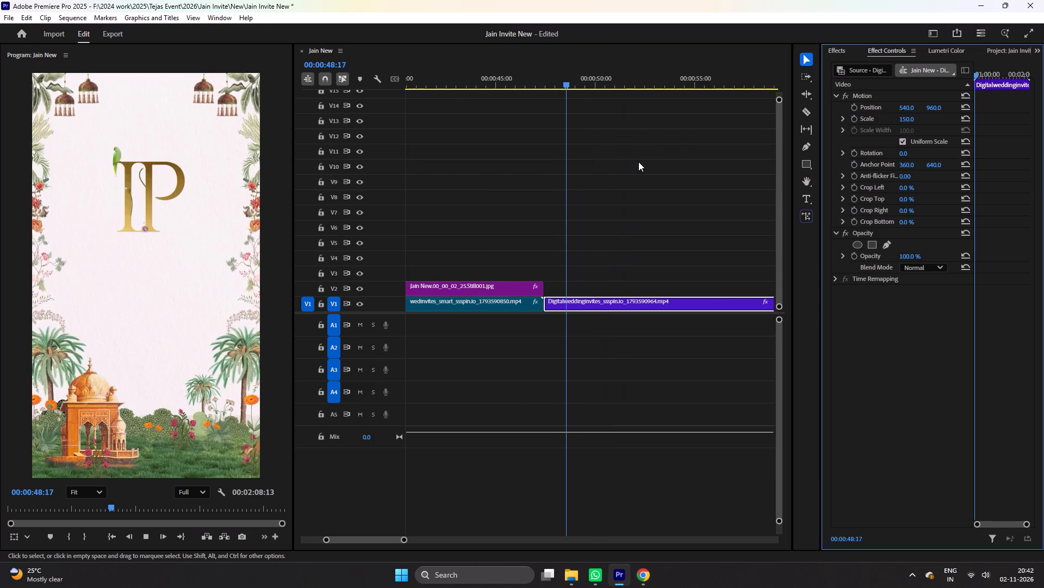
key(space)
drag(588, 78, 634, 77)
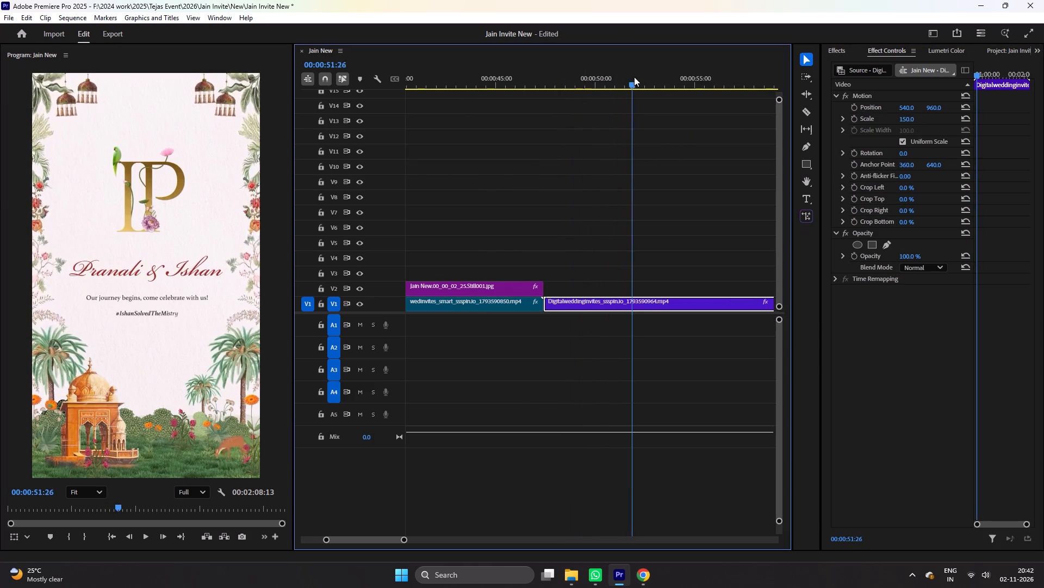
drag(634, 77, 695, 82)
scroll(603, 174, down, 7)
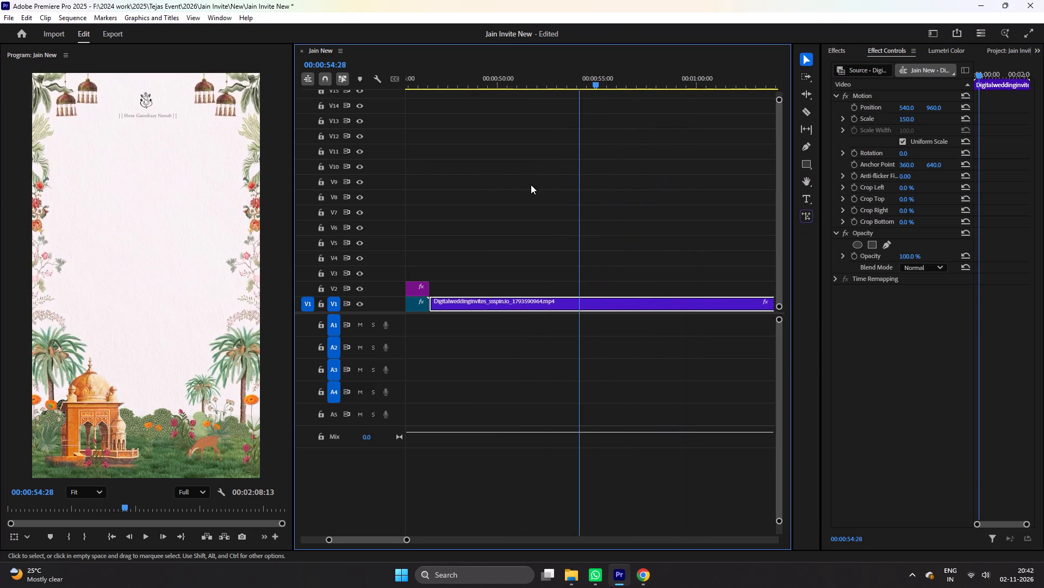
scroll(610, 206, down, 5)
key(minus)
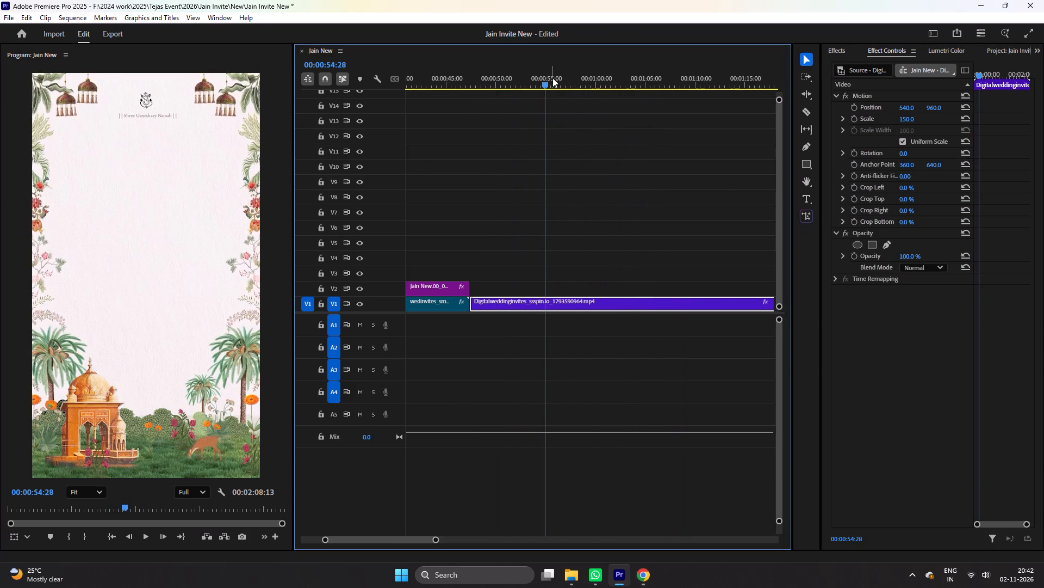
drag(552, 78, 654, 94)
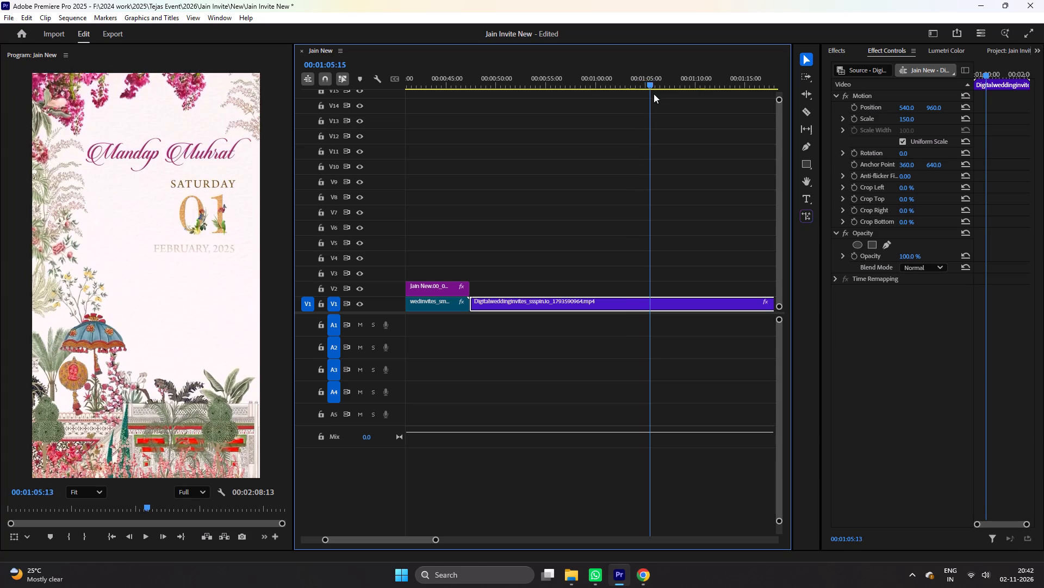
drag(654, 94, 670, 92)
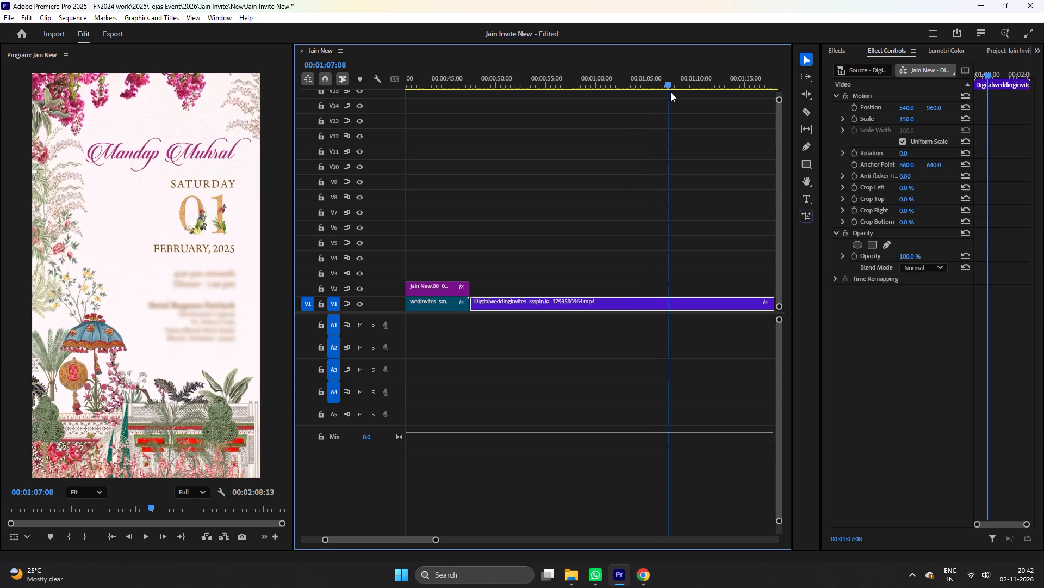
drag(670, 92, 629, 99)
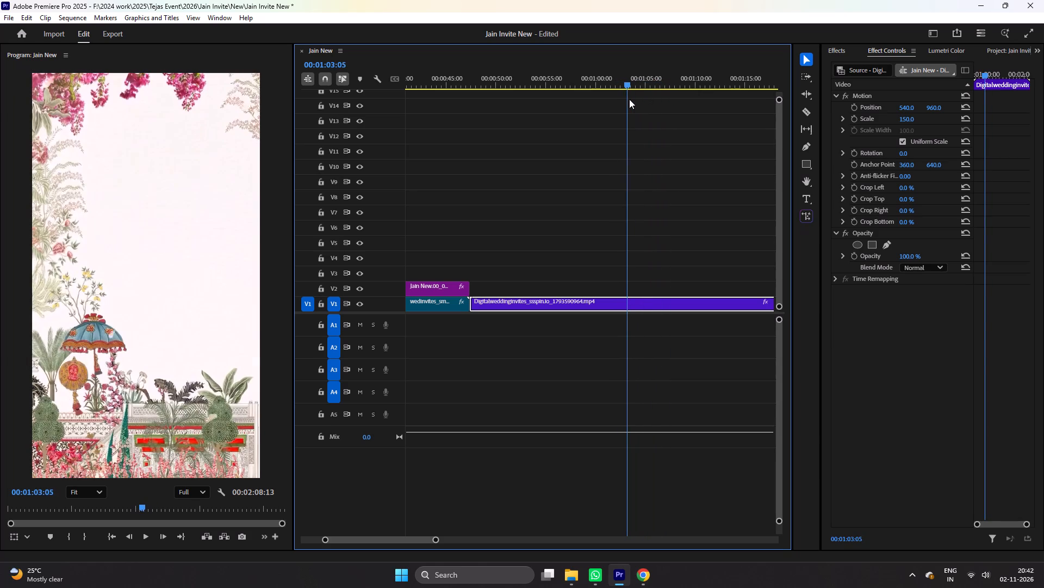
drag(629, 99, 629, 100)
key(c)
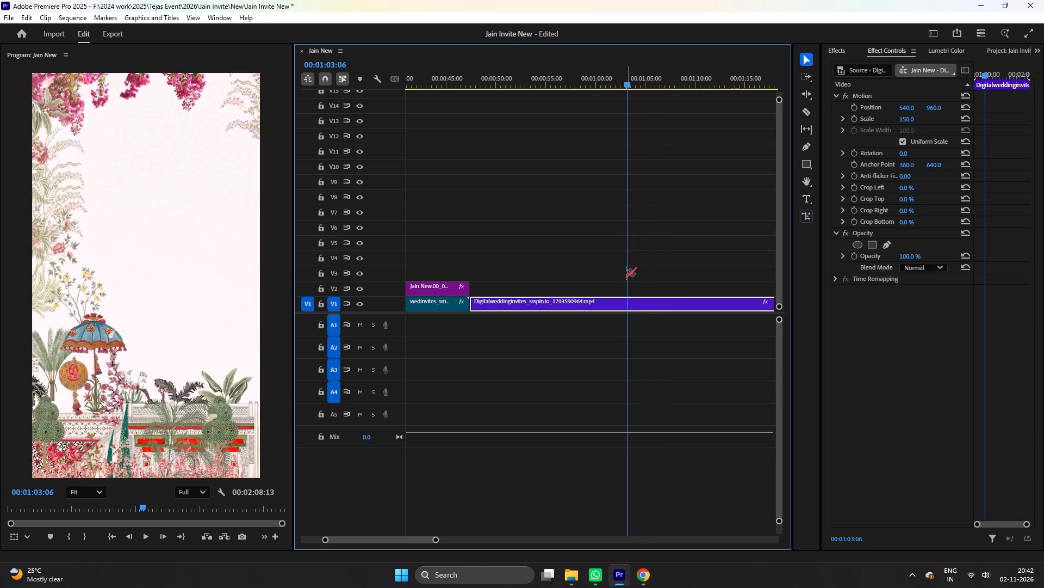
click(626, 305)
key(v)
click(539, 307)
key(Delete)
right_click(539, 307)
click(557, 320)
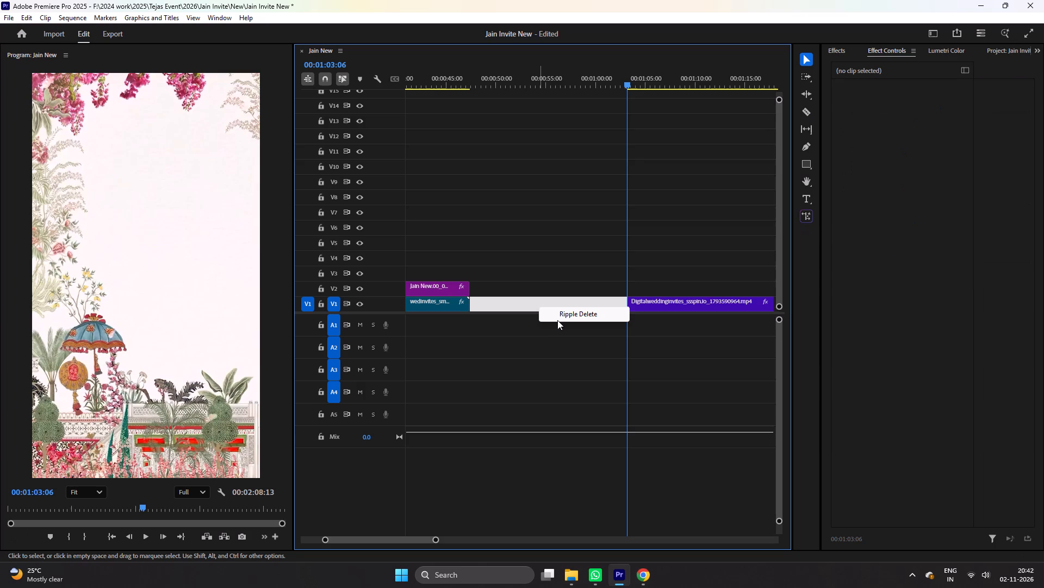
ctrl+click(575, 315)
key(ctrl+s)
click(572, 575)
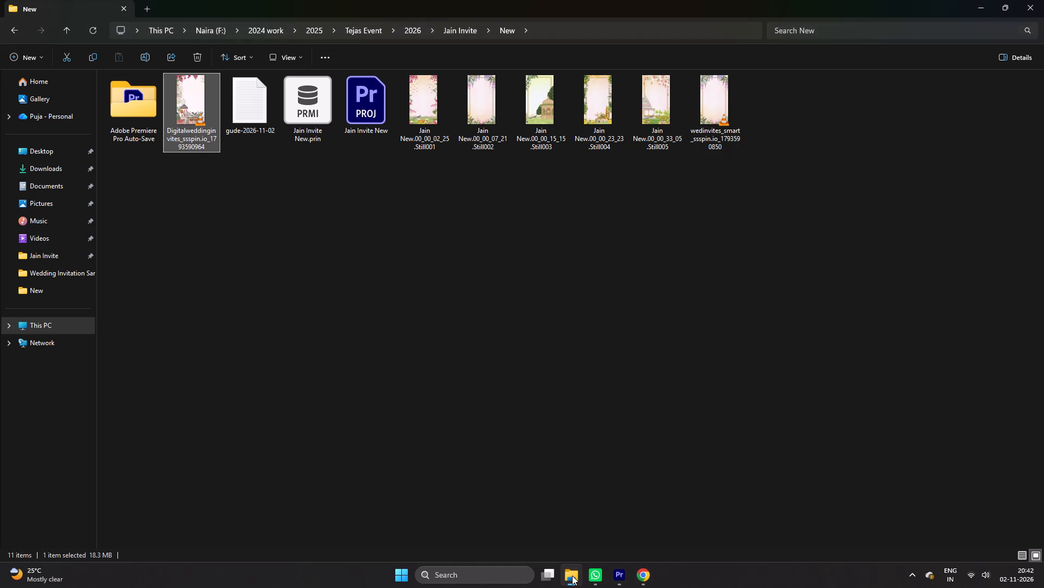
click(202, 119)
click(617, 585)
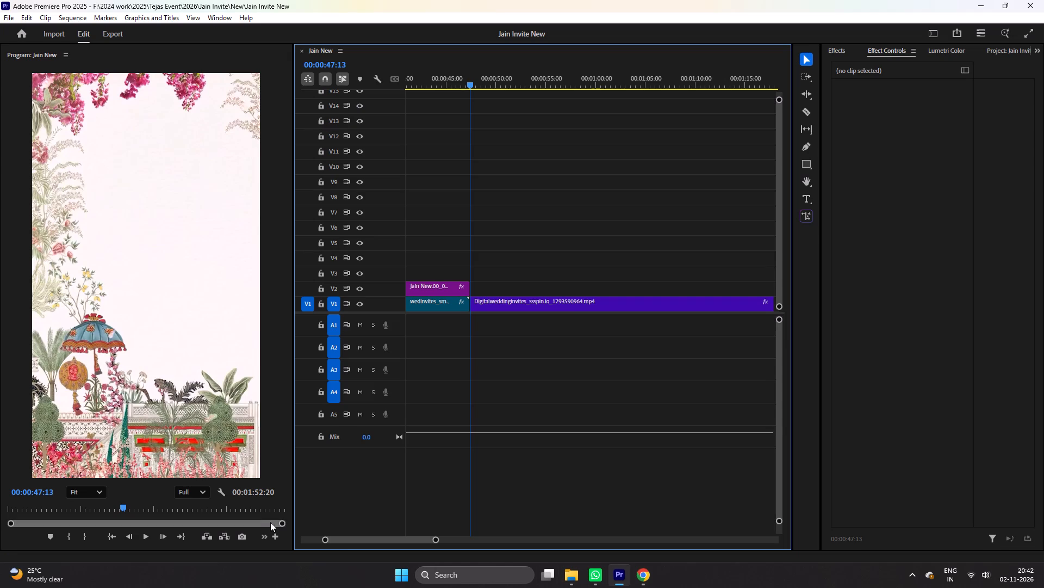
Export the text-free frame at 00:00:47:13 as a still image.
click(246, 536)
key(Return)
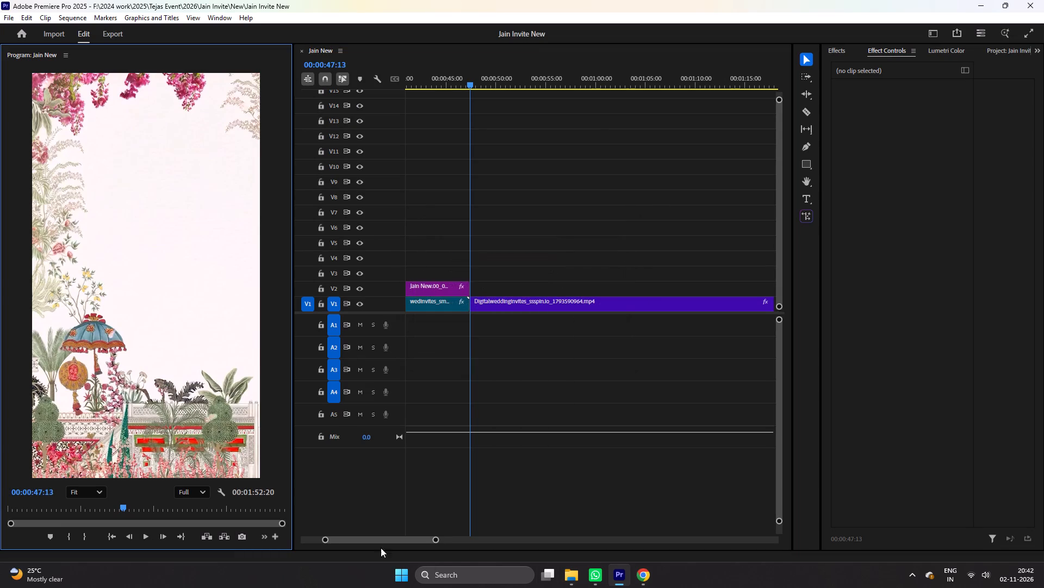
Place Jain New.00_00_47_13.Still006 from the New folder on V2 at 00:00:47:13, extend its end to about 00:00:58 and save.
click(577, 585)
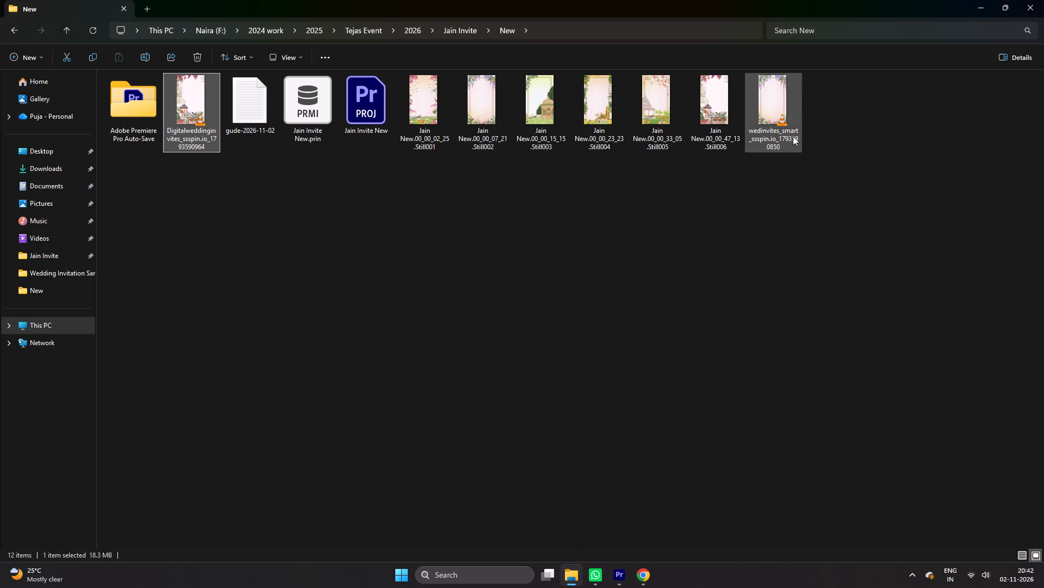
click(705, 103)
drag(711, 117, 625, 574)
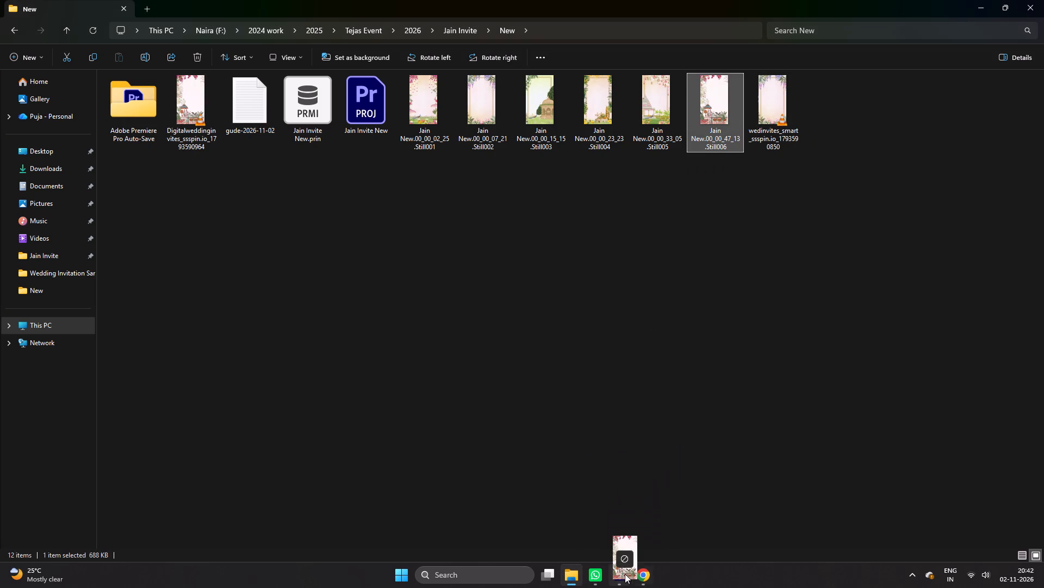
drag(625, 574, 472, 283)
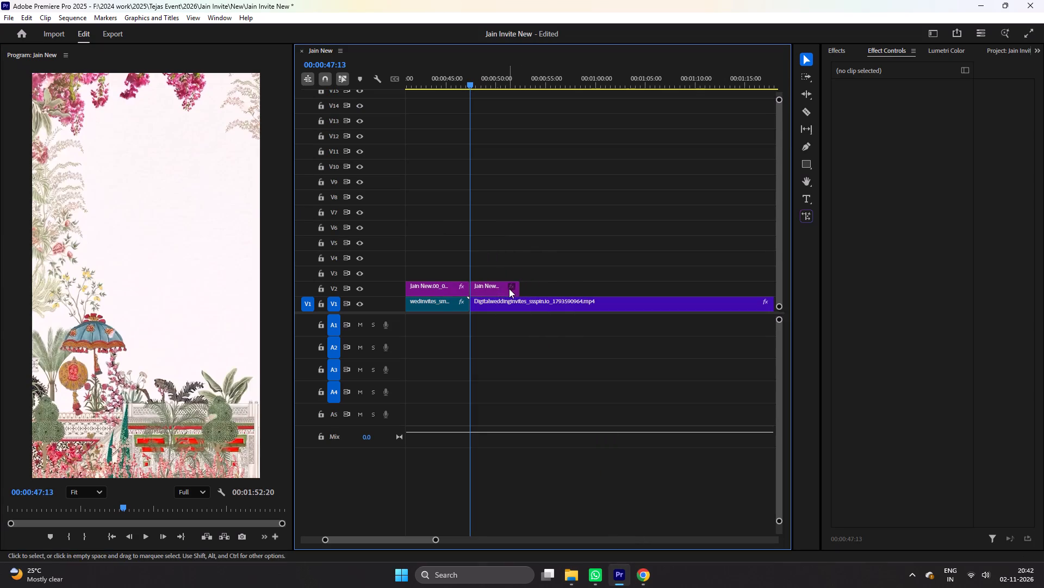
drag(520, 289, 577, 295)
key(ctrl+s)
Lower the new V2 still's opacity to 15% and play to 00:00:55:16, with the Mandap Muhrat text beneath it.
click(540, 75)
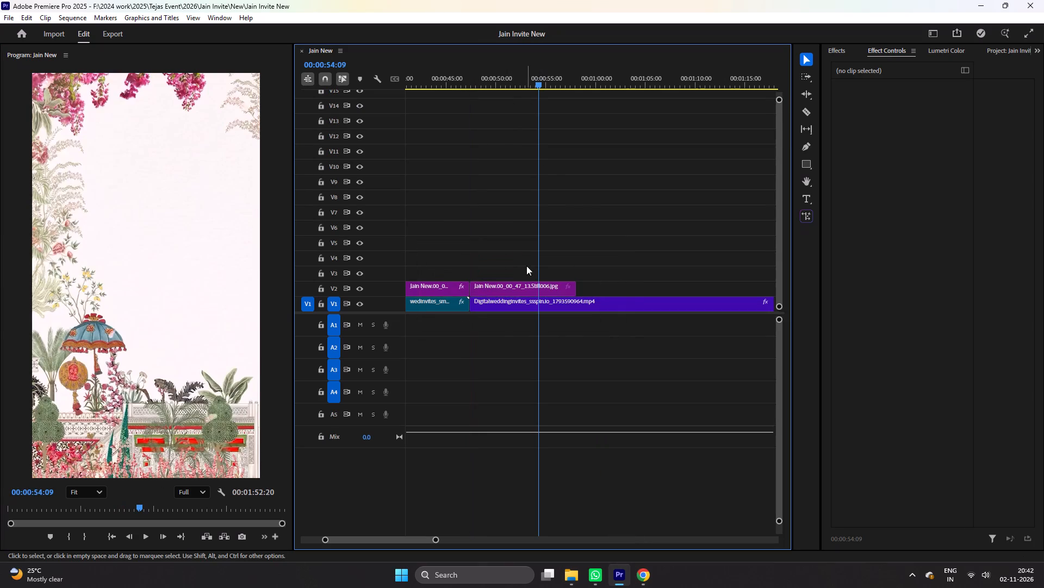
click(529, 288)
drag(913, 255, 867, 258)
key(space)
key(space)
Draw a closed pen mask on the still around the whole text block, from the Mandap Muhrat title down to the blurred venue details.
click(888, 246)
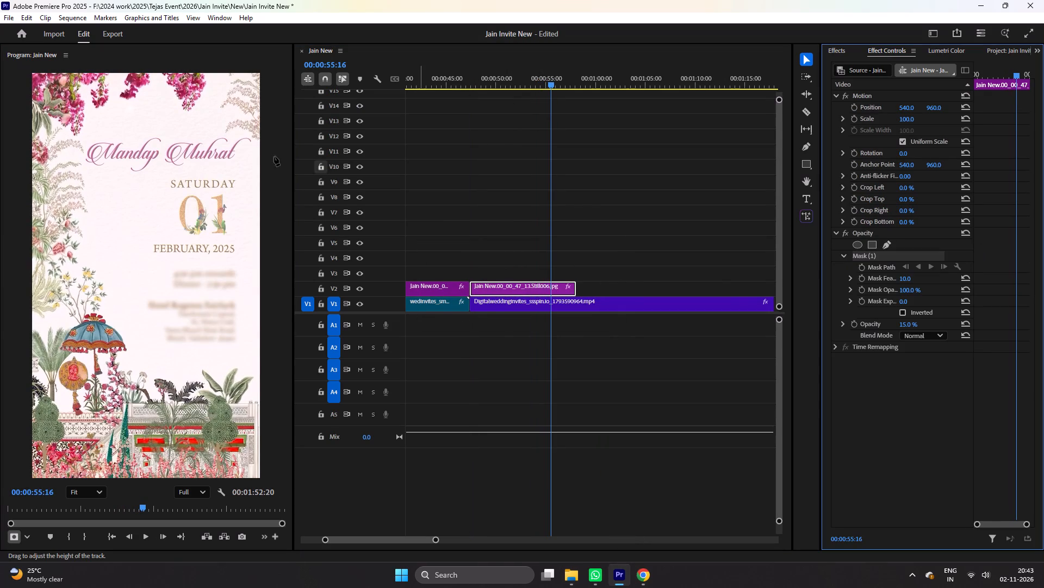
click(90, 172)
click(82, 154)
click(90, 140)
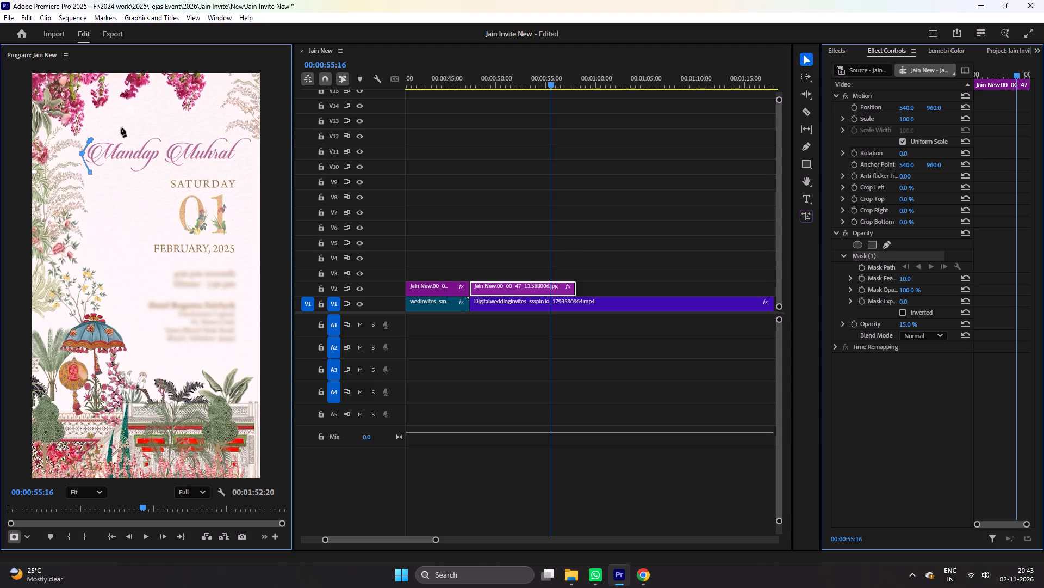
drag(130, 125, 159, 130)
click(206, 133)
click(237, 134)
click(255, 138)
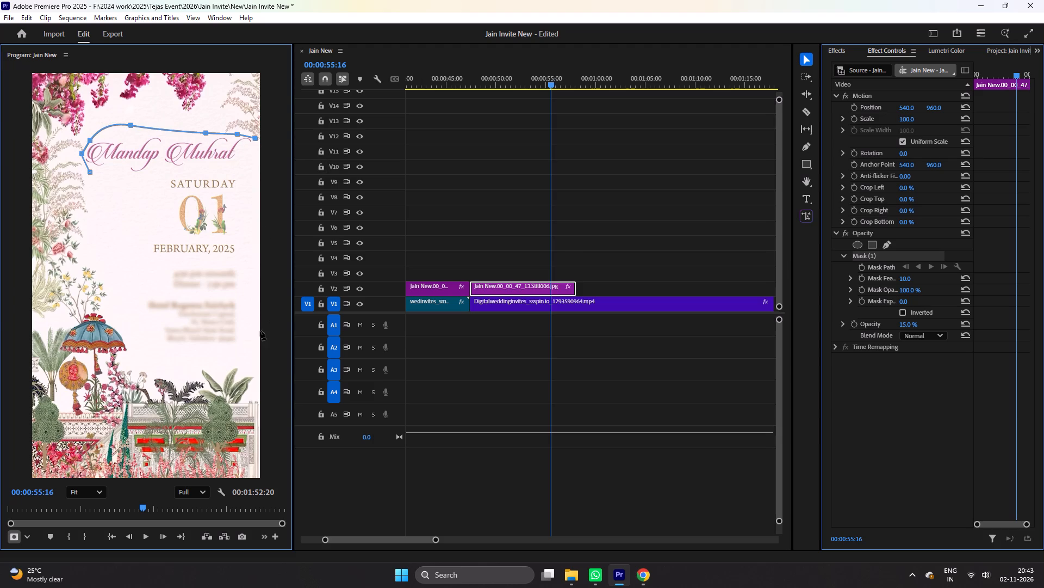
click(243, 357)
drag(190, 358, 184, 357)
drag(157, 346, 148, 333)
drag(129, 313, 125, 298)
drag(116, 273, 114, 255)
drag(109, 221, 107, 210)
drag(102, 199, 100, 187)
click(91, 171)
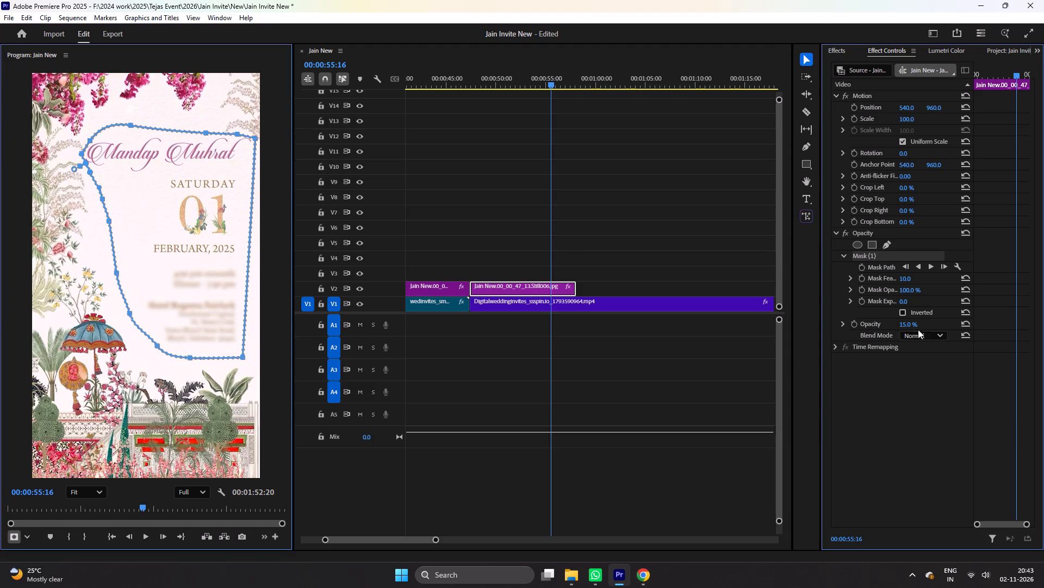
Raise the masked still's opacity so it hides the invite text, and play the result.
drag(916, 327, 987, 331)
key(space)
click(678, 351)
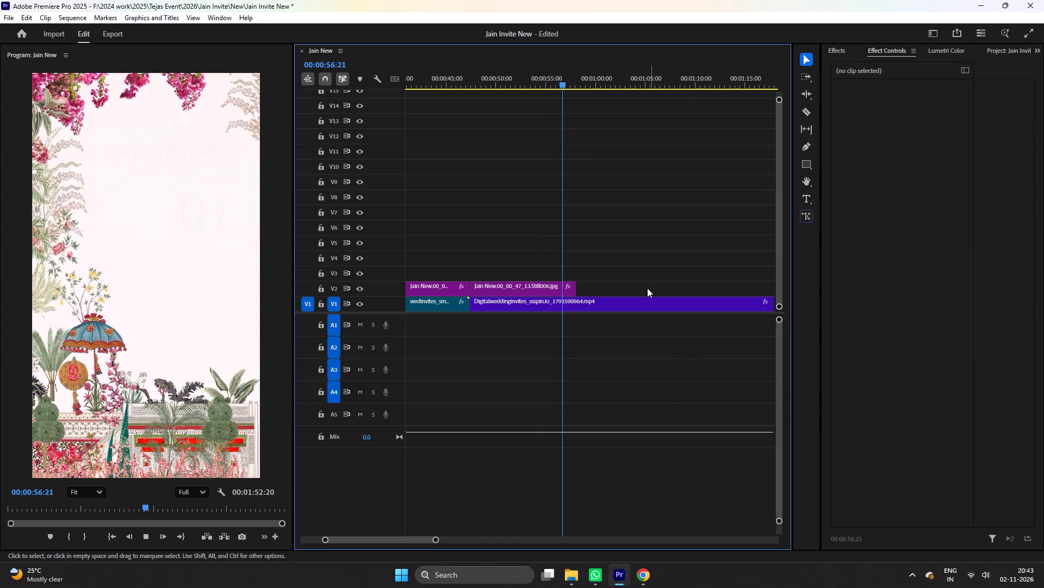
Extend the masked still to 00:01:00:06, split the V1 clip at that time and save the project.
drag(572, 83, 607, 92)
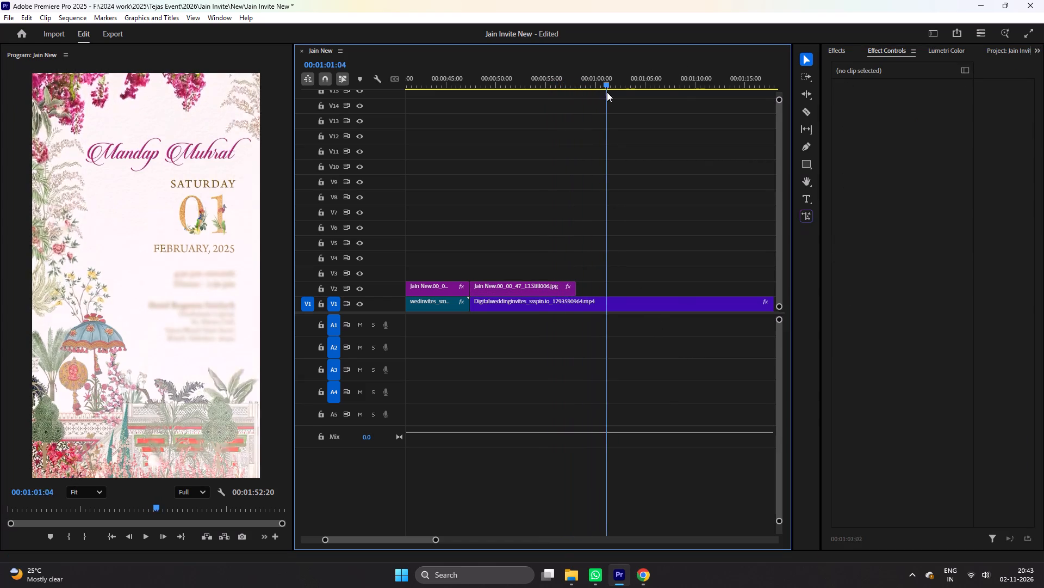
drag(607, 92, 608, 105)
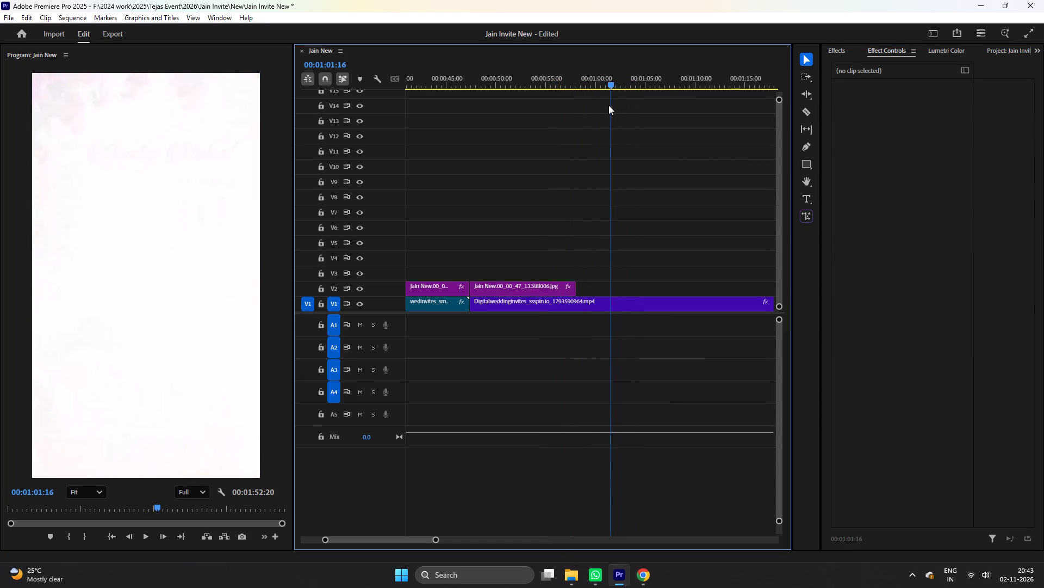
drag(608, 105, 596, 108)
drag(575, 290, 591, 291)
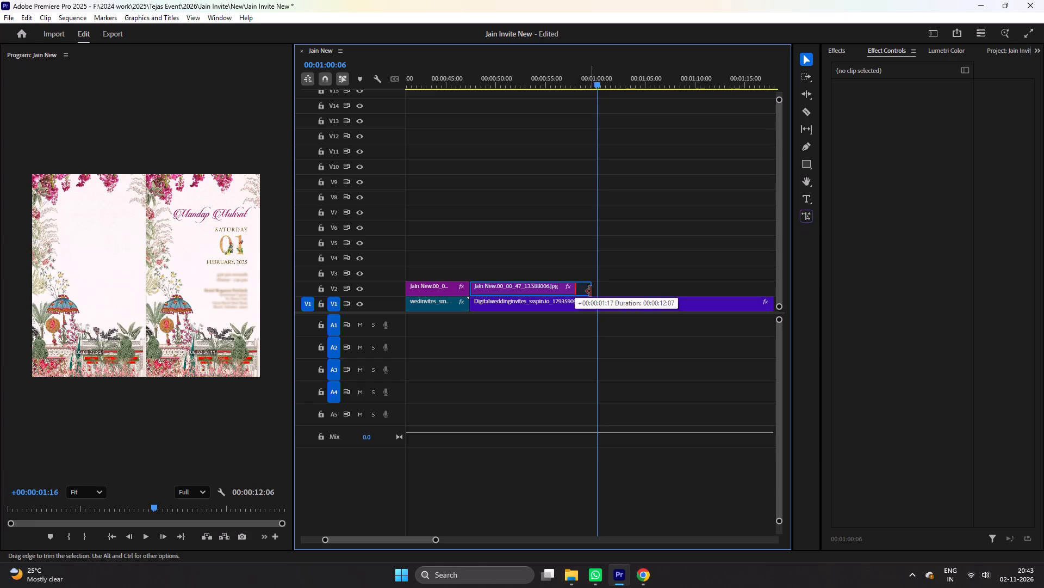
drag(591, 291, 598, 295)
key(c)
click(596, 305)
key(v)
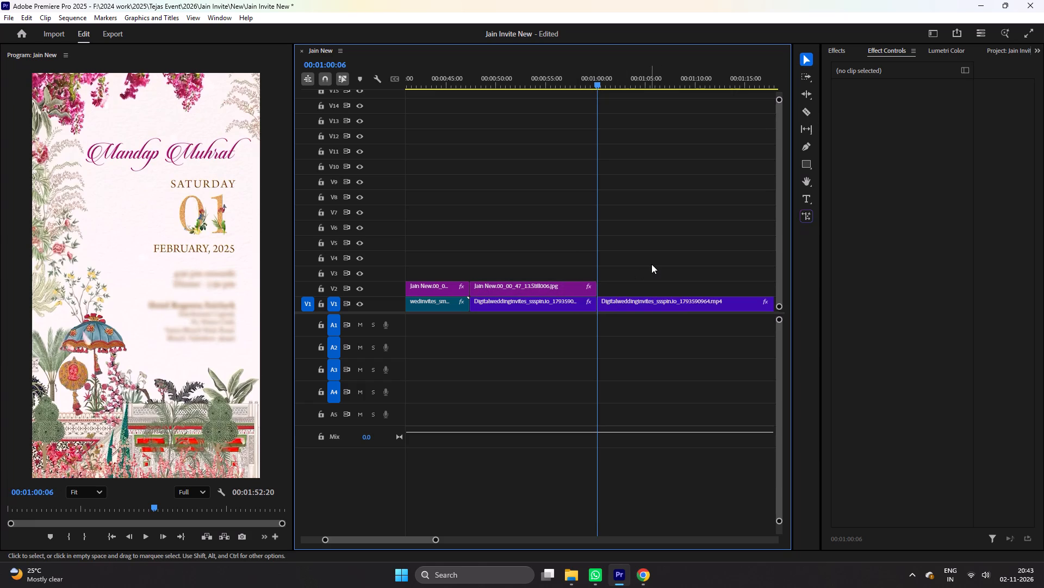
key(ctrl+s)
Cut the V1 clip at 00:01:02:06, delete the transition piece after 00:01:00:06 and close the gap.
key(ctrl+space)
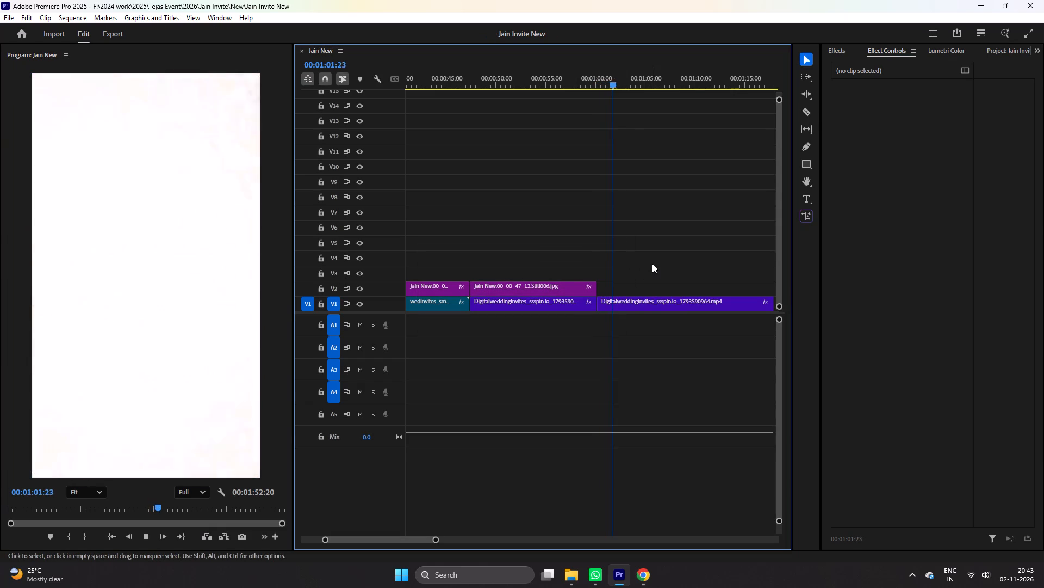
key(space)
key(c)
click(618, 305)
key(v)
click(604, 304)
key(Delete)
right_click(604, 304)
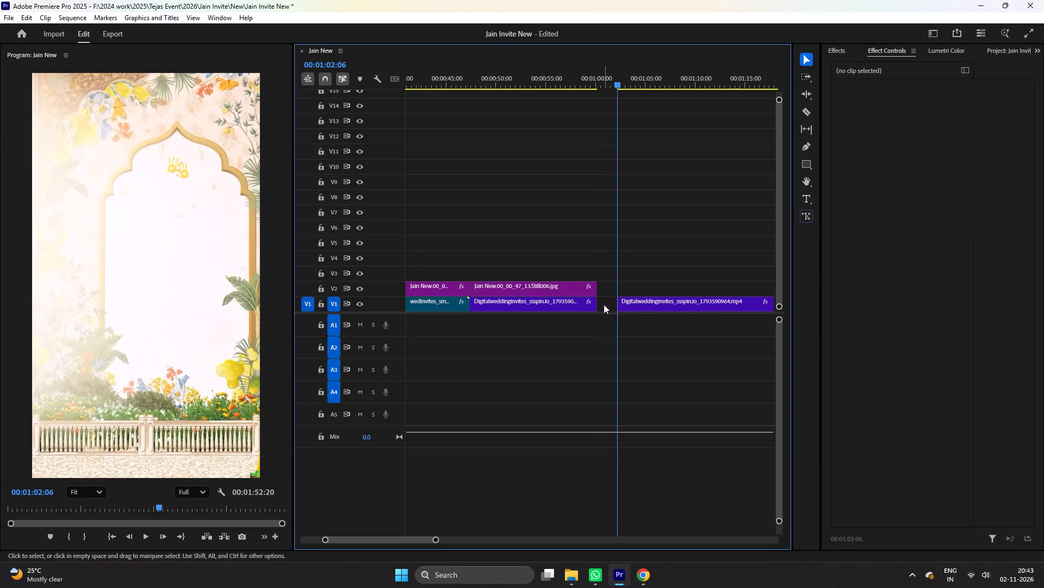
click(613, 314)
Cut the V1 clip at 00:01:14:20, delete the Rang De Basanti scene before it, close the gap and save.
key(space)
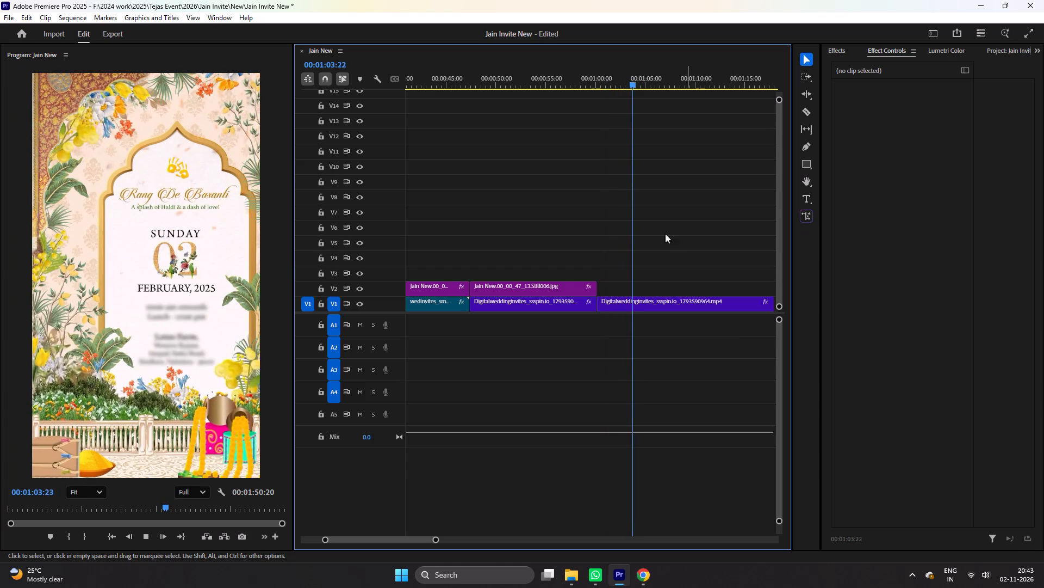
scroll(635, 209, down, 4)
key(space)
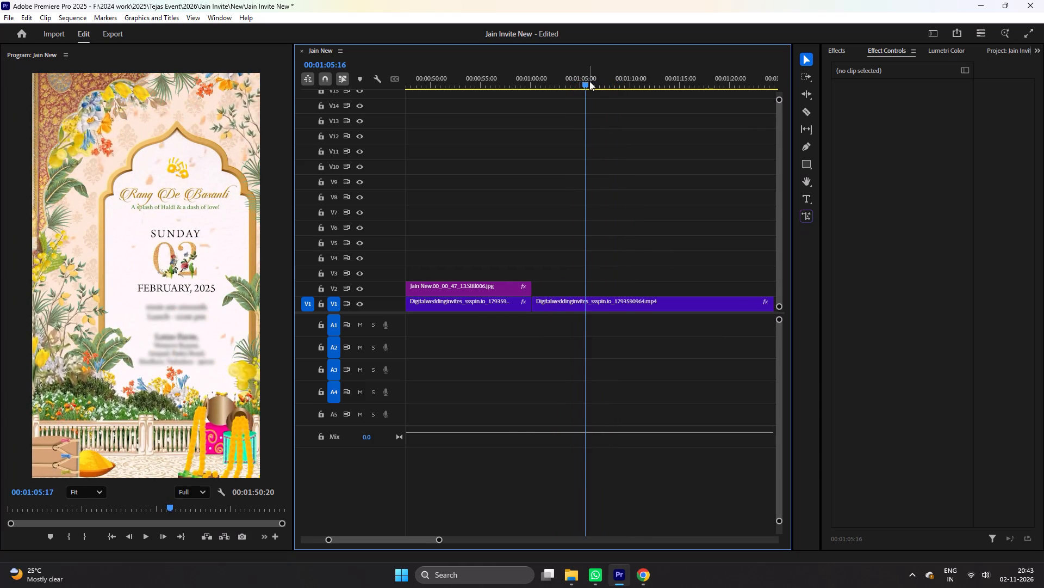
drag(589, 81, 691, 99)
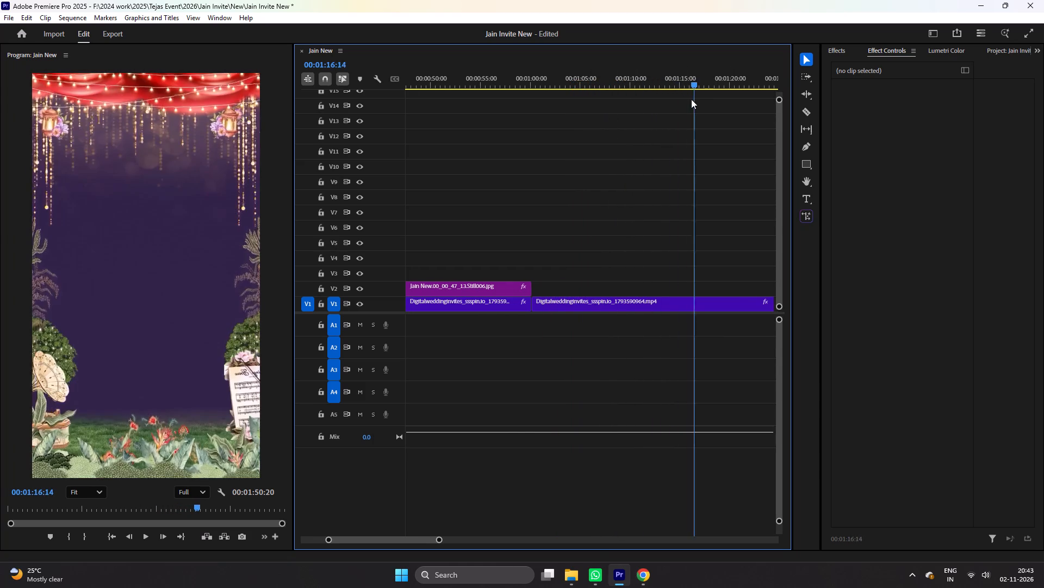
drag(691, 99, 678, 99)
key(c)
click(674, 307)
key(v)
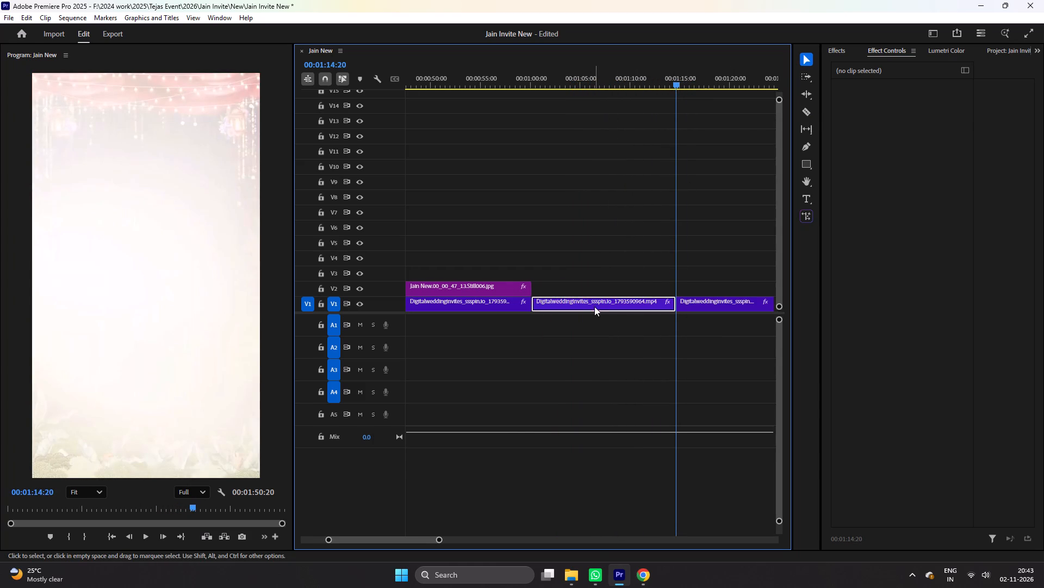
click(594, 307)
key(Delete)
right_click(593, 305)
click(596, 309)
key(ctrl+s)
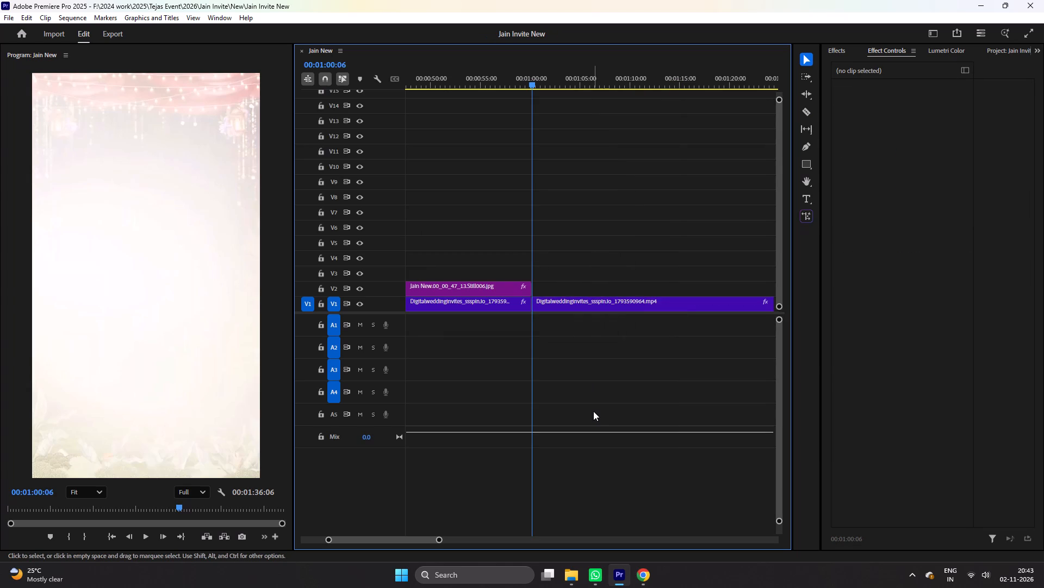
Export the text-free purple night scene frame at 00:01:01:14 as a still image.
key(space)
key(space)
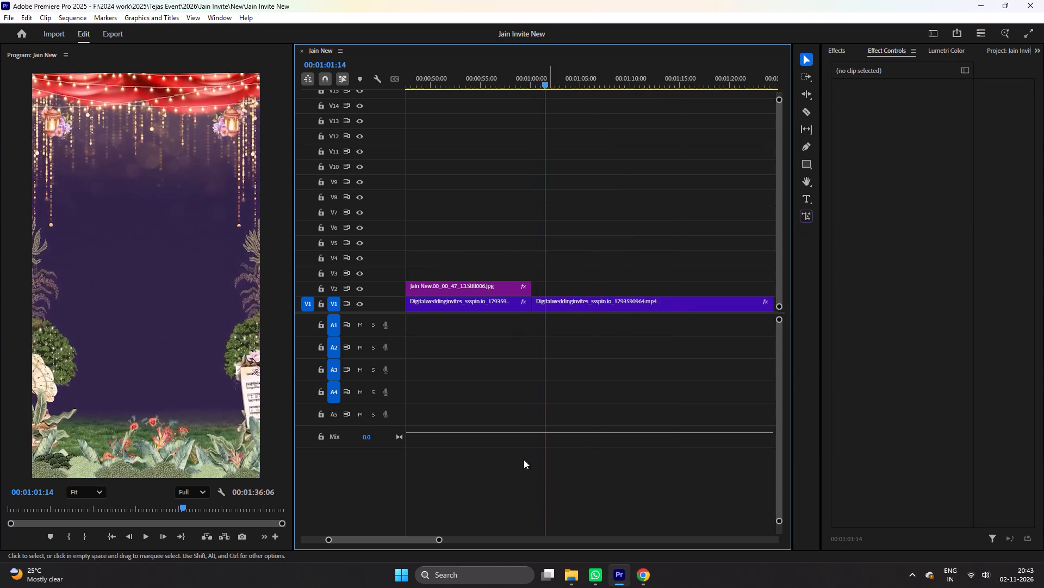
click(239, 539)
key(Return)
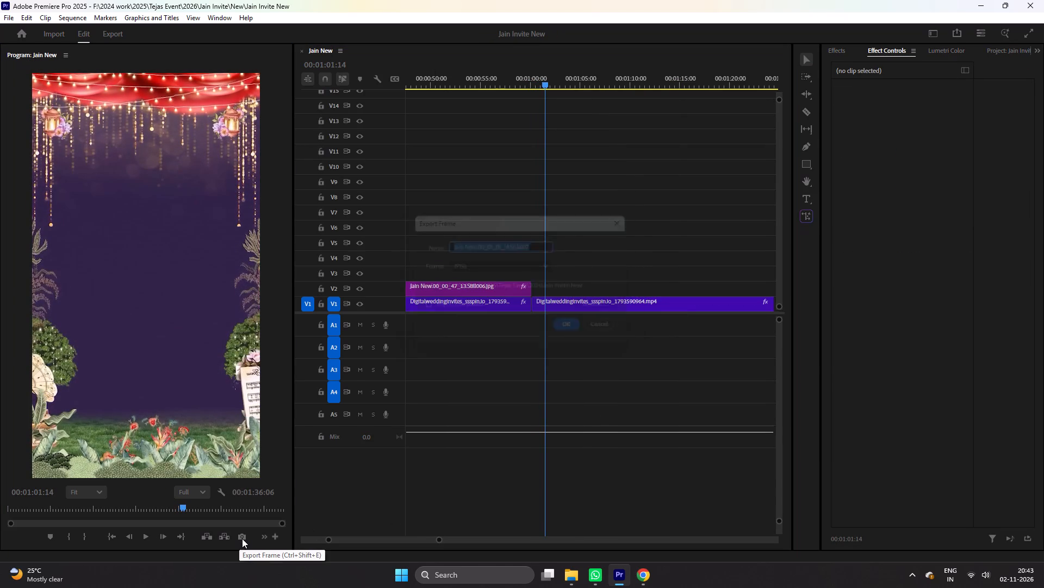
Place the exported Still007 frame on V2 from 00:01:00:06, extend it to about 00:01:15:15 and save the project.
click(564, 578)
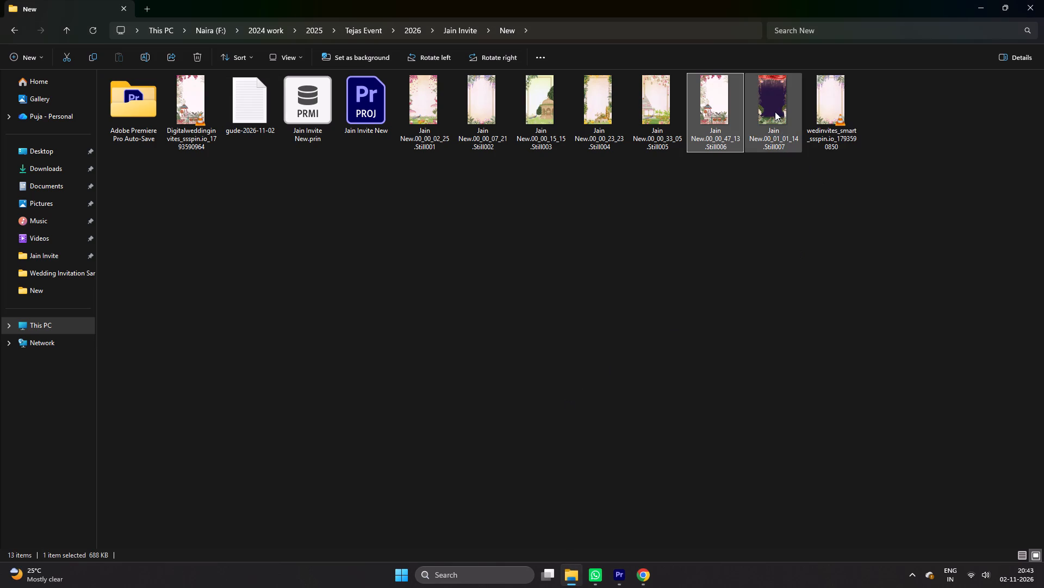
click(775, 107)
drag(775, 107, 562, 302)
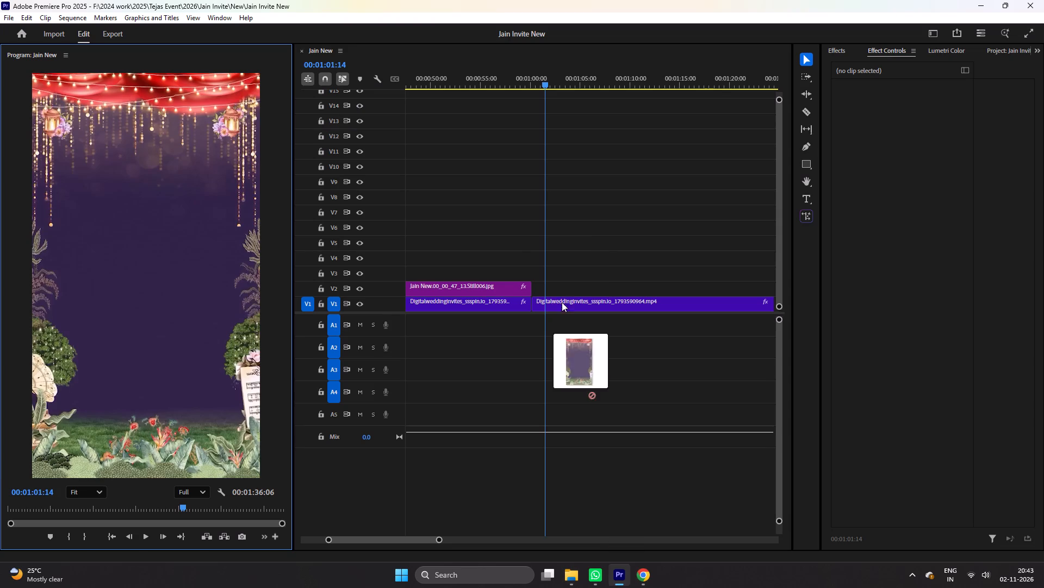
drag(562, 302, 536, 289)
drag(583, 287, 686, 291)
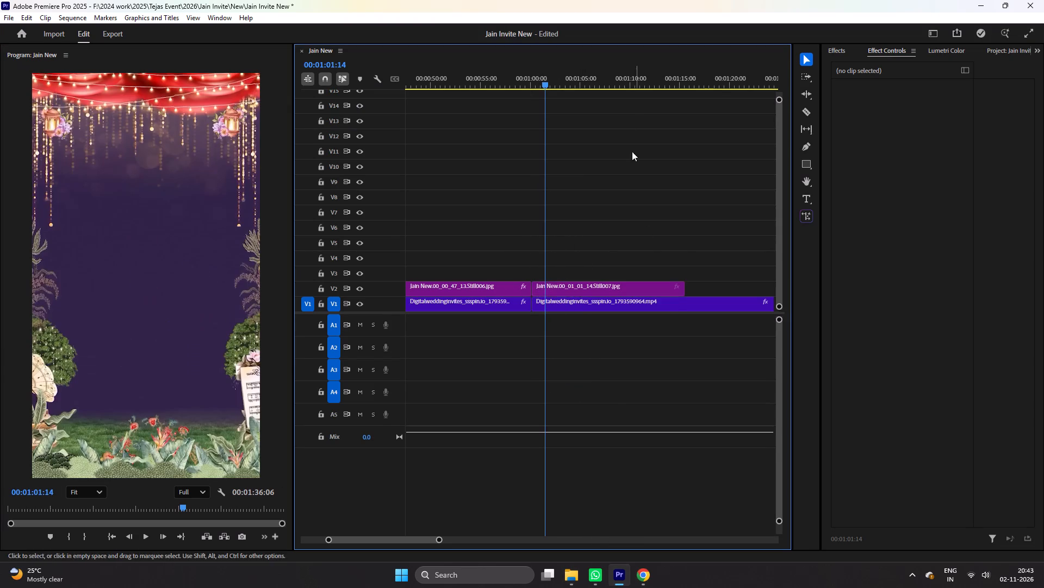
click(611, 83)
key(ctrl+s)
With Still007 lowered to 15% opacity, draw a closed freeform opacity mask around all the Shaam Shandaar text at 00:01:07:29.
click(624, 282)
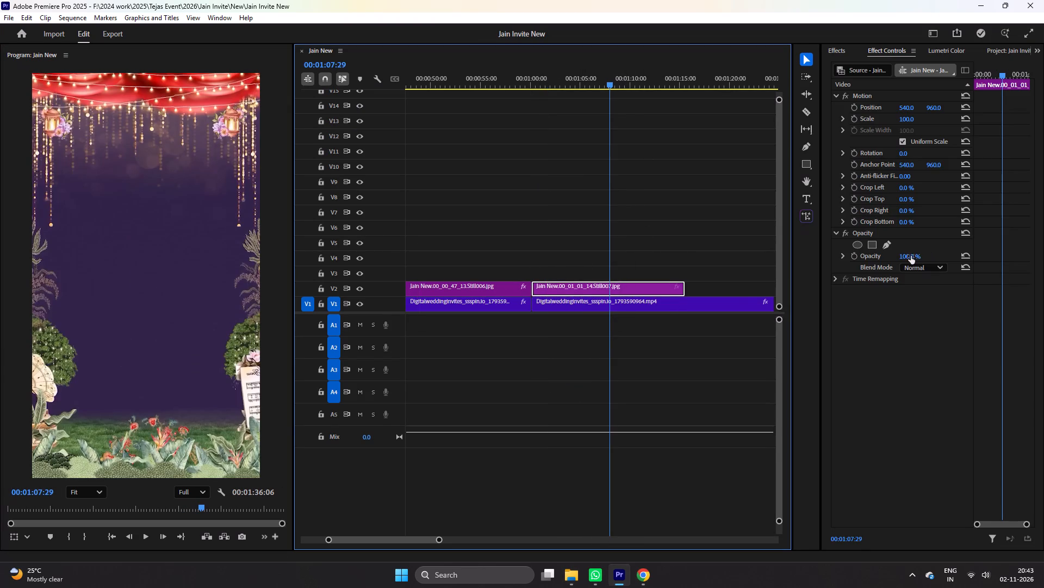
drag(911, 256, 865, 259)
click(888, 243)
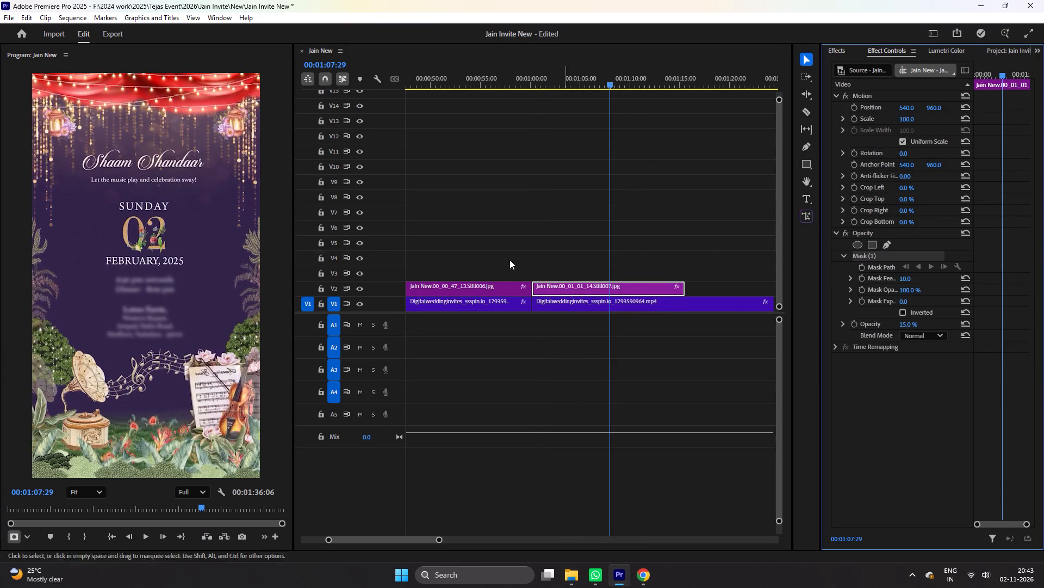
click(115, 349)
click(178, 350)
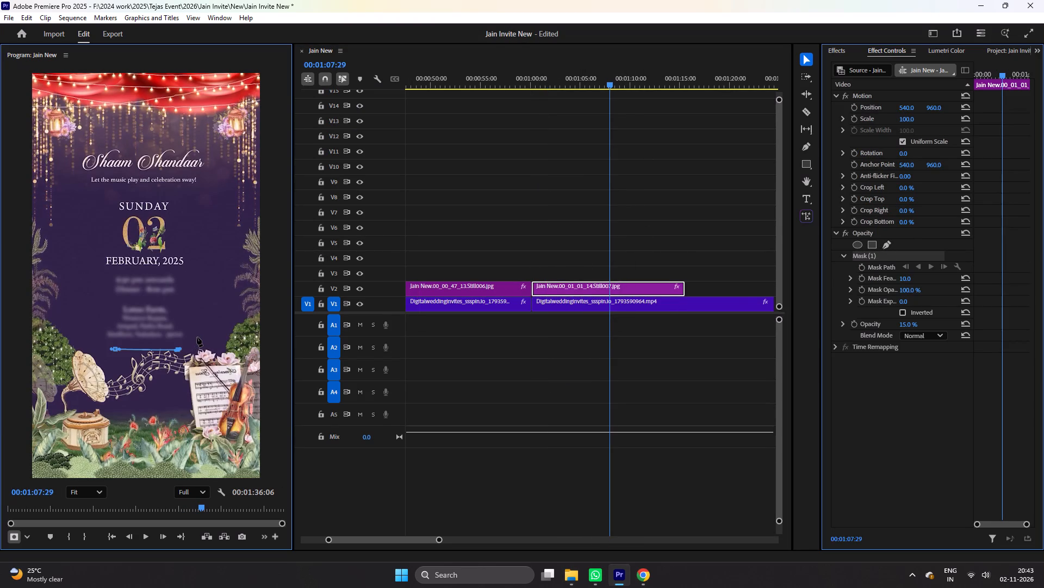
key(ctrl+z)
click(164, 343)
click(196, 340)
drag(202, 296, 208, 275)
drag(219, 212, 217, 207)
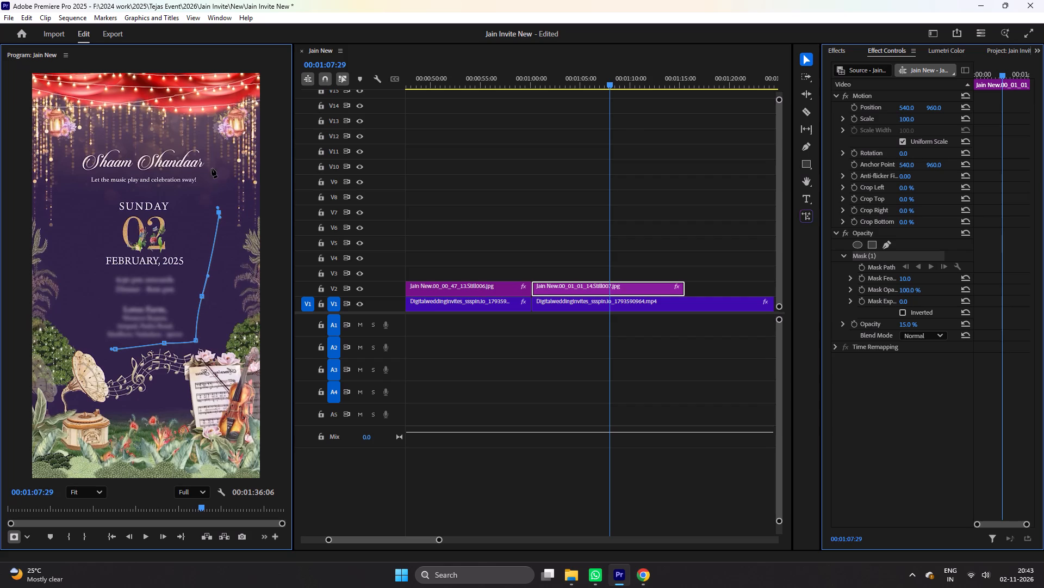
drag(212, 165, 212, 158)
click(204, 150)
drag(185, 142, 181, 142)
drag(126, 142, 116, 143)
click(102, 146)
drag(82, 155, 76, 158)
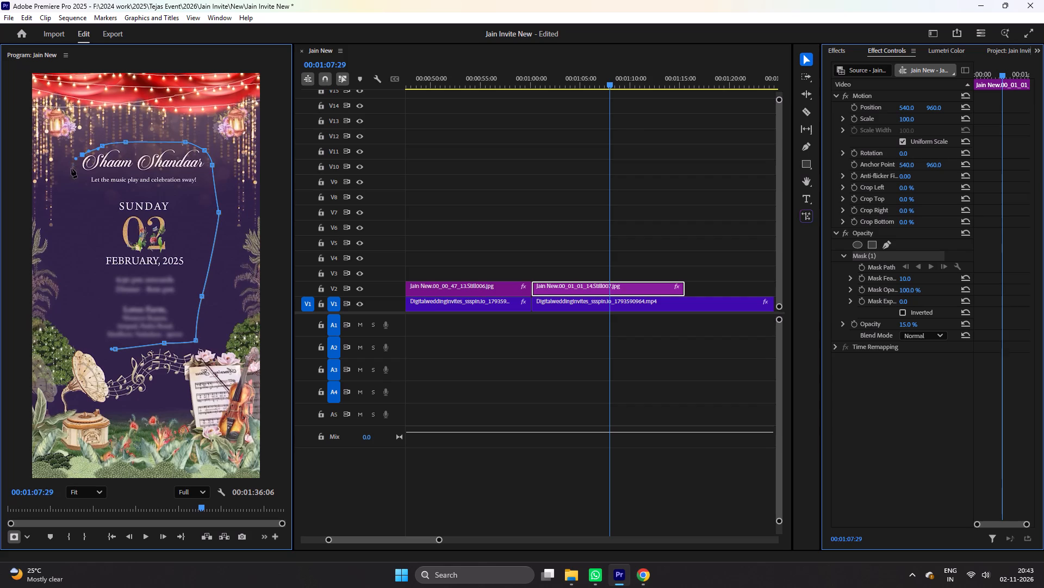
drag(71, 168, 73, 194)
drag(74, 224, 76, 240)
drag(83, 281, 88, 303)
drag(95, 320, 101, 333)
click(102, 338)
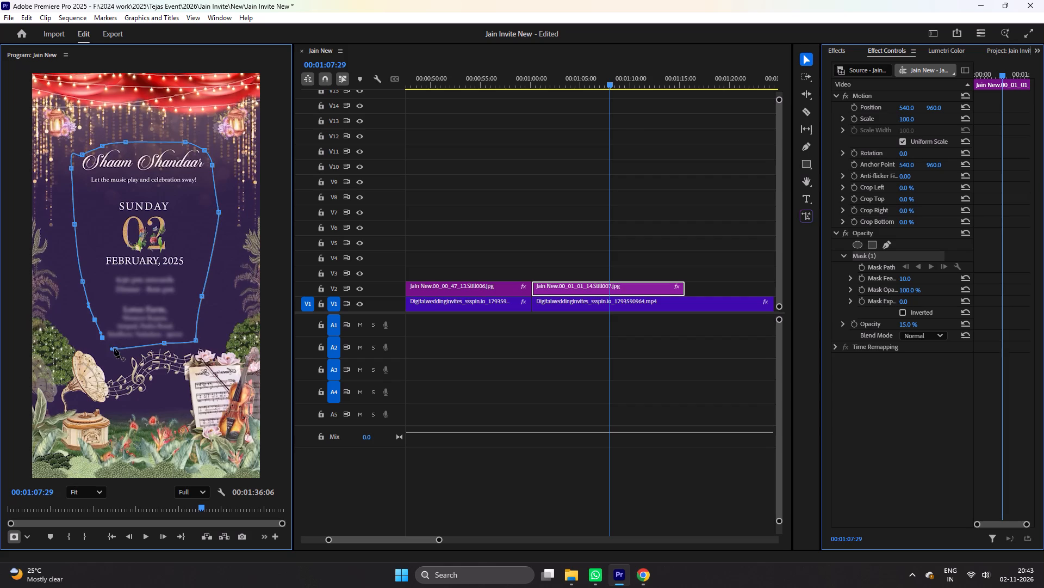
click(115, 348)
Restore the opacity of the masked Still007 clip to 100%.
drag(912, 327, 1022, 322)
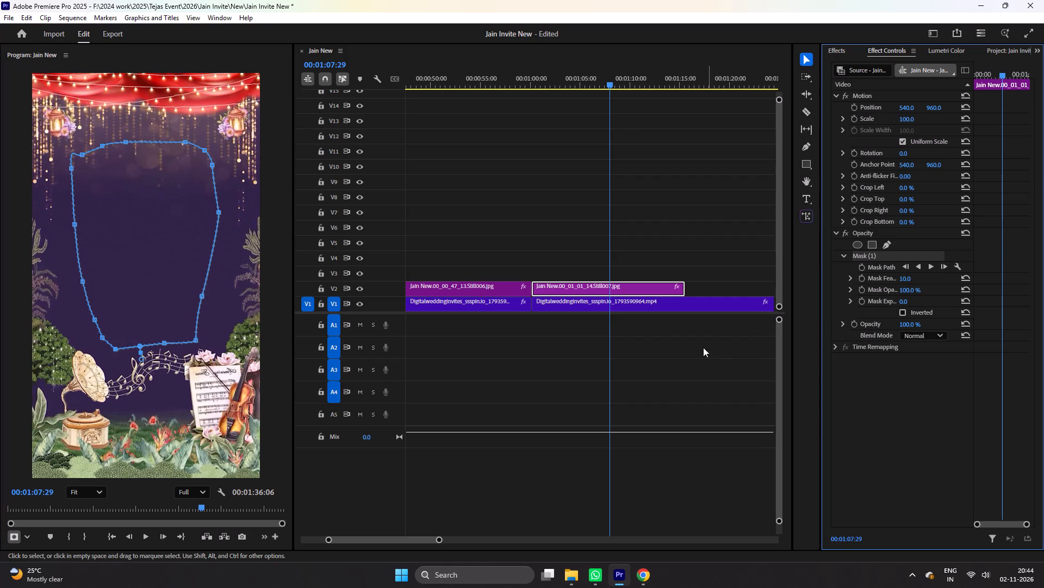
Split the masked still and the V1 clip at 00:01:14:06, and delete the still's remainder after the cut.
drag(703, 347, 710, 347)
key(space)
scroll(685, 292, down, 4)
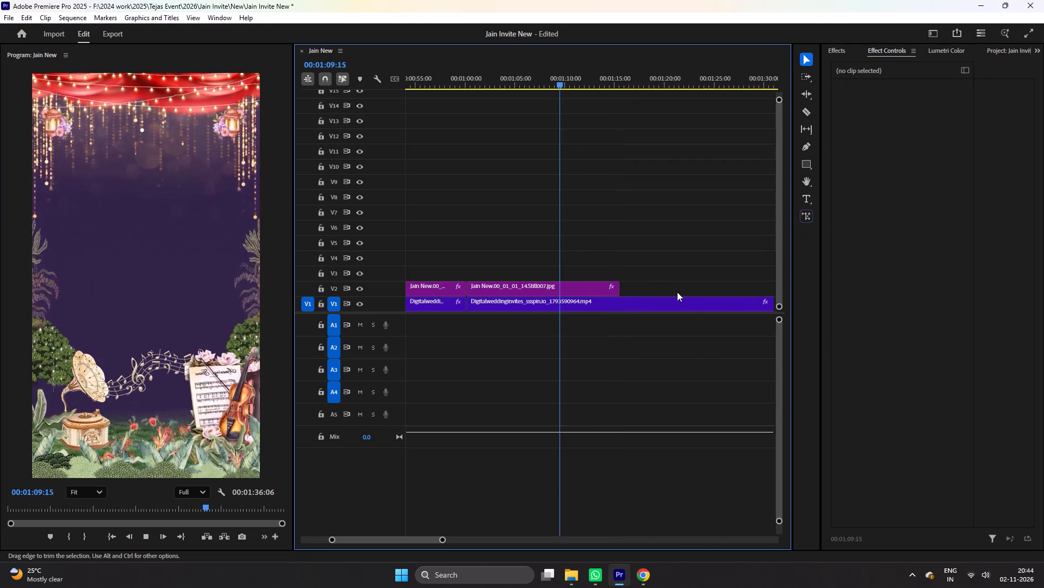
click(622, 254)
text(==)
scroll(635, 255, down, 2)
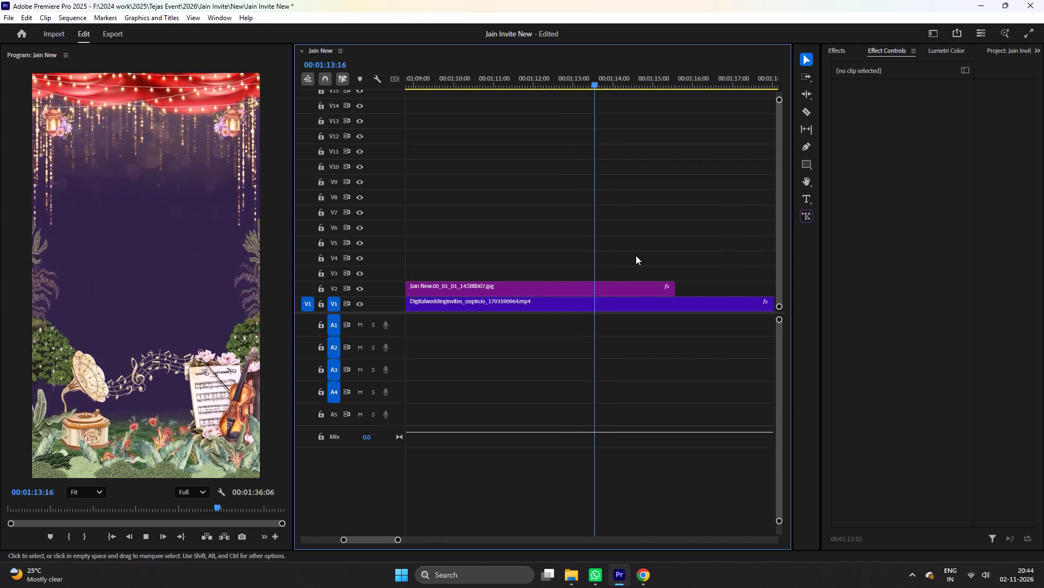
scroll(636, 255, down, 3)
key(space)
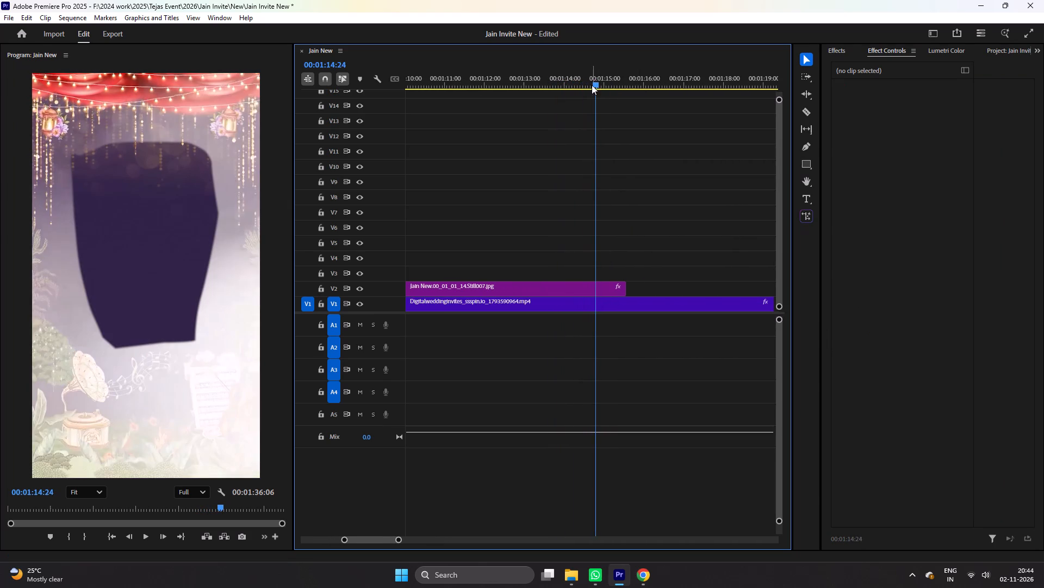
drag(592, 80, 573, 88)
key(c)
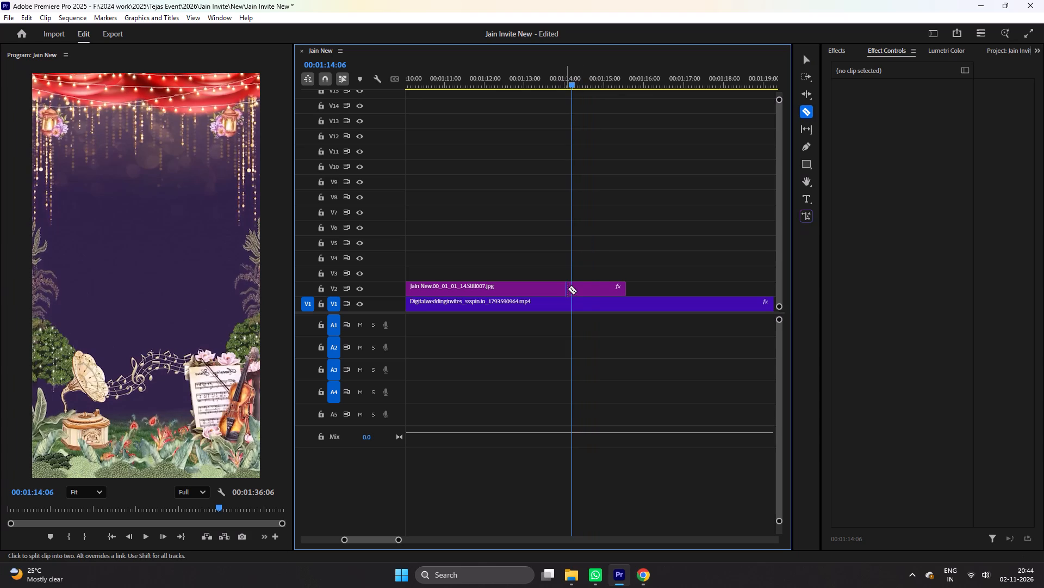
click(569, 289)
click(570, 306)
key(v)
click(583, 293)
key(Delete)
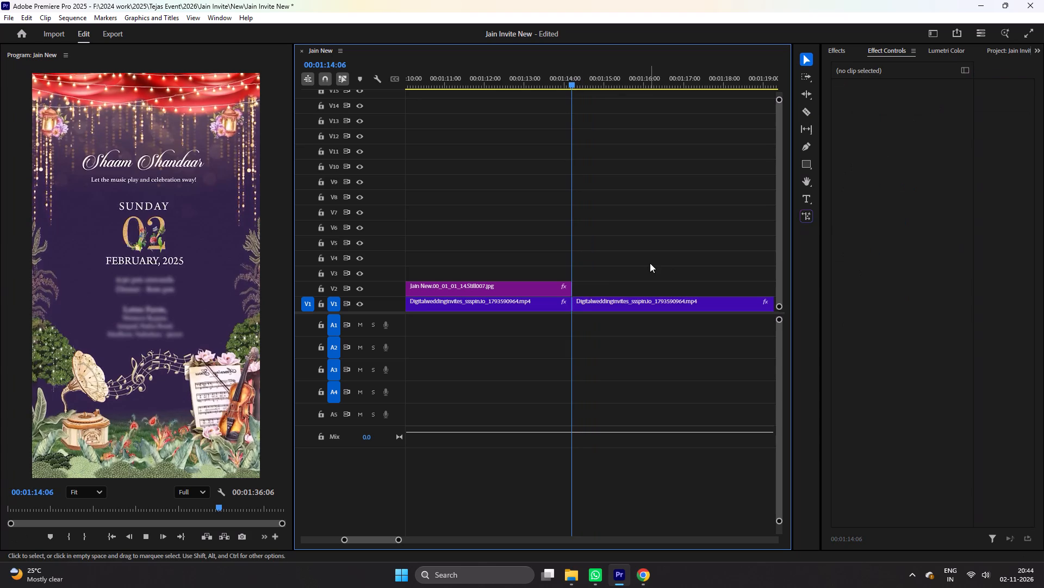
Cut the V1 clip at 00:01:16:01, delete the transition piece after 00:01:14:06, close the gap and save.
key(space)
scroll(641, 273, down, 4)
key(space)
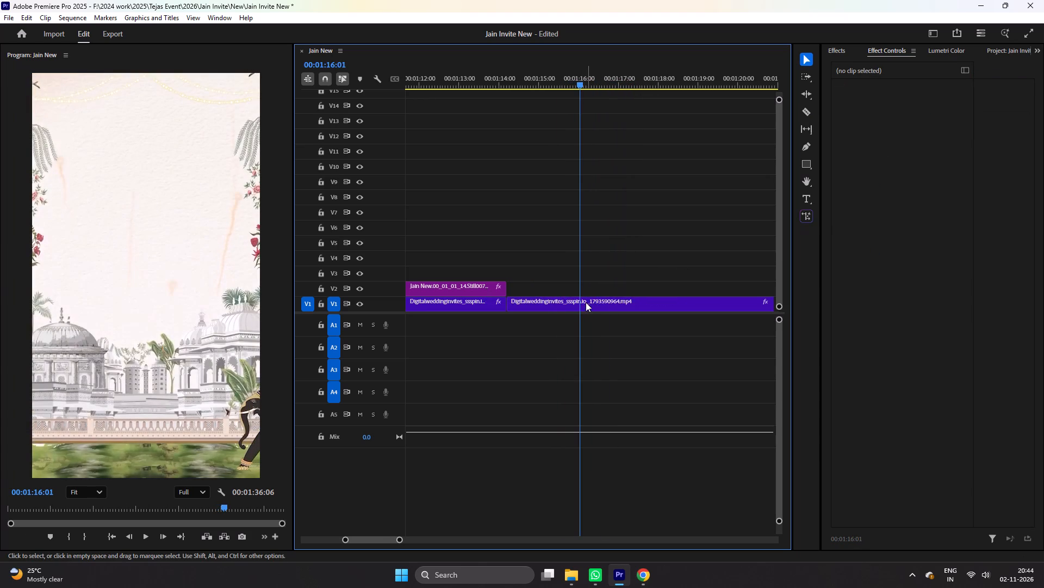
key(c)
click(584, 304)
key(v)
click(530, 308)
key(Delete)
right_click(530, 307)
click(543, 314)
key(ctrl+s)
Export the text-free Band Baaja Baraat scene frame at 00:01:14:11 as a still image.
key(ctrl+space)
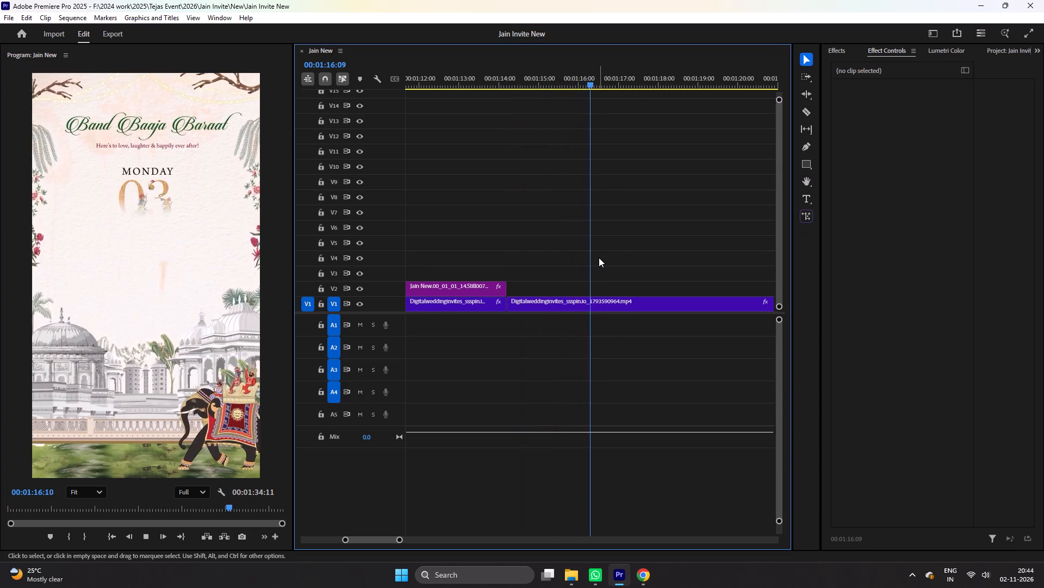
scroll(599, 258, down, 12)
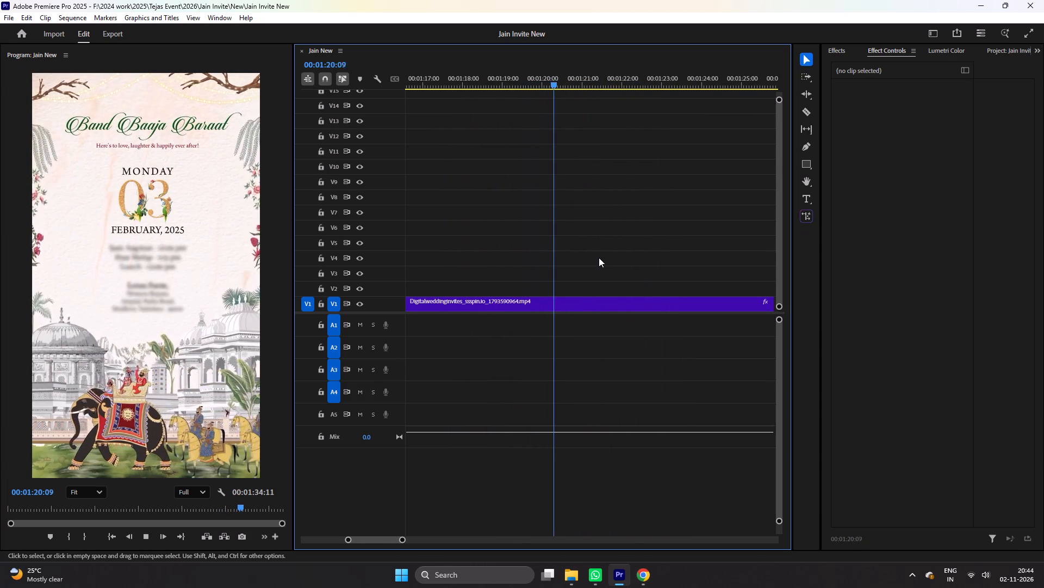
scroll(599, 258, down, 6)
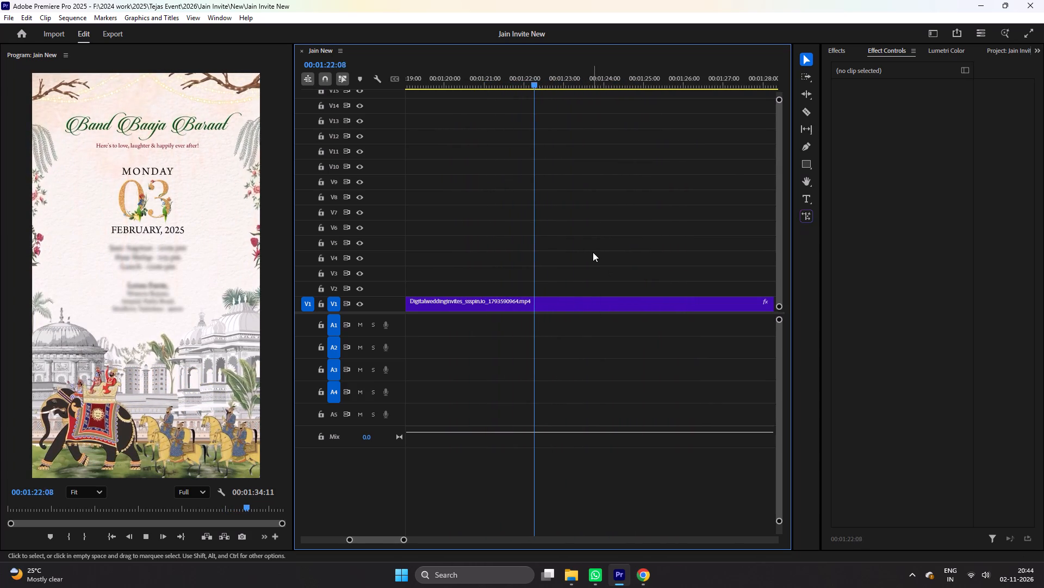
key(space)
scroll(474, 154, up, 13)
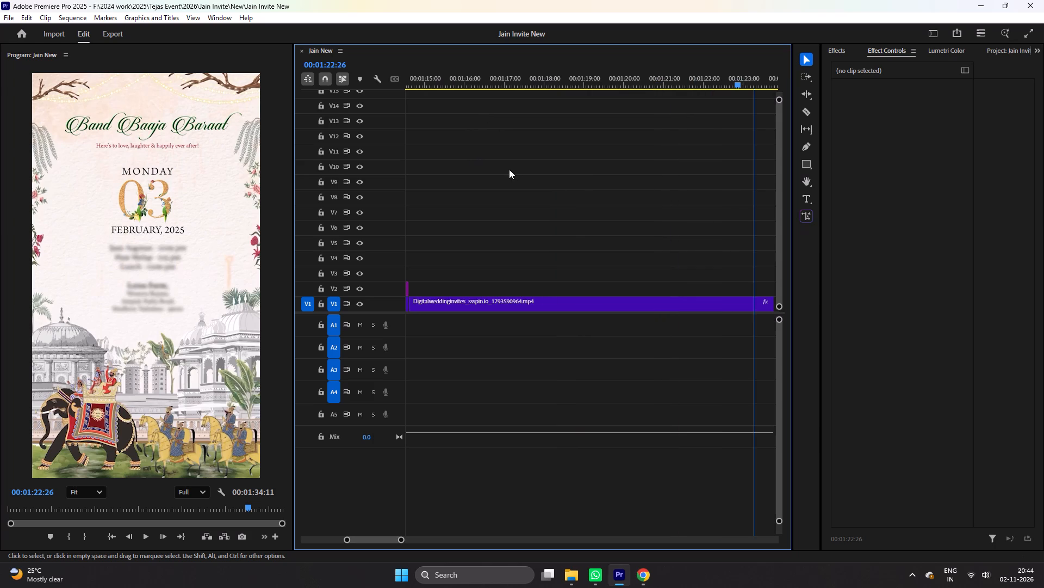
click(434, 77)
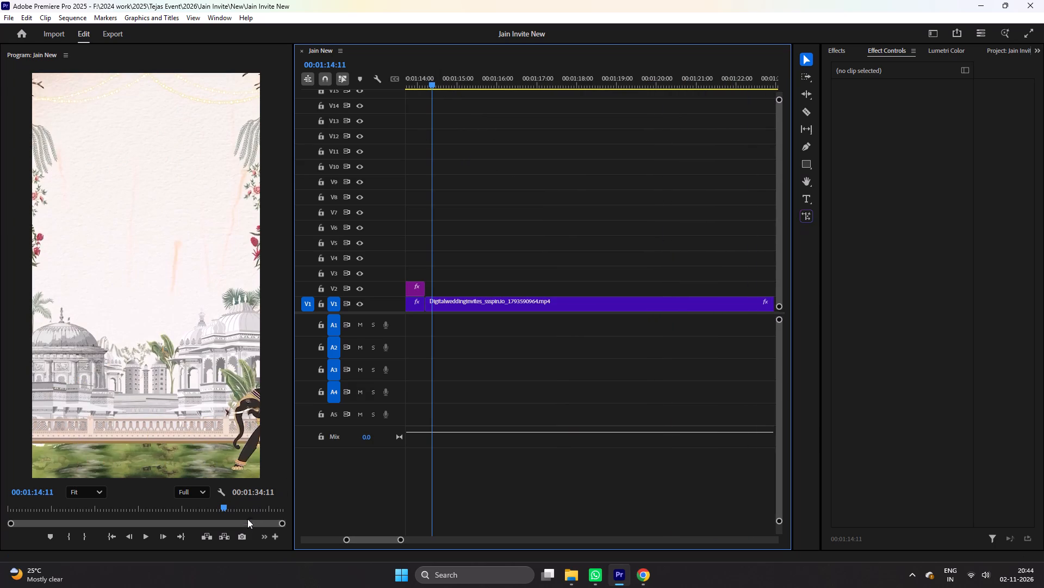
click(239, 537)
click(568, 330)
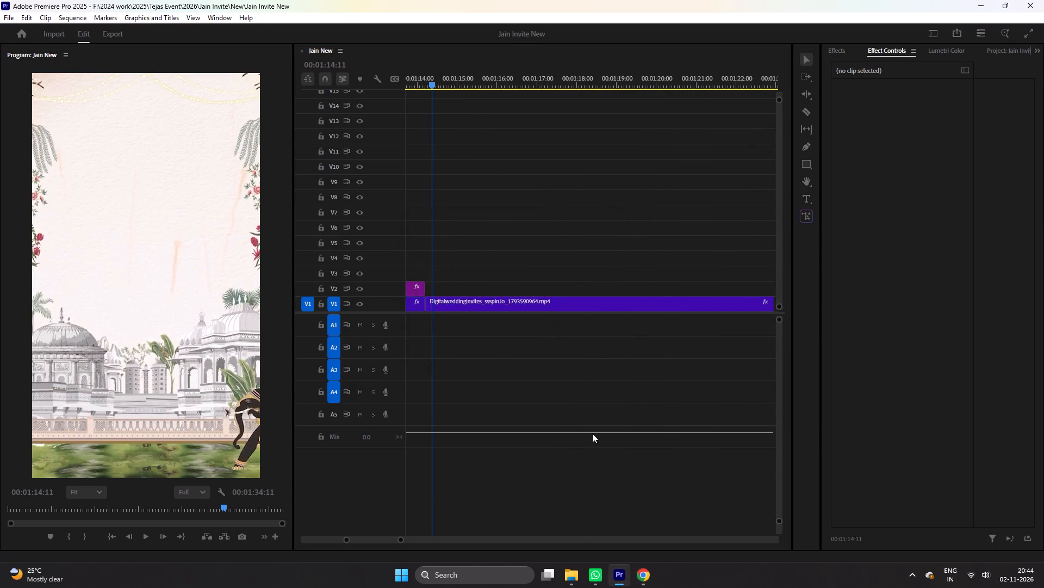
Place the exported Still008 frame on V2, close the gap so it starts at 00:01:14:06, and save the project.
click(582, 571)
click(826, 121)
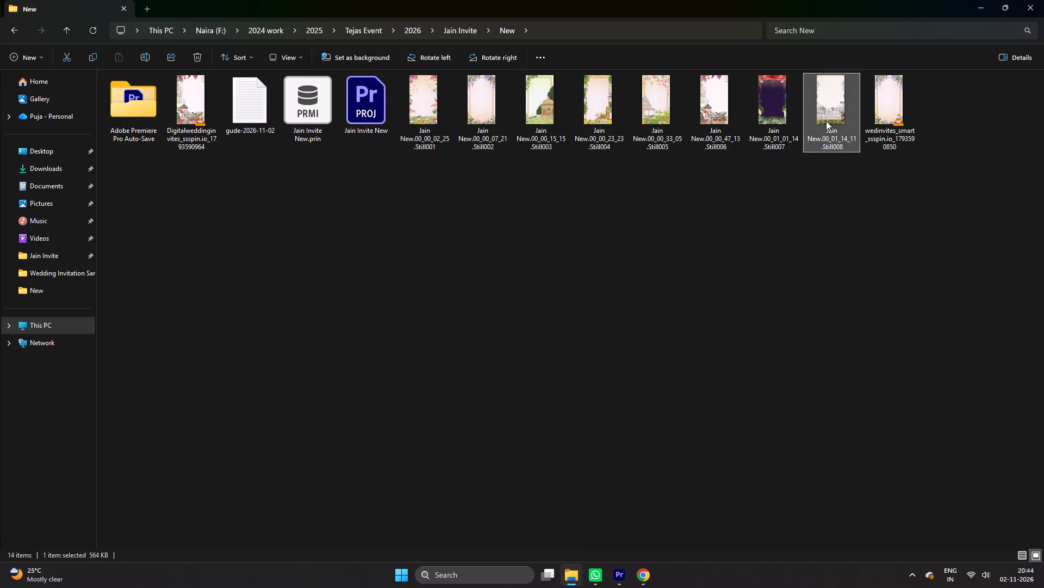
drag(833, 116, 556, 347)
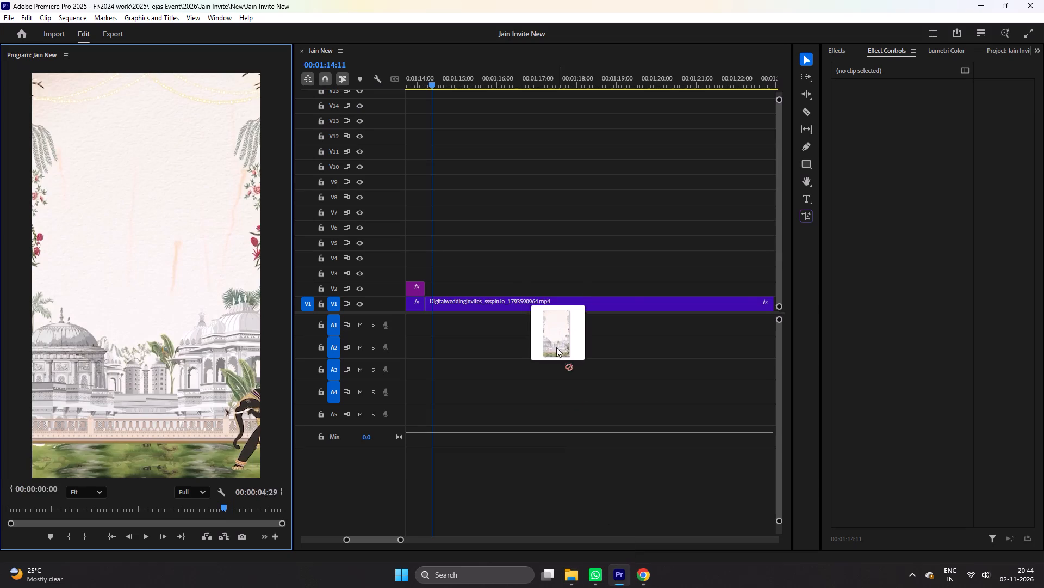
drag(556, 347, 551, 289)
right_click(515, 284)
click(526, 289)
key(ctrl+s)
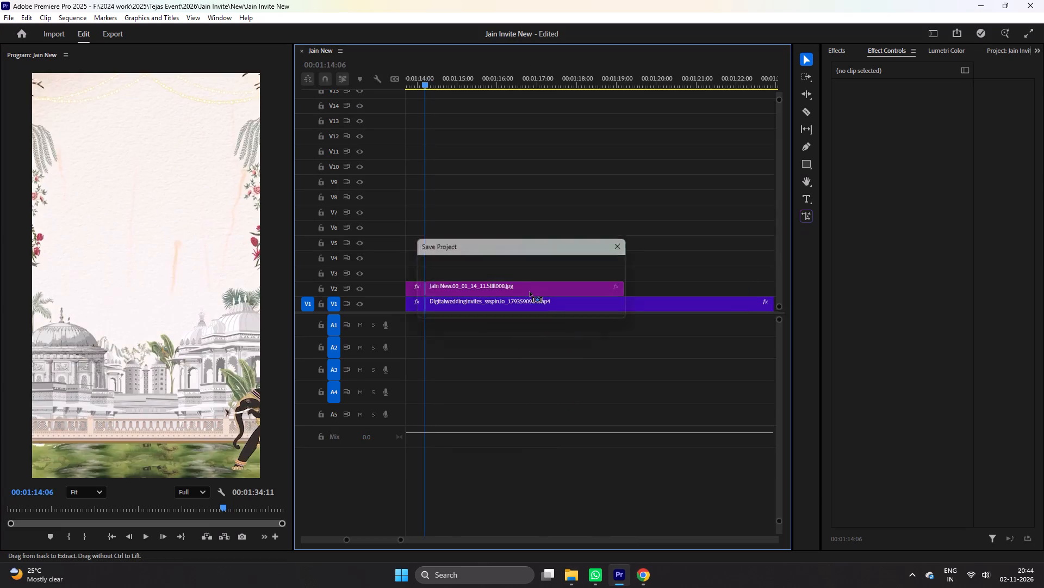
With Still008 lowered to 10% opacity, draw a closed freeform opacity mask around all the Band Baaja Baraat text at 00:01:18:03.
key(ctrl+space)
click(511, 290)
drag(911, 259, 862, 255)
drag(544, 75, 583, 88)
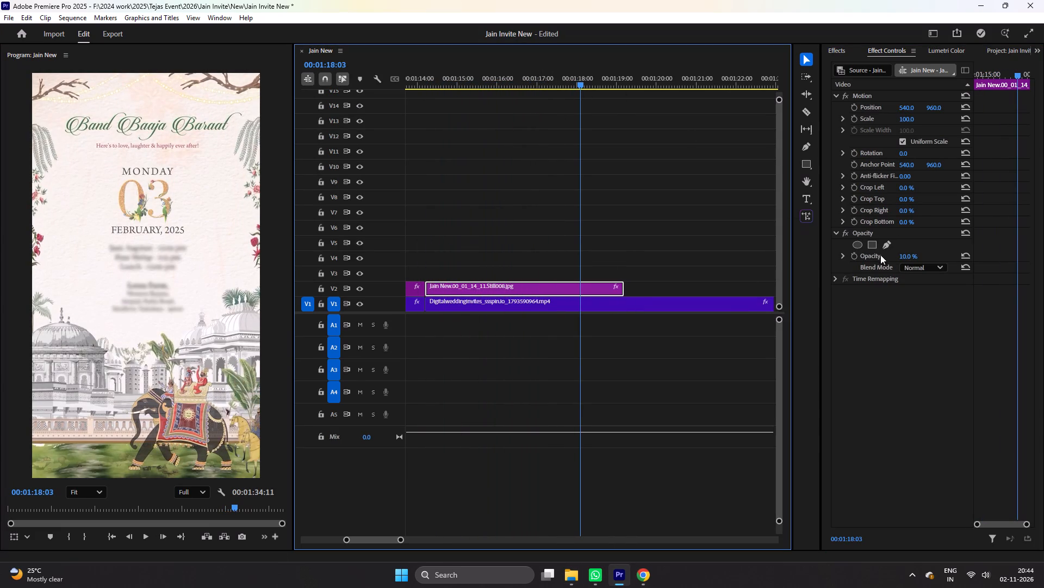
click(889, 245)
click(65, 142)
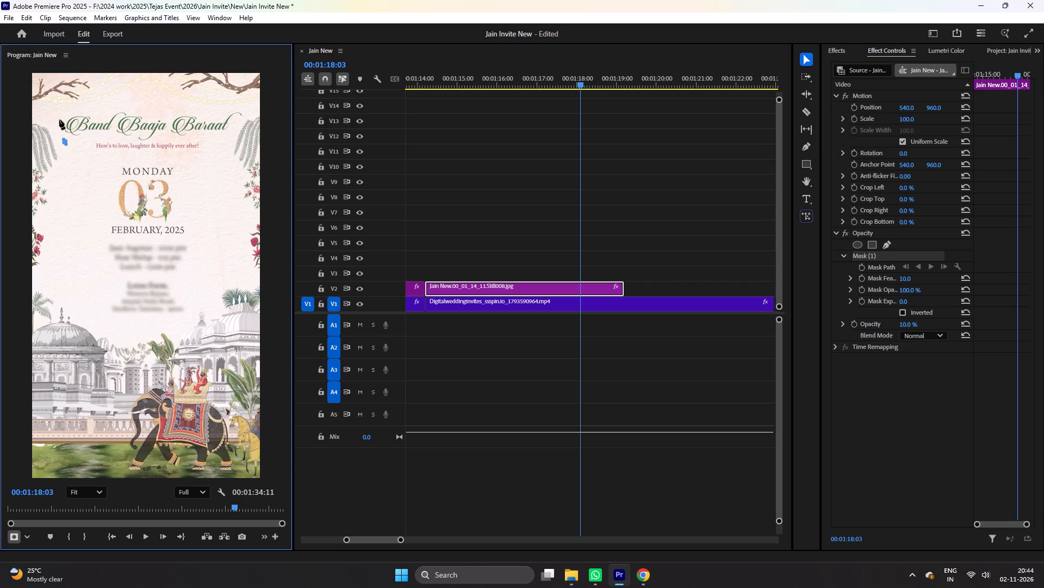
click(59, 118)
click(81, 107)
drag(104, 105, 116, 105)
click(160, 103)
click(206, 101)
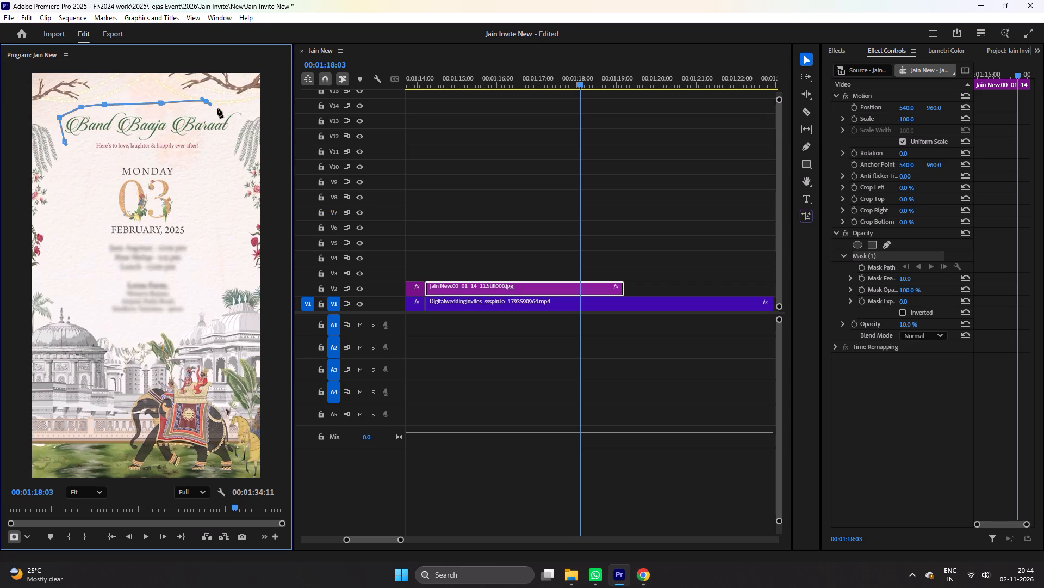
key(ctrl+z)
click(197, 111)
click(233, 110)
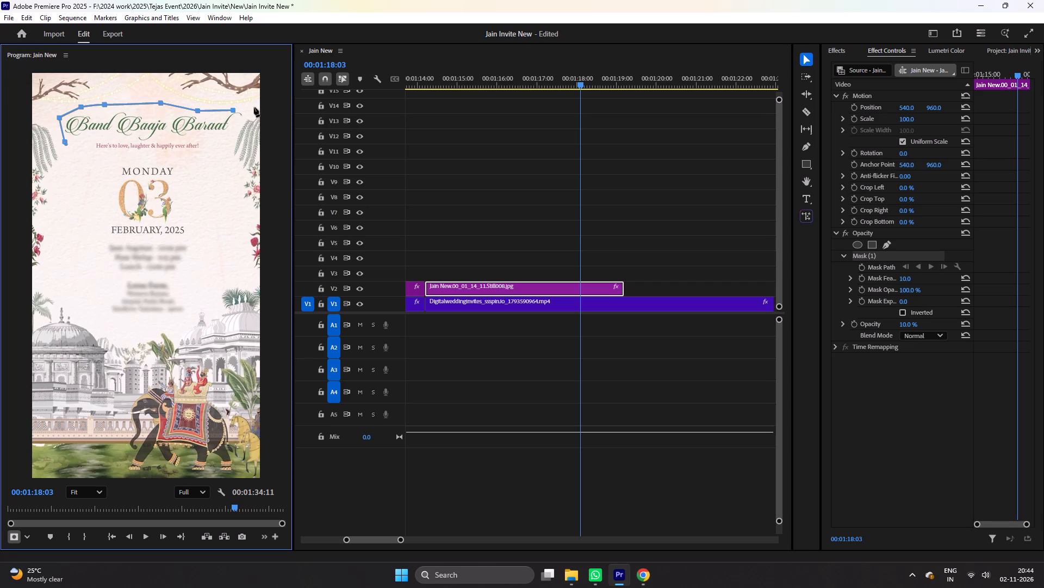
click(252, 109)
drag(234, 127, 231, 136)
drag(210, 183, 206, 219)
drag(199, 268, 200, 289)
drag(198, 299, 196, 306)
click(183, 319)
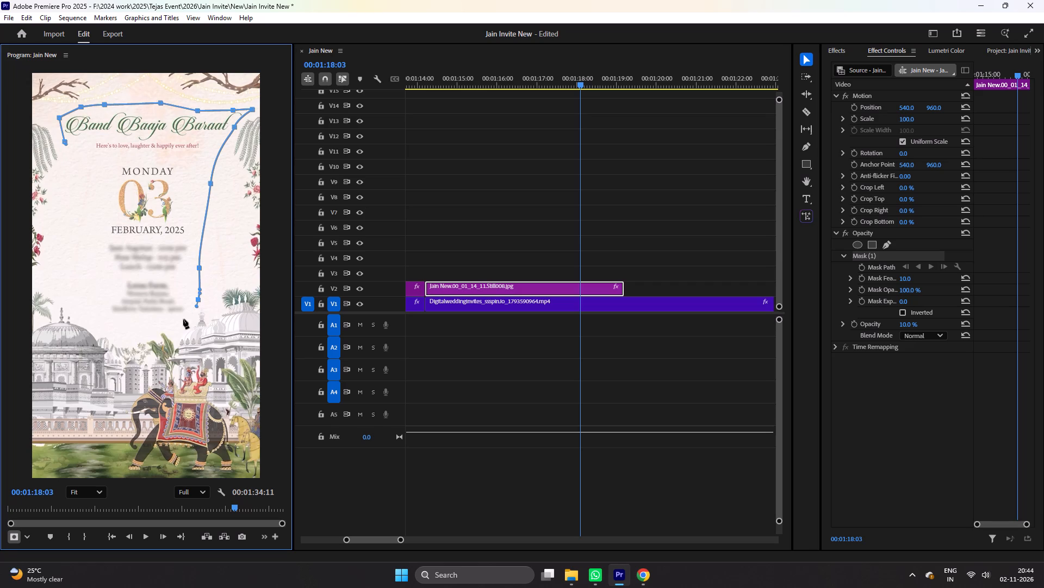
drag(128, 318, 123, 318)
drag(90, 313, 88, 301)
drag(76, 240, 77, 224)
drag(67, 180, 67, 167)
drag(65, 157, 65, 151)
click(65, 142)
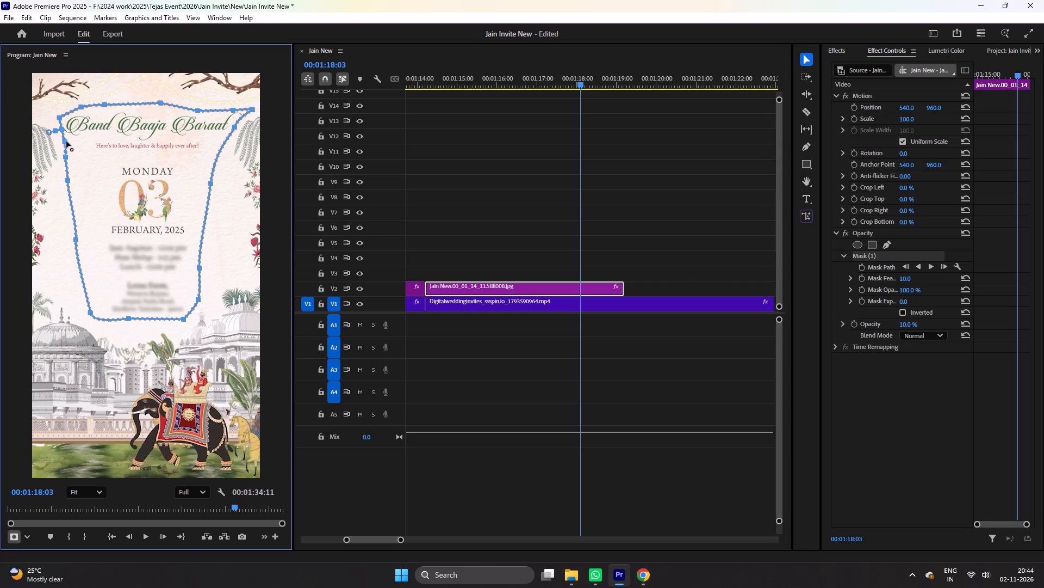
Restore the opacity of the masked Still008 clip to 100%.
drag(907, 324, 1004, 328)
Extend the masked Still008 clip on V2 to about 00:01:21:01 so it covers more of the Band Baaja Baraat scene.
click(641, 350)
key(space)
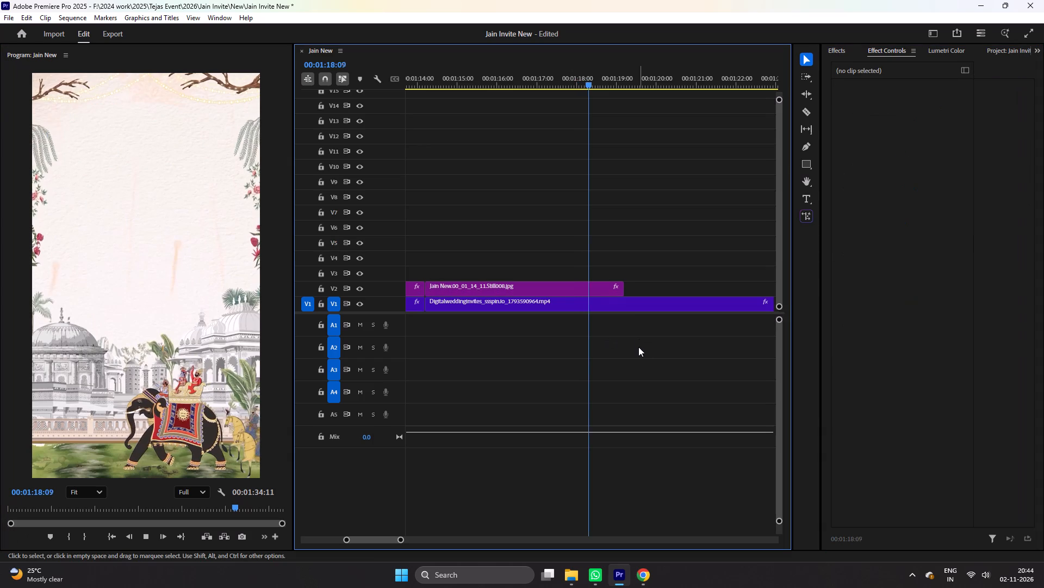
scroll(628, 283, down, 3)
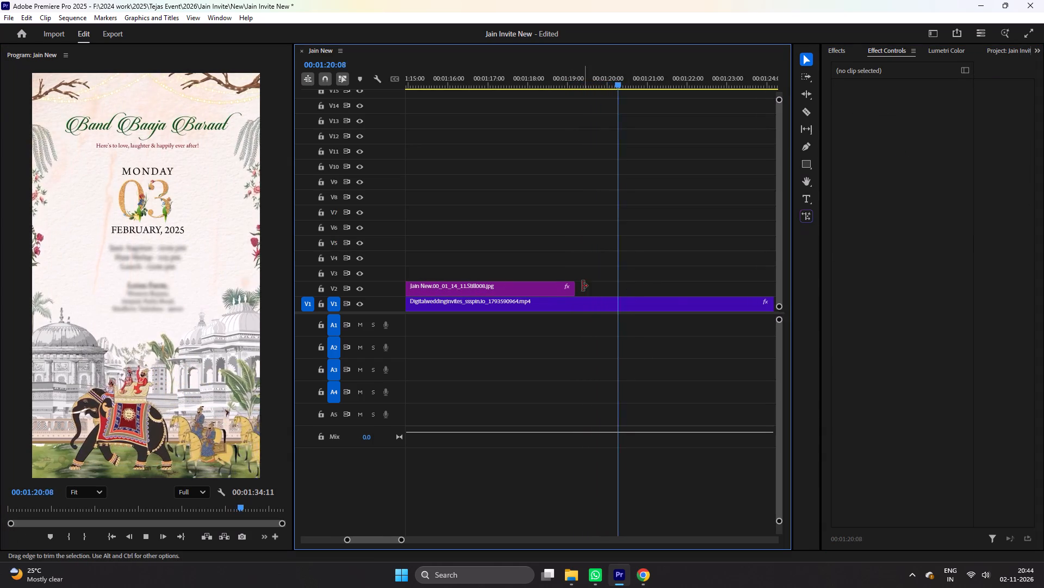
drag(576, 288, 649, 290)
click(633, 85)
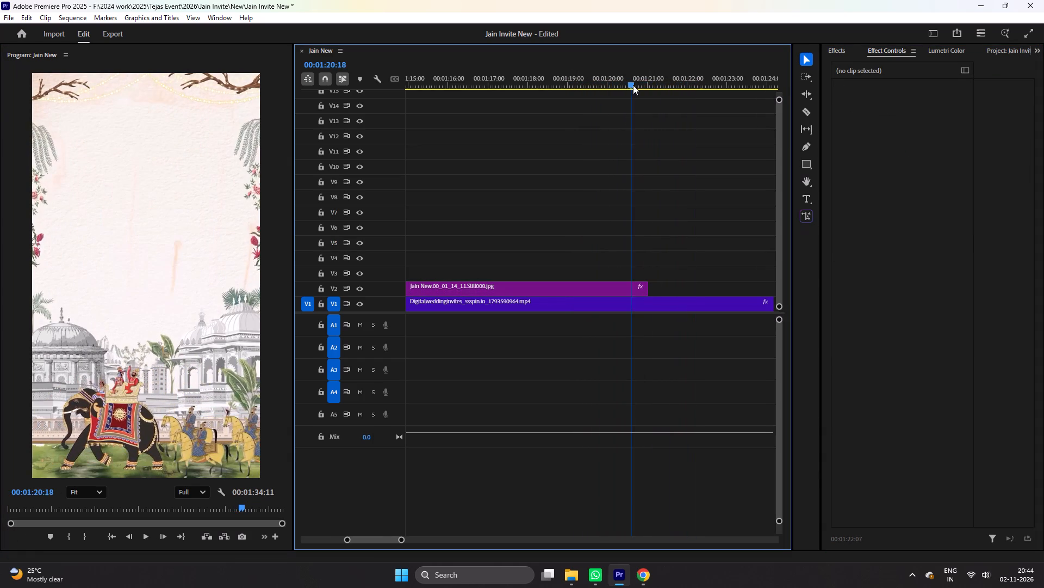
key(space)
key(space)
scroll(688, 210, down, 7)
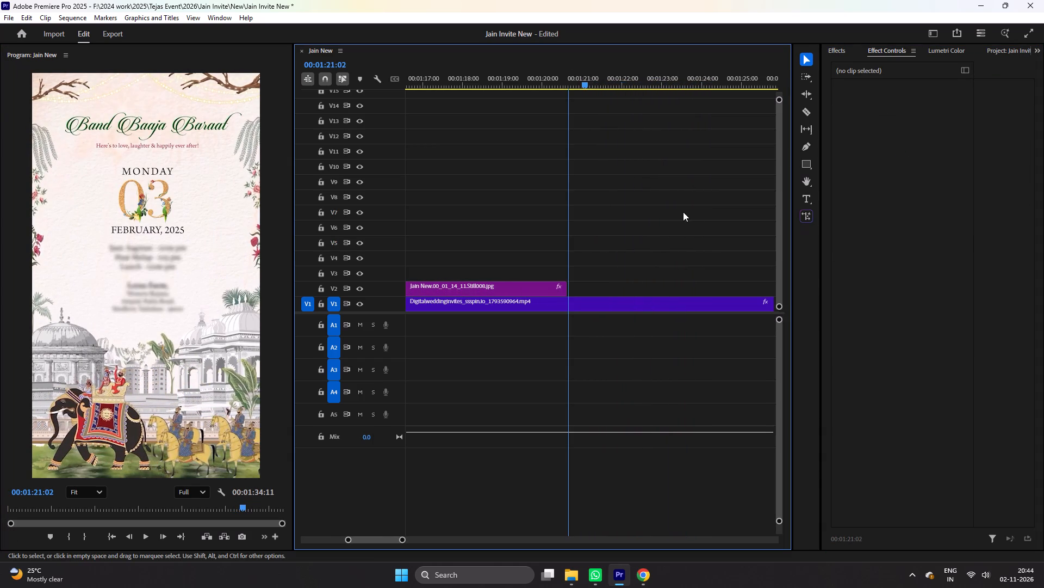
Split the V1 invite video where Still008 ends, about 00:01:21:01, and delete the remaining footage after the cut.
click(646, 243)
text(---)
key(equal)
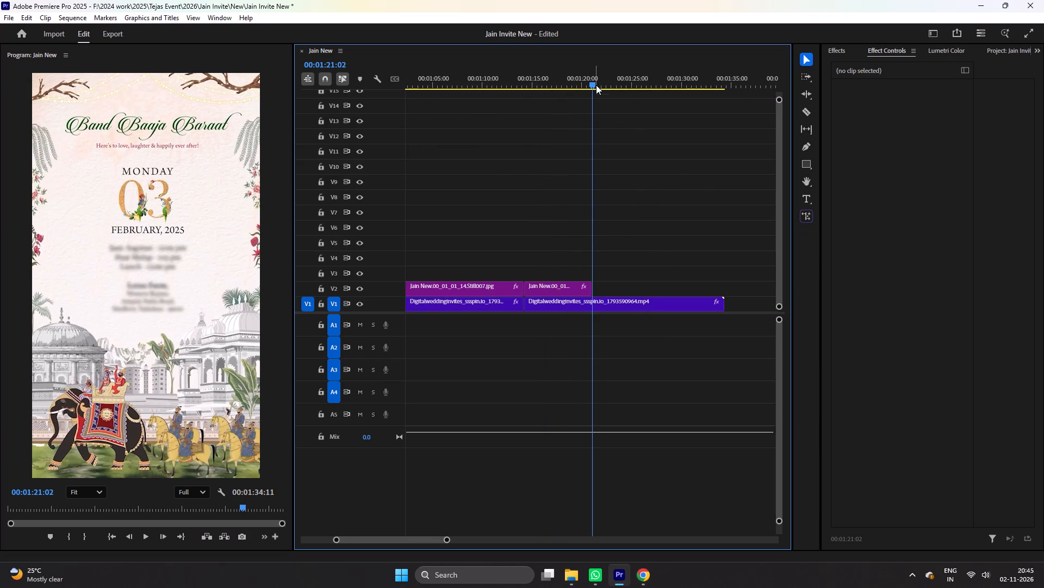
drag(596, 84, 674, 110)
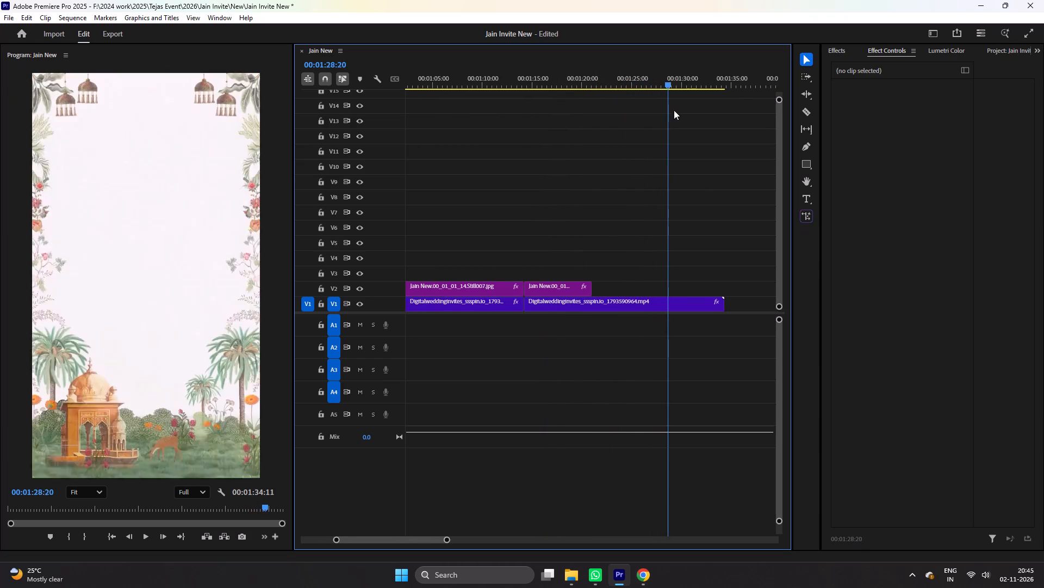
drag(674, 110, 587, 124)
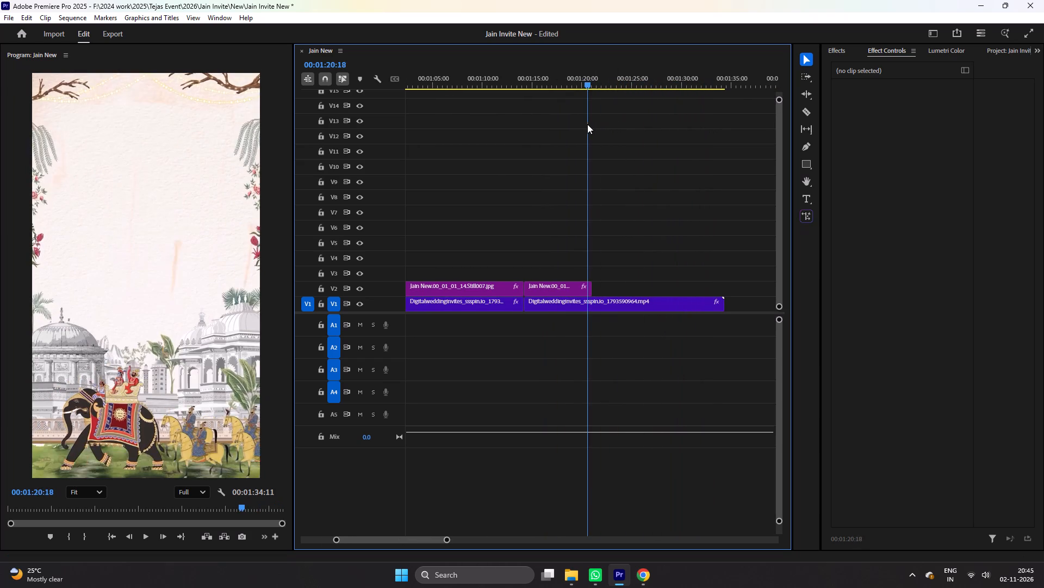
drag(587, 124, 591, 126)
key(c)
click(594, 301)
key(v)
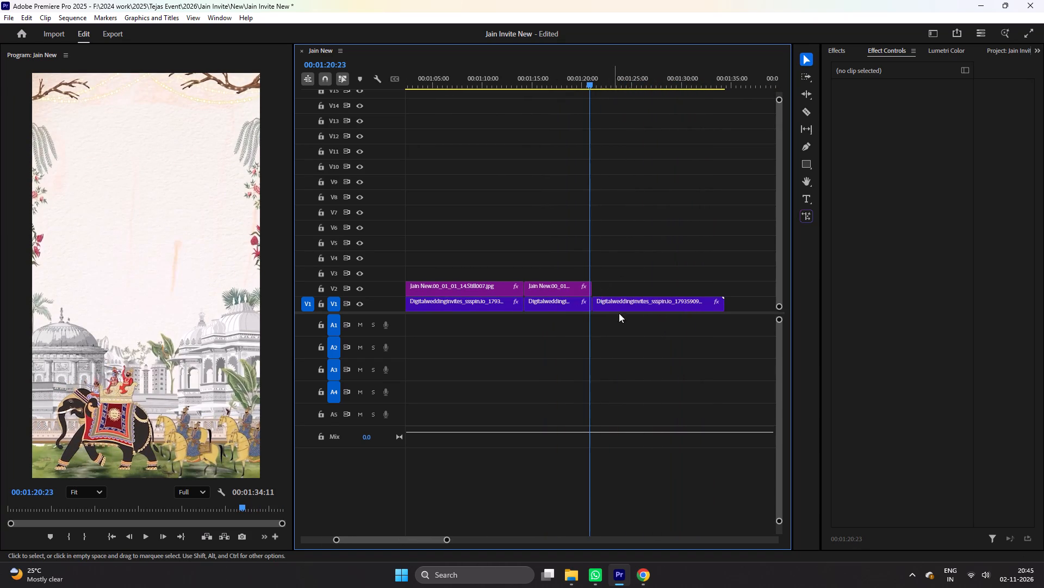
click(632, 314)
click(631, 310)
key(Delete)
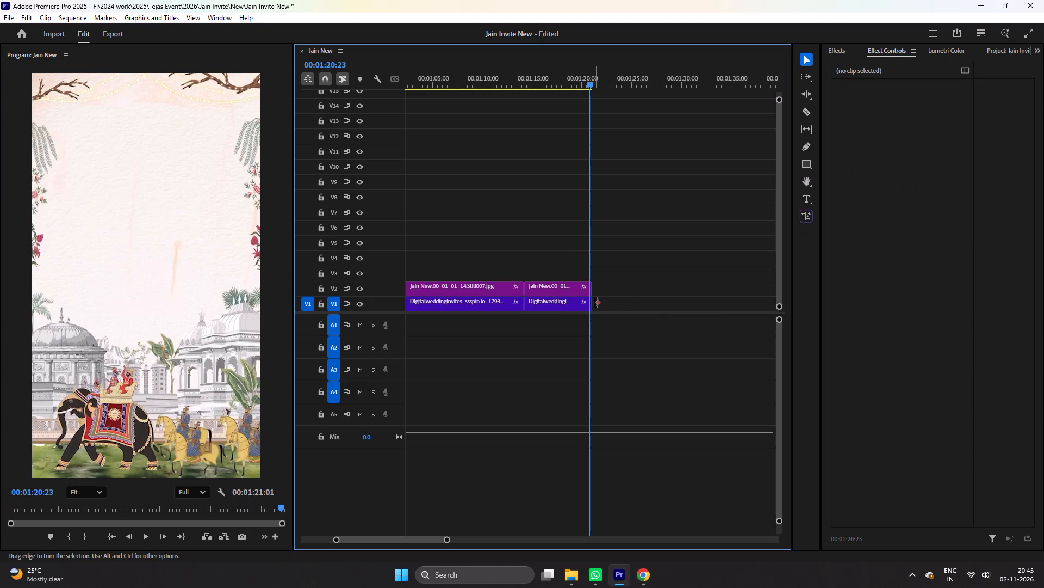
Extend the last V1 video clip and the Still008 clip above it to 00:01:24:08, and save the project.
drag(595, 303, 627, 302)
drag(592, 285, 626, 290)
click(679, 272)
key(ctrl+s)
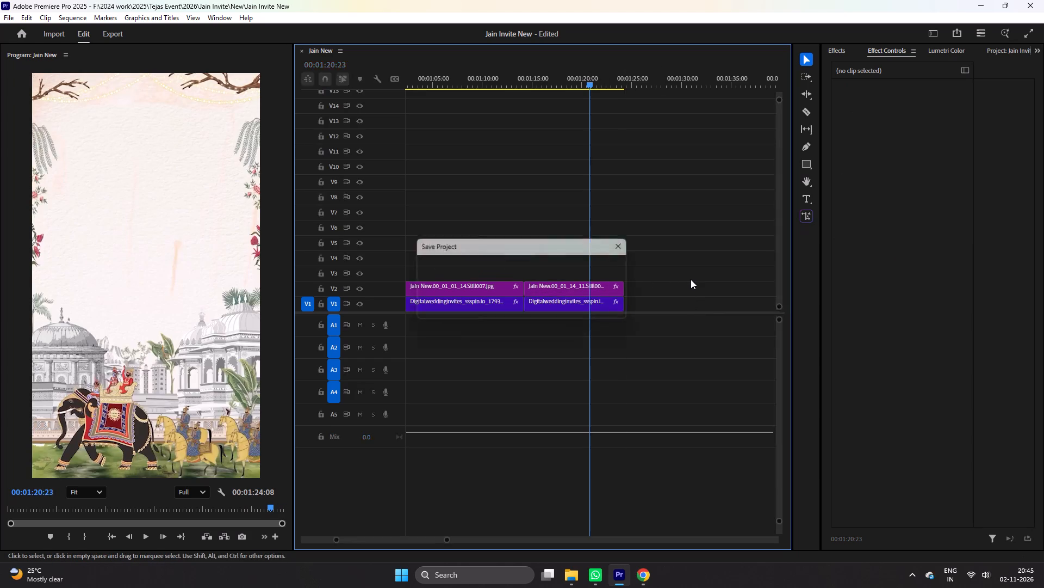
key(ctrl+space)
key(space)
click(691, 279)
key(ctrl+s)
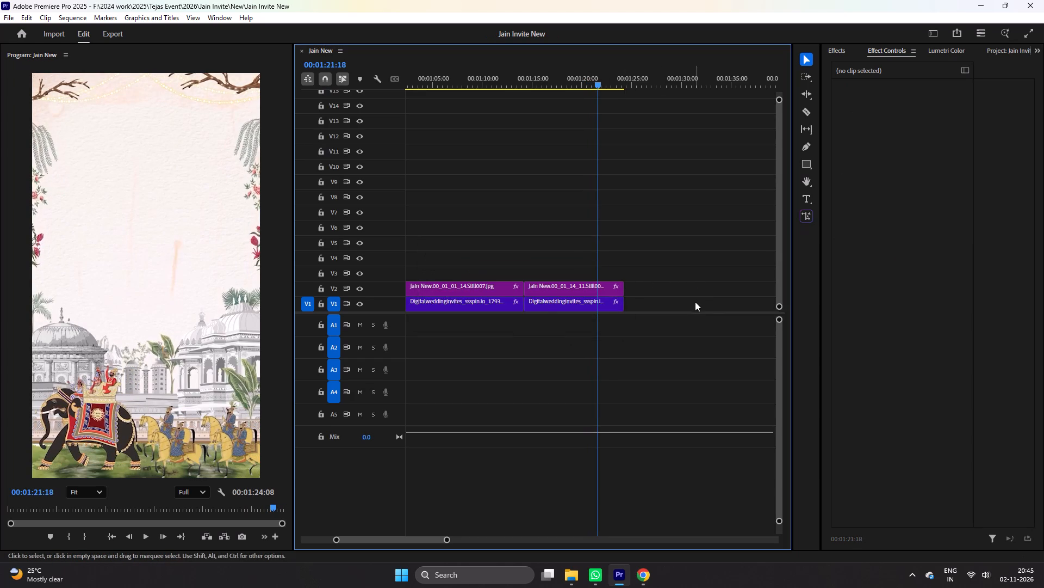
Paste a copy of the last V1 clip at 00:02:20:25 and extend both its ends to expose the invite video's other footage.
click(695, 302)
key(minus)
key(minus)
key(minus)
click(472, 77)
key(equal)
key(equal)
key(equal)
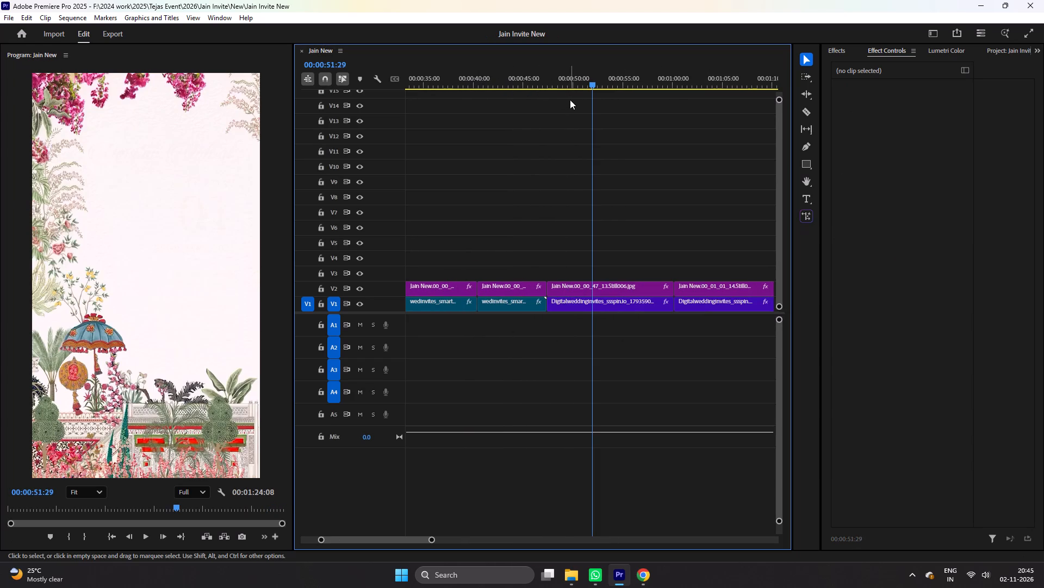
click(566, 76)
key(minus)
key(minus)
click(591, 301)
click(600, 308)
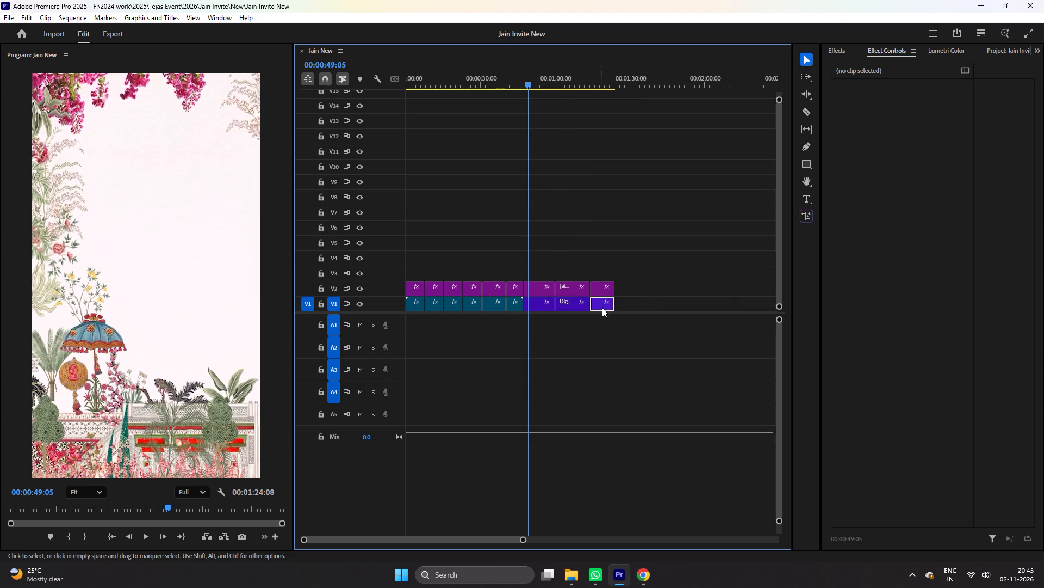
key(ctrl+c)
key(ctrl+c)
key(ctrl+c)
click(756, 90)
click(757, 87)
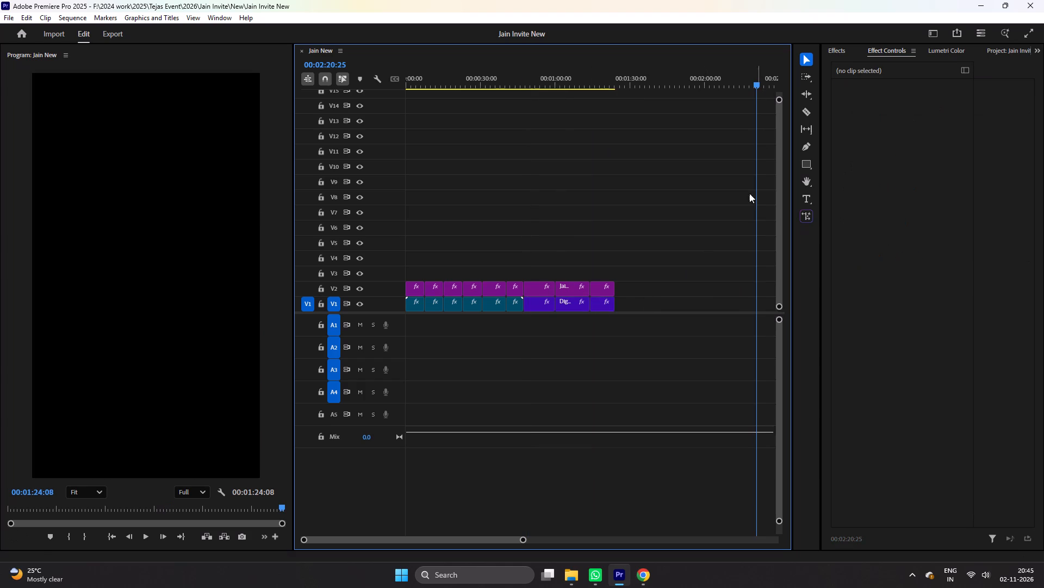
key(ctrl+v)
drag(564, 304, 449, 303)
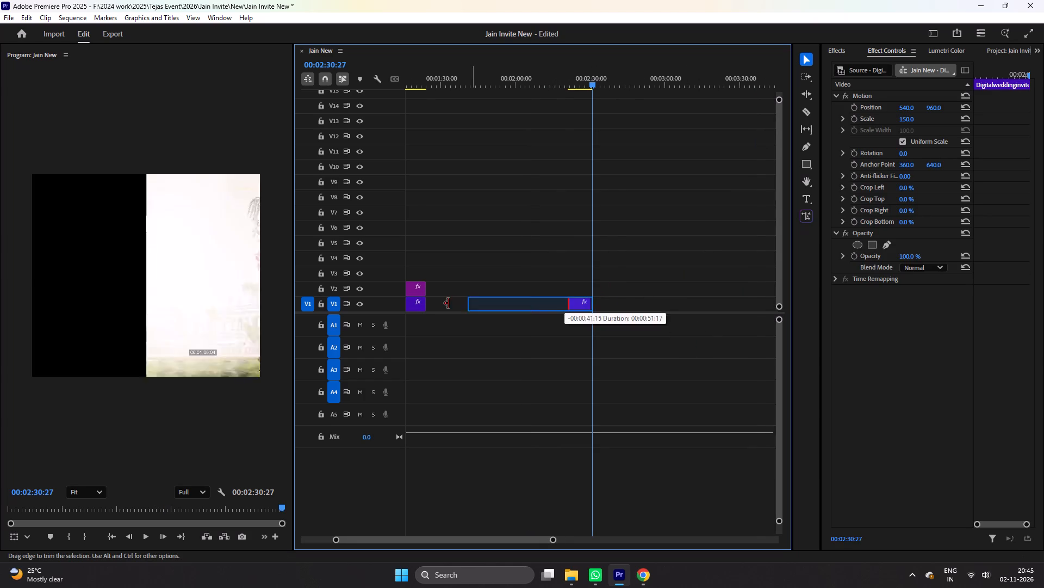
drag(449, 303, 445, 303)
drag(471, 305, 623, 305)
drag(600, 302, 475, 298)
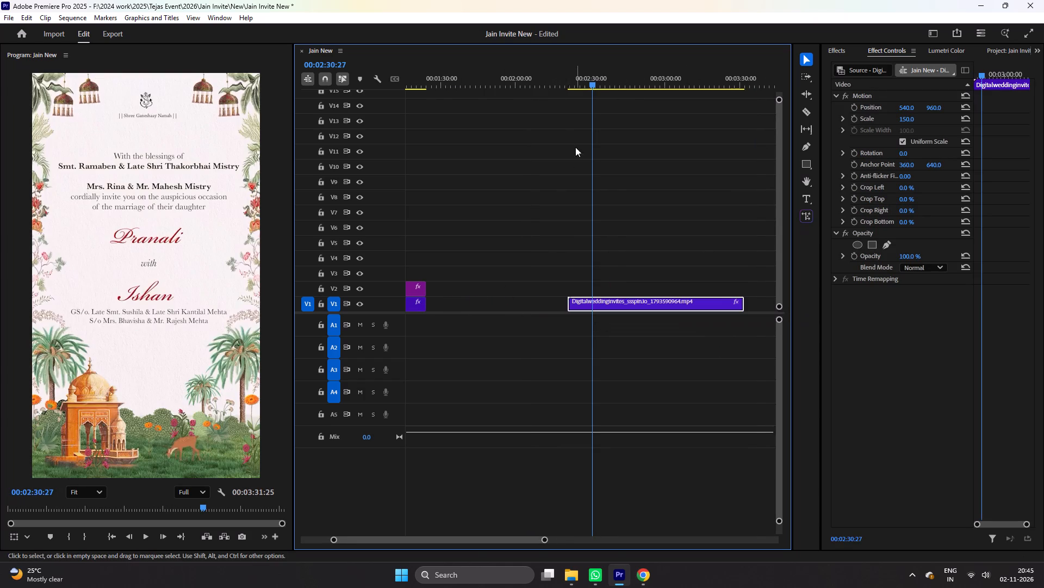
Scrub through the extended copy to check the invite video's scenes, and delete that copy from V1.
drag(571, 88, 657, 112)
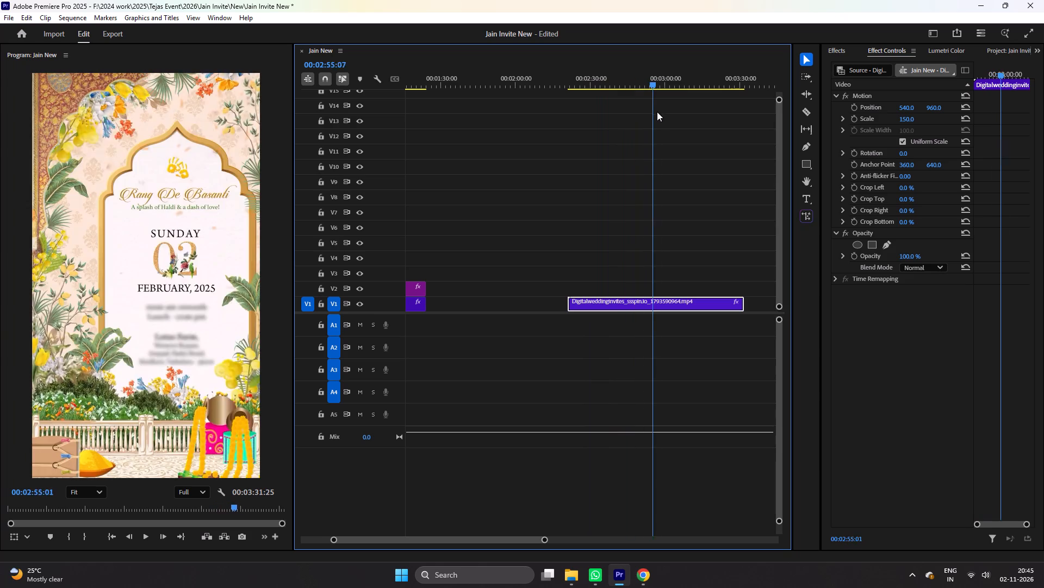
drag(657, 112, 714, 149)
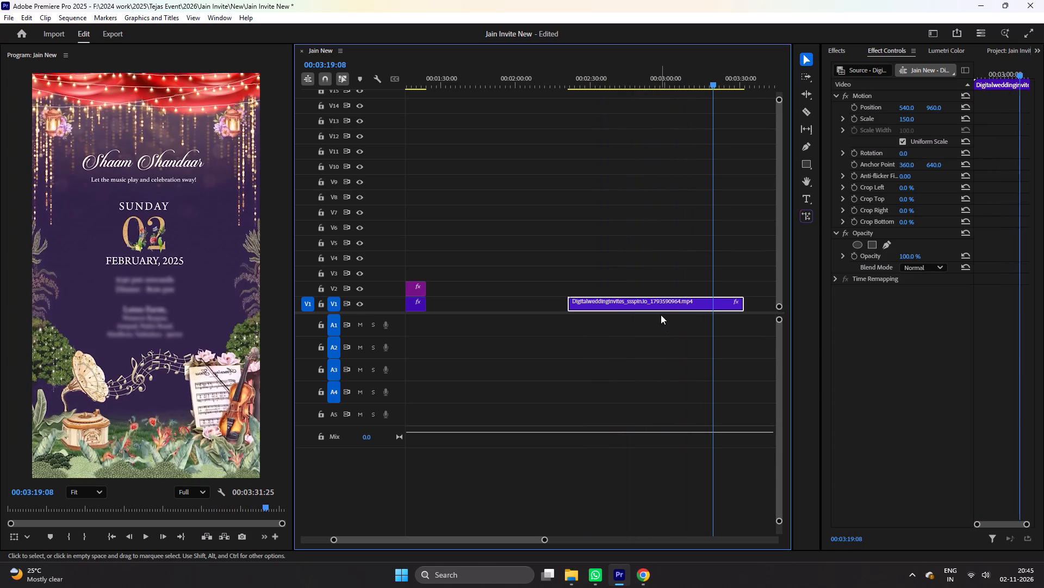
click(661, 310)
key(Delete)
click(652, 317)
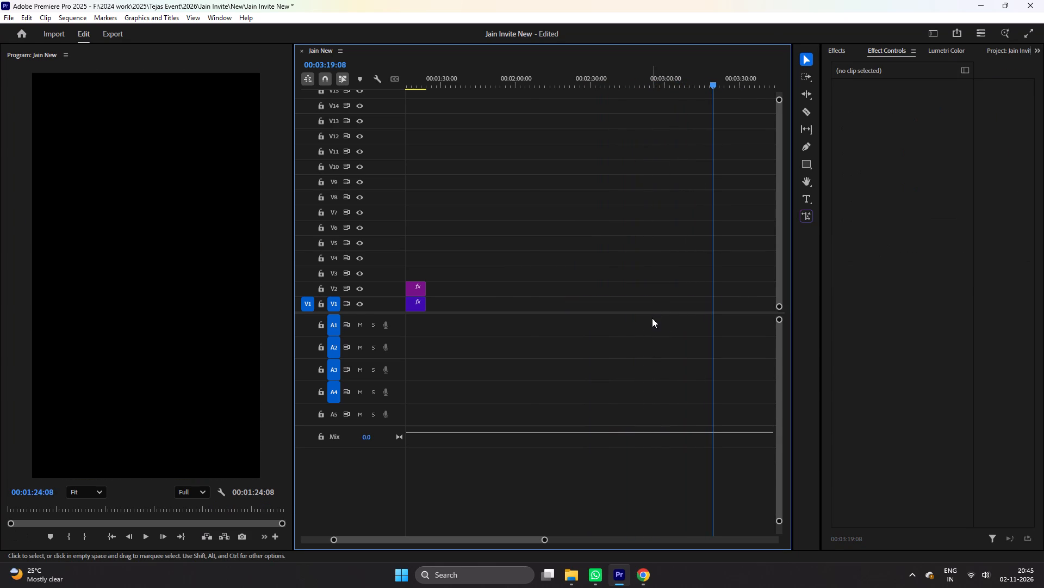
Nest all V1 and V2 clips of the Jain New sequence into one sequence named bg, and save the project.
key(minus)
key(minus)
key(minus)
drag(451, 78, 164, 105)
key(equal)
key(equal)
drag(647, 356, 473, 292)
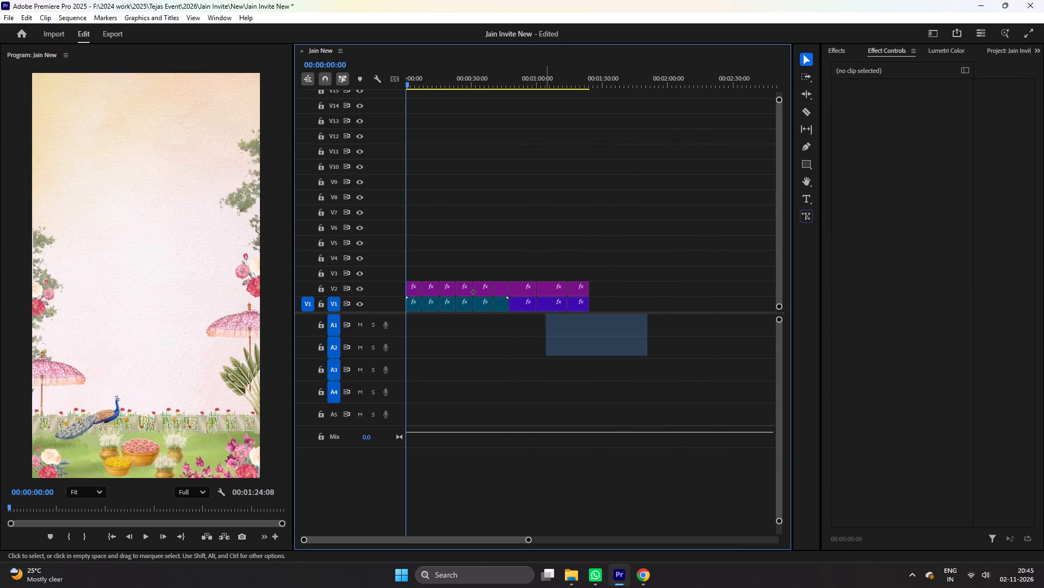
drag(473, 292, 153, 223)
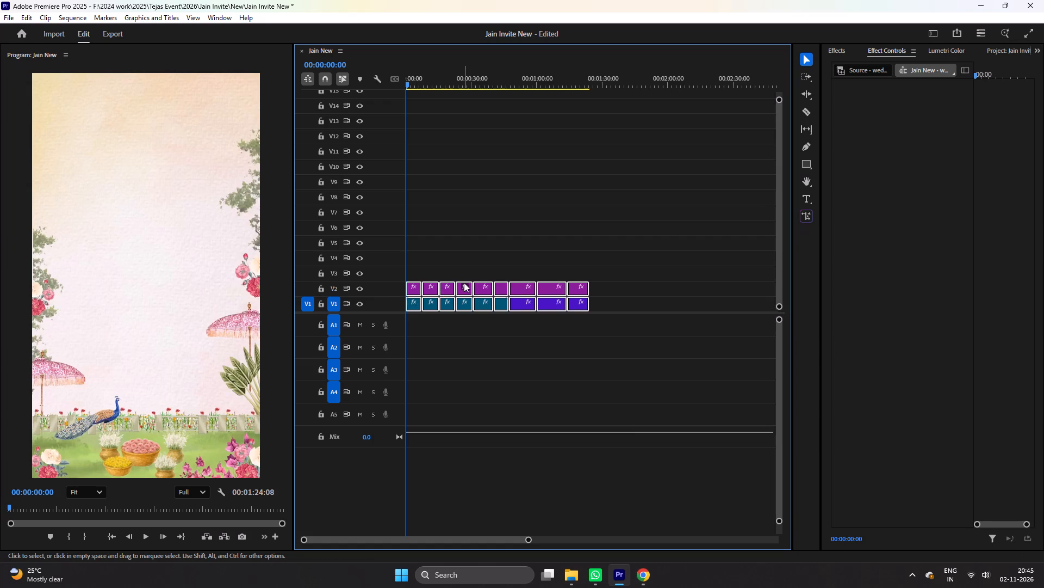
right_click(464, 283)
click(493, 298)
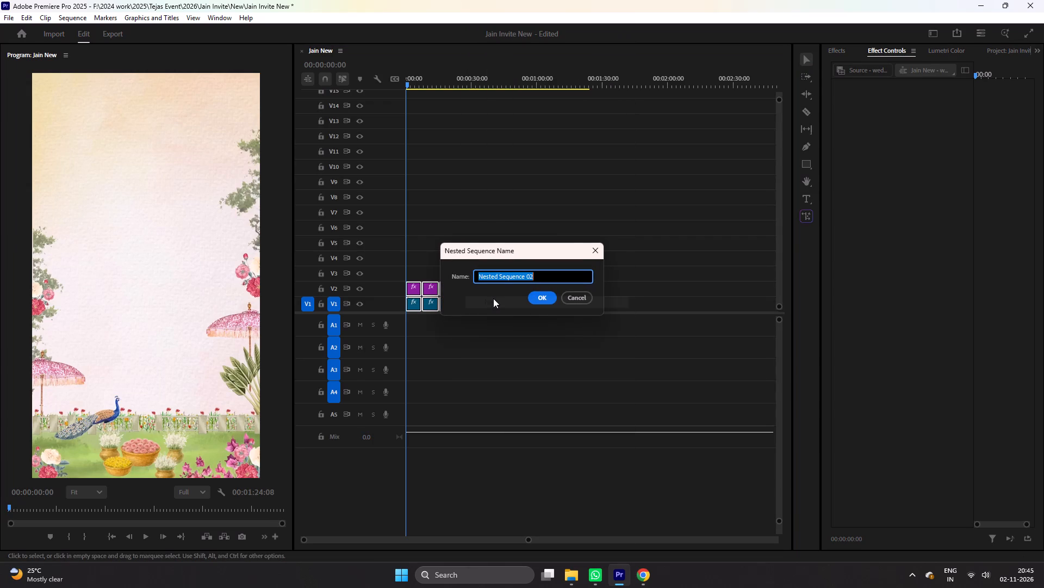
text(bg)
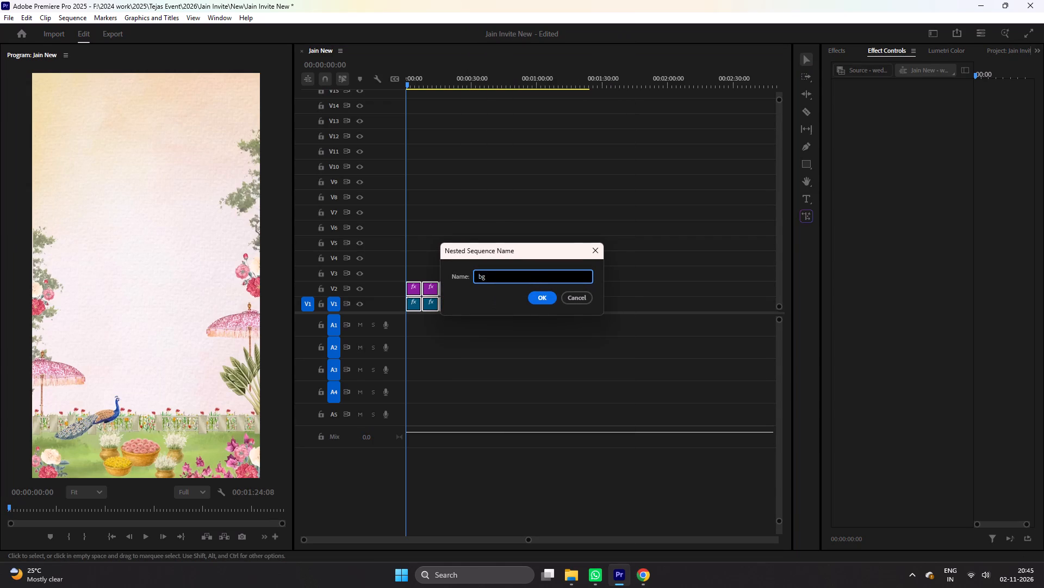
key(Return)
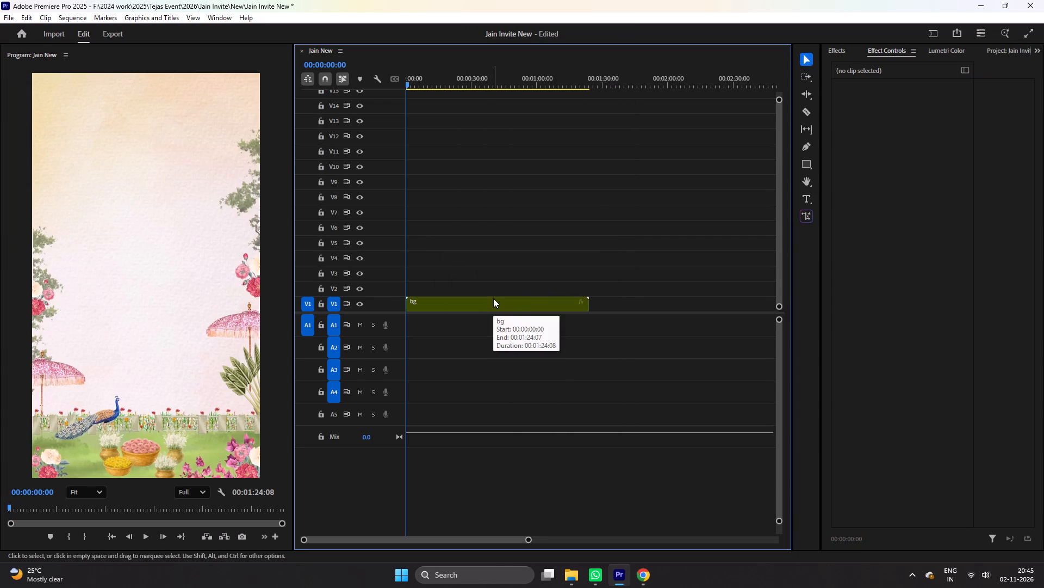
key(ctrl+s)
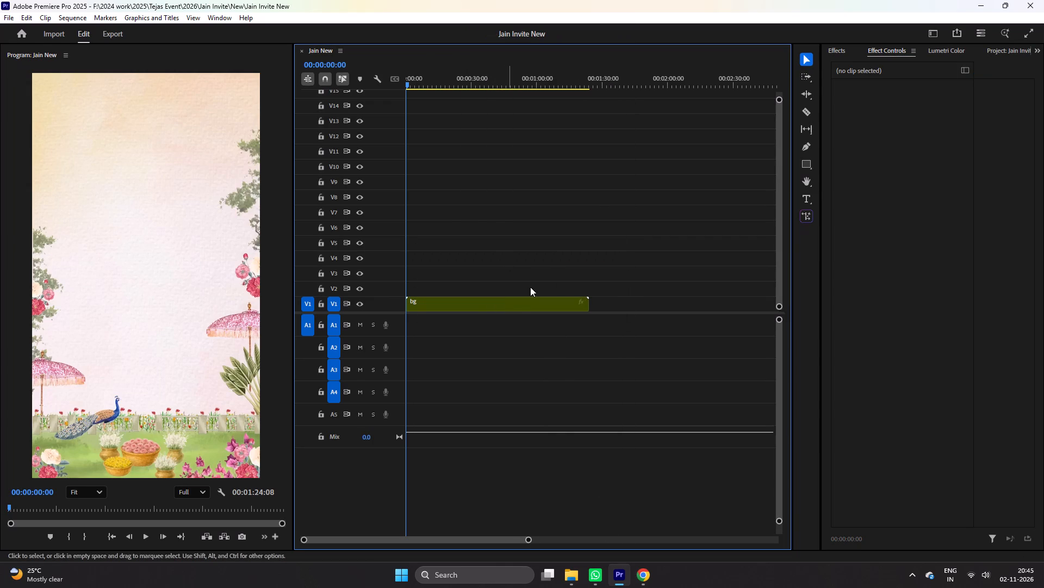
Open the earlier Jain Invite project from the Jain Invite folder in File Explorer.
click(582, 567)
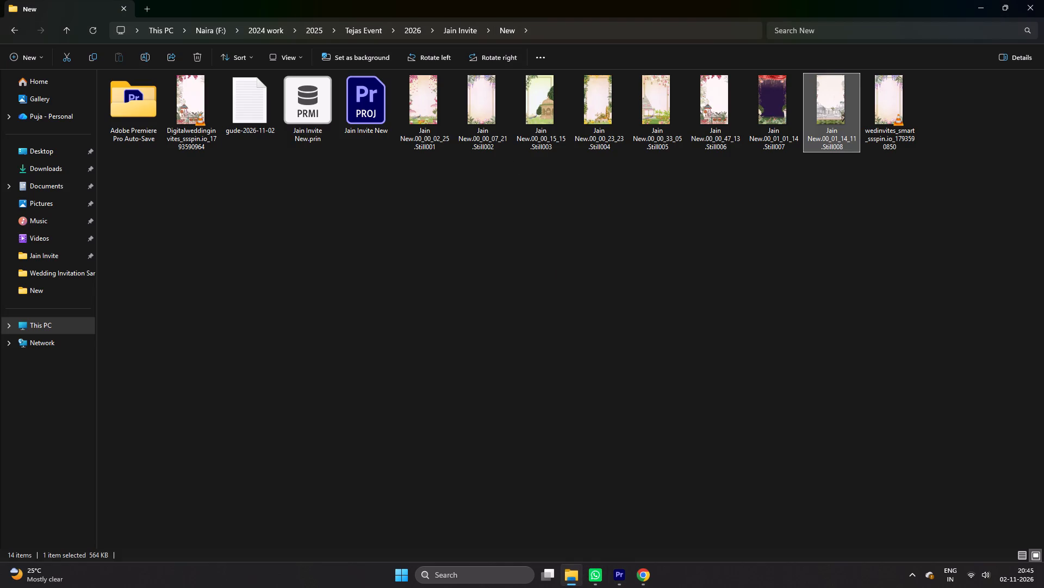
click(452, 24)
double_click(425, 95)
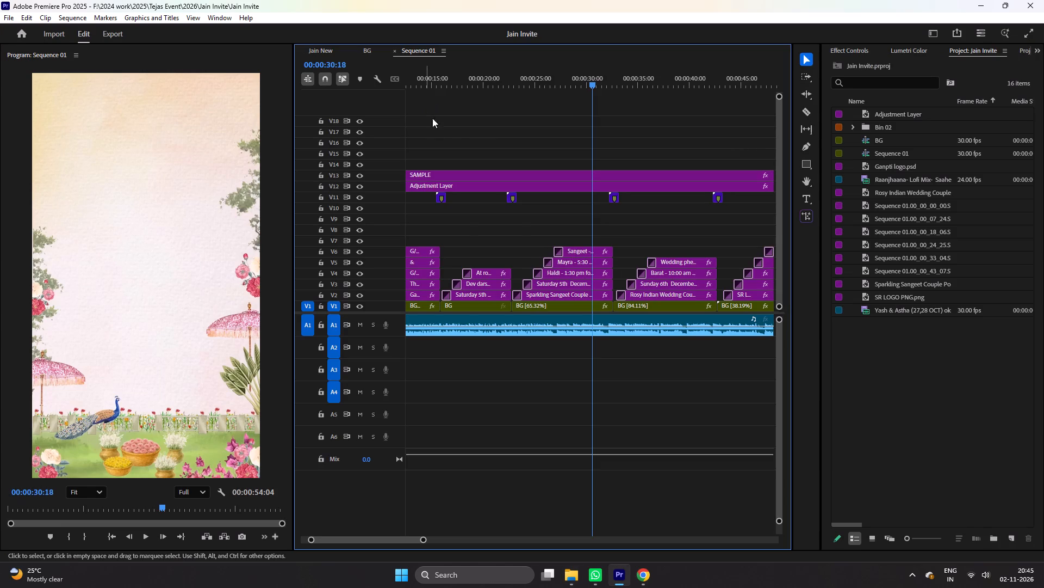
Copy all Sequence 01 clips on V2 through V13 into the Jain New sequence above bg from 00:00:00:00, and save the project.
click(489, 136)
key(minus)
key(minus)
drag(645, 297, 586, 285)
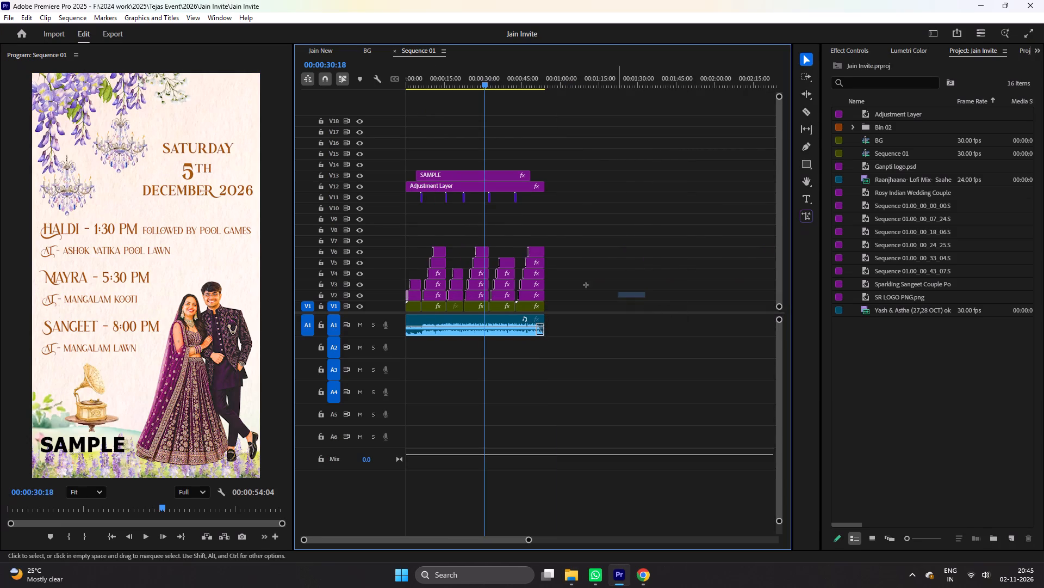
drag(586, 285, 340, 141)
key(ctrl+c)
key(ctrl+c)
key(ctrl+c)
key(ctrl+c)
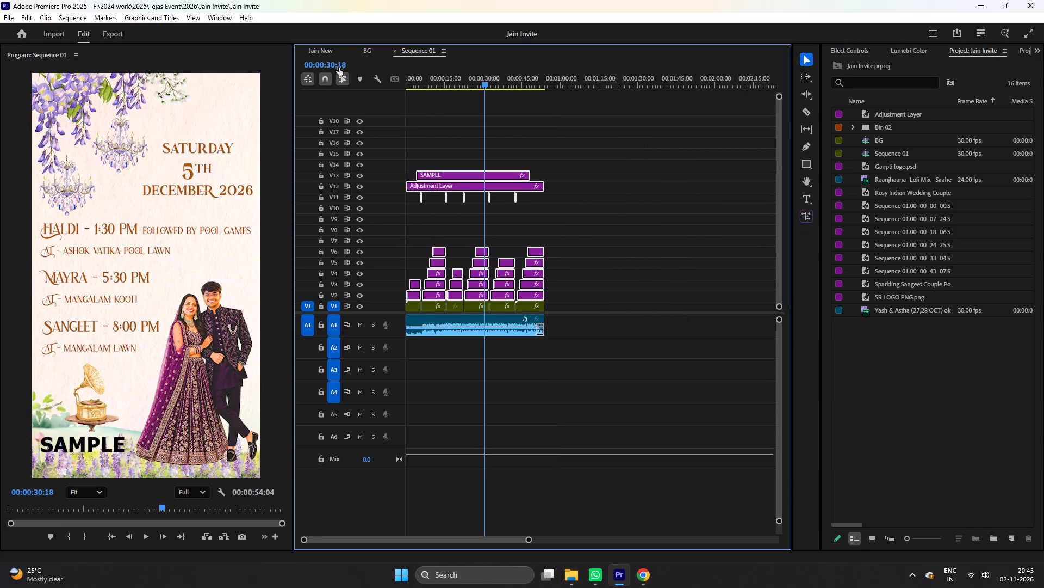
key(ctrl+c)
key(ctrl+c)
click(327, 46)
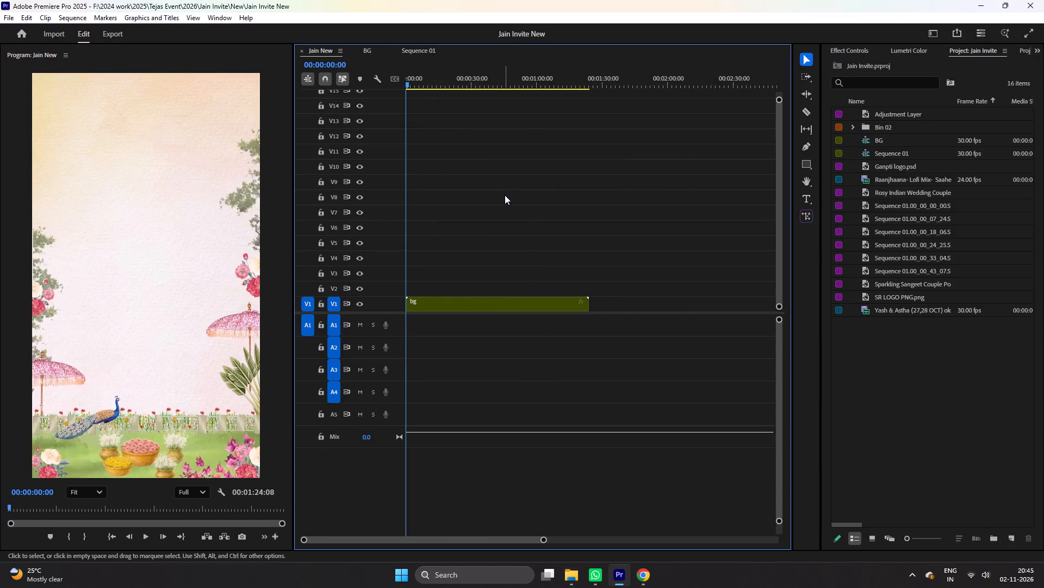
key(ctrl+v)
click(620, 193)
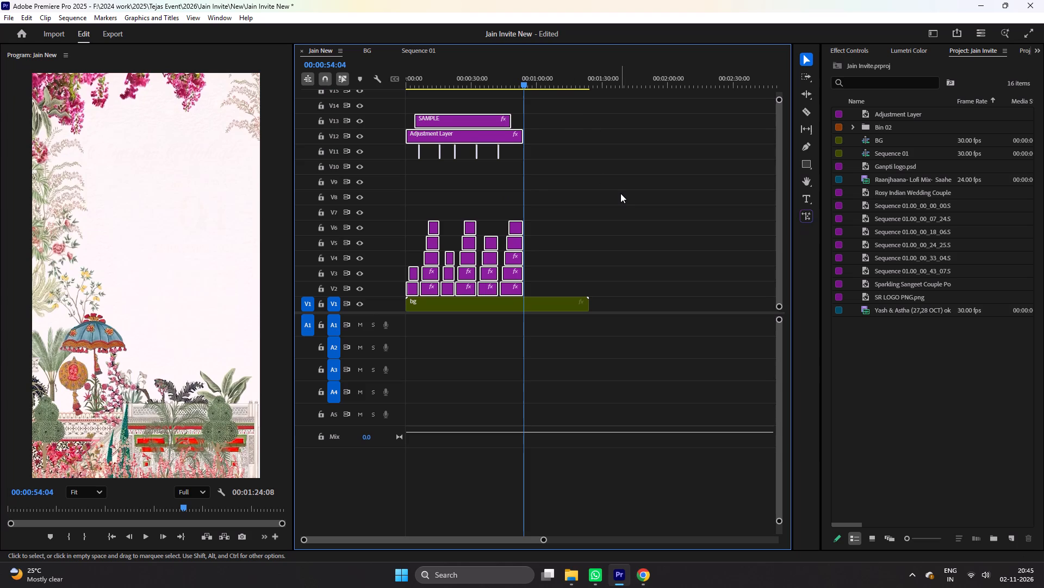
key(ctrl+s)
key(ctrl+s)
key(ctrl+s)
key(ctrl+s)
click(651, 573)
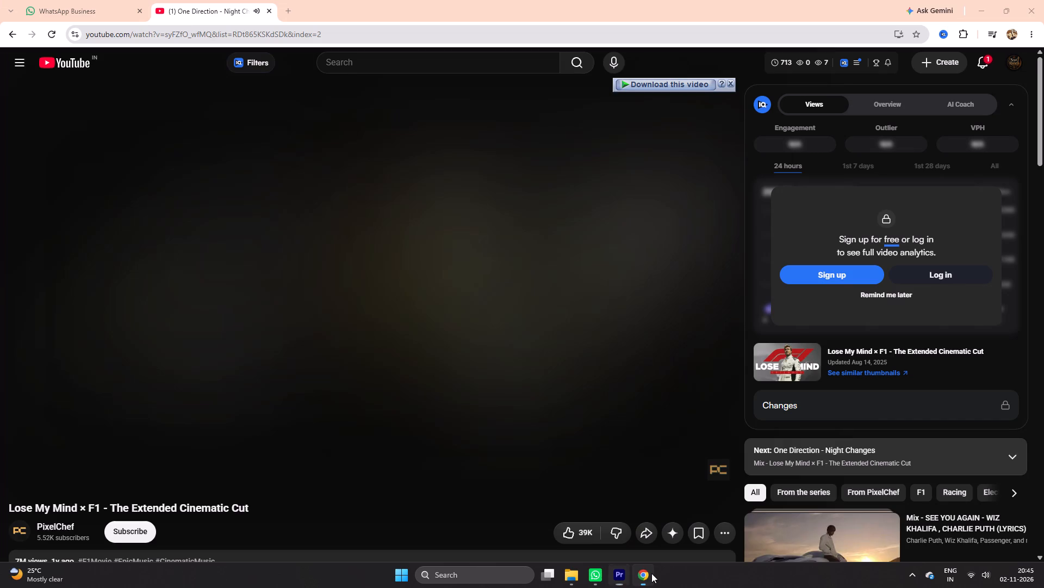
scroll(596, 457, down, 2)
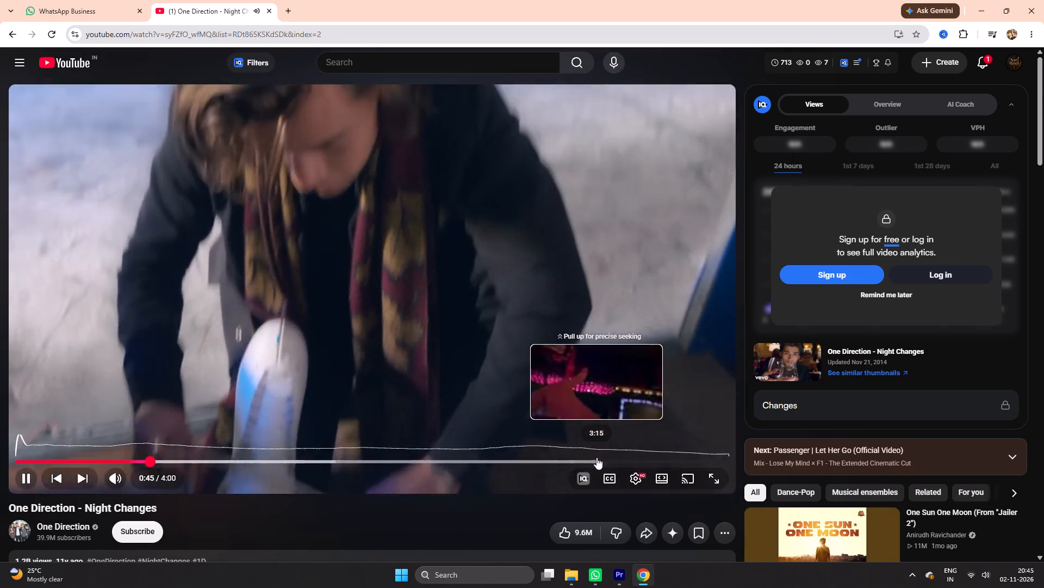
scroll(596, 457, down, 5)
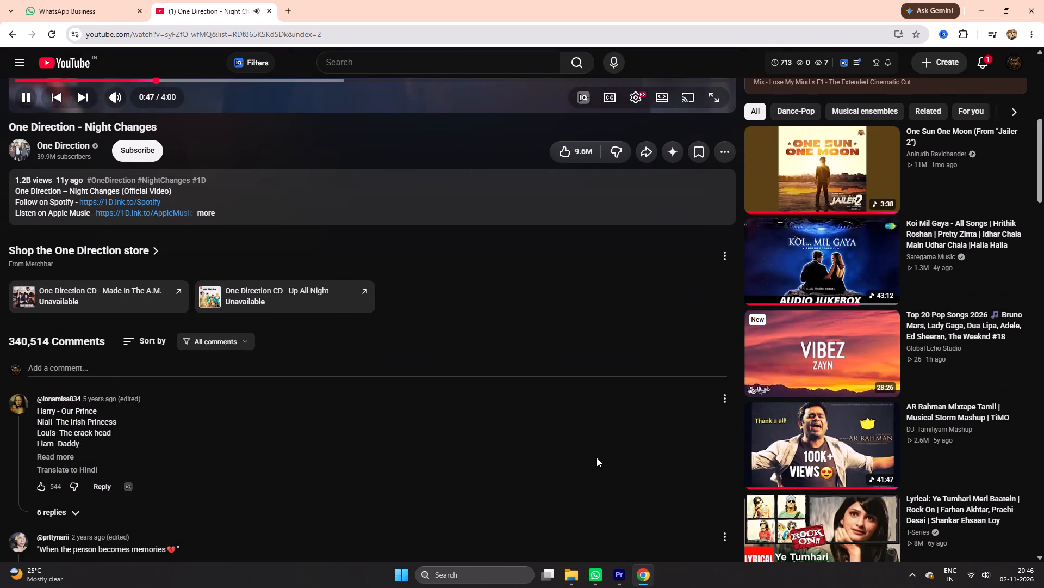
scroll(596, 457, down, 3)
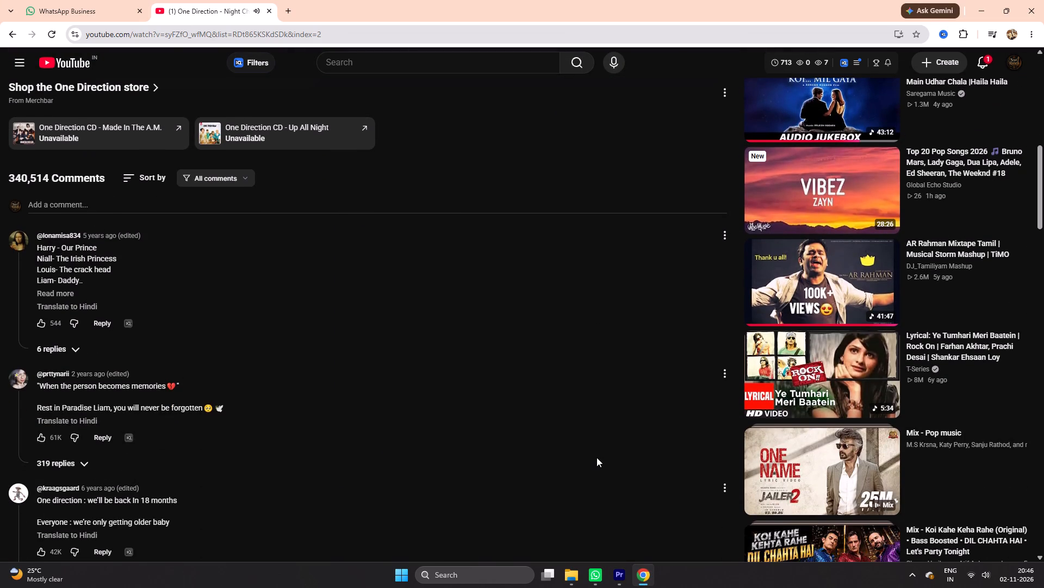
Browse the suggested YouTube videos, play the Its Your Love full video song, and return to Premiere Pro.
scroll(596, 457, down, 6)
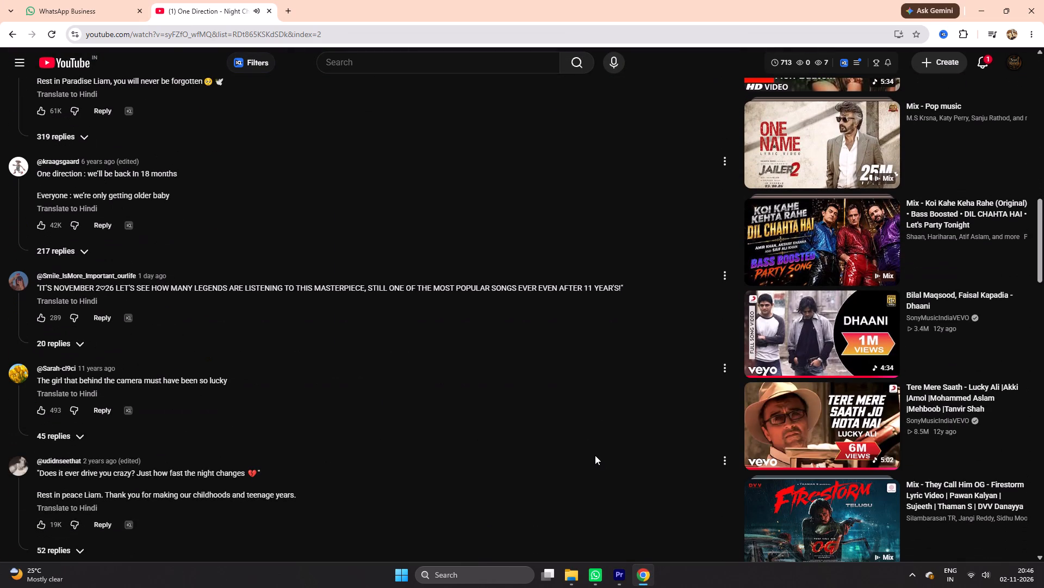
scroll(590, 452, down, 5)
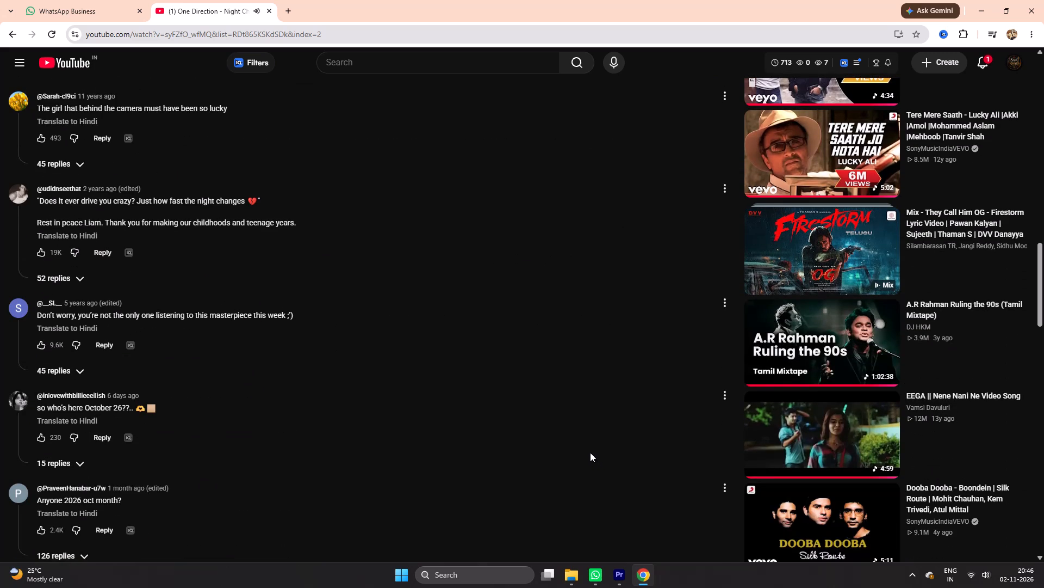
scroll(590, 452, down, 4)
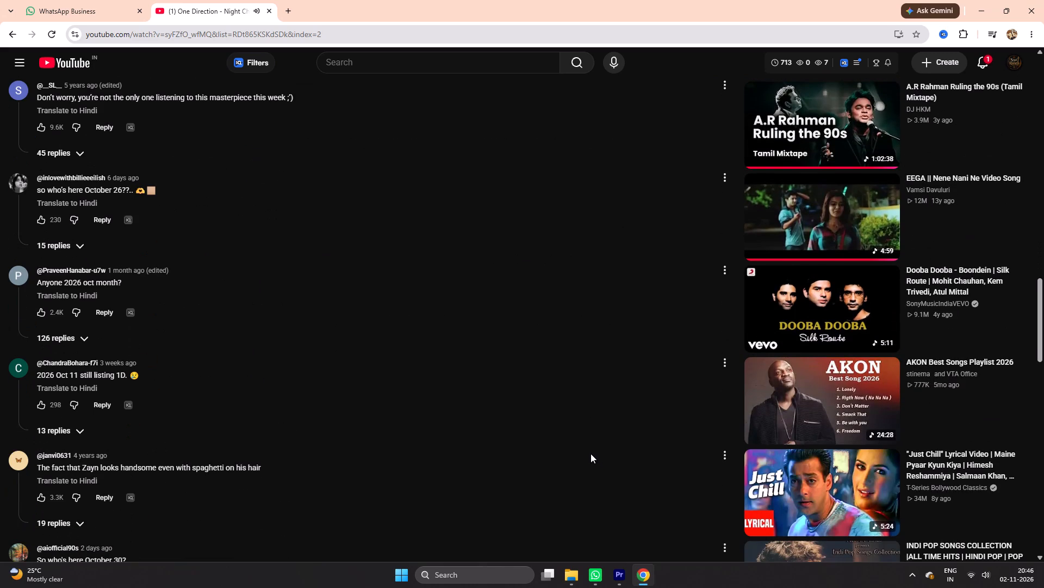
scroll(591, 454, down, 5)
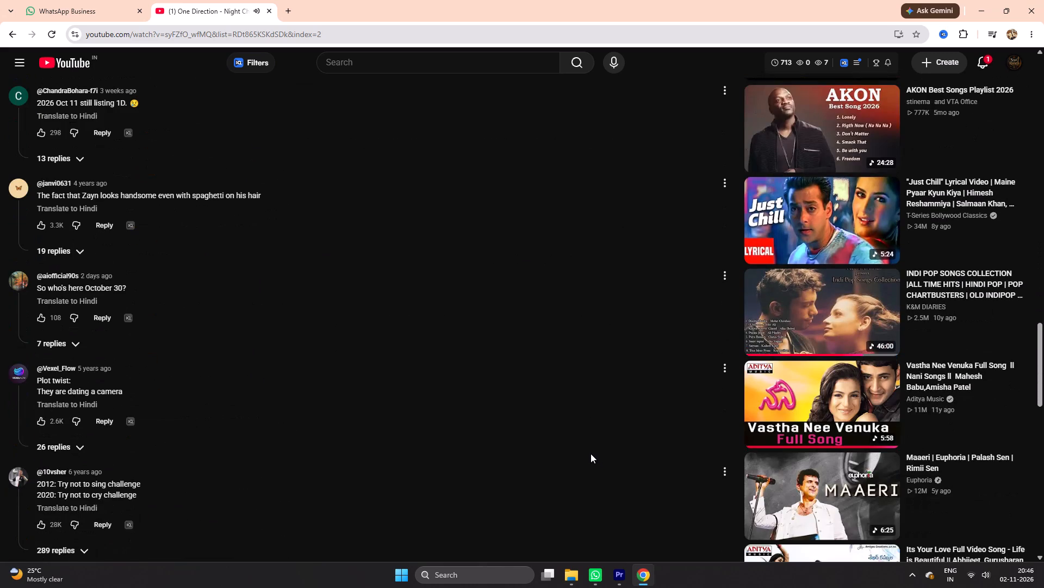
scroll(591, 454, down, 4)
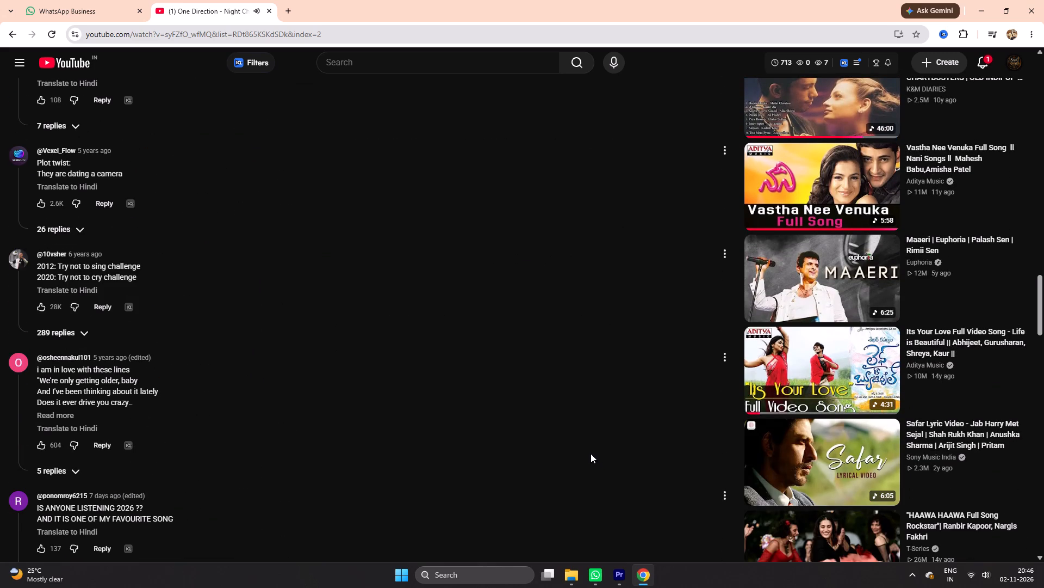
scroll(591, 450, down, 7)
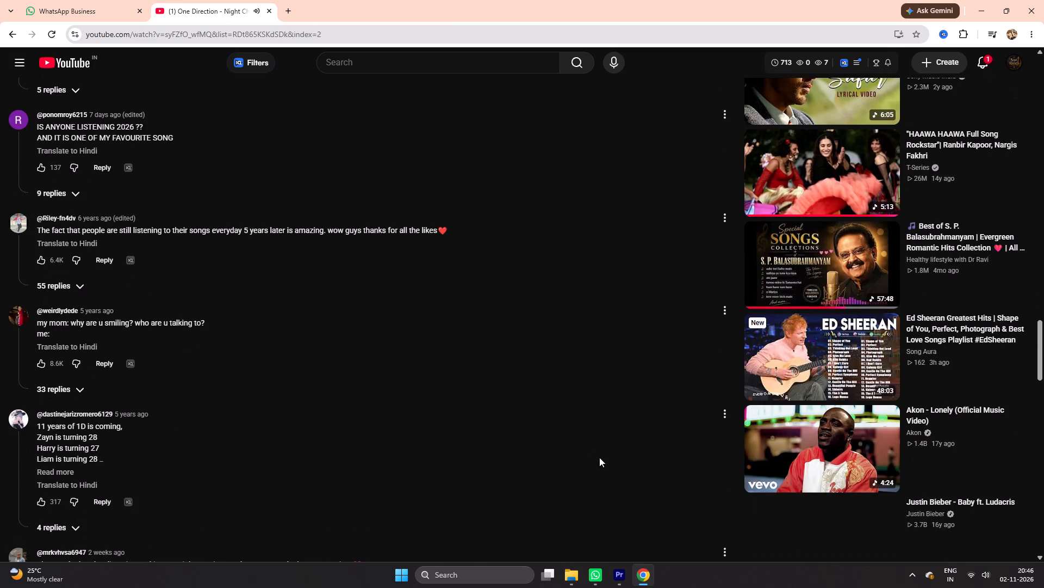
scroll(599, 457, up, 5)
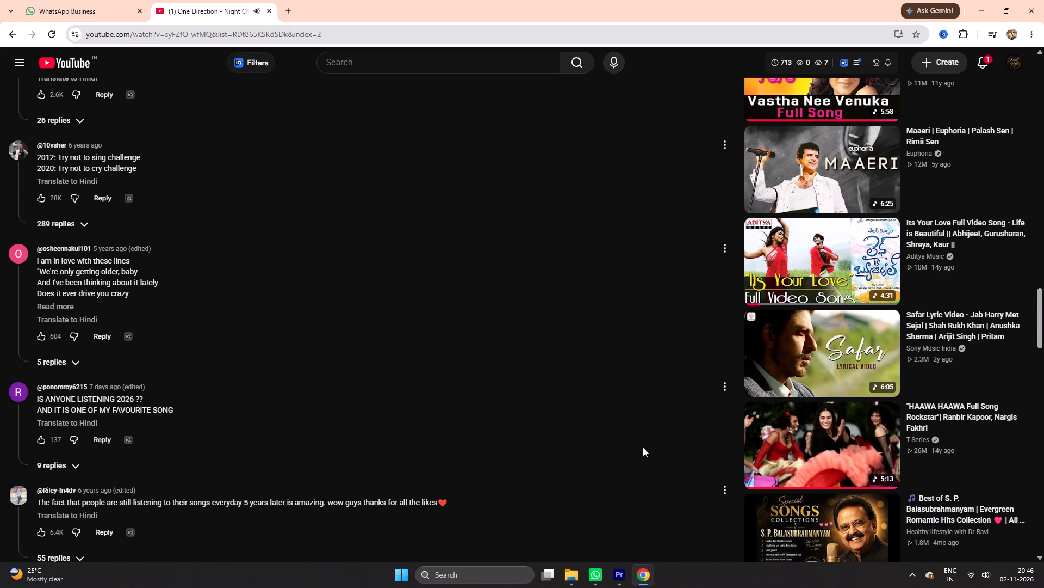
click(853, 268)
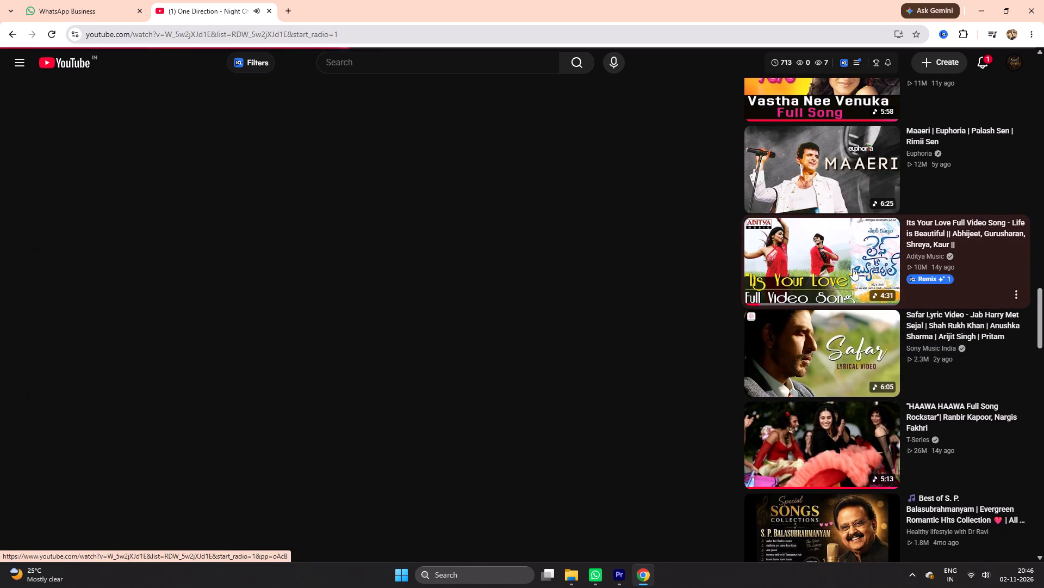
scroll(488, 175, up, 12)
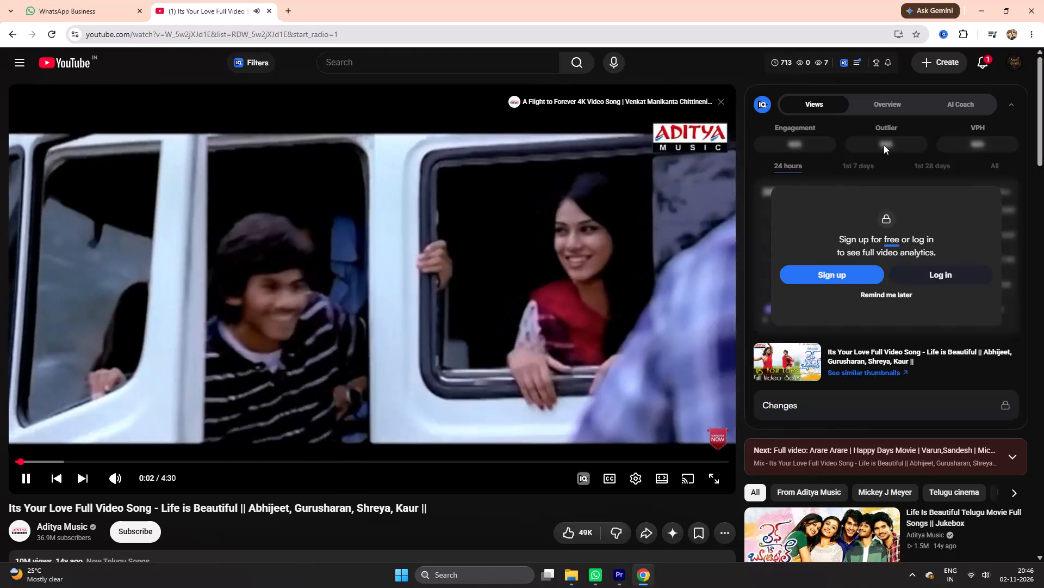
click(986, 0)
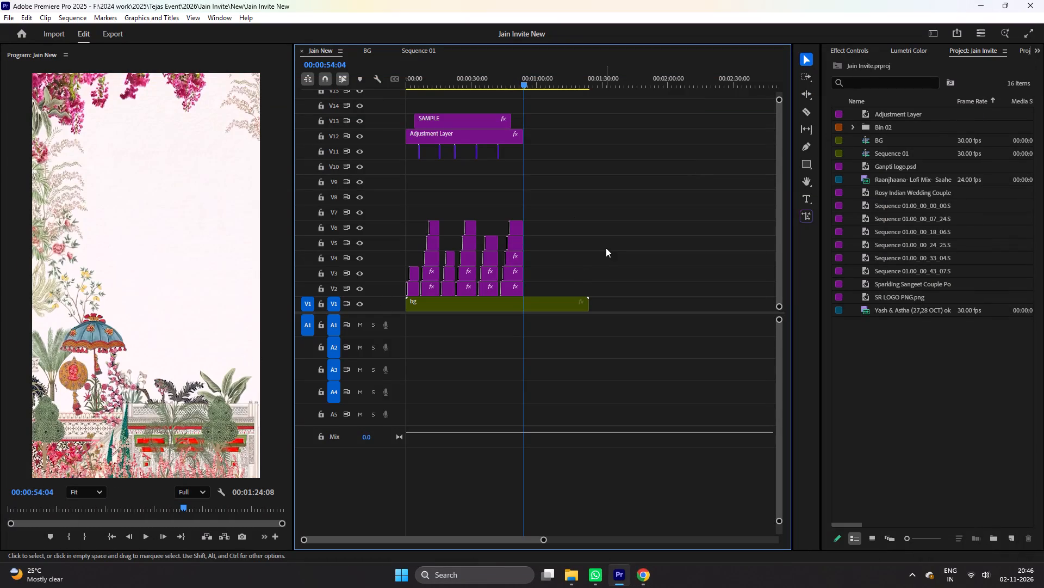
Play the first three seconds of the Jain New sequence to check the opening logo and names scene, and save the project.
click(606, 248)
key(Home)
click(577, 318)
key(equal)
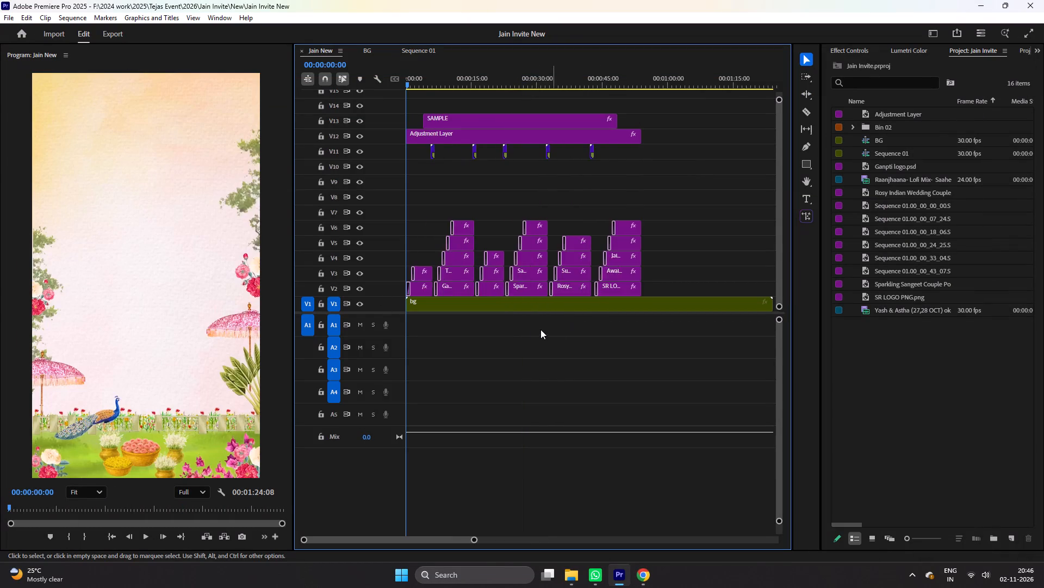
key(equal)
text(==)
key(space)
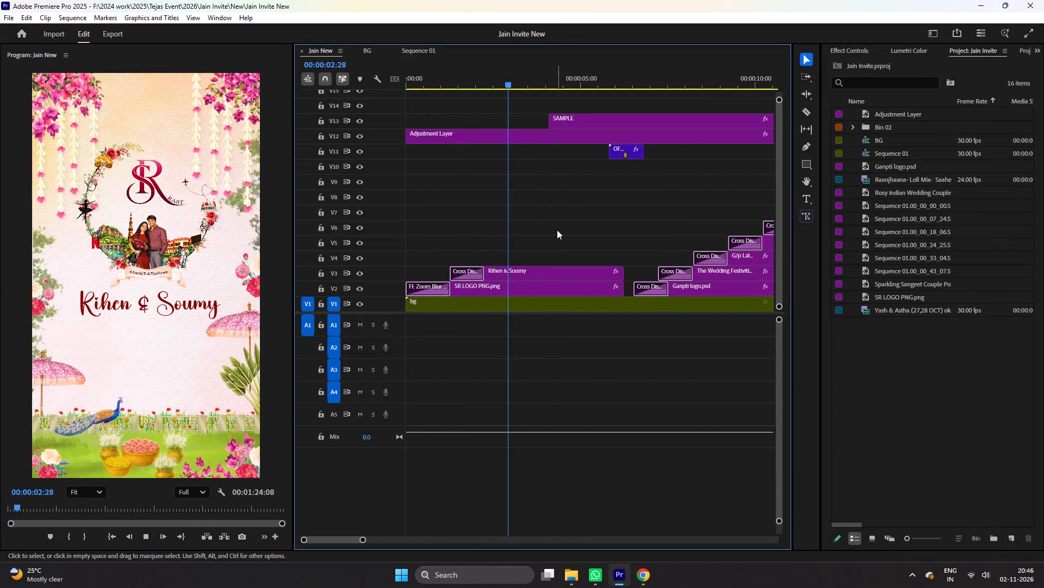
key(space)
key(ctrl+s)
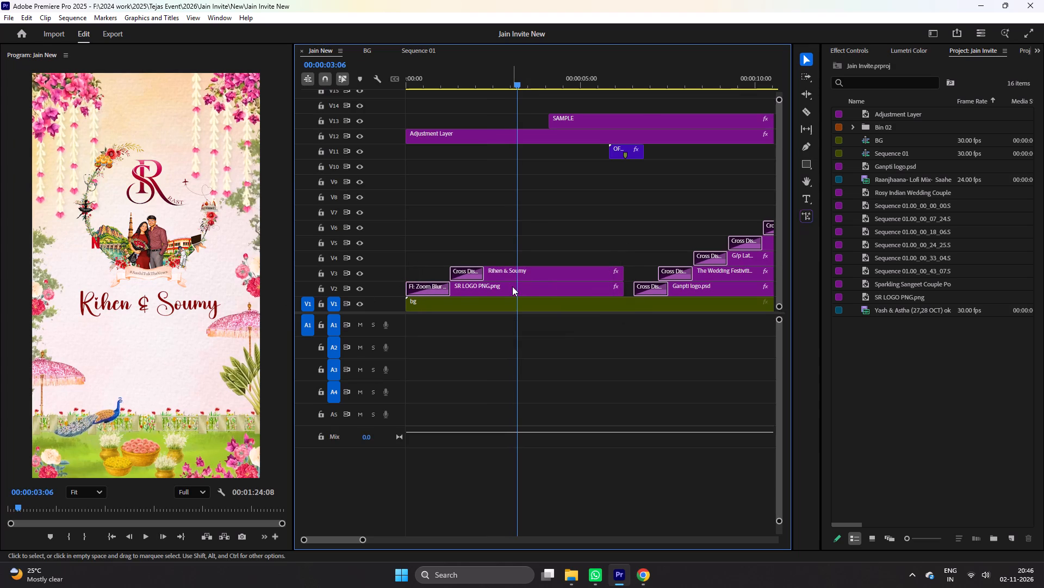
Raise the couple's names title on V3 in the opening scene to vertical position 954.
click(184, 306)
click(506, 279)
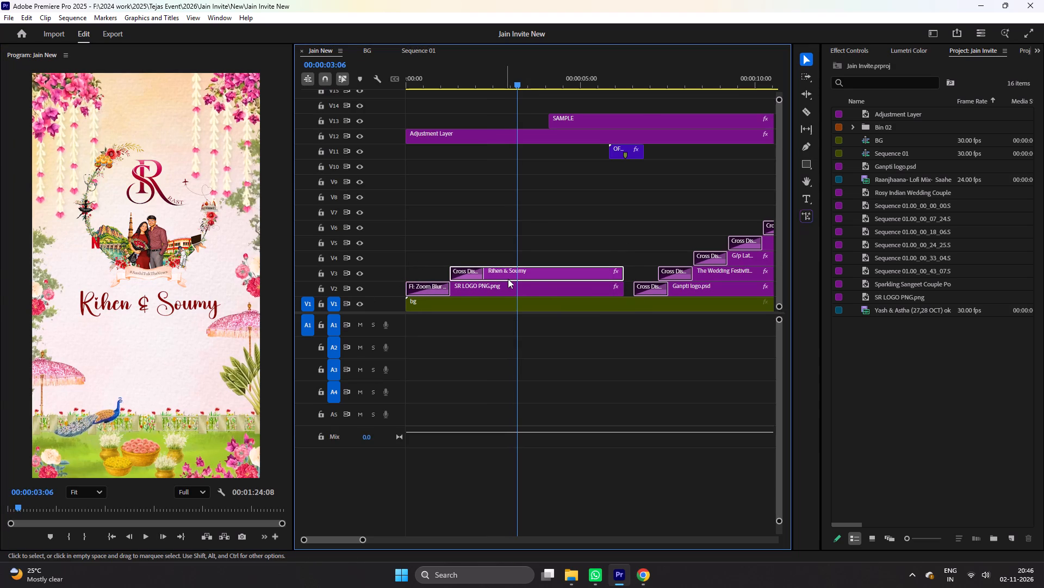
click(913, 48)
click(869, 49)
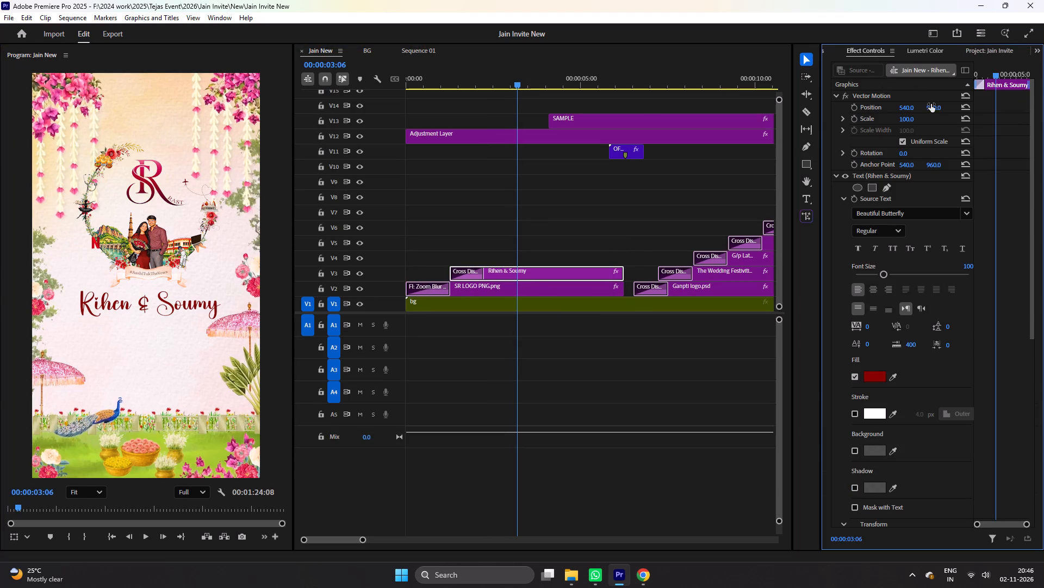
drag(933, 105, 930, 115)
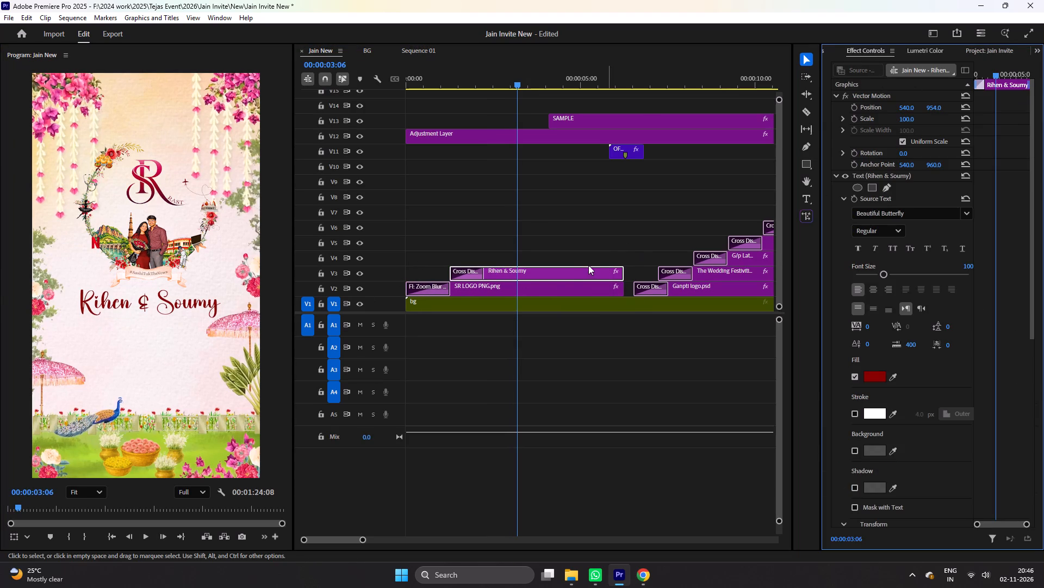
Set the vertical position of SR LOGO PNG.png to 696 and lower the couple's names title to 992 in the opening scene.
click(550, 290)
drag(930, 106, 956, 107)
key(space)
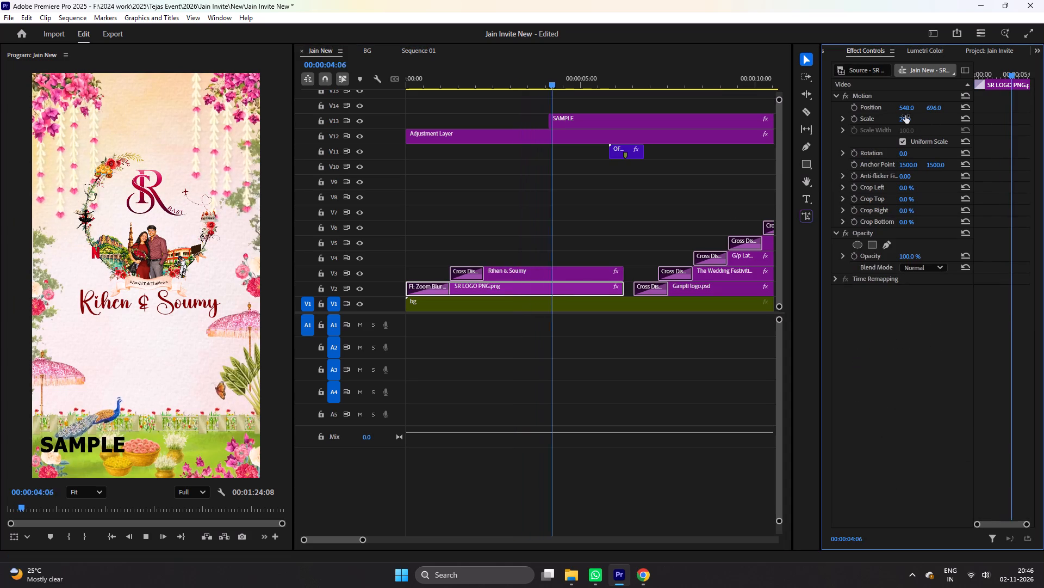
key(space)
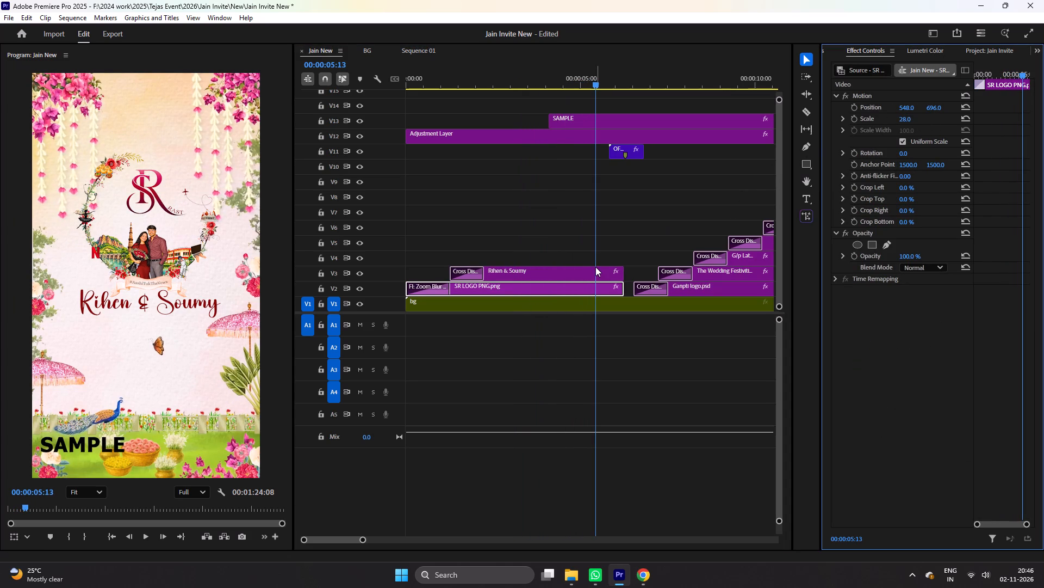
click(590, 271)
drag(943, 107, 956, 109)
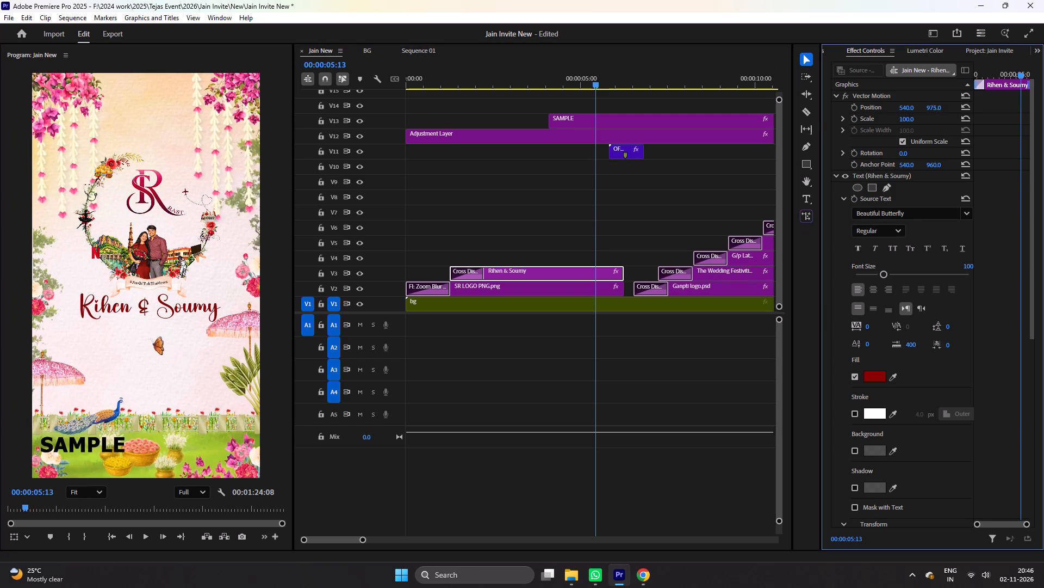
drag(956, 109, 965, 109)
Split the bg clip on V1 at the opening scene's end, 00:00:06:08, and at 00:00:08:02, and delete the piece between.
key(space)
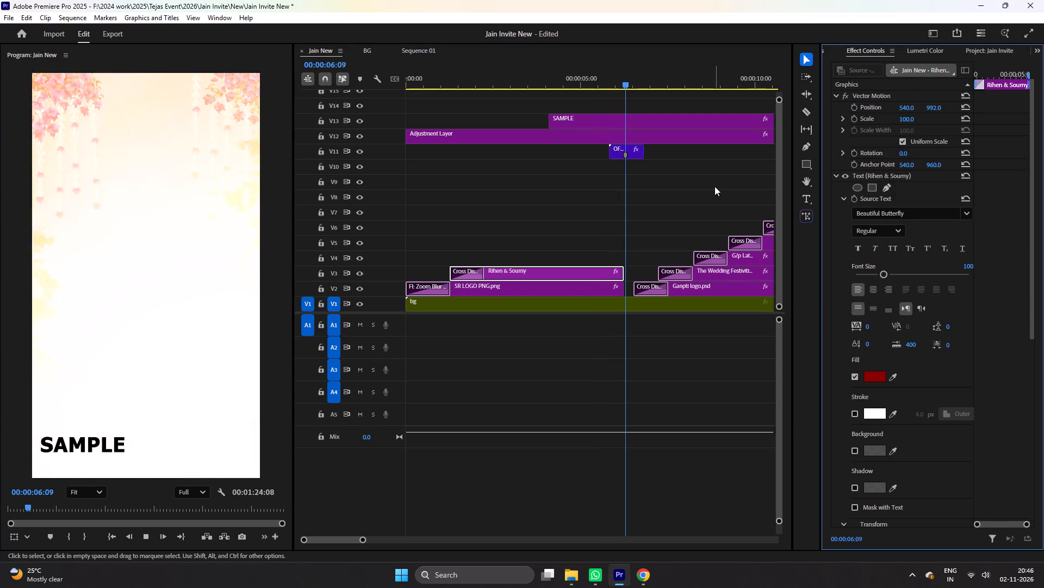
scroll(714, 186, down, 2)
key(space)
key(c)
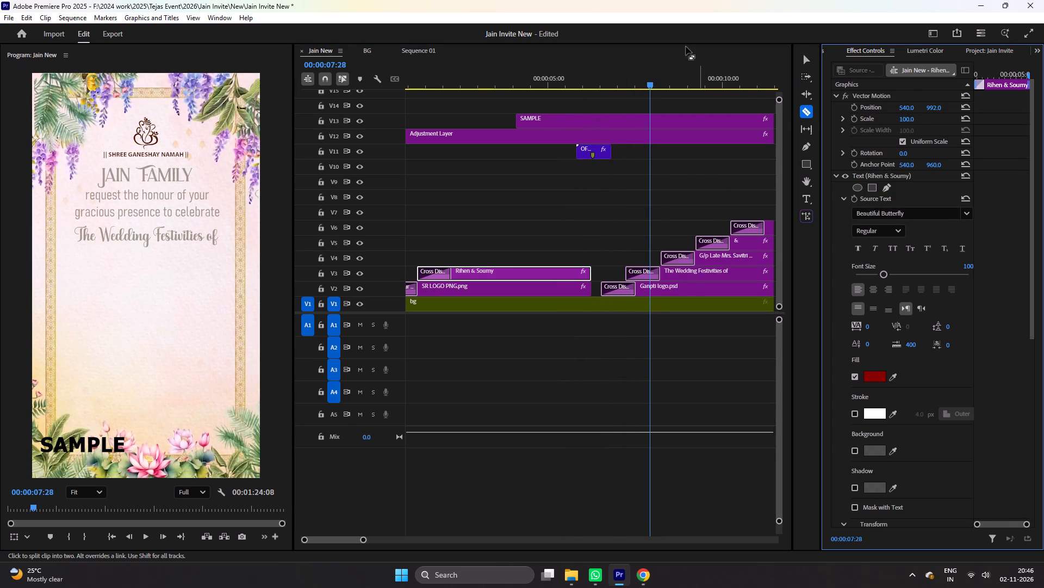
drag(651, 83, 637, 84)
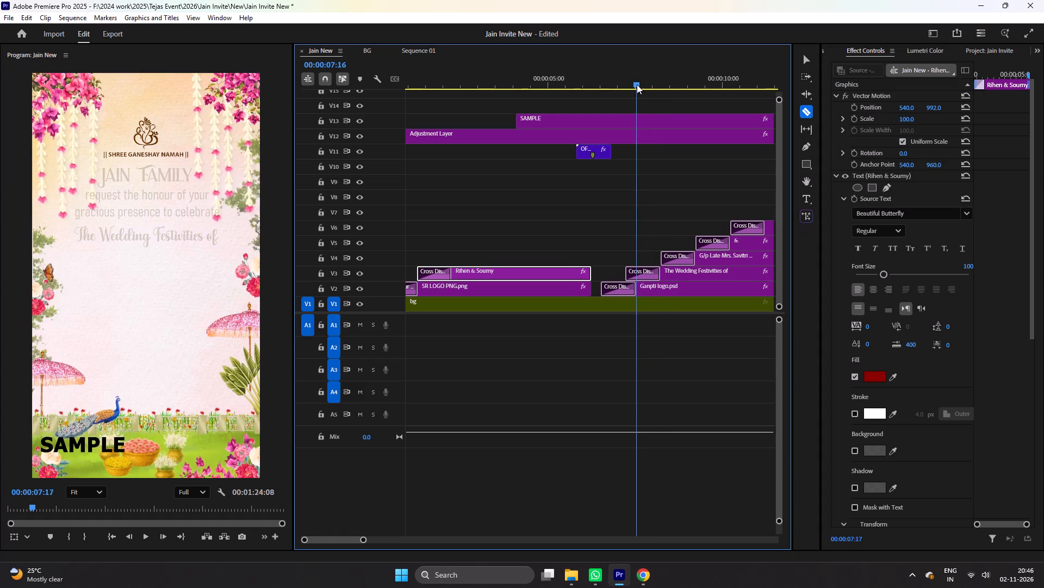
drag(637, 84, 638, 87)
key(c)
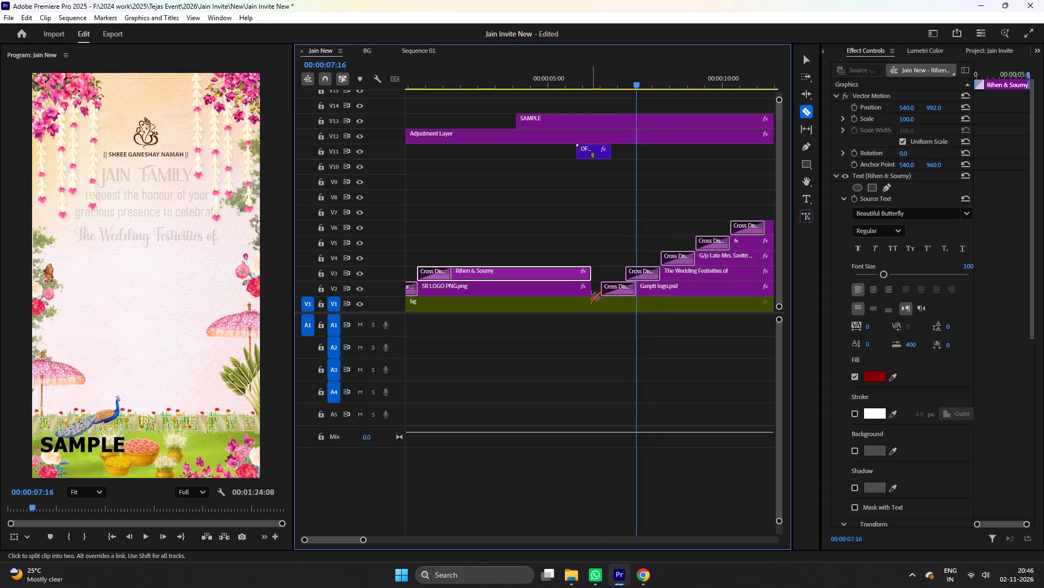
click(589, 297)
drag(638, 85, 656, 89)
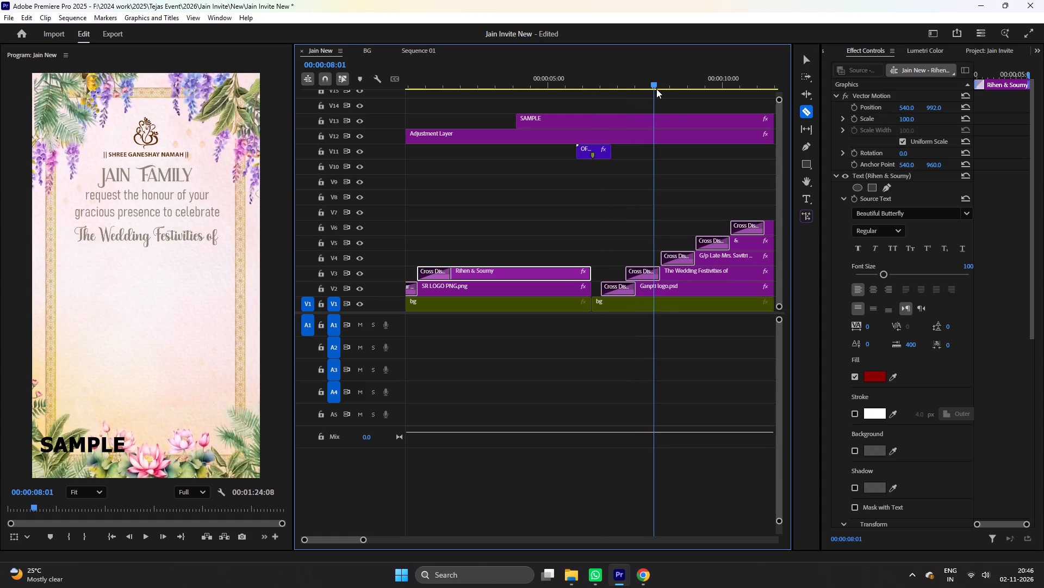
drag(656, 89, 657, 89)
click(655, 301)
key(v)
click(622, 307)
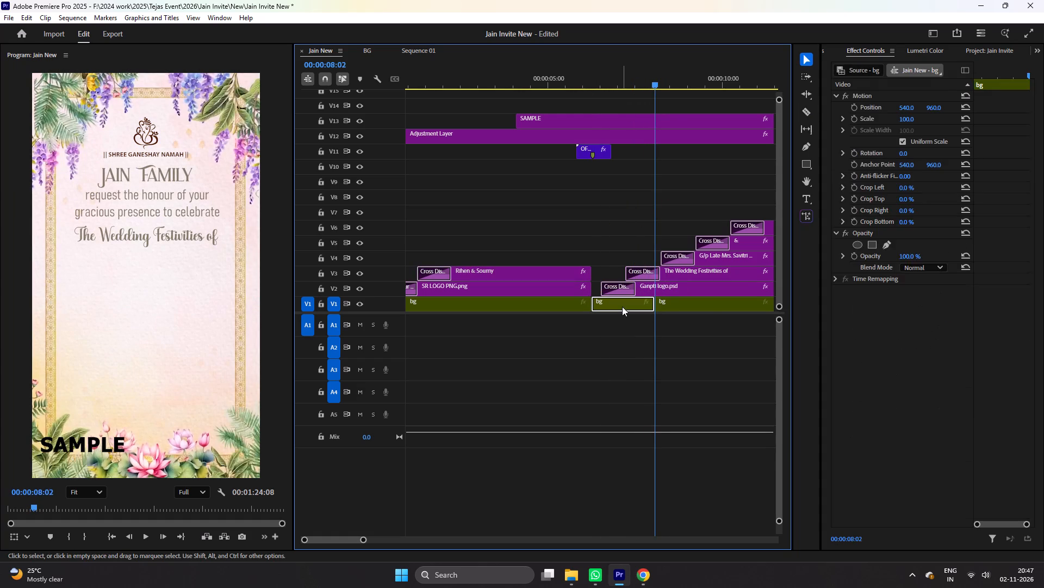
key(Delete)
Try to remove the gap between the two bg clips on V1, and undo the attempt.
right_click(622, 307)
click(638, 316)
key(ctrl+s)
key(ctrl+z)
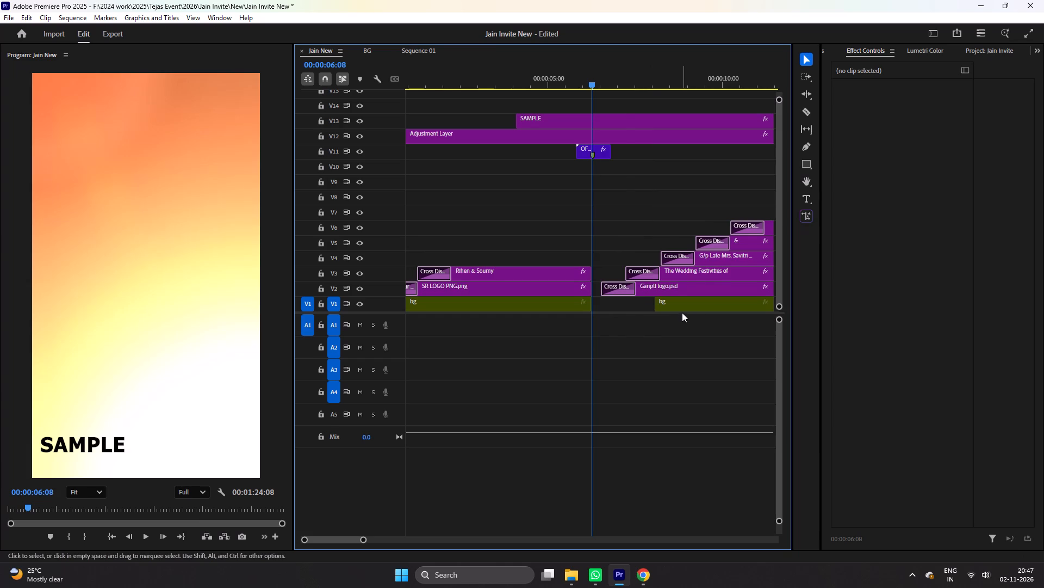
Move the second bg clip on V1 against the first one at 00:00:06:08, and save the project.
drag(682, 309, 614, 308)
key(ctrl+s)
click(645, 347)
Move the text, graphics and overlay clips of the third and later scenes on V2 through V11 about 40 seconds later.
scroll(646, 345, down, 4)
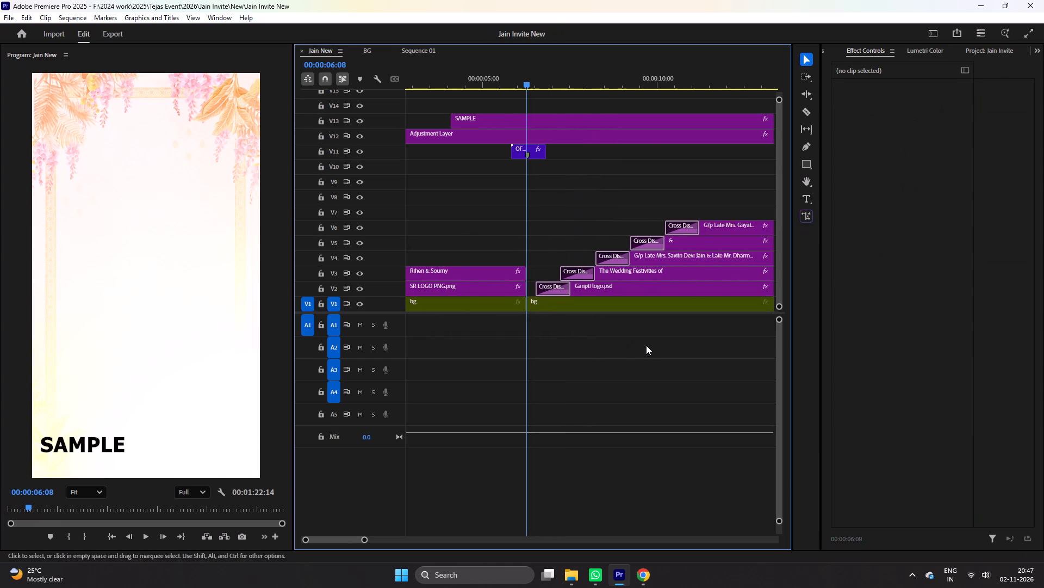
scroll(646, 345, down, 2)
key(minus)
key(minus)
key(equal)
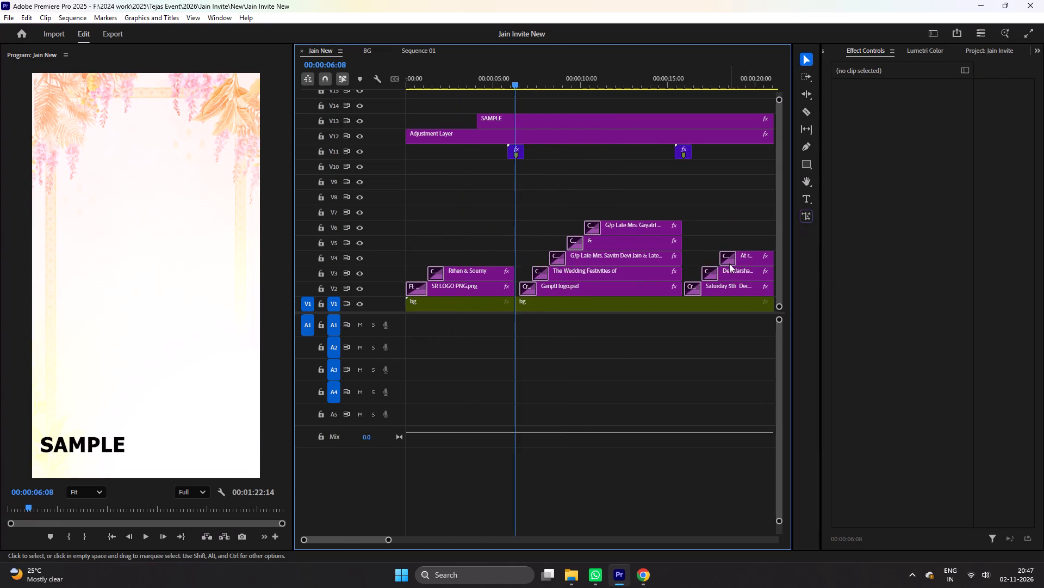
key(minus)
key(minus)
drag(680, 289, 494, 148)
drag(524, 285, 701, 290)
Delete the Ganpti logo.psd clip from V2 in the second scene, and save the project.
key(equal)
key(equal)
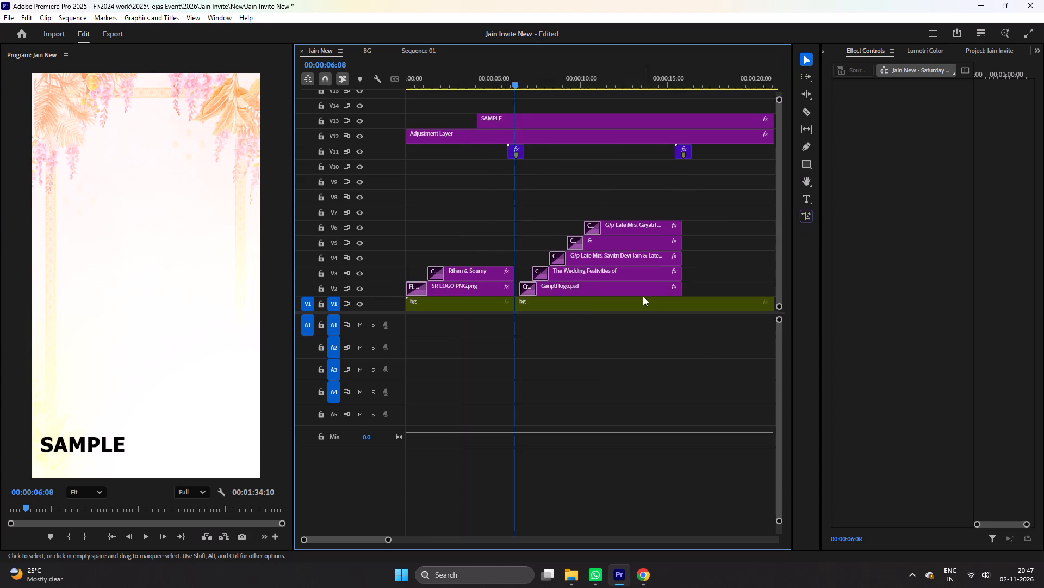
key(equal)
key(minus)
click(634, 290)
key(Delete)
key(ctrl+s)
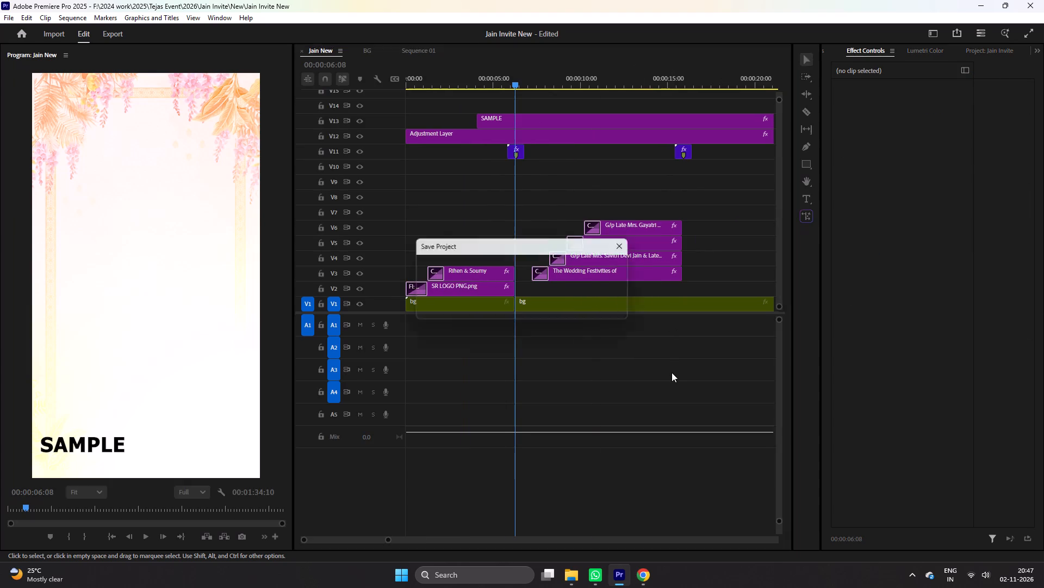
Open the Ganpati folder inside 2024 work on the F: drive in a new File Explorer window.
click(578, 579)
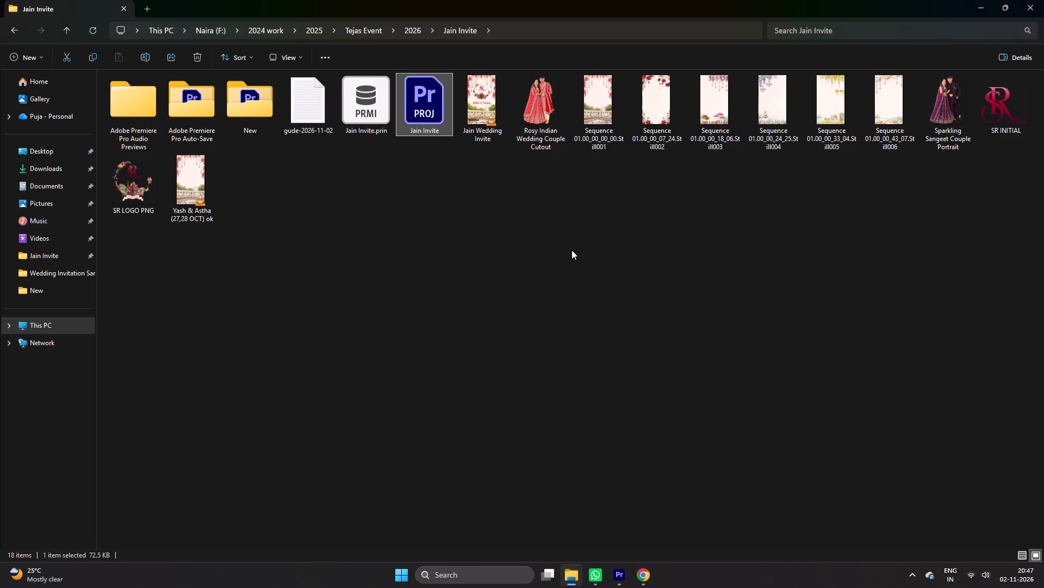
key(ctrl+n)
click(281, 33)
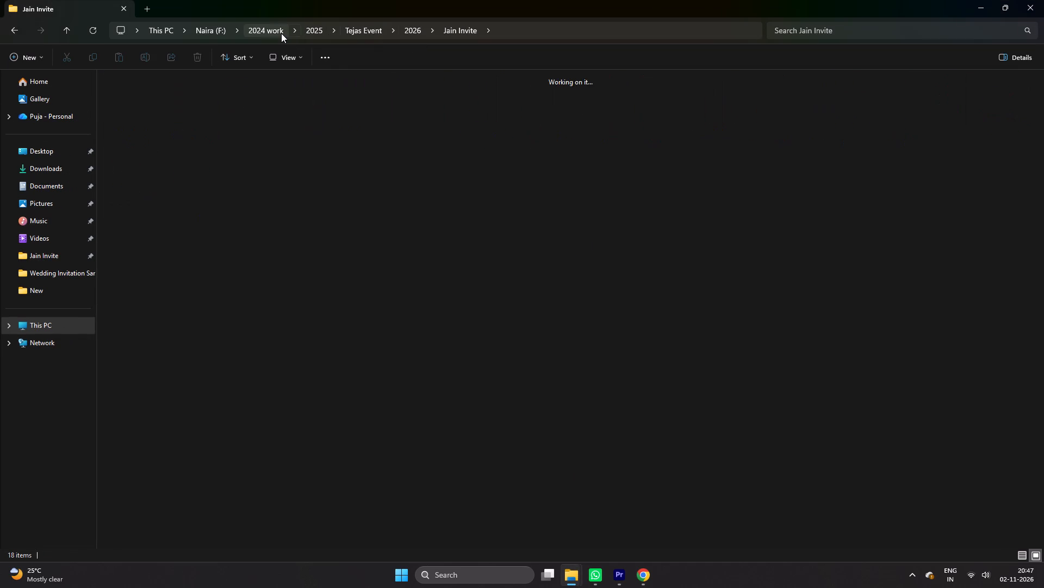
click(756, 111)
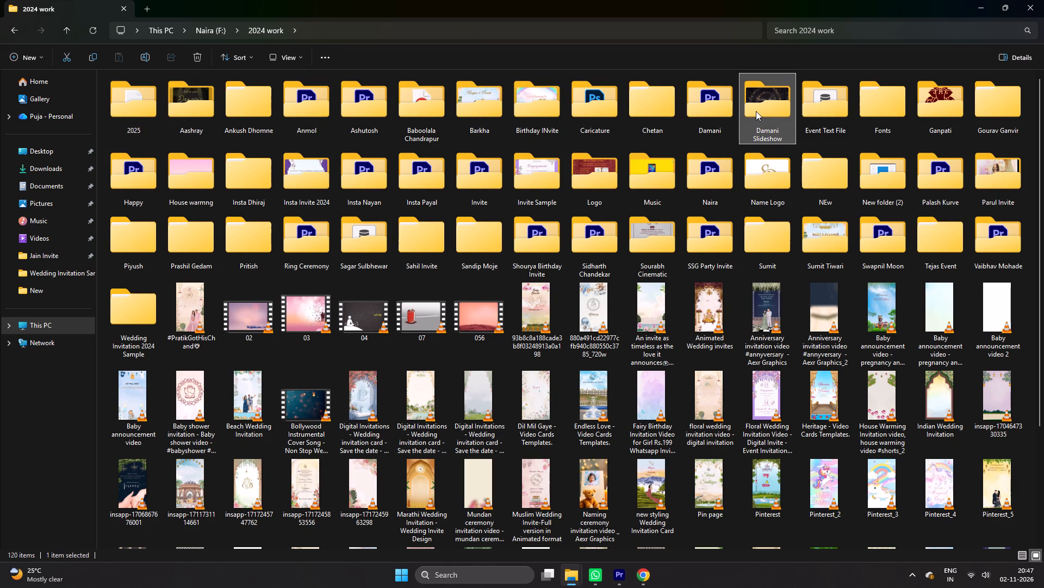
text(GGG)
double_click(933, 108)
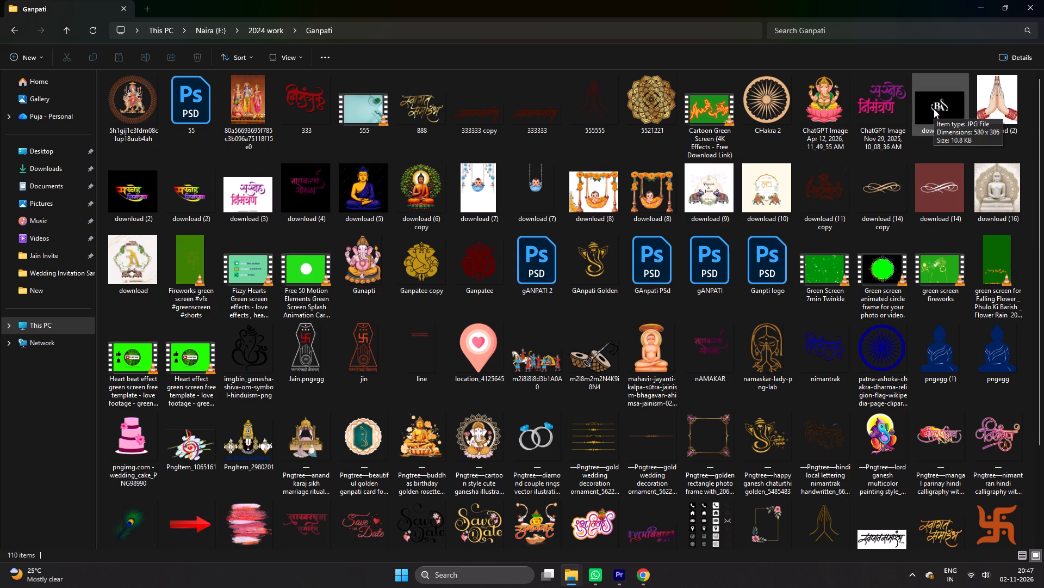
Open gANPATI 2, GAnpati PSd, gANPATI and Ganpti logo from the Ganpati folder in Photoshop to examine their artwork.
scroll(947, 145, down, 2)
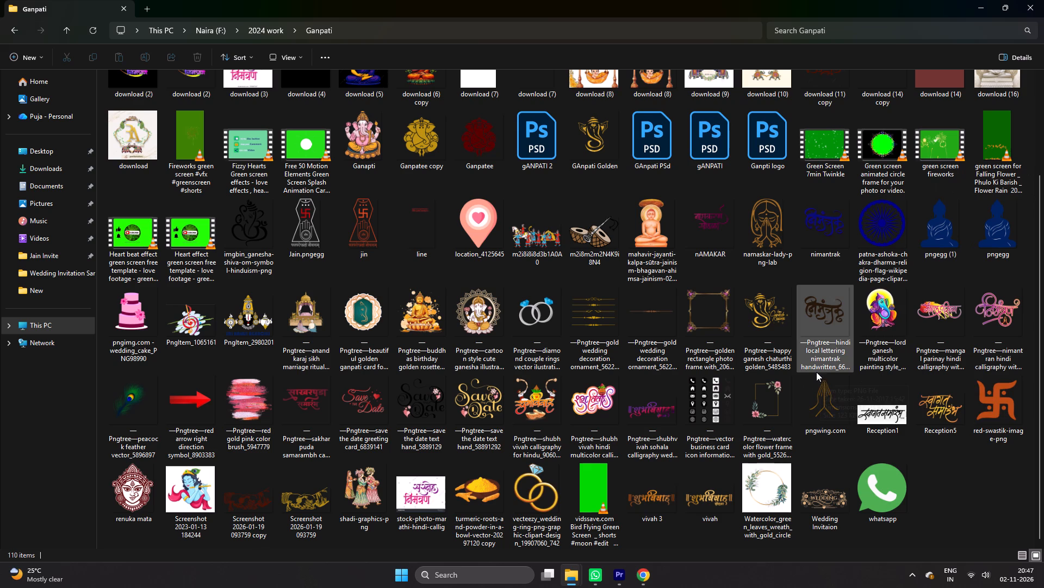
scroll(801, 370, up, 2)
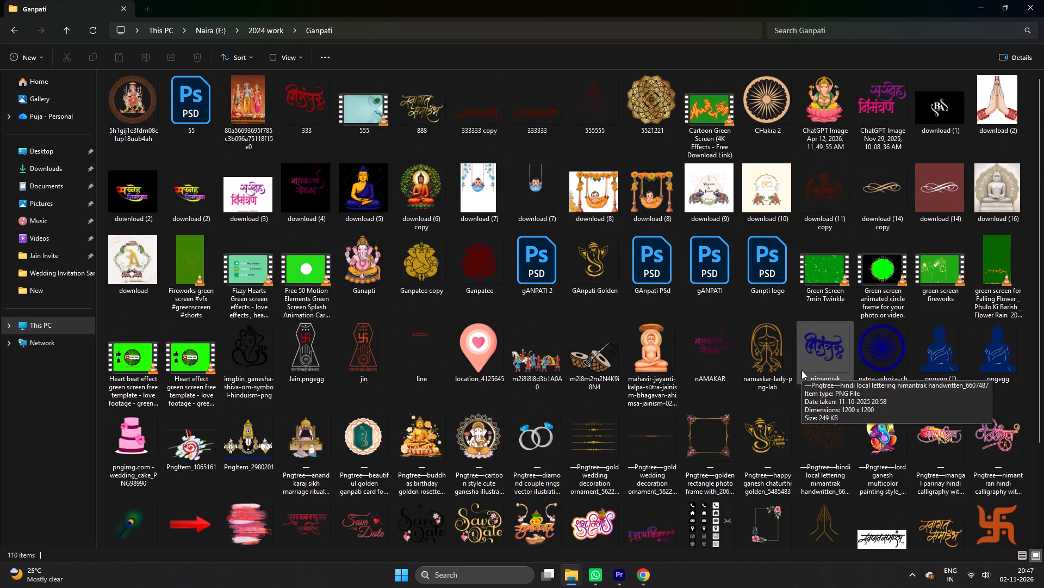
double_click(553, 272)
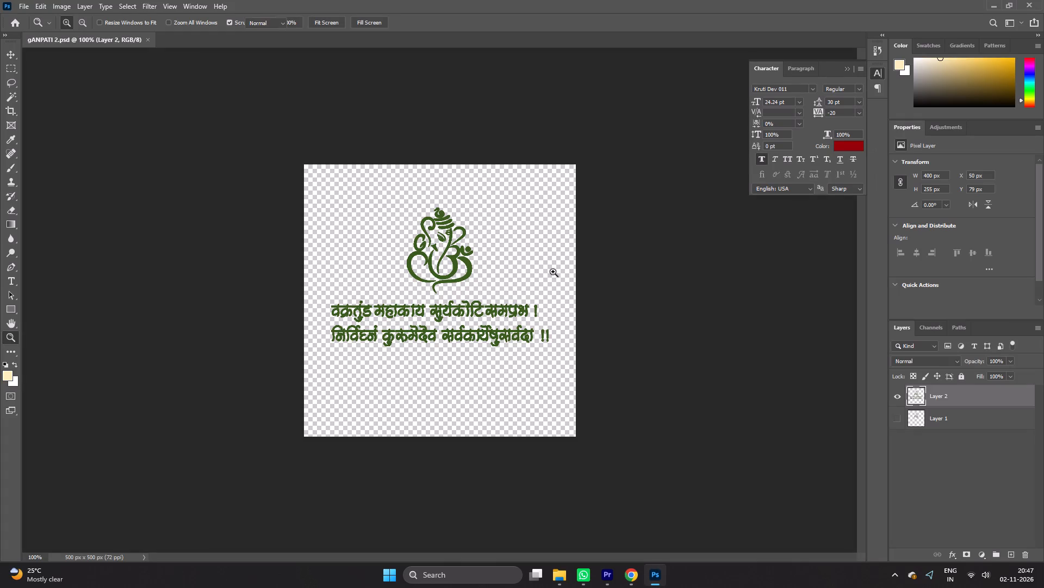
click(553, 584)
click(596, 530)
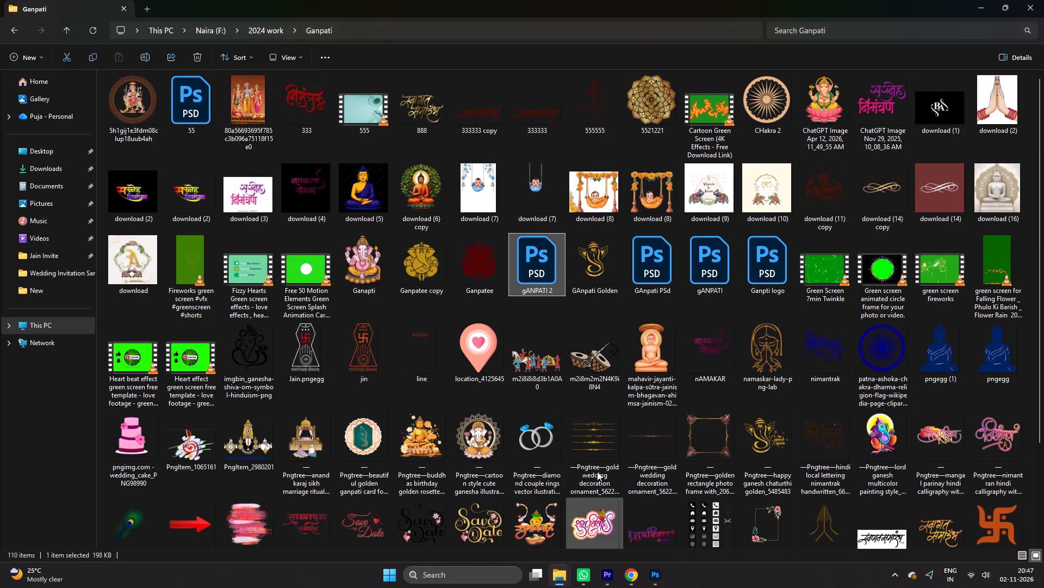
double_click(667, 283)
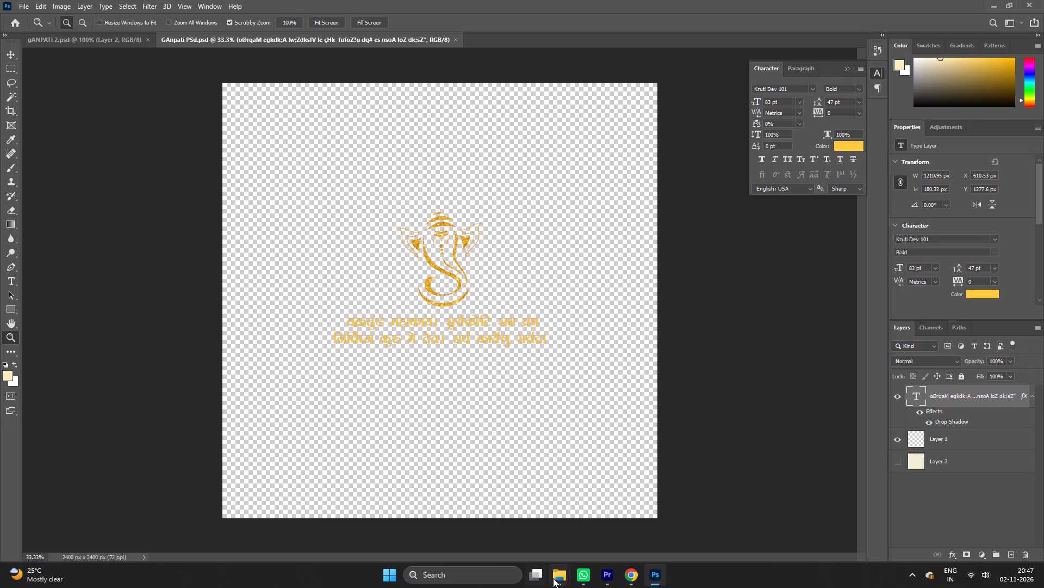
click(553, 578)
click(578, 531)
double_click(727, 293)
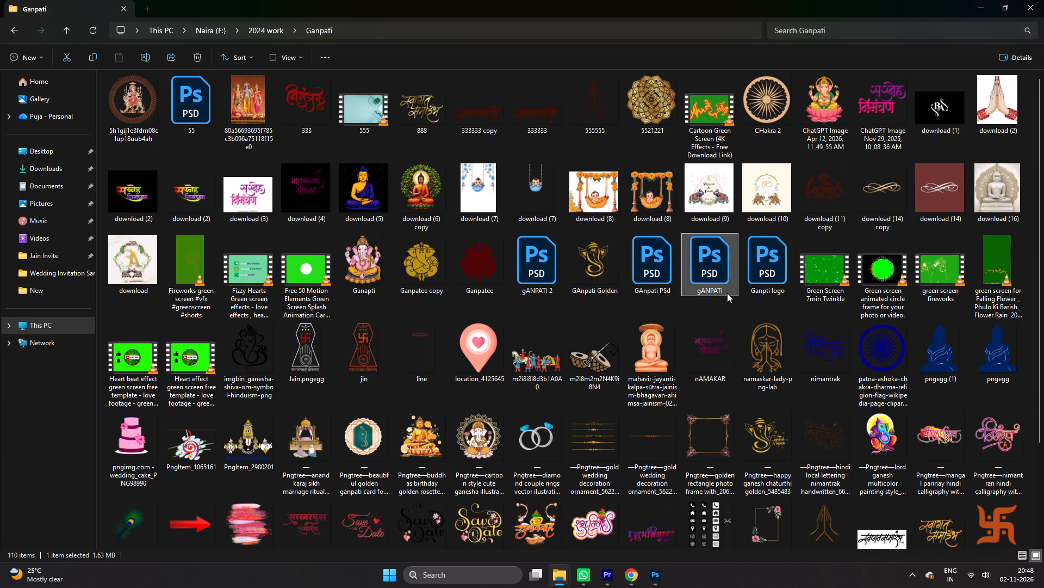
click(554, 579)
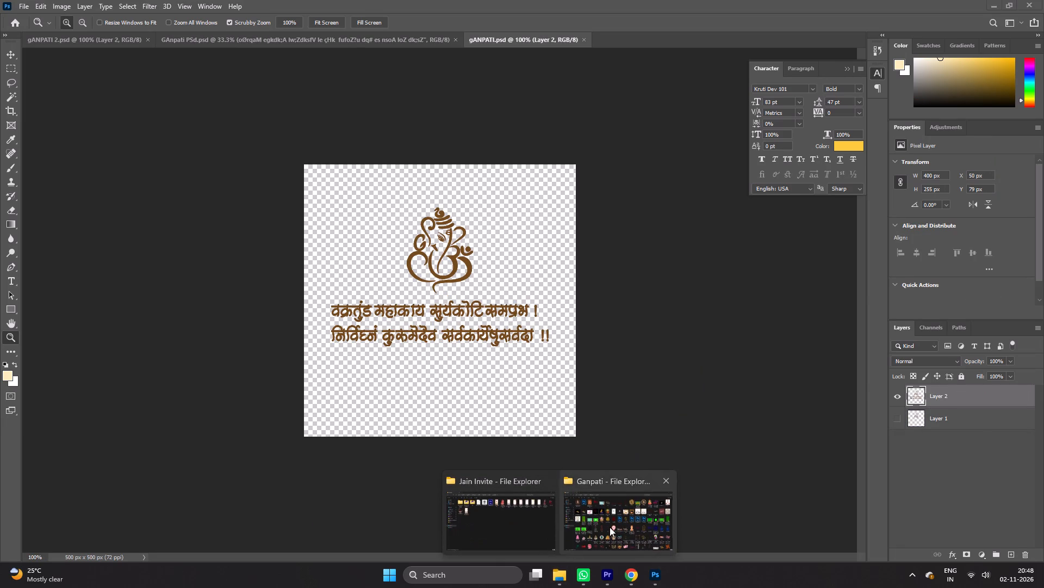
click(610, 527)
double_click(771, 269)
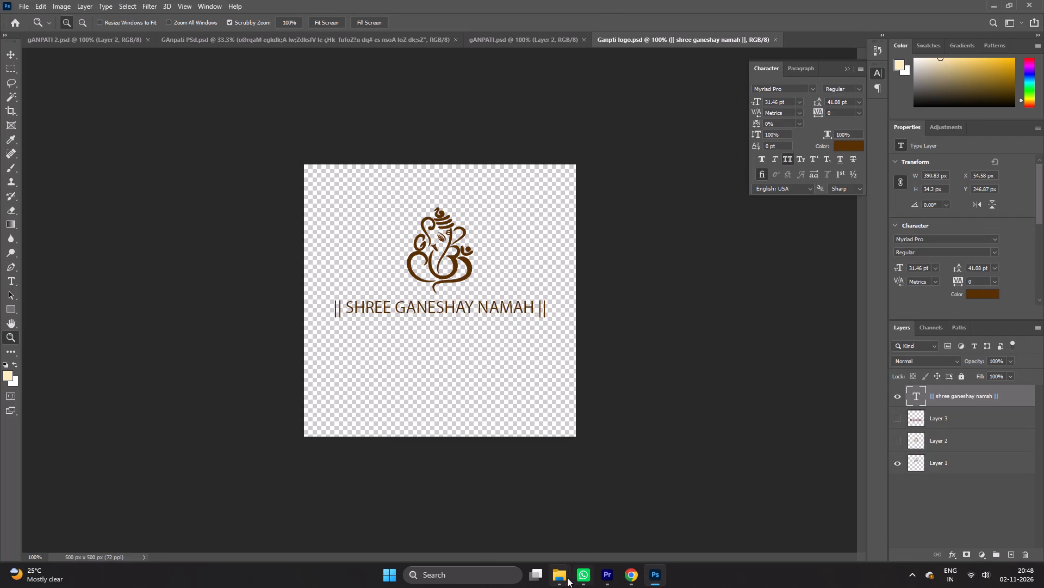
click(565, 578)
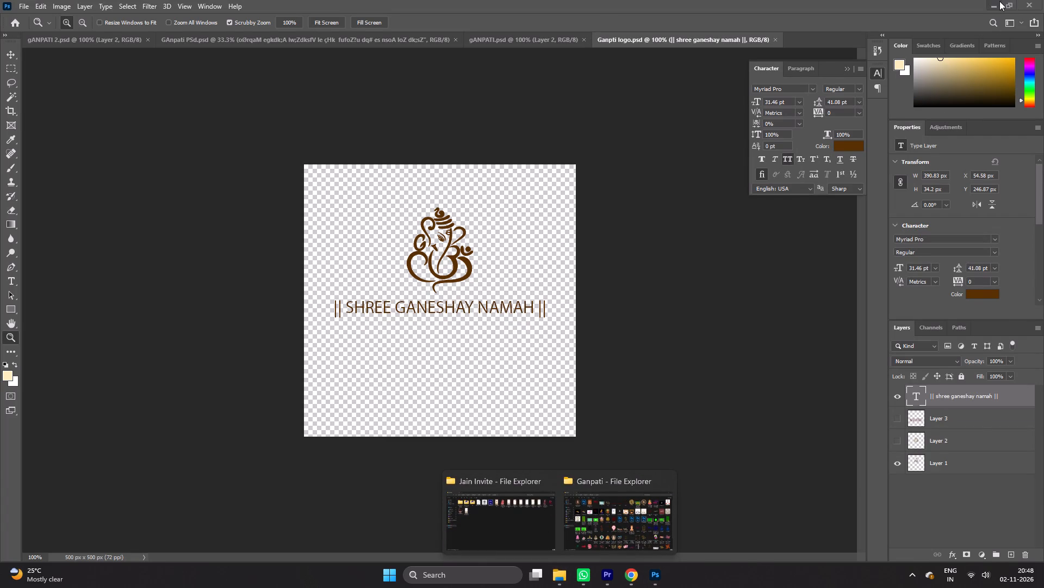
click(1000, 2)
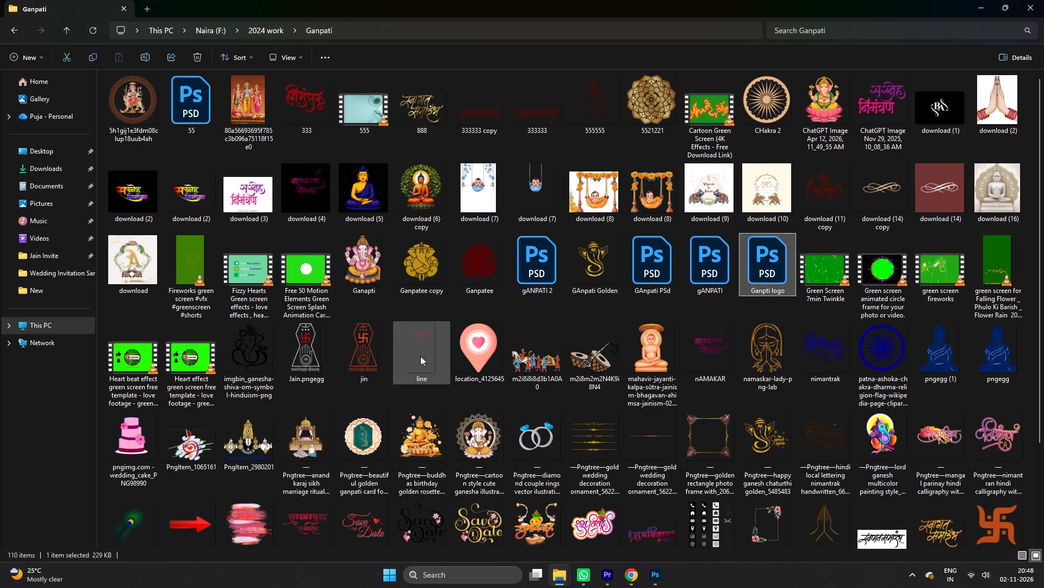
Preview the jin image from the Ganpati folder at full size to examine its Jain emblem.
click(374, 351)
click(374, 351)
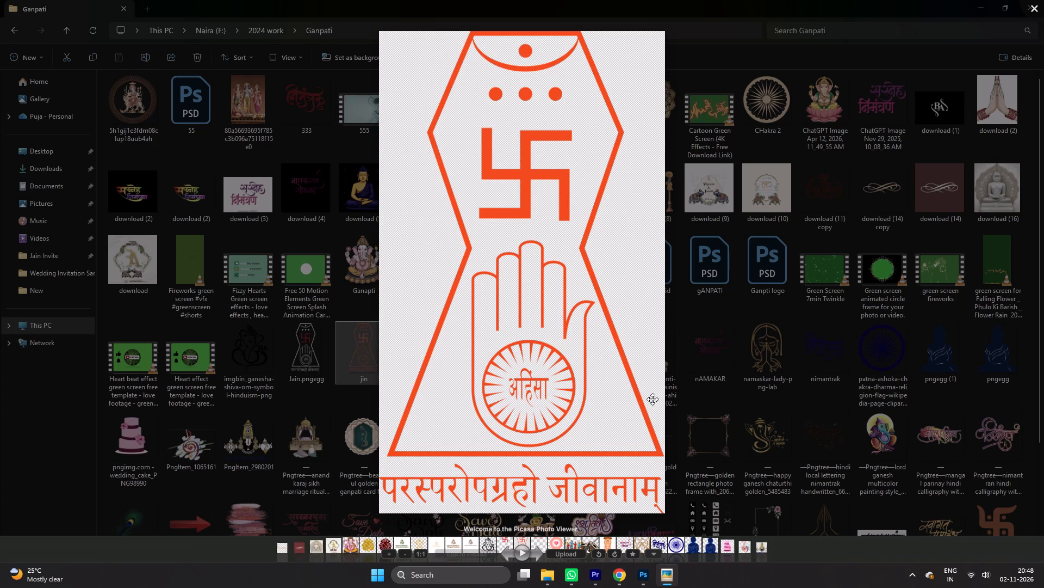
key(Escape)
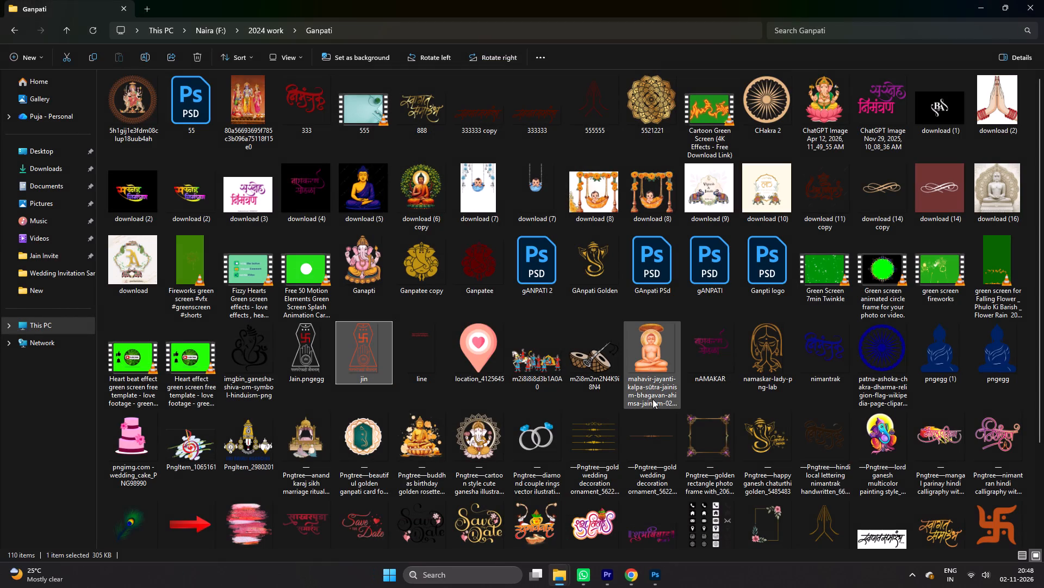
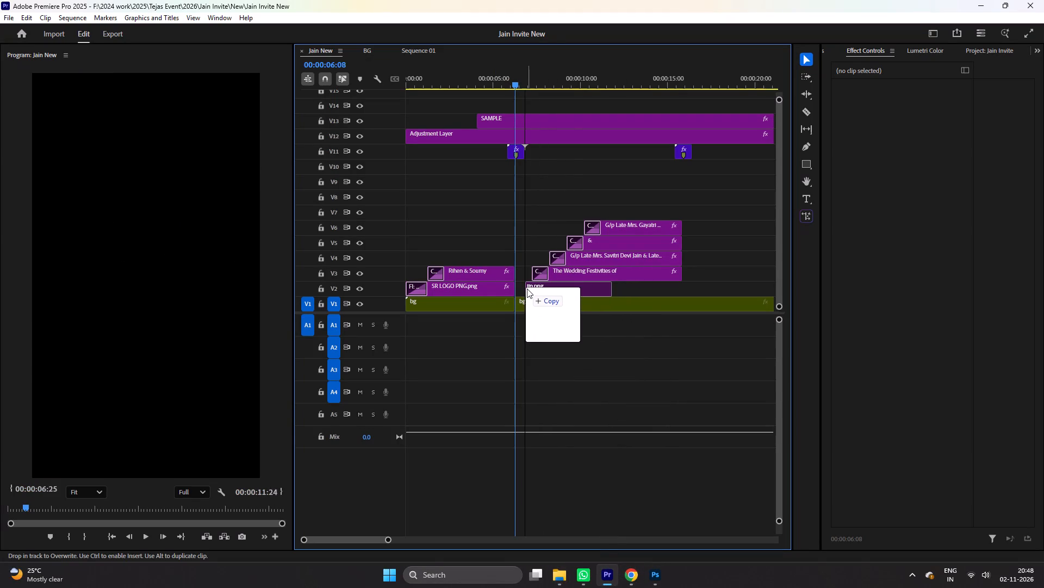
Place jin.png on V2 in the second scene, scale it to 8, and set its vertical position to 264.
click(563, 285)
click(575, 75)
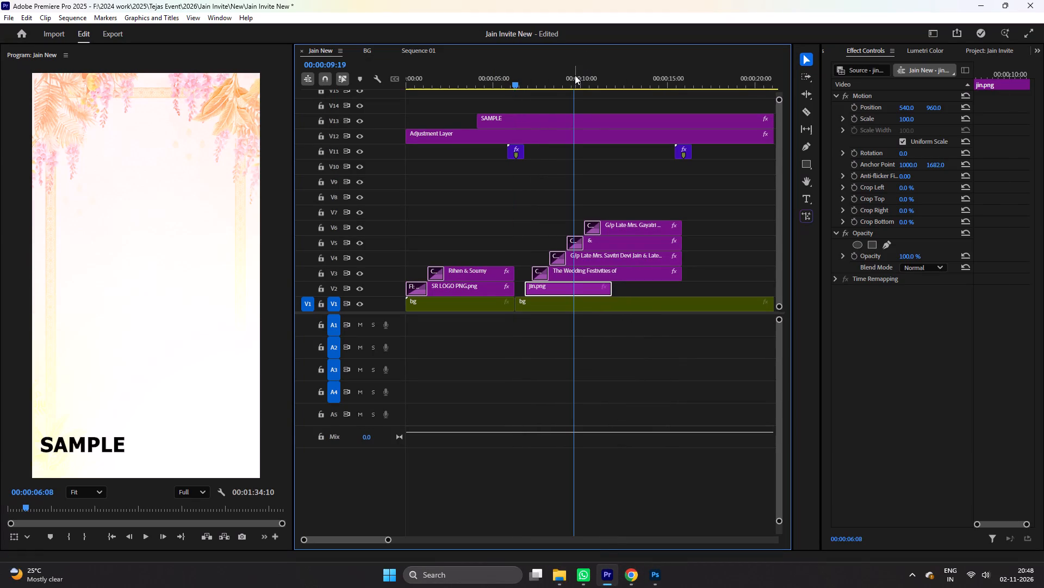
drag(908, 117, 860, 116)
drag(942, 107, 646, 192)
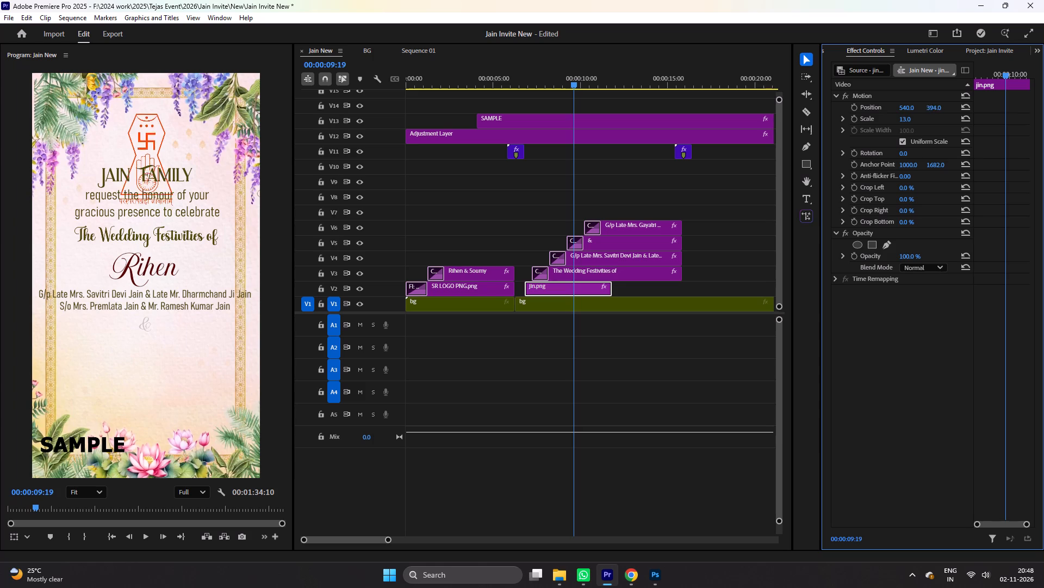
drag(646, 192, 648, 209)
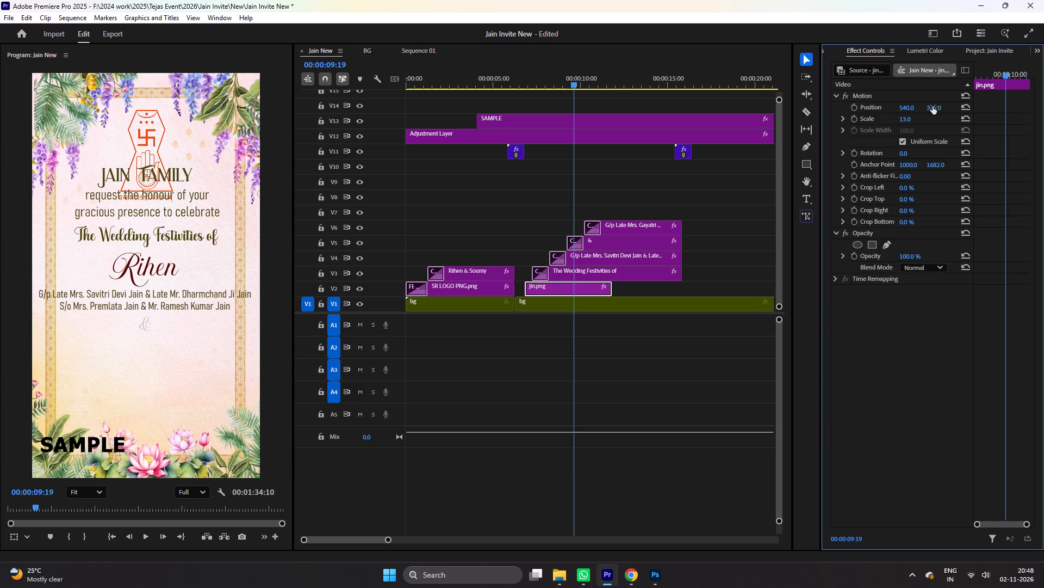
click(909, 121)
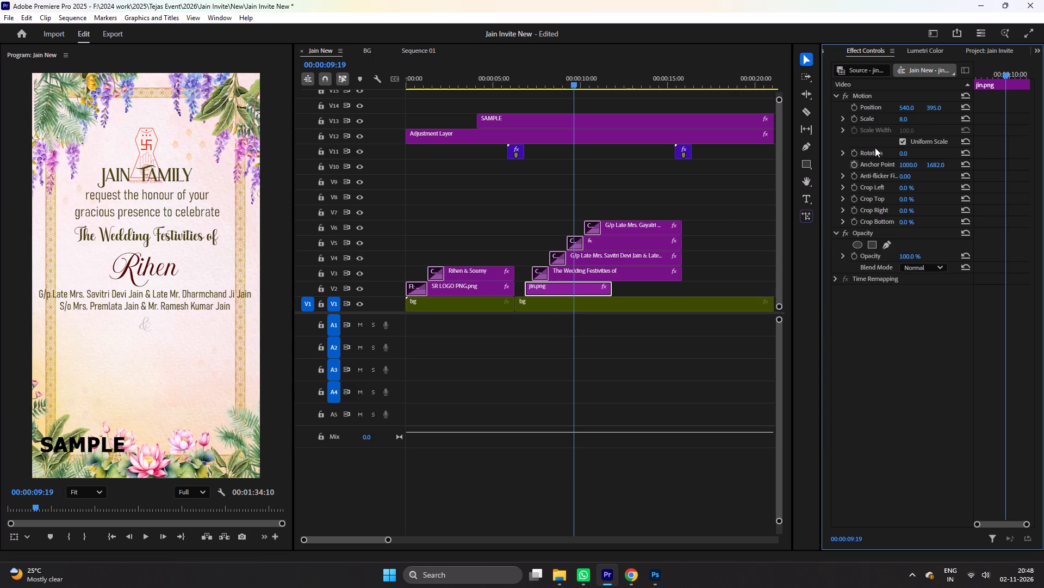
drag(936, 105, 865, 127)
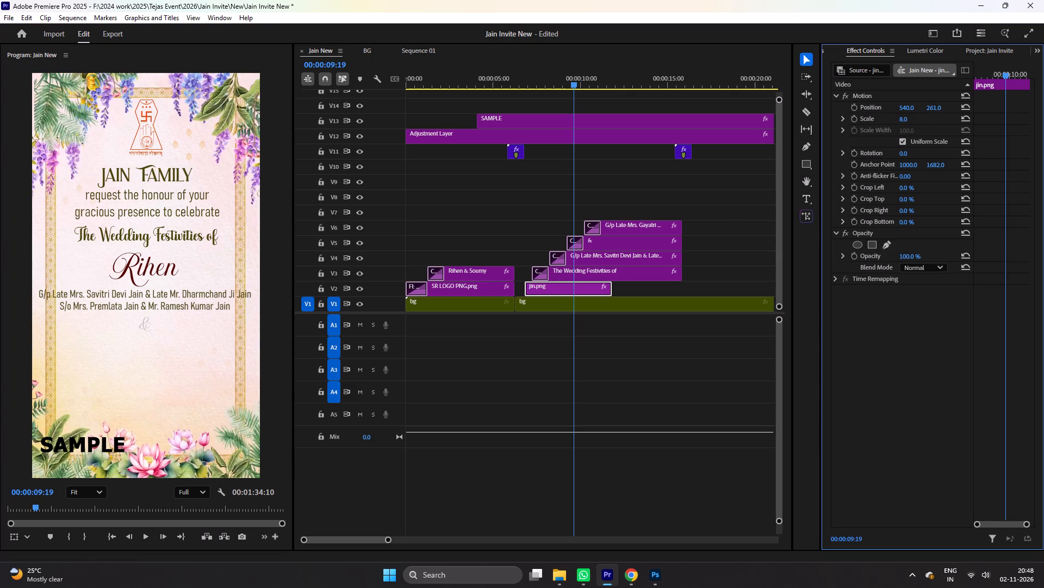
drag(865, 127, 866, 127)
Move the opening scene's SR LOGO PNG.png and couple-name title up one track each, and put jin.png at the sequence start on V2.
drag(486, 247, 487, 287)
drag(486, 289, 488, 278)
drag(560, 287, 431, 295)
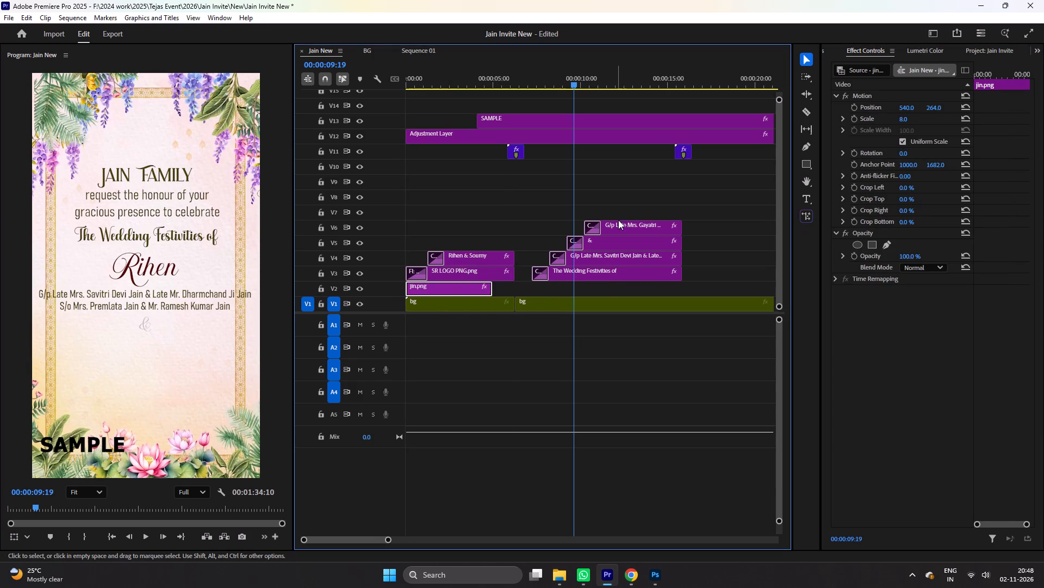
Shift the second scene's clips to start at about 13 seconds, and delay the opening logo and couple-name title by about 2 seconds.
drag(626, 188, 630, 315)
drag(620, 300, 738, 307)
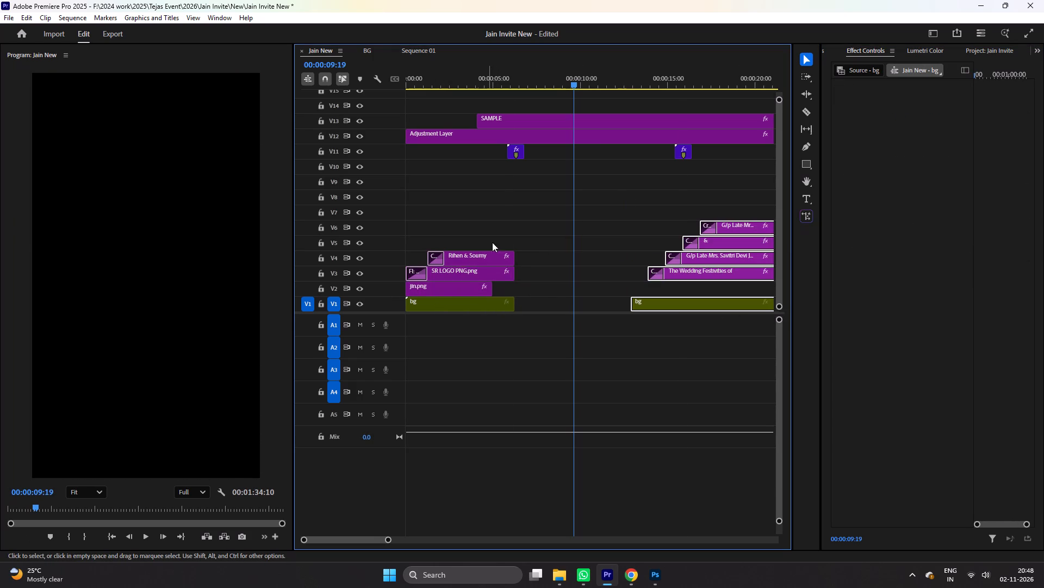
drag(494, 236, 489, 273)
drag(488, 273, 528, 273)
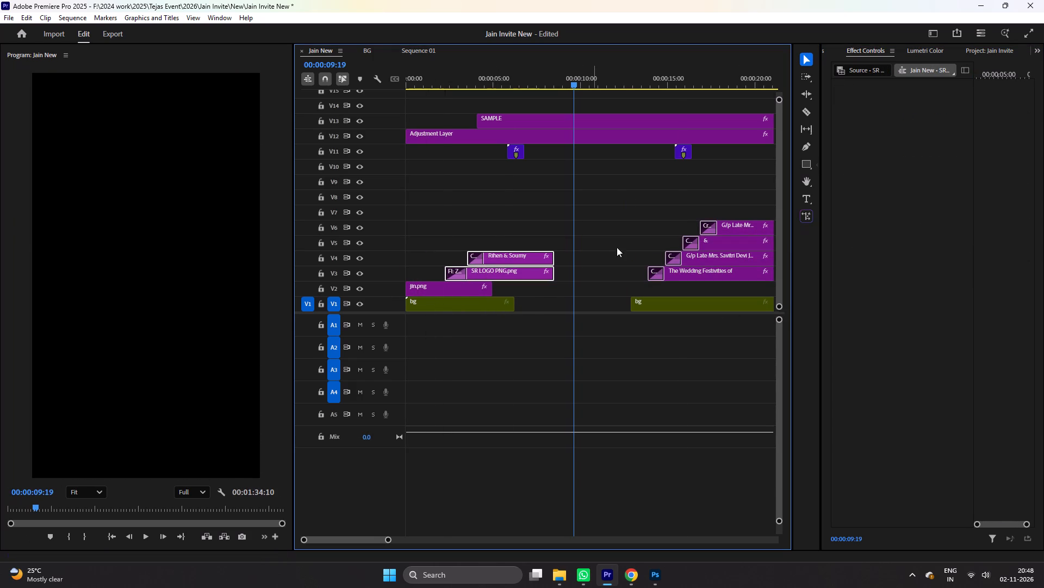
Apply a Cross Dissolve to the start of jin.png on V2.
click(824, 52)
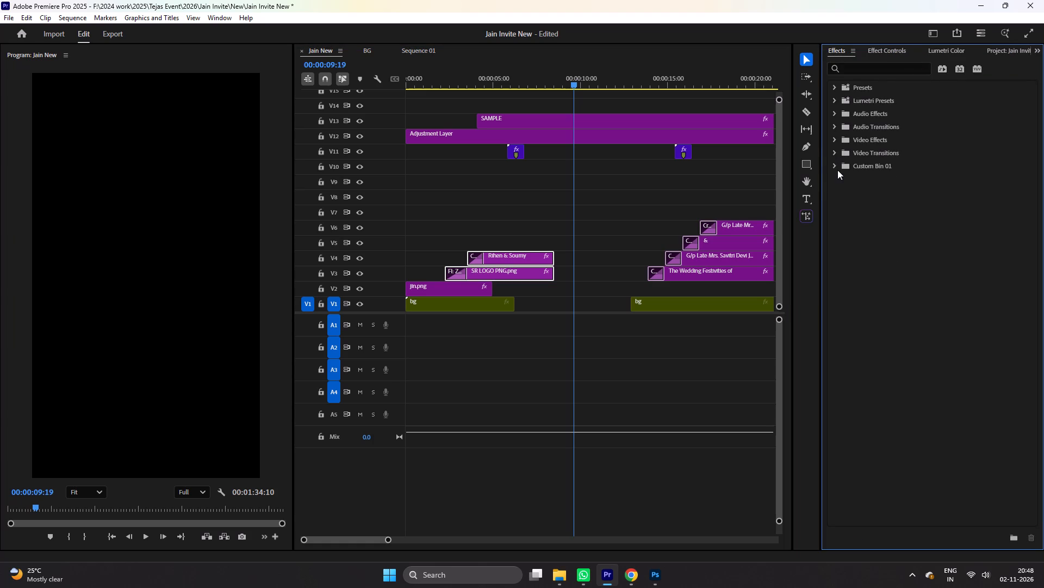
click(837, 170)
drag(871, 187, 411, 286)
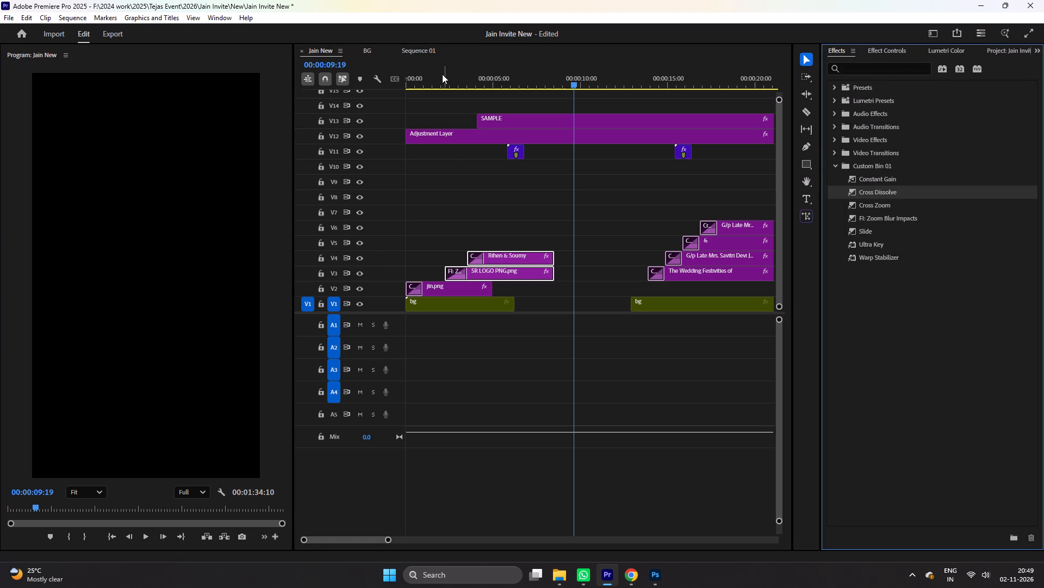
Move the SR logo and couple-name title earlier so the logo starts at about 1 second, and extend jin.png to their end.
drag(433, 80, 439, 85)
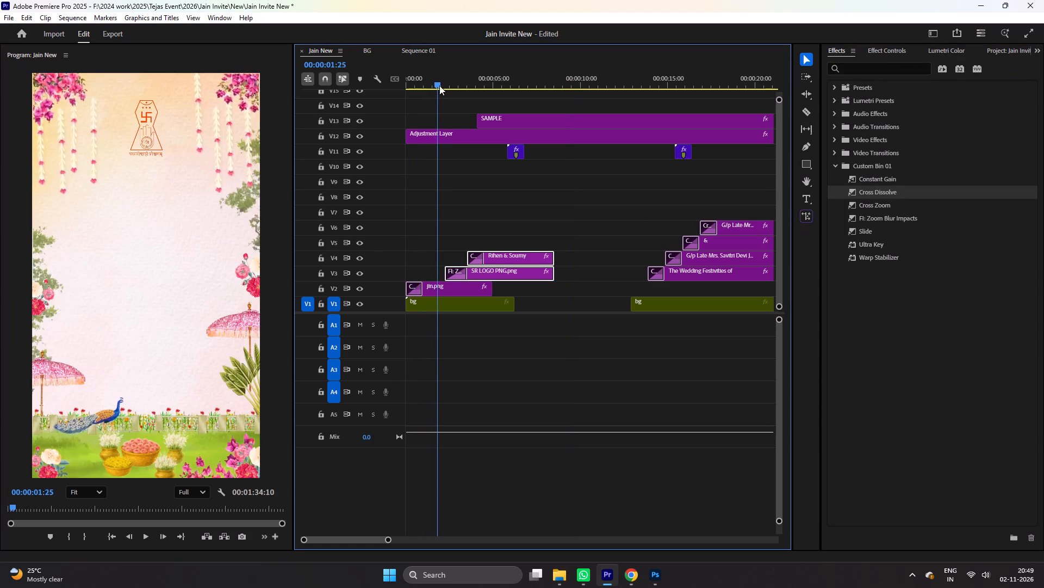
drag(439, 85, 457, 83)
drag(524, 219, 504, 276)
drag(503, 276, 480, 275)
drag(498, 292, 535, 294)
Rate-stretch the first bg clip to 86.24% so it ends level with the opening scene's clips above.
key(r)
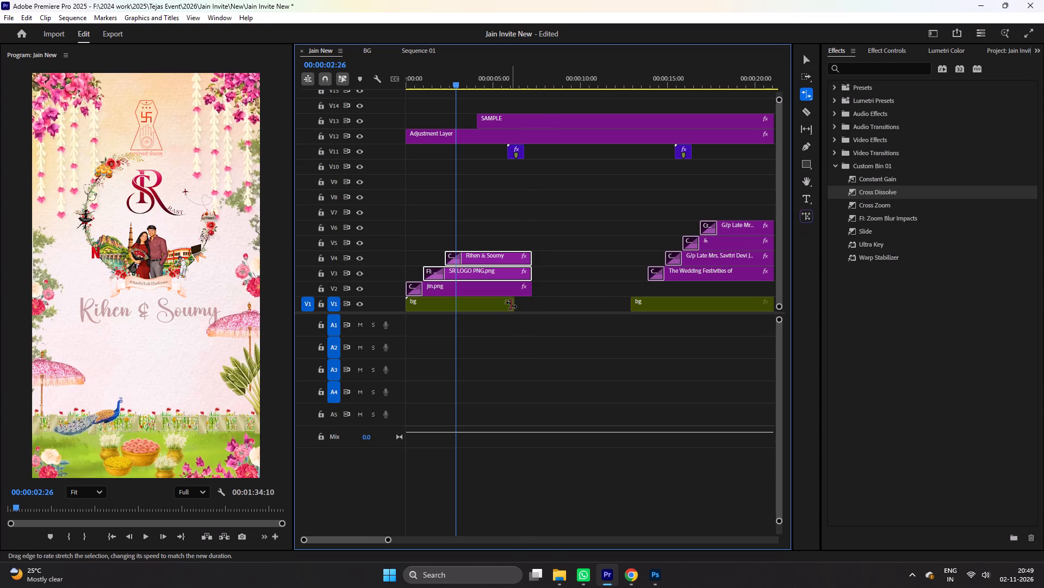
drag(511, 304, 530, 304)
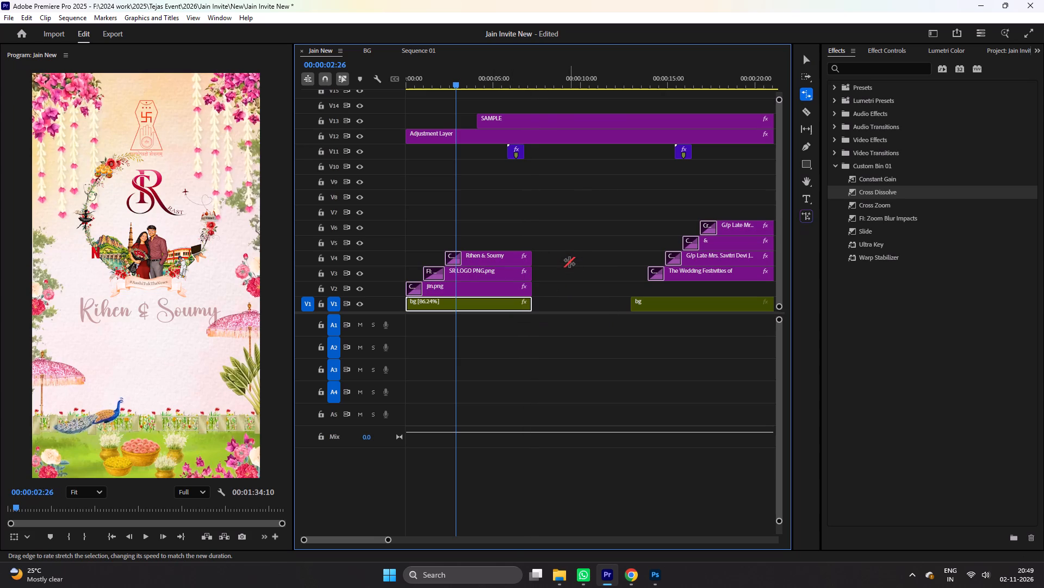
key(v)
Reposition the first OF.mov transition on V11 so its marker lines up with the opening scene's end at 00:00:07:08.
drag(521, 152, 528, 152)
drag(514, 151, 536, 152)
click(529, 96)
click(532, 85)
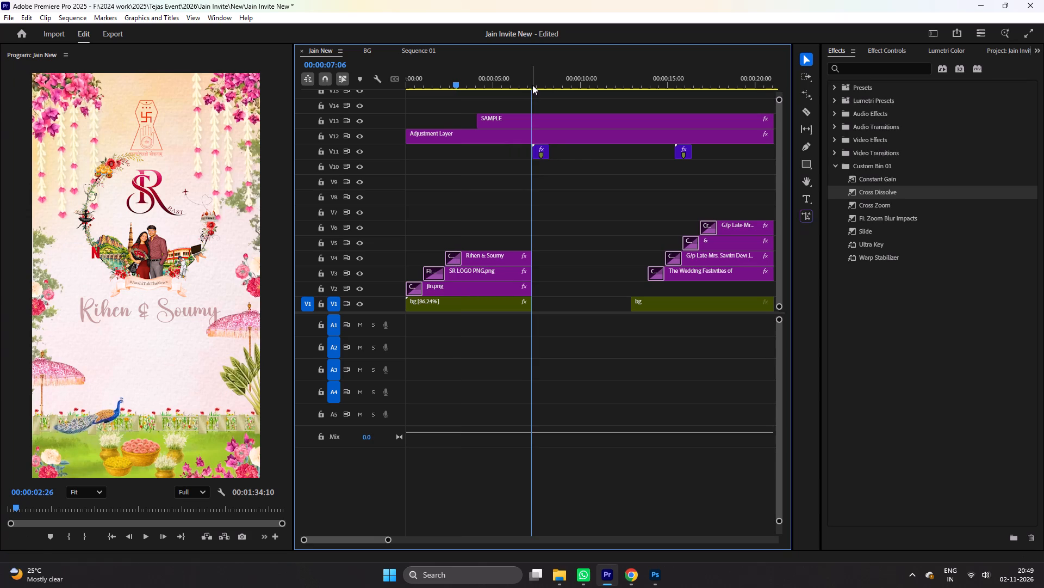
key(equal)
key(equal)
drag(644, 152, 613, 155)
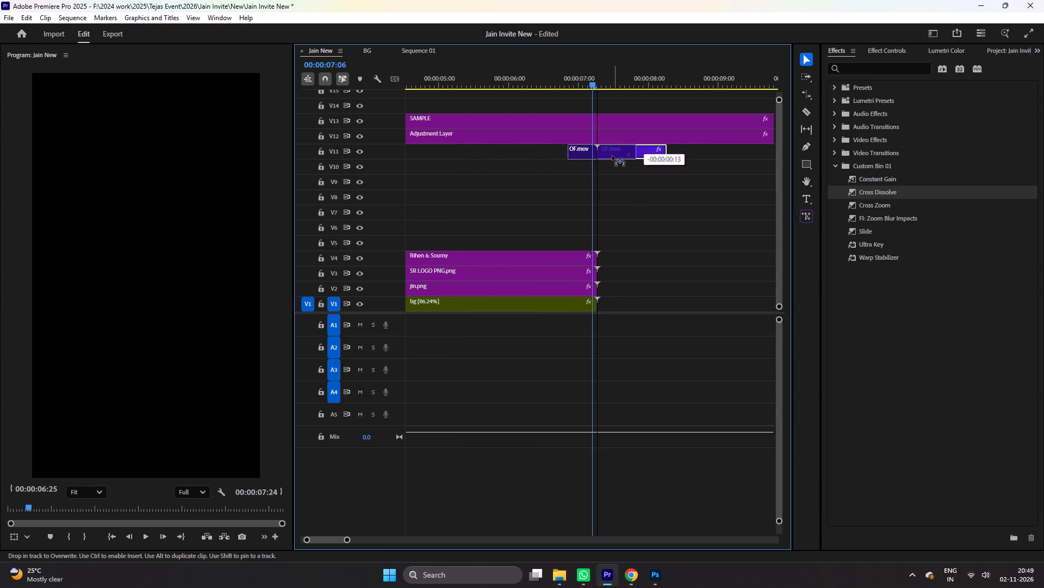
click(629, 196)
key(equal)
key(equal)
drag(626, 76, 607, 79)
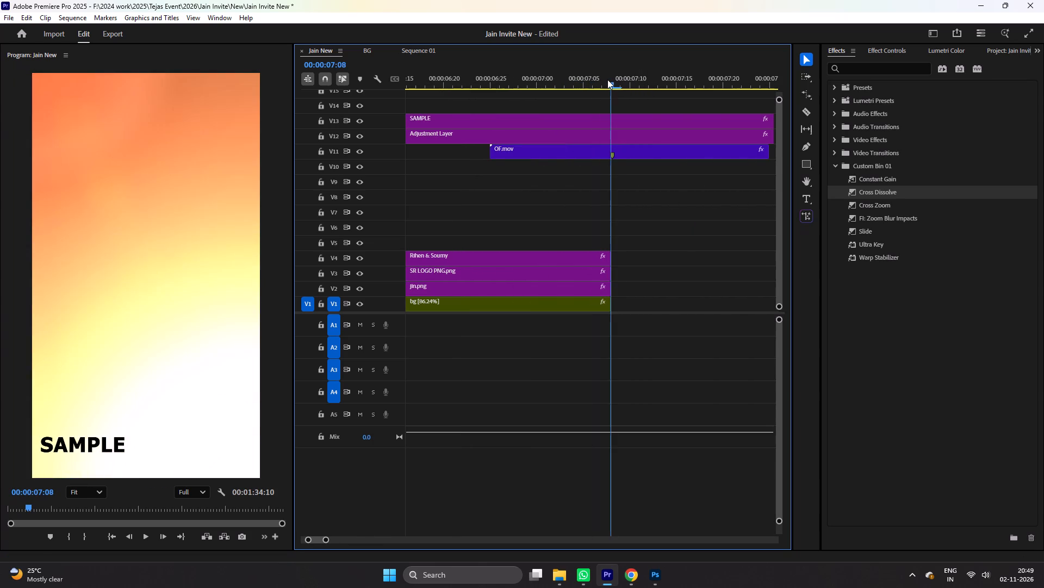
drag(607, 79, 607, 80)
Lower the opening scene's couple-name title to vertical position 1152 and SR LOGO PNG.png to vertical position 868.
key(minus)
key(minus)
key(minus)
click(538, 74)
key(minus)
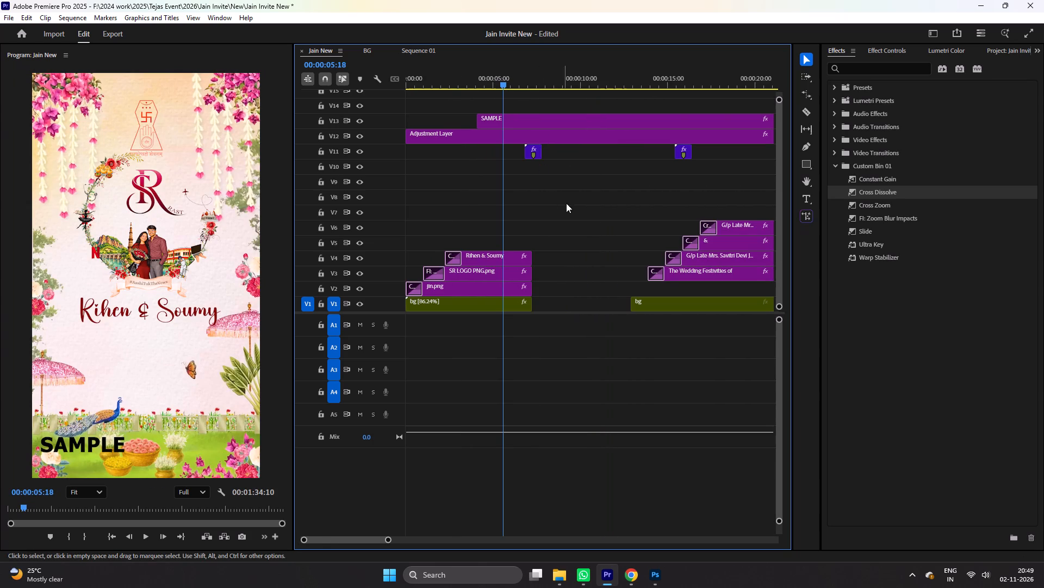
click(488, 255)
click(894, 52)
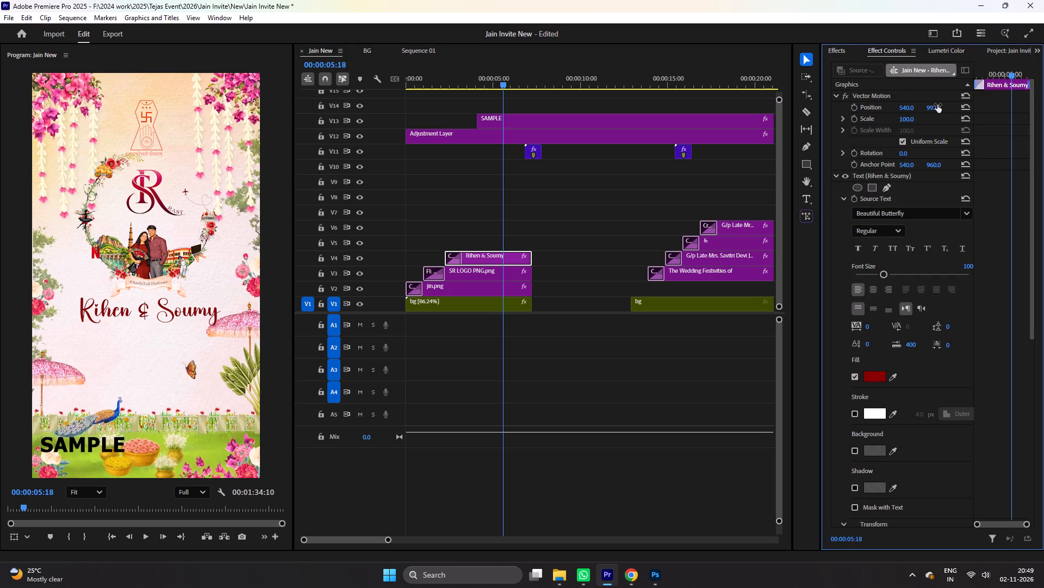
drag(937, 105, 1015, 100)
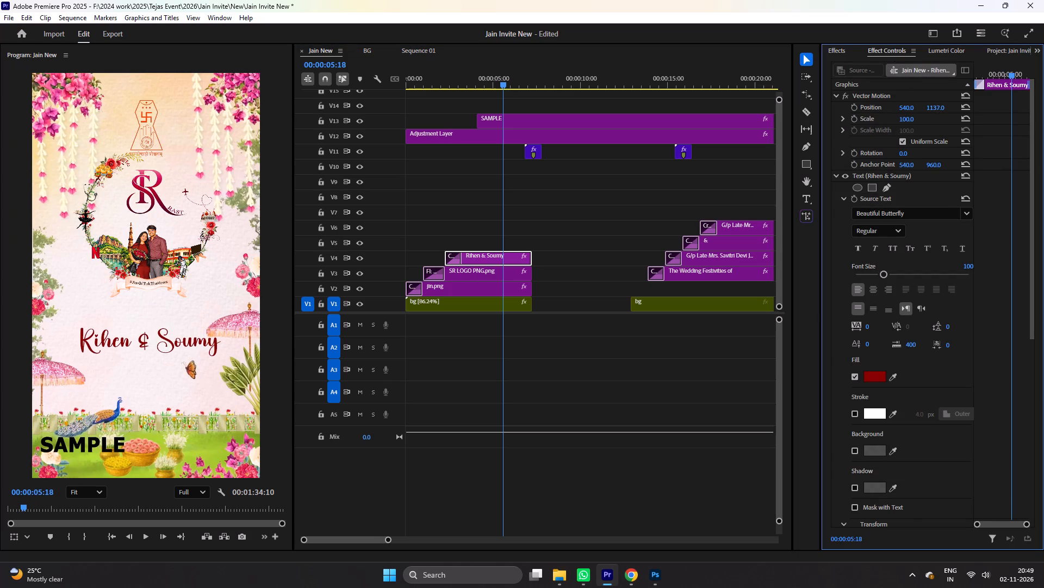
drag(1015, 100, 1022, 96)
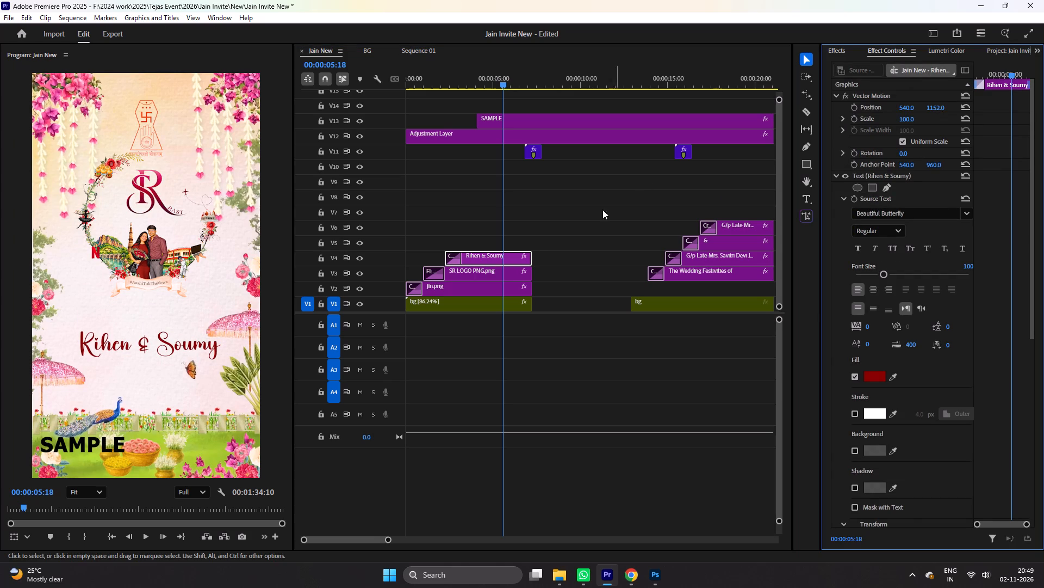
click(500, 266)
click(499, 274)
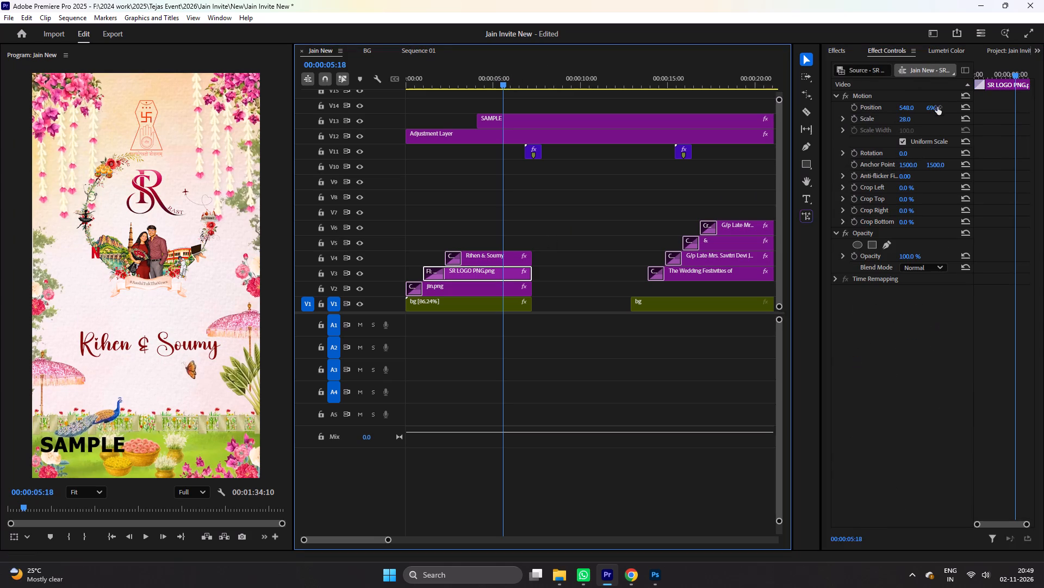
drag(939, 105, 948, 106)
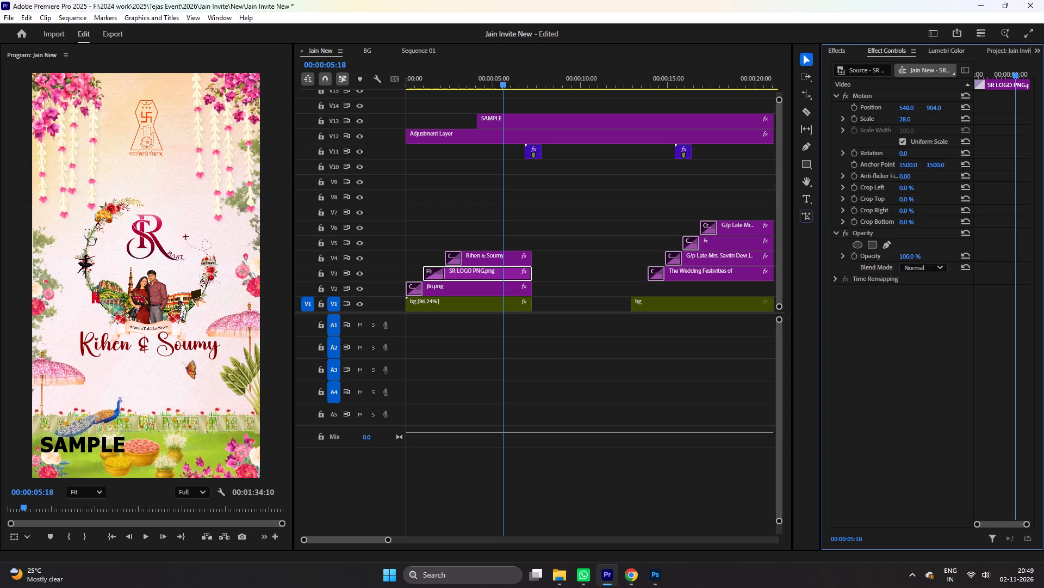
drag(948, 106, 930, 114)
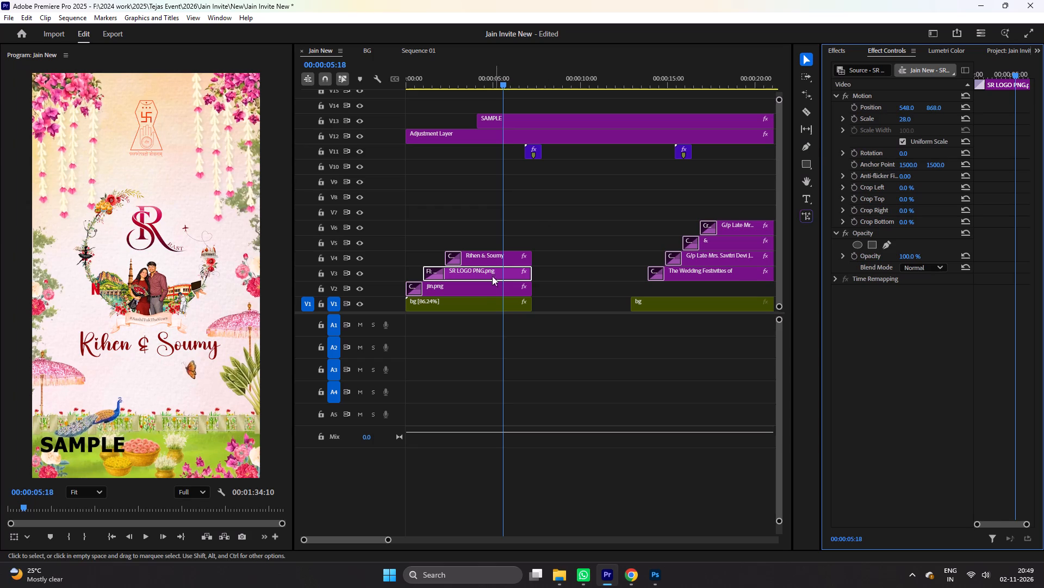
Enlarge the jin.png emblem in the opening scene, adjust its vertical position slightly downward, and save the project.
click(478, 287)
click(911, 120)
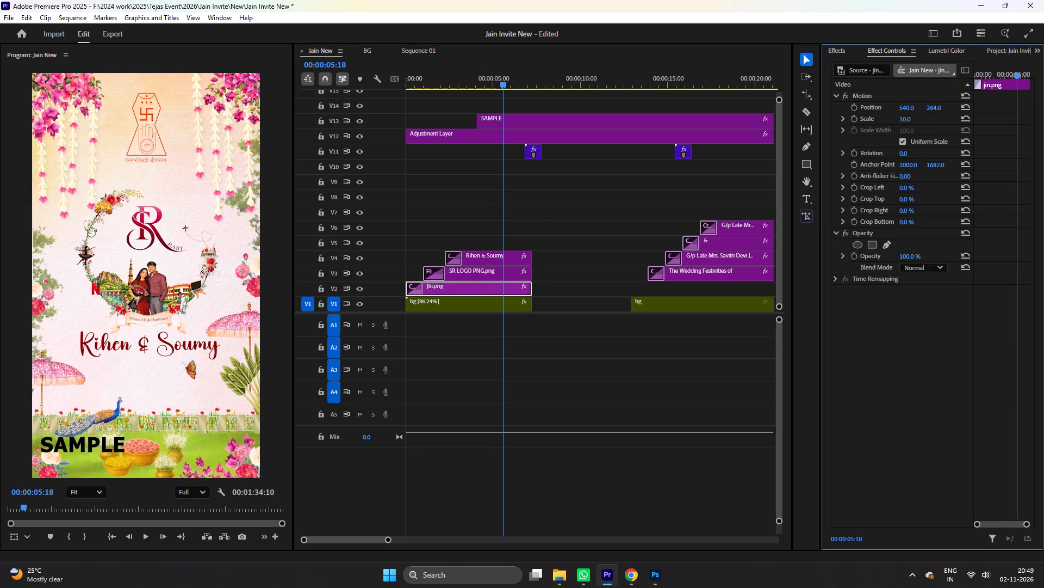
drag(937, 106, 948, 106)
key(ctrl+s)
Set the couple-name title's vertical position to 1173 and play back the opening scene from the start.
click(508, 251)
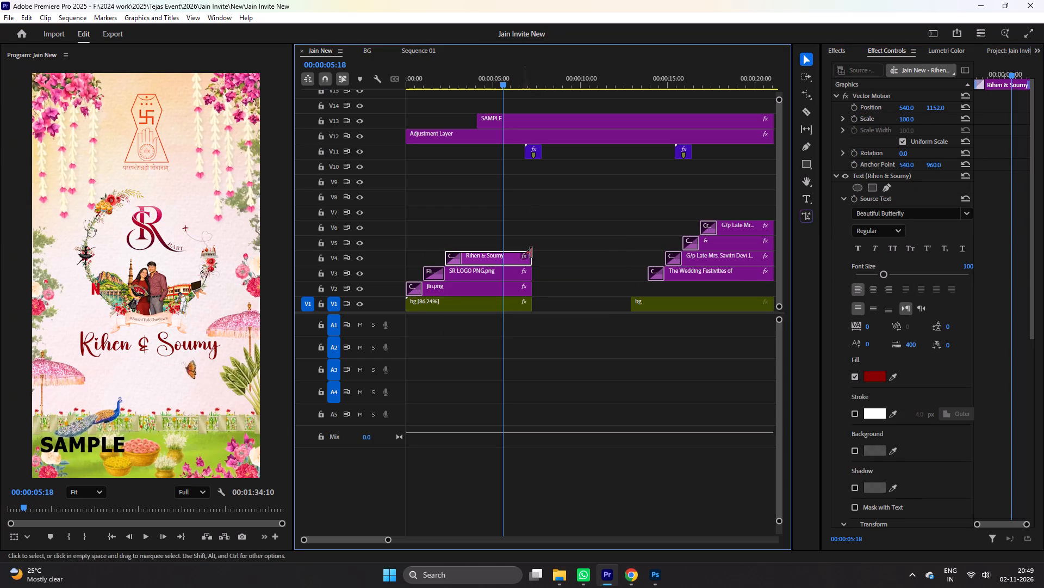
drag(942, 110, 953, 111)
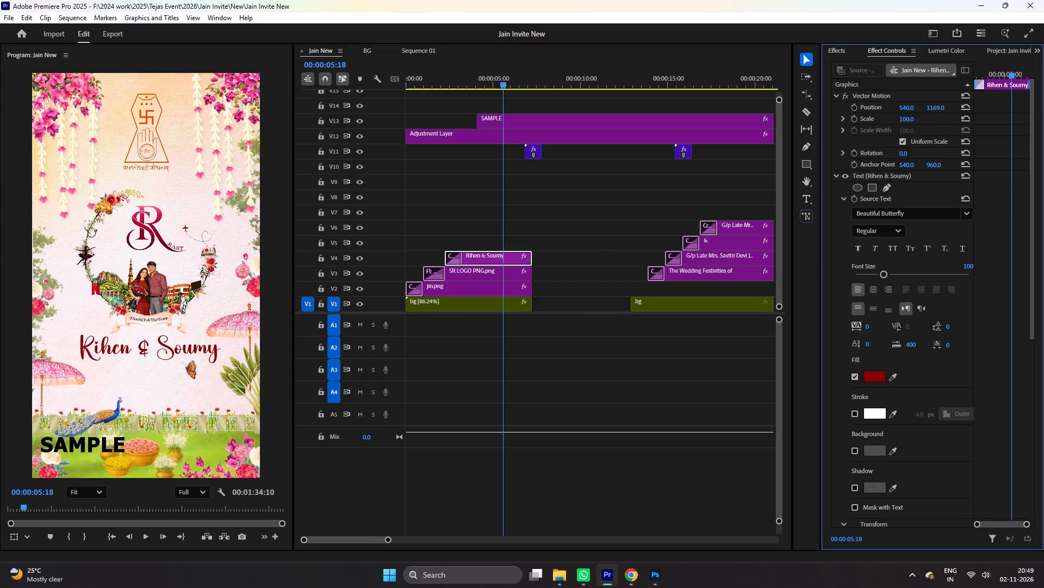
drag(953, 111, 955, 111)
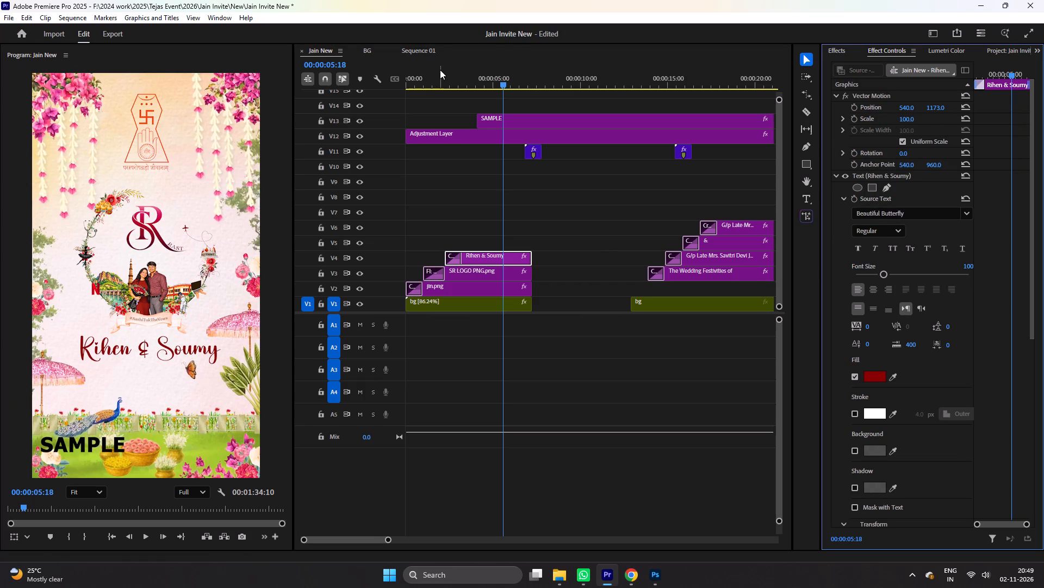
drag(440, 70, 210, 101)
key(s)
key(space)
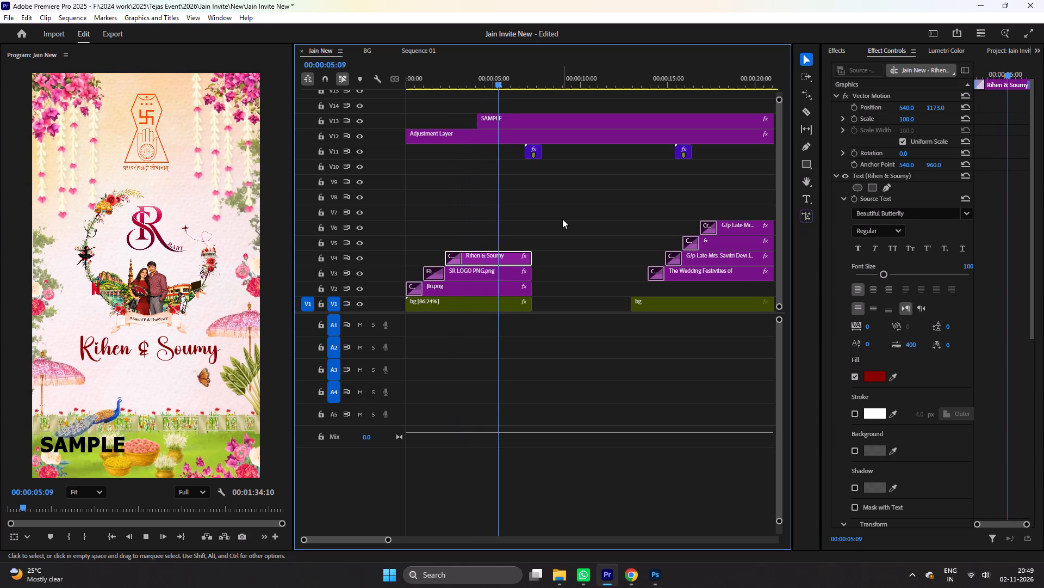
key(space)
Ripple-delete the empty gap between the first and second bg clips on V1, and save the project.
right_click(561, 302)
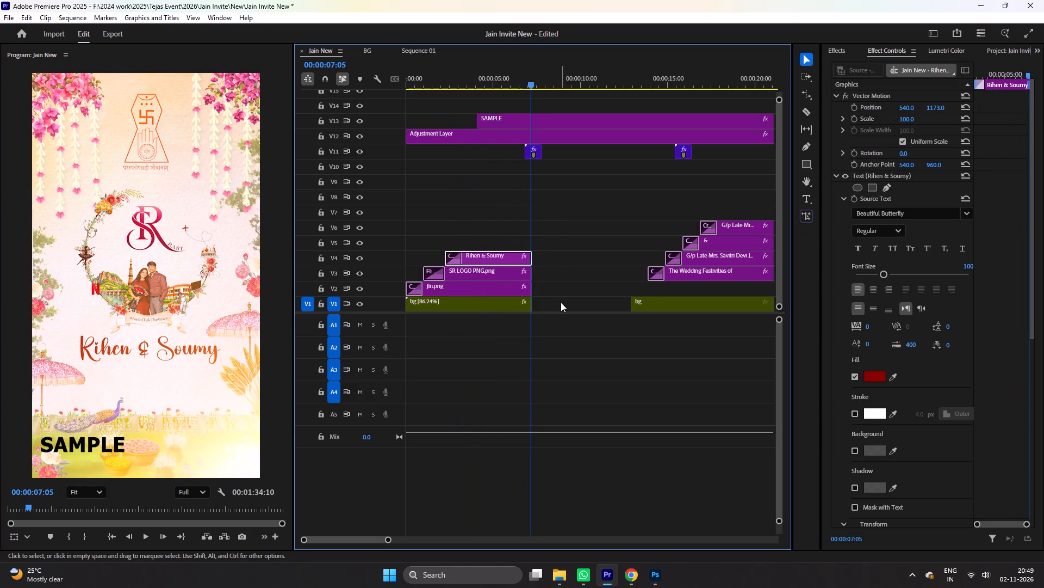
click(577, 308)
key(ctrl+s)
Add the mahavir-jayanti image from the Ganpati folder to V2 in the second scene, starting level with the Wedding Festivities title.
click(563, 583)
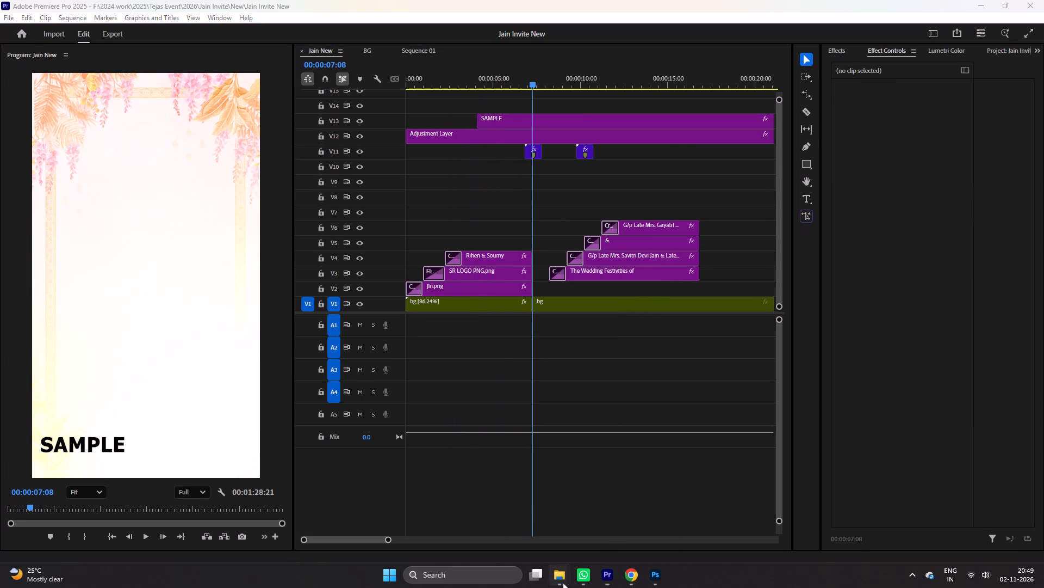
click(601, 530)
click(644, 306)
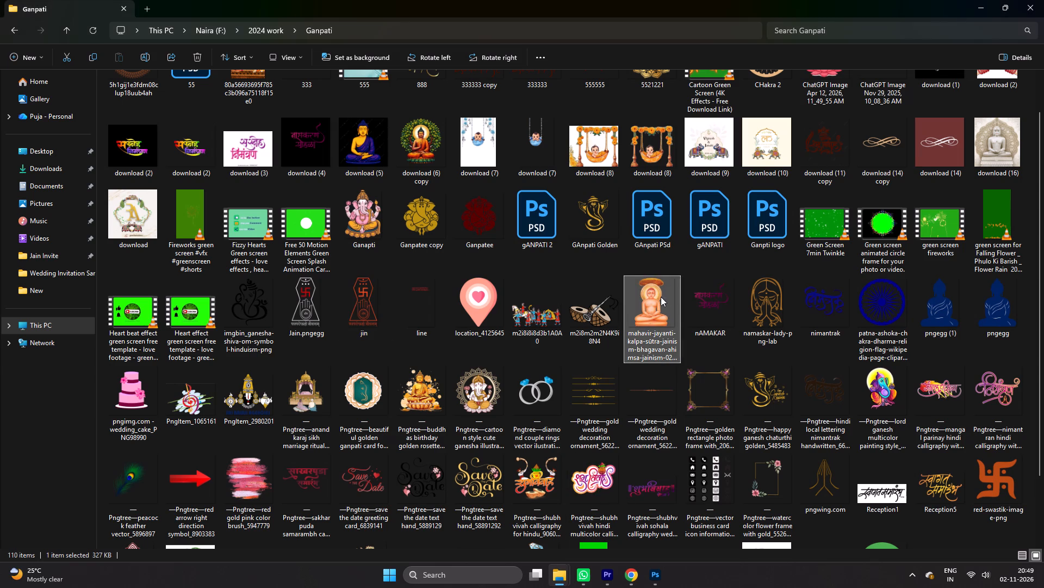
drag(656, 303, 552, 289)
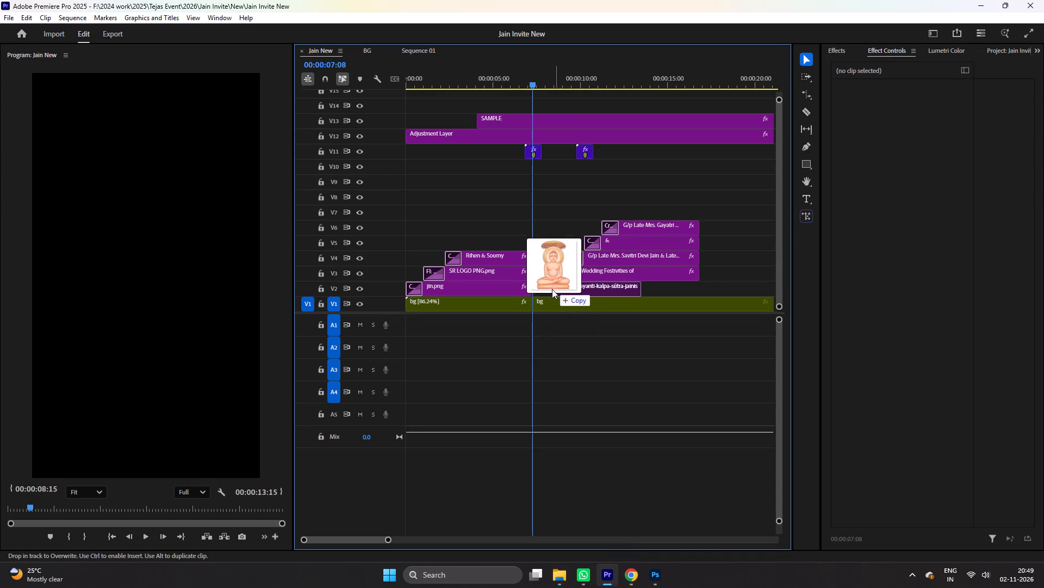
drag(552, 289, 549, 290)
Apply a Cross Dissolve to the start of the mahavir-jayanti image on V2.
click(834, 49)
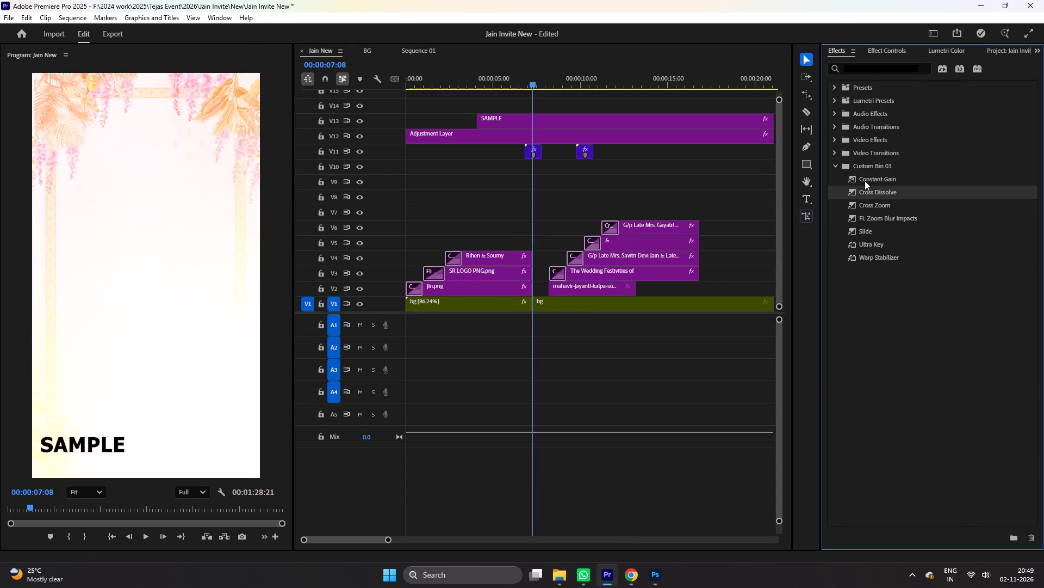
drag(863, 190, 550, 289)
Move the mahavir-jayanti image on V2 earlier, with its start at 00:00:07:20.
click(556, 223)
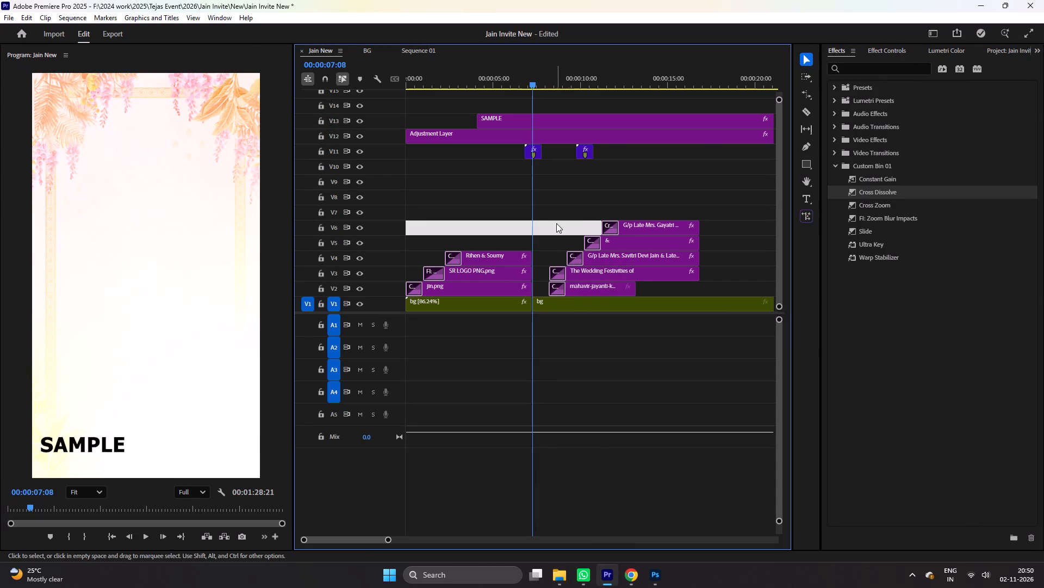
key(equal)
key(equal)
key(equal)
drag(596, 76, 649, 87)
key(minus)
drag(752, 289, 713, 288)
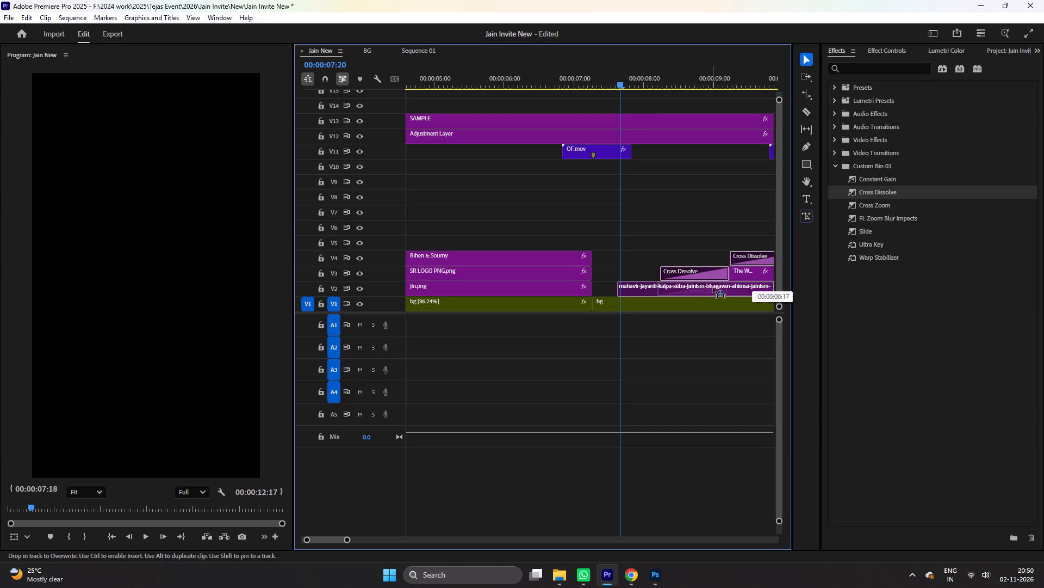
drag(713, 288, 714, 288)
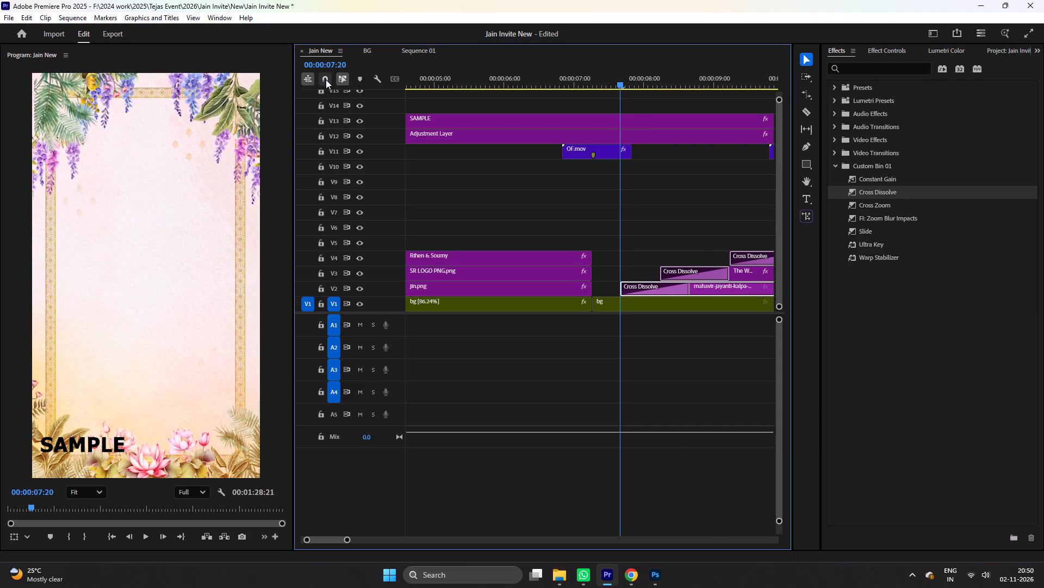
Turn on timeline snapping and shift the second scene's four title clips on V3 to V6 slightly later as a group.
click(326, 79)
key(minus)
key(minus)
drag(637, 198, 607, 283)
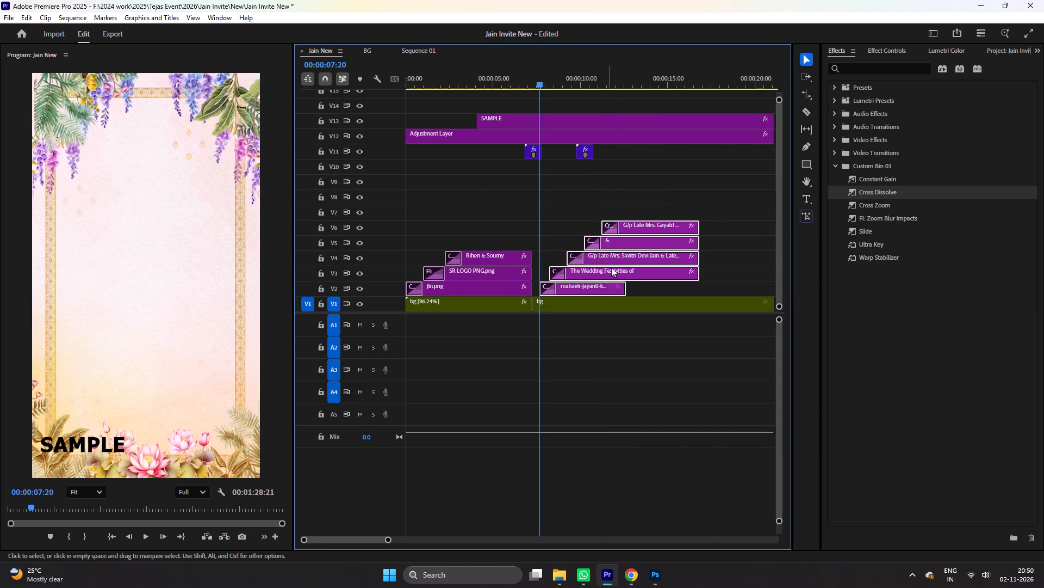
click(643, 196)
drag(643, 198, 622, 280)
drag(620, 279, 629, 280)
Extend the end of the mahavir-jayanti image on V2 to match the end of the second scene's title clips.
drag(625, 288, 697, 292)
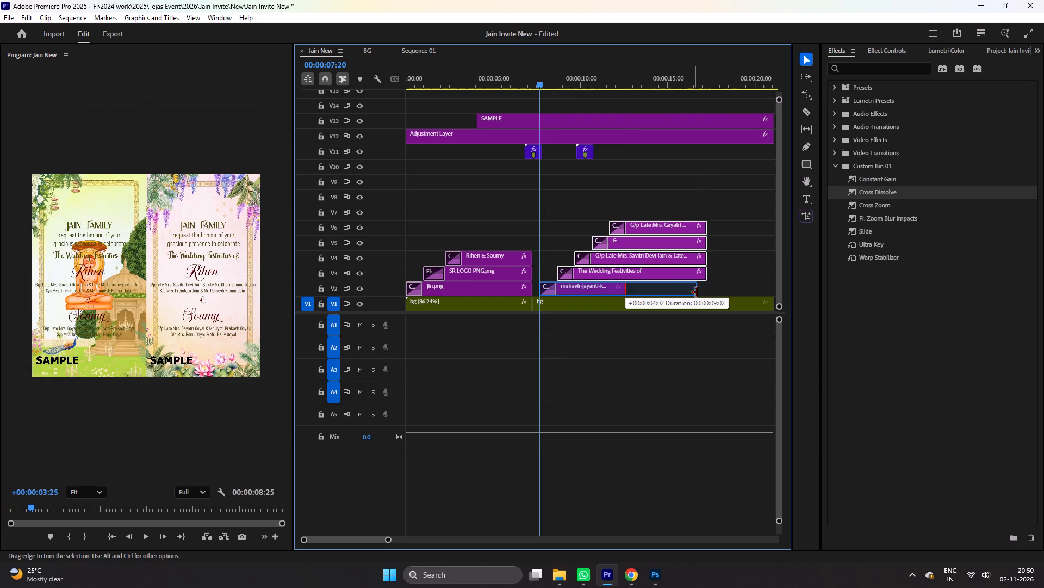
drag(697, 292, 705, 292)
Cut the second scene's bg clip on V1 at 00:00:14:19 and move the remaining part well past the titles' end.
click(695, 77)
key(equal)
key(minus)
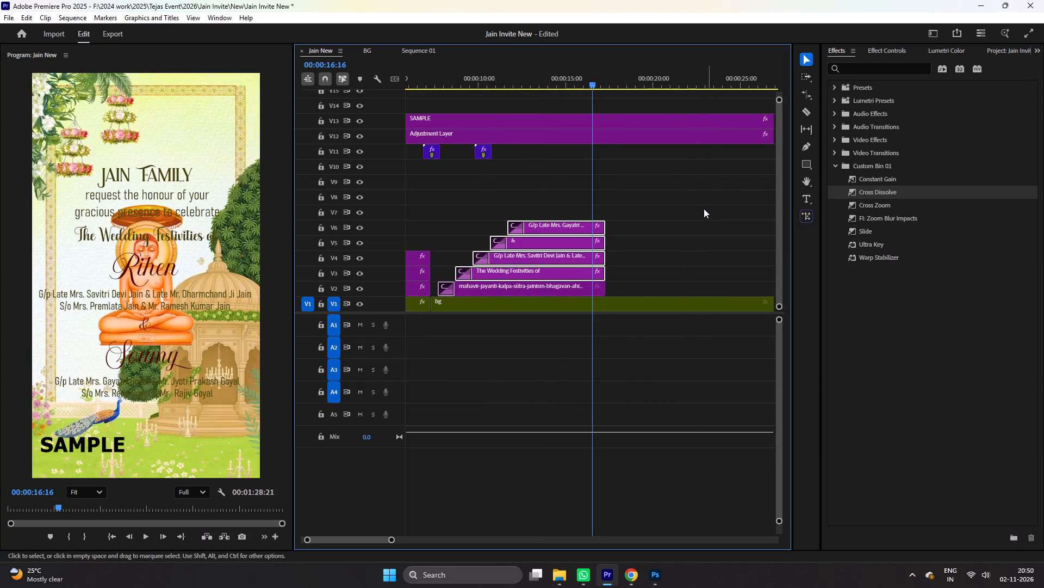
click(702, 209)
drag(533, 71, 549, 72)
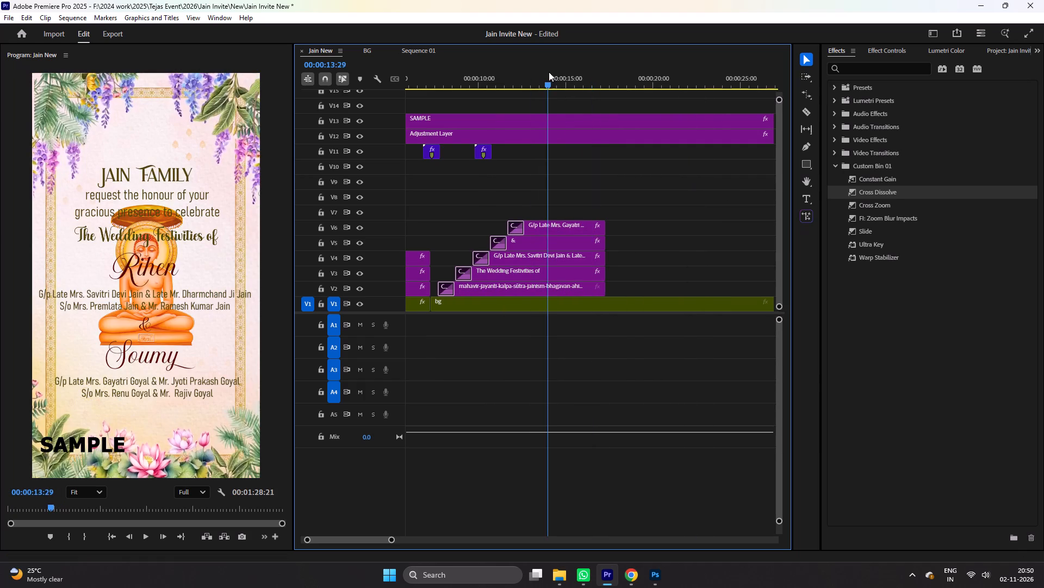
drag(549, 72, 560, 78)
key(c)
click(560, 302)
key(v)
drag(577, 309, 678, 311)
Rate-stretch the second scene's bg clip on V1 to 73.42% speed, ending level with the title clips above it.
key(r)
drag(555, 304, 602, 307)
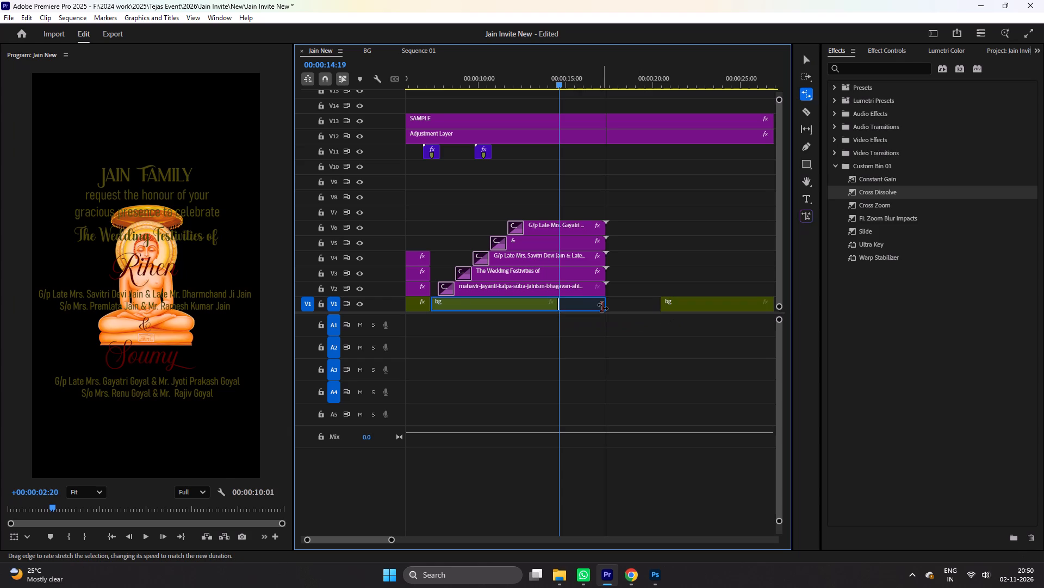
key(v)
click(644, 244)
Set the mahavir-jayanti image's scale to 37 and vertical position to 279, placing it above the Jain Family heading, and save the project.
click(561, 285)
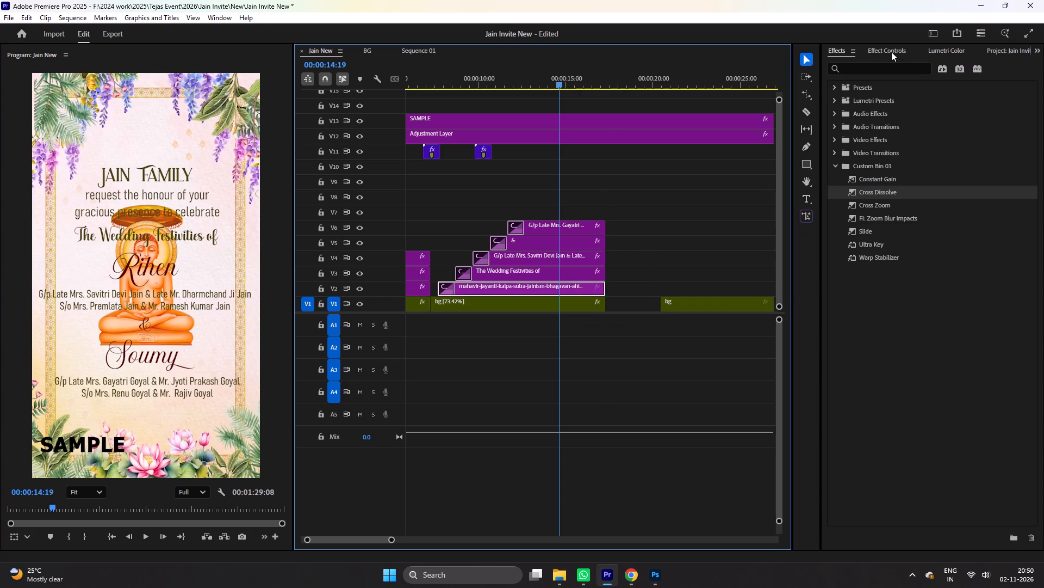
click(891, 52)
drag(913, 114, 906, 117)
drag(910, 117, 903, 118)
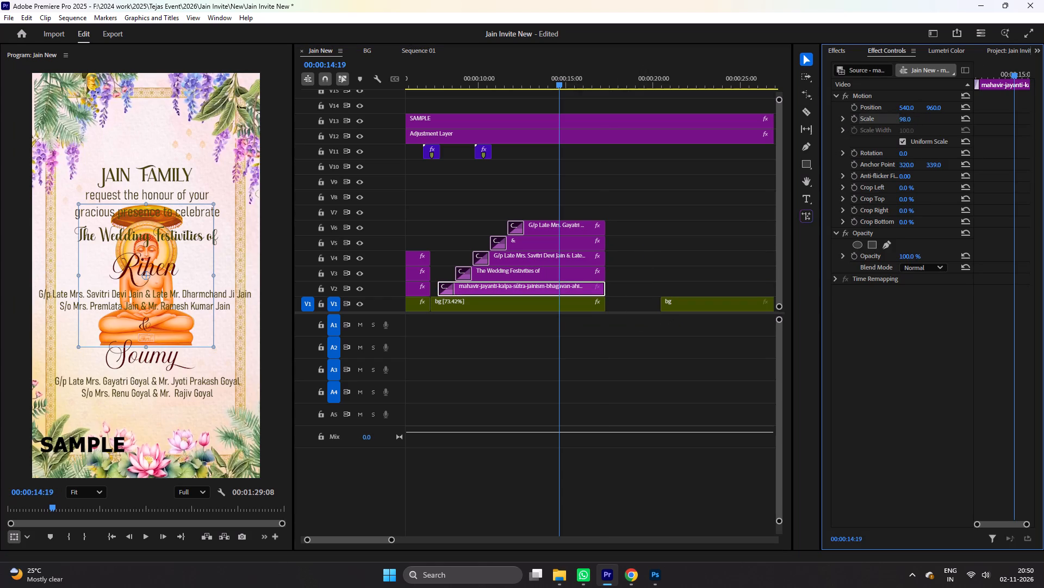
drag(903, 118, 885, 124)
drag(935, 107, 831, 127)
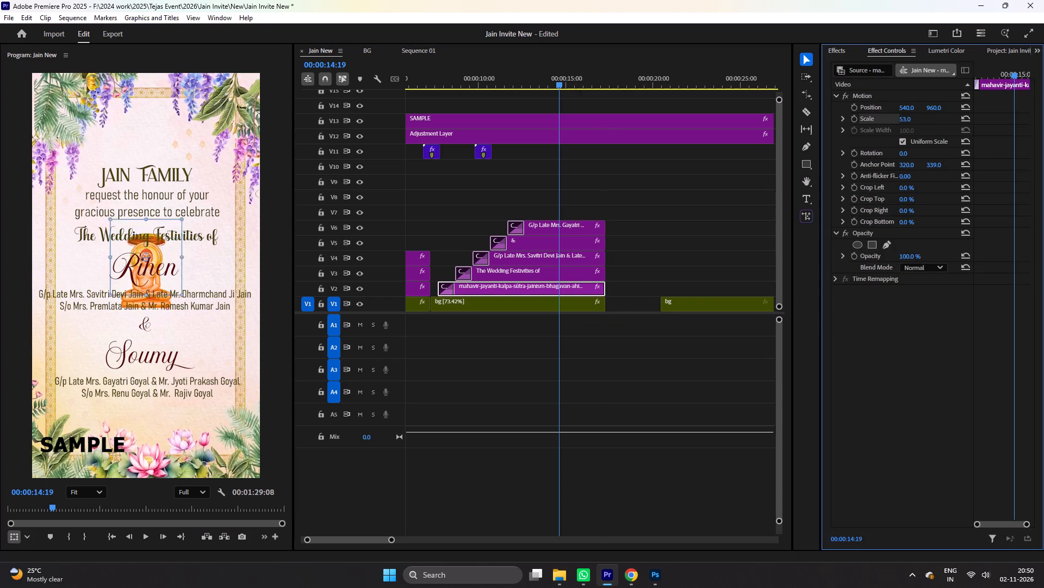
drag(831, 127, 565, 174)
drag(912, 120, 906, 120)
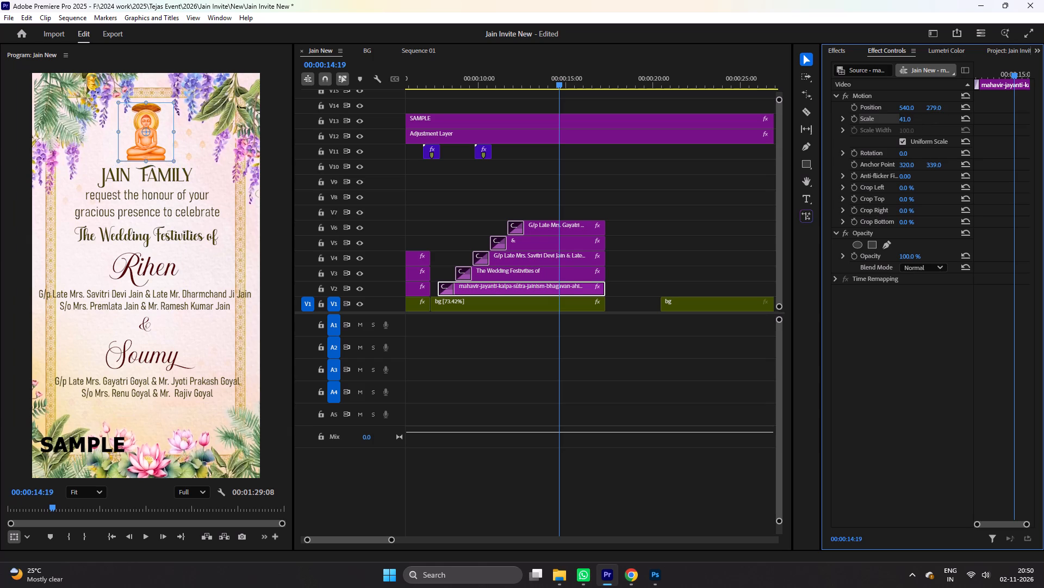
drag(906, 120, 905, 120)
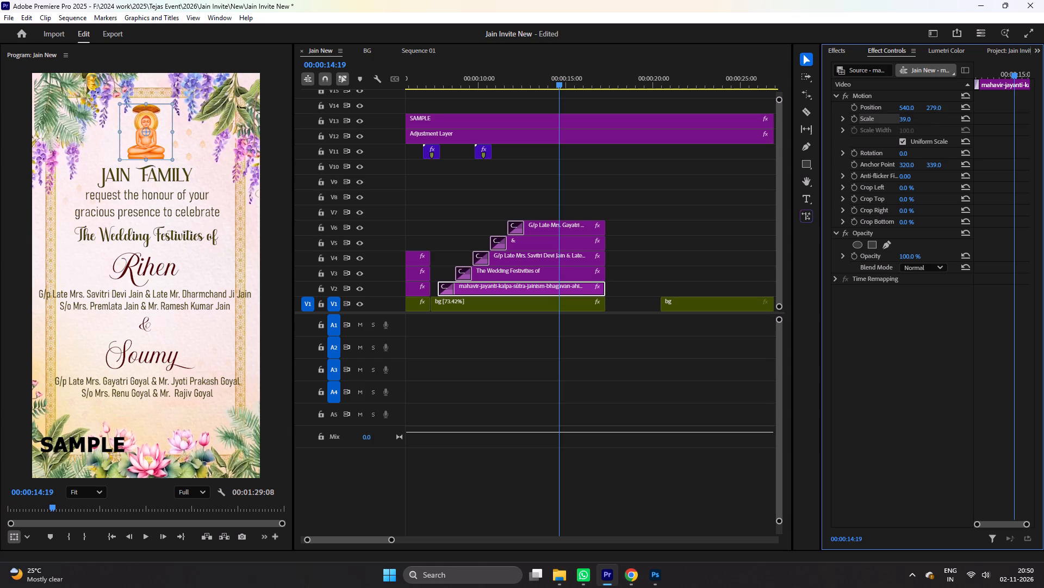
drag(905, 120, 904, 120)
key(ctrl+s)
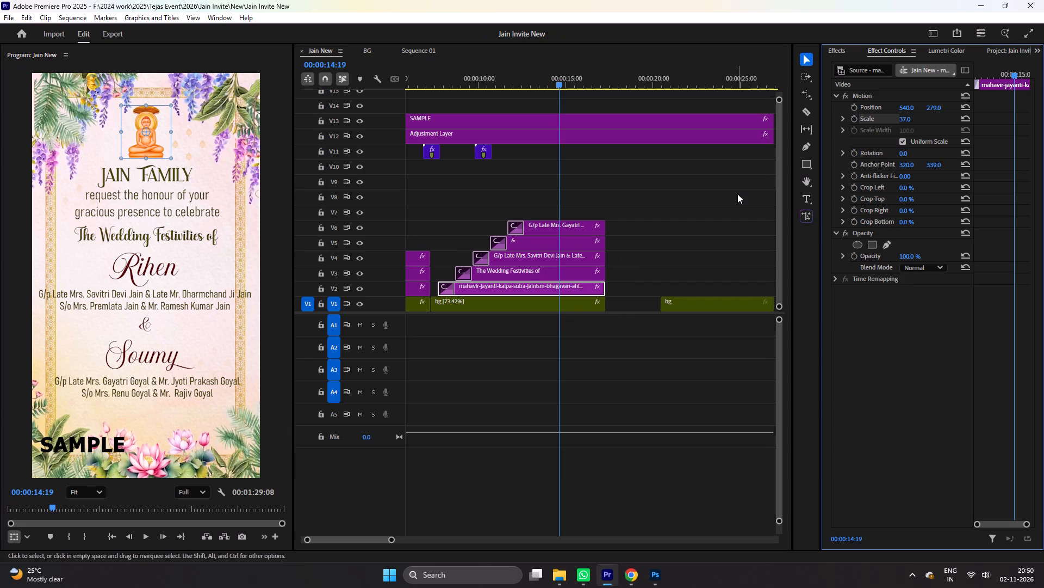
Set the font size of the groom's family lines on V4 to 41.
click(551, 260)
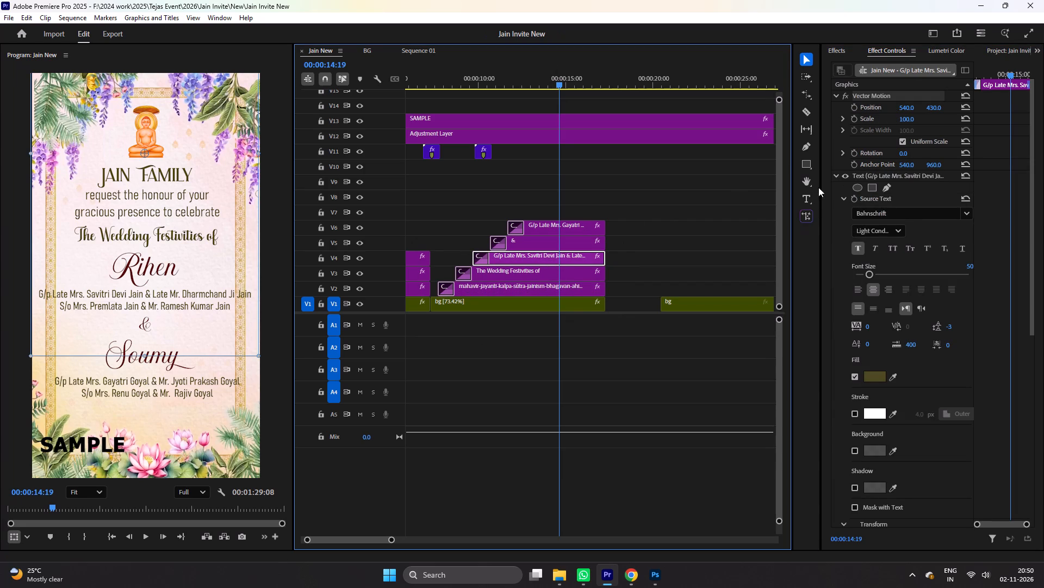
click(896, 179)
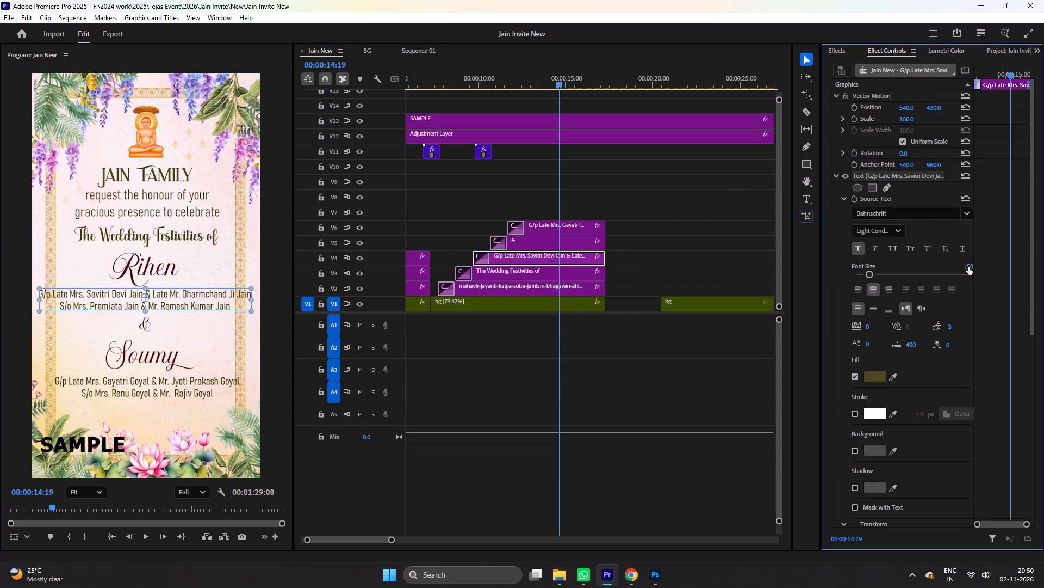
drag(971, 267, 968, 267)
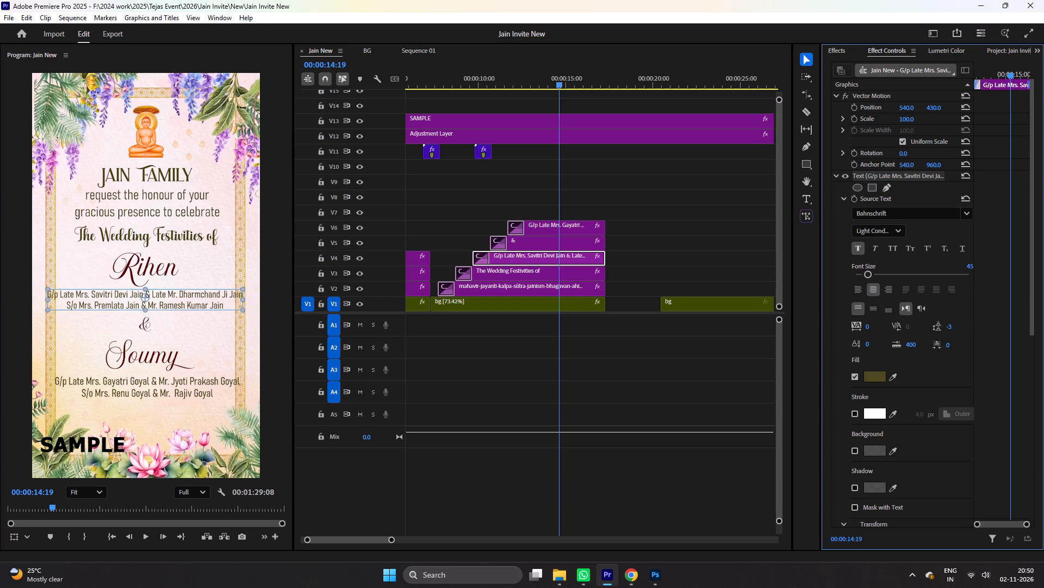
drag(968, 267, 966, 267)
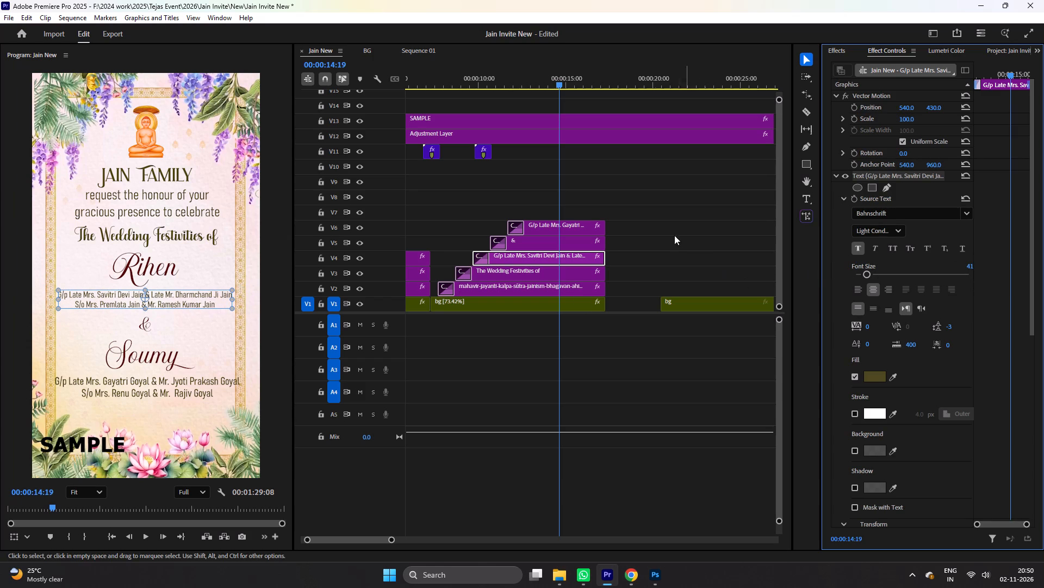
Set the bride's family lines on V6 to font size 40, and enlarge them slightly in the preview frame.
click(593, 226)
click(836, 175)
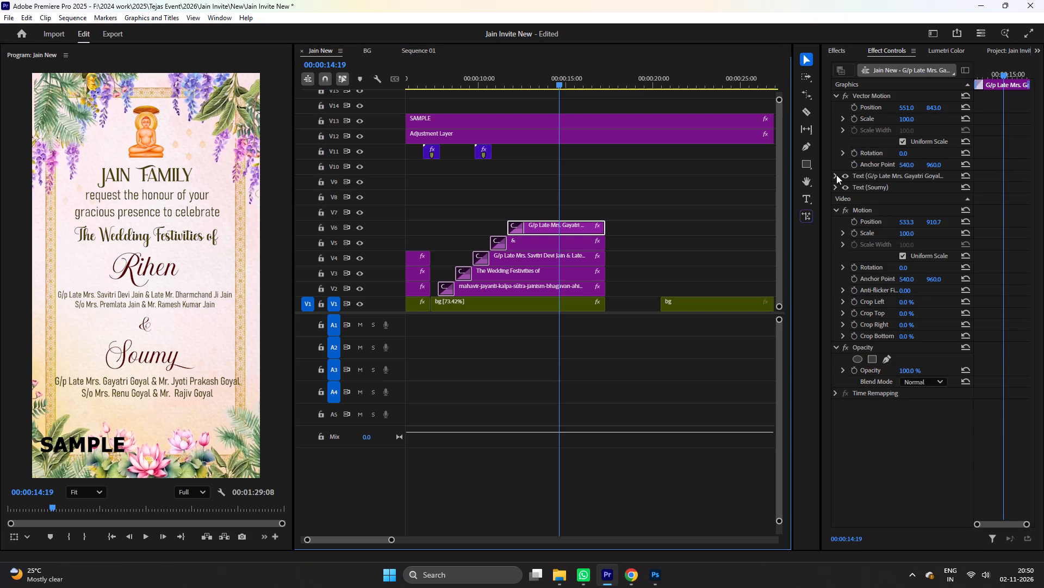
click(971, 268)
text(40)
key(Return)
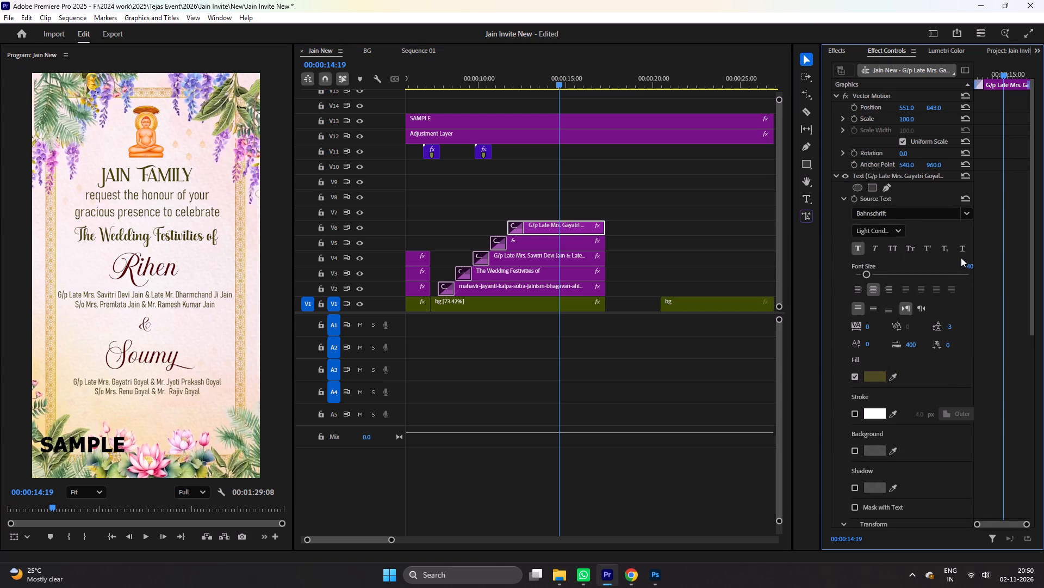
click(178, 381)
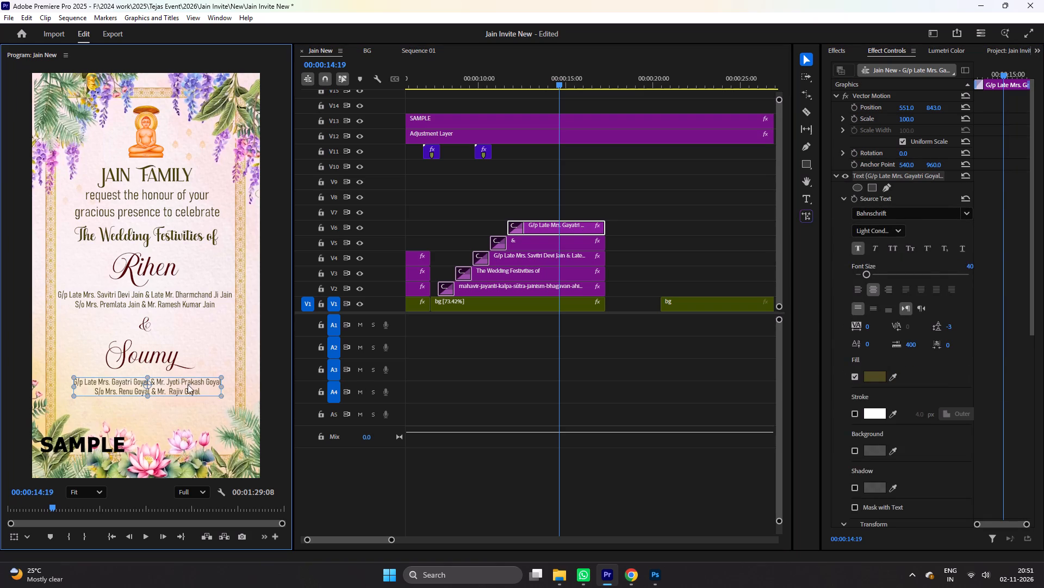
drag(222, 397, 228, 399)
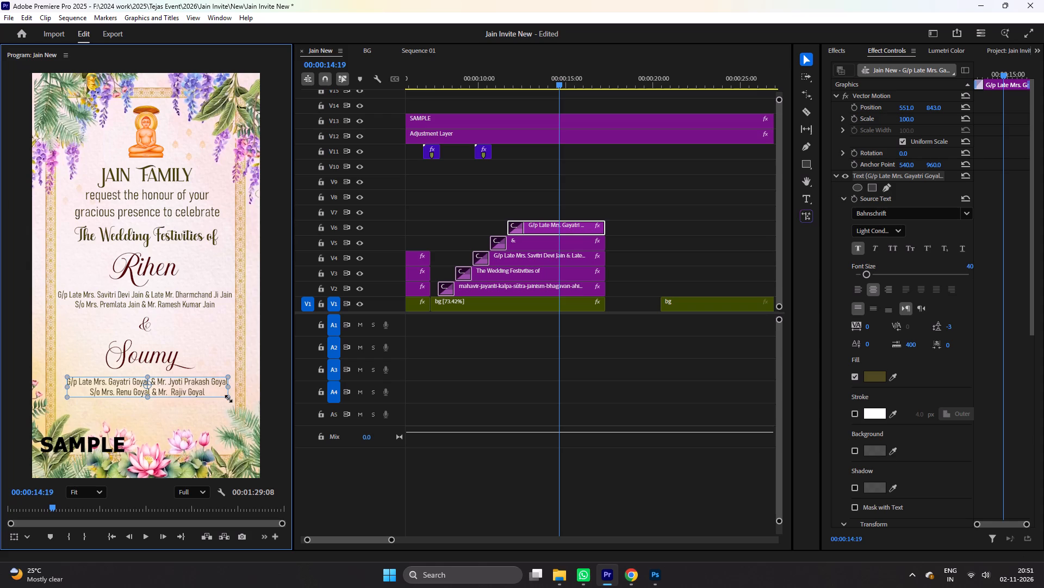
drag(228, 399, 229, 399)
click(217, 348)
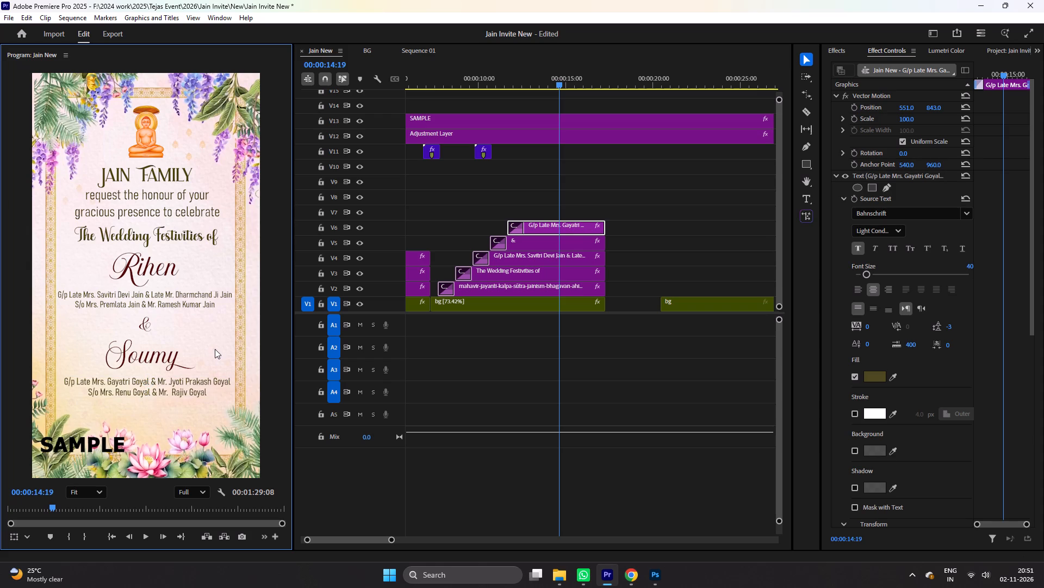
Shrink the groom's family lines under his name slightly in the preview frame to balance the bride's family lines.
click(189, 295)
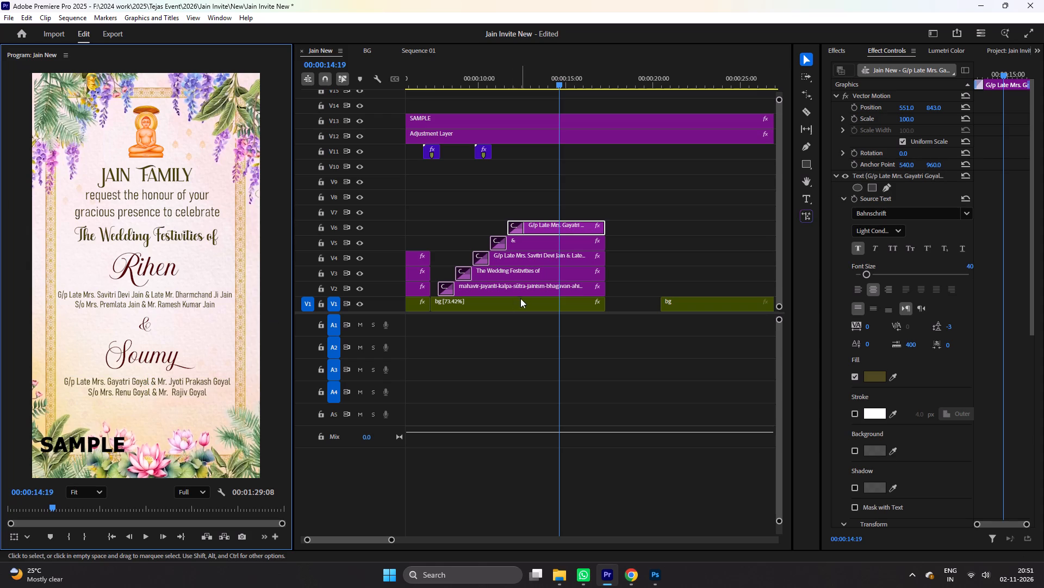
click(533, 252)
click(158, 293)
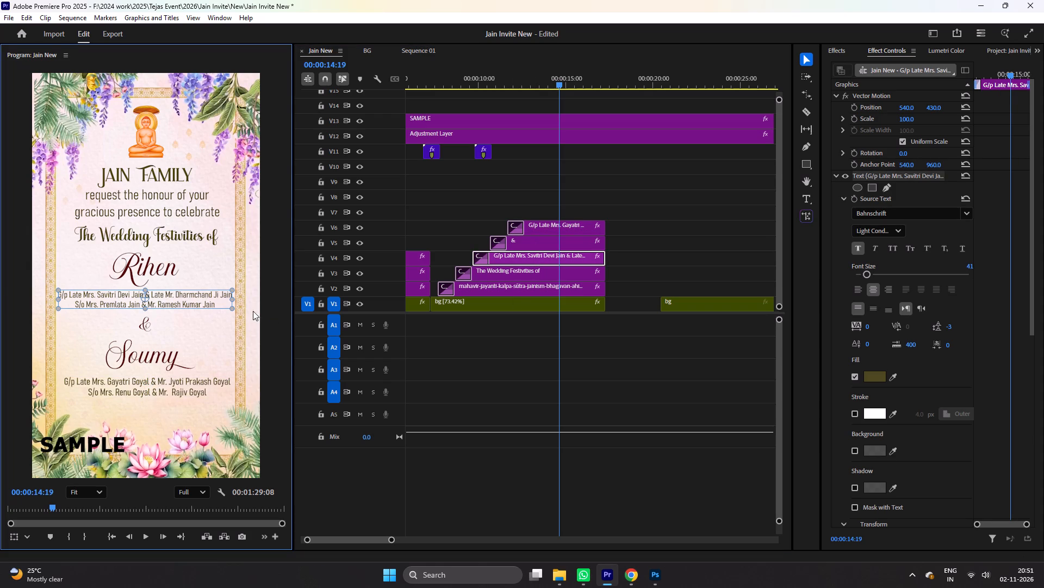
click(235, 310)
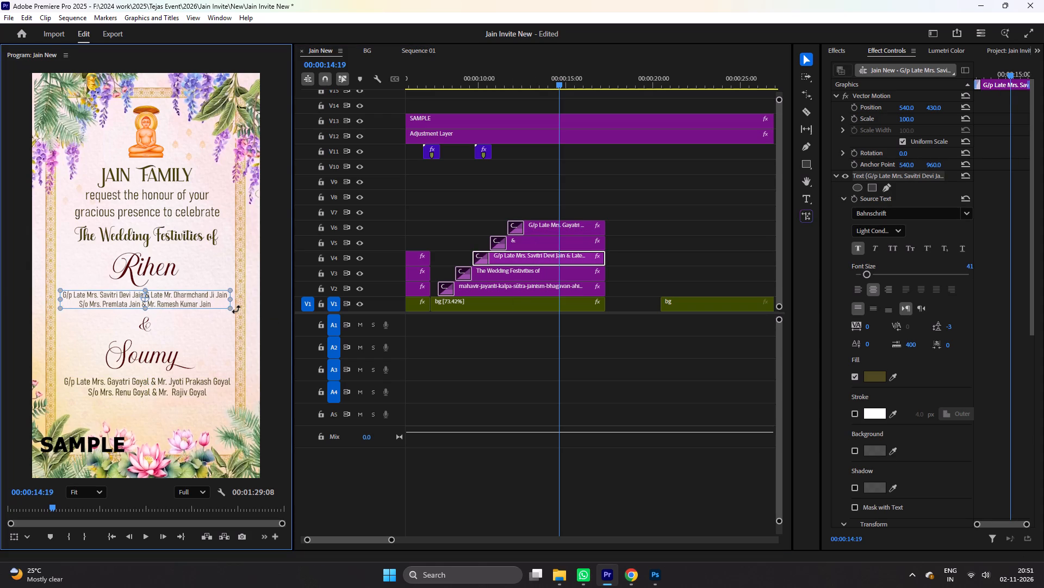
click(193, 341)
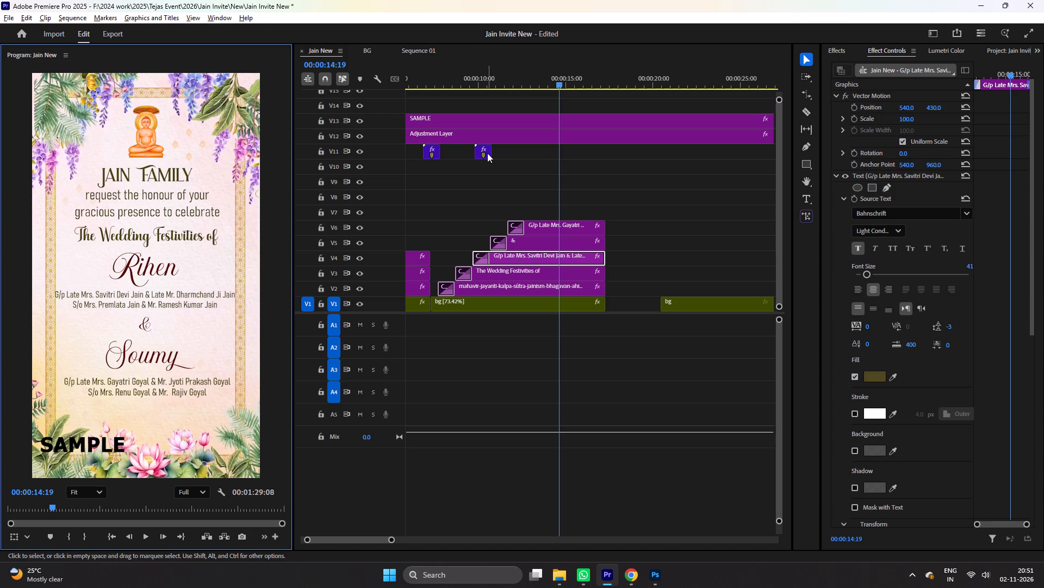
Move the second OF.mov transition clip on V11 over the end of the second scene, around 00:00:17:09.
alt+drag(487, 153, 613, 152)
click(607, 82)
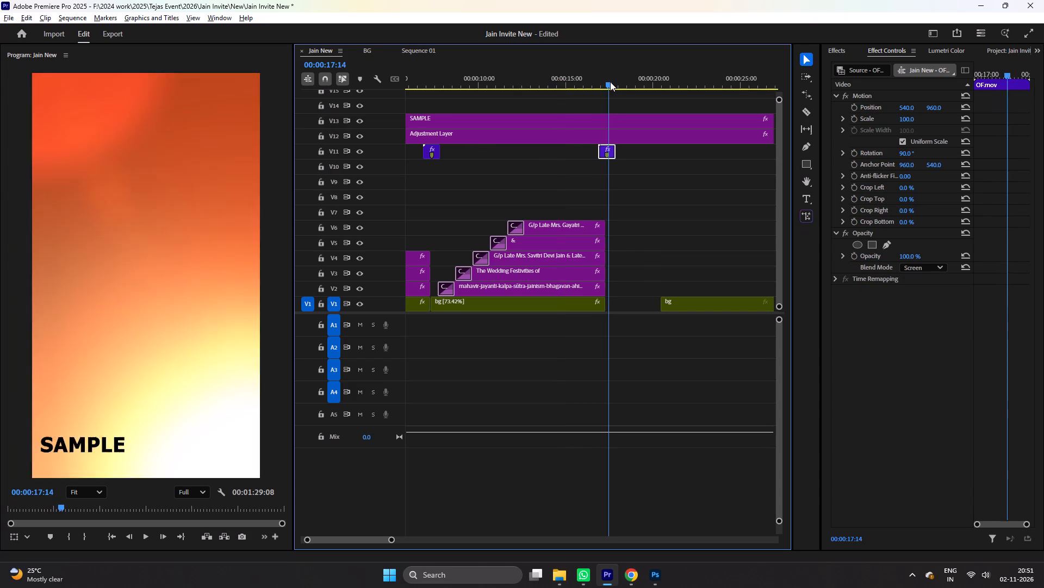
key(equal)
key(equal)
key(equal)
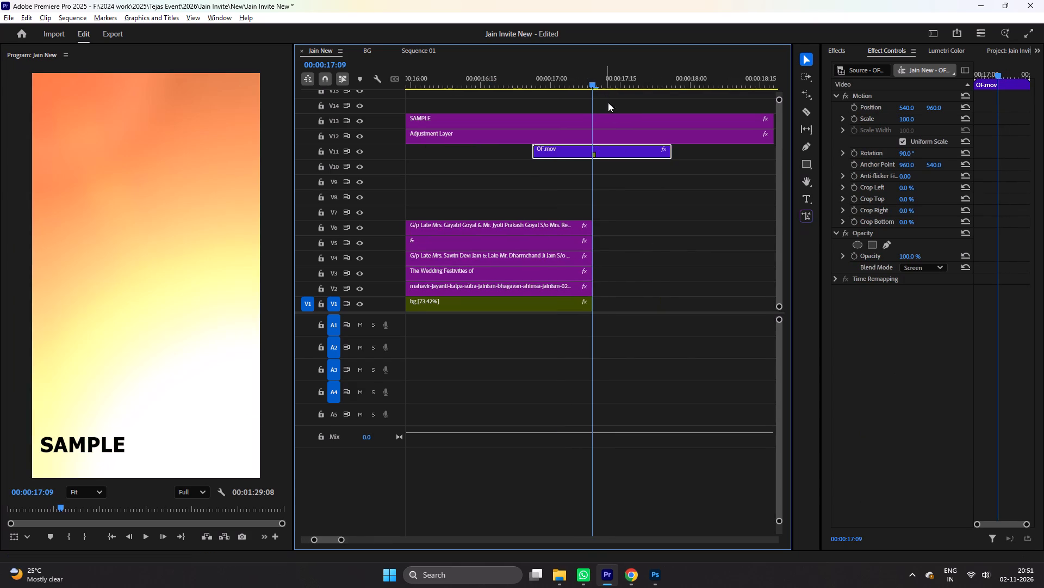
Ripple-delete the empty gap between the second and third bg clips on V1, and save the project.
key(minus)
key(minus)
right_click(621, 302)
click(629, 309)
key(minus)
key(equal)
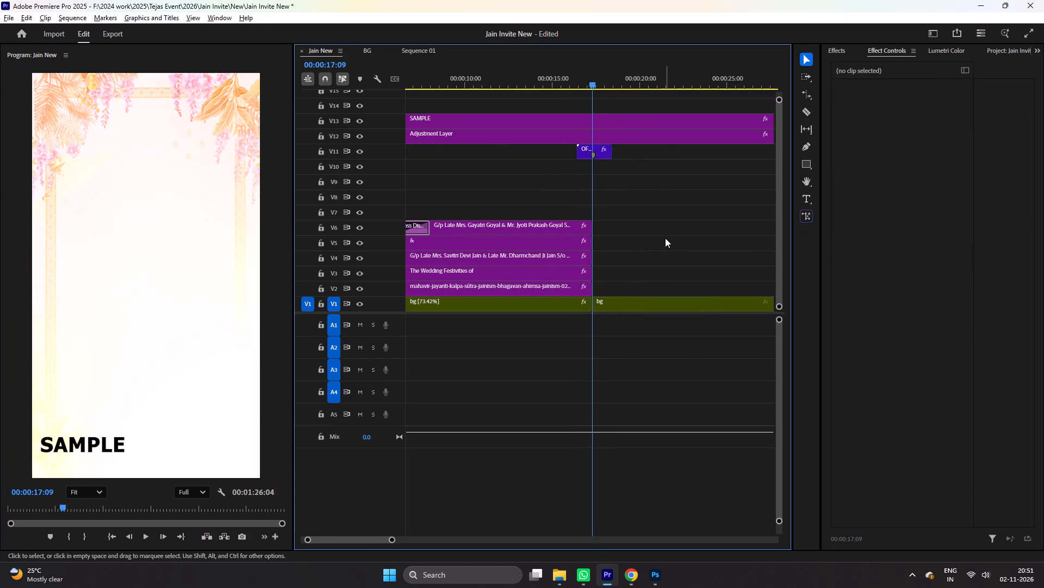
key(ctrl+s)
Play back the transition into the third scene to check it, and save the project.
key(ctrl+space)
key(space)
key(space)
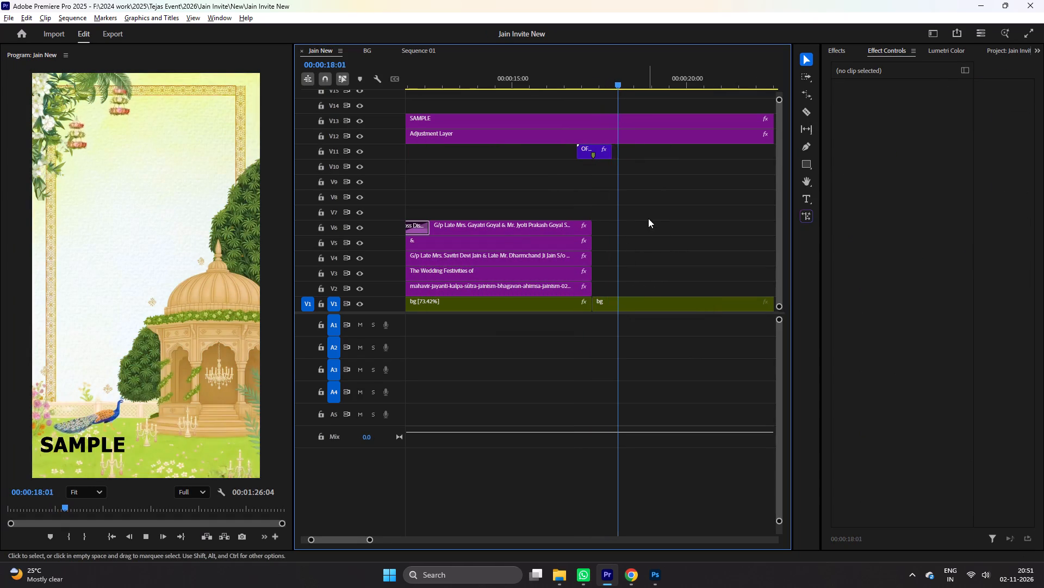
scroll(648, 226, down, 5)
key(space)
key(ctrl+s)
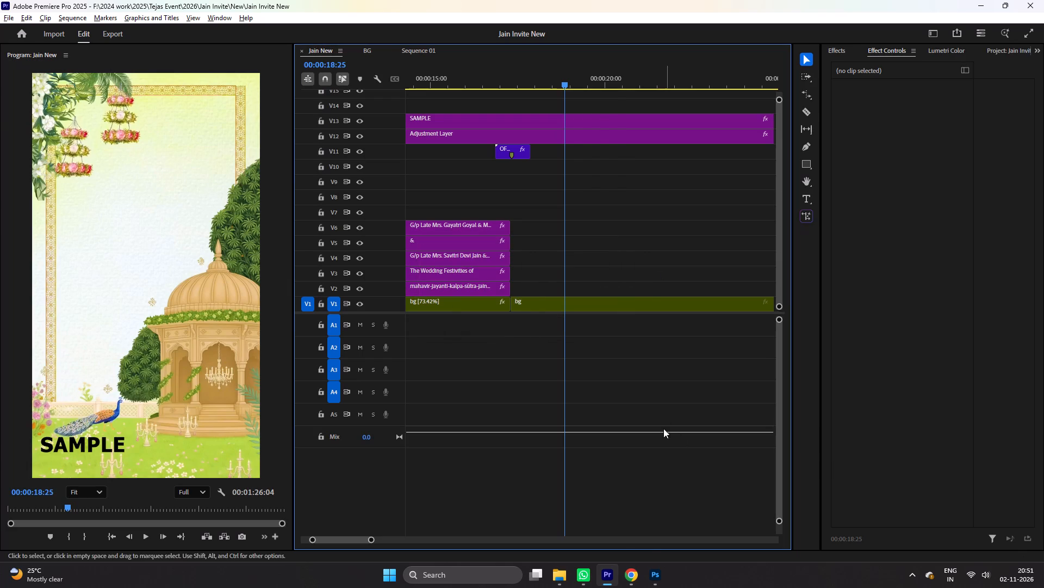
Copy the three-clip Saturday title group on V2 to V4 and paste it into the third scene at 00:00:18:25.
click(636, 273)
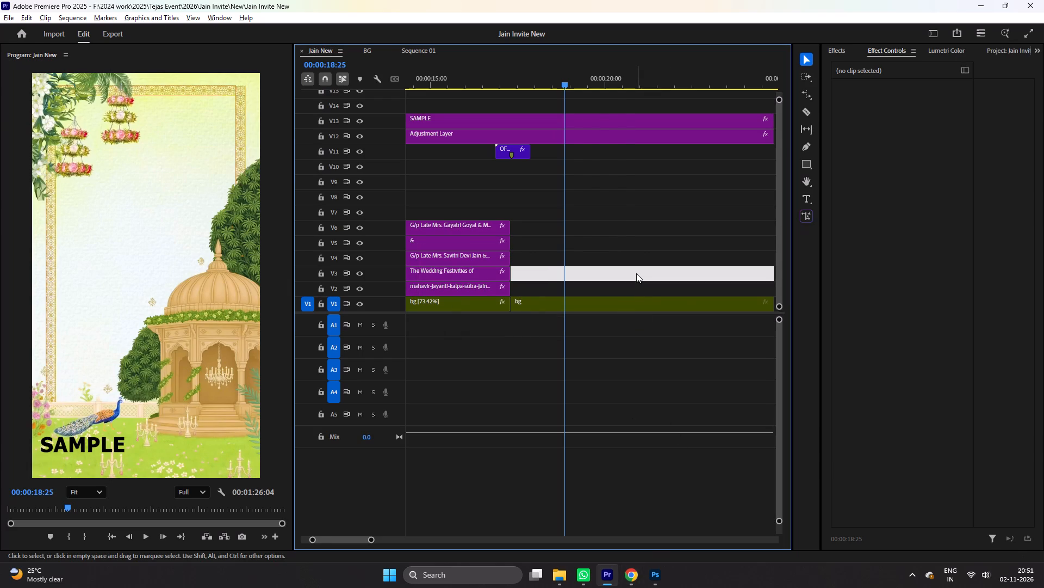
key(minus)
key(minus)
key(minus)
drag(624, 219, 629, 285)
key(ctrl+c)
key(ctrl+c)
key(ctrl+c)
key(ctrl+c)
key(ctrl+v)
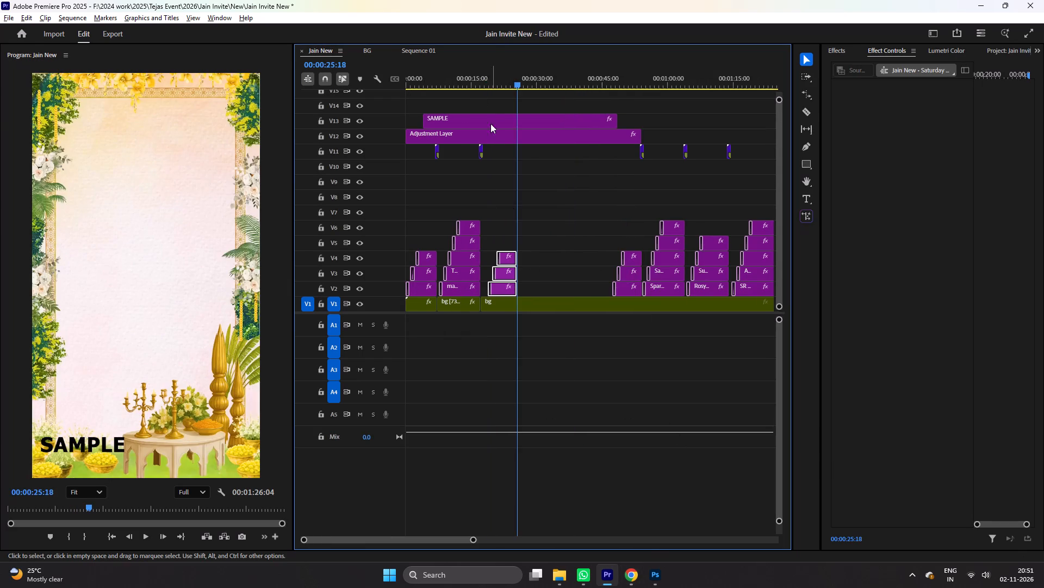
Move the pasted Saturday title group on V2 to V4 earlier so it starts at 00:00:17:12, and save the project.
click(483, 79)
key(equal)
key(equal)
key(equal)
key(equal)
key(equal)
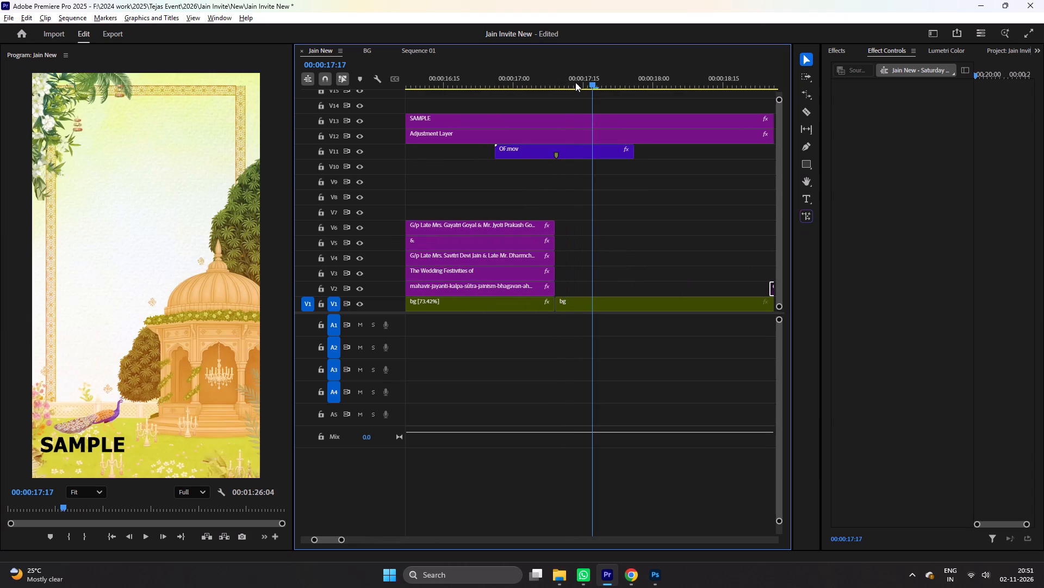
click(566, 82)
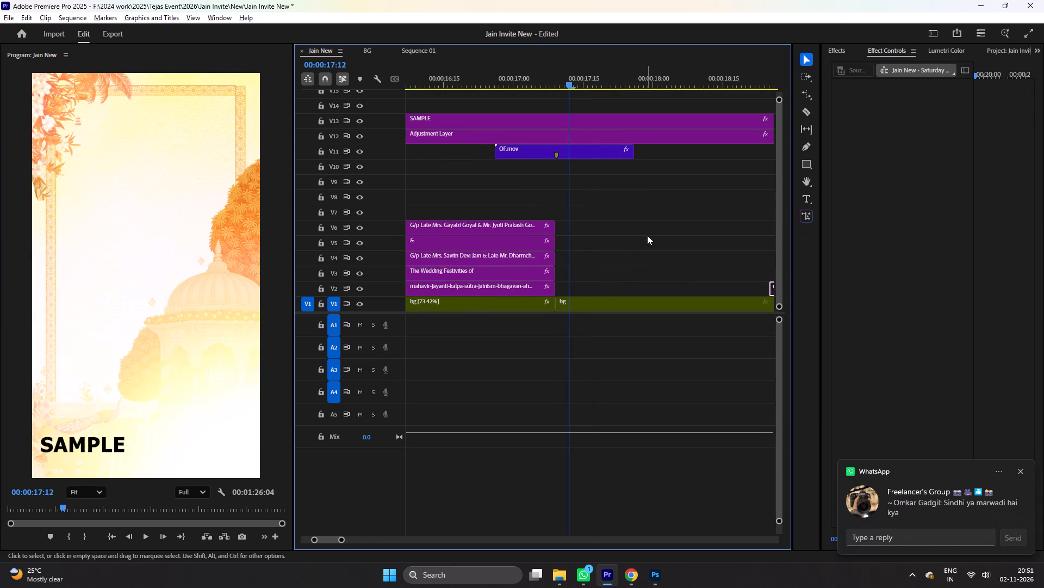
key(minus)
key(minus)
drag(725, 219, 728, 285)
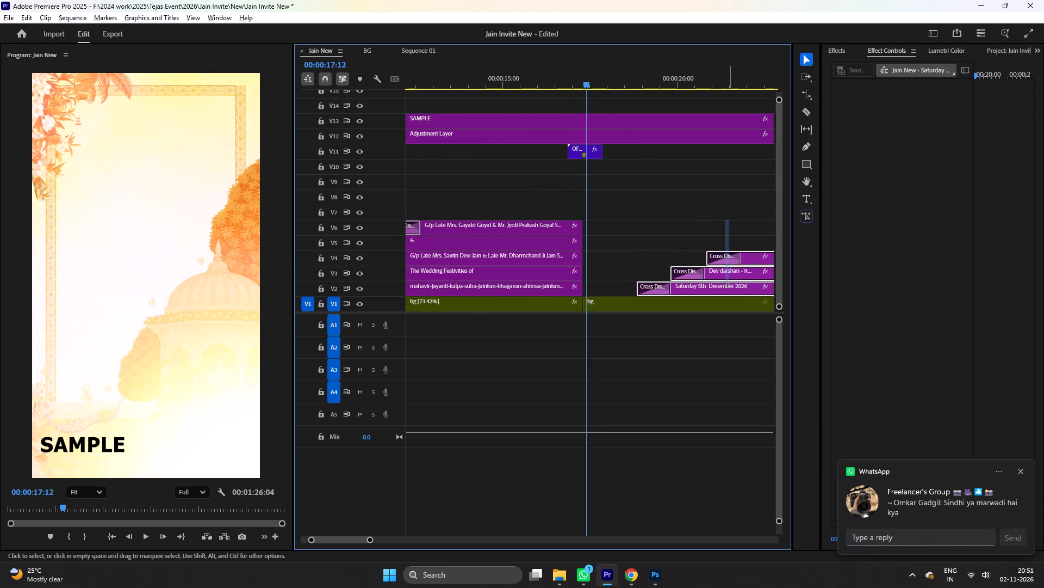
drag(728, 285, 727, 287)
drag(726, 287, 681, 287)
click(662, 215)
key(ctrl+s)
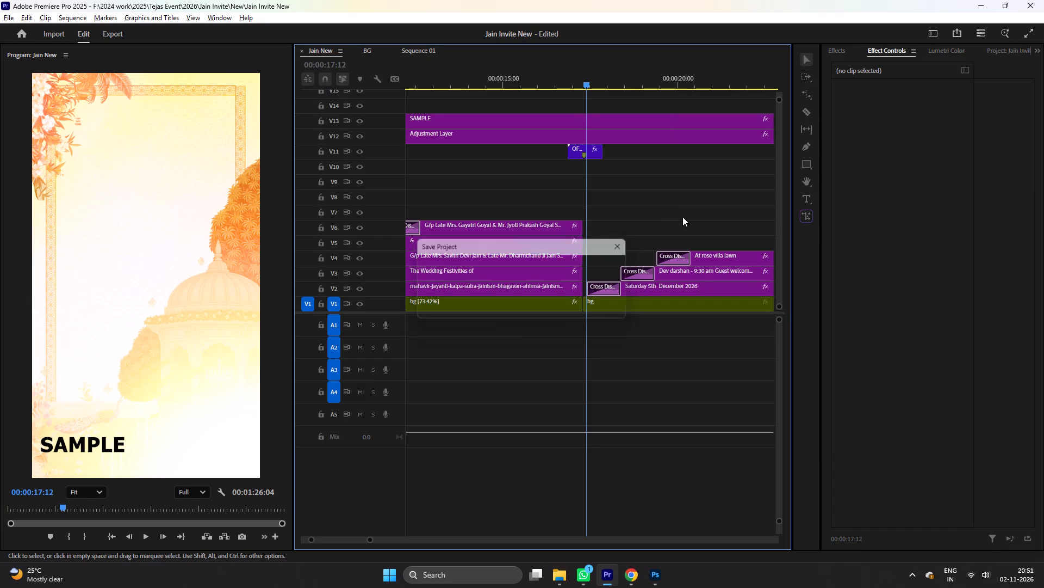
Play through the third scene and split its bg clip on V1 at 00:00:24:19, where the background changes.
key(ctrl+space)
scroll(681, 216, down, 6)
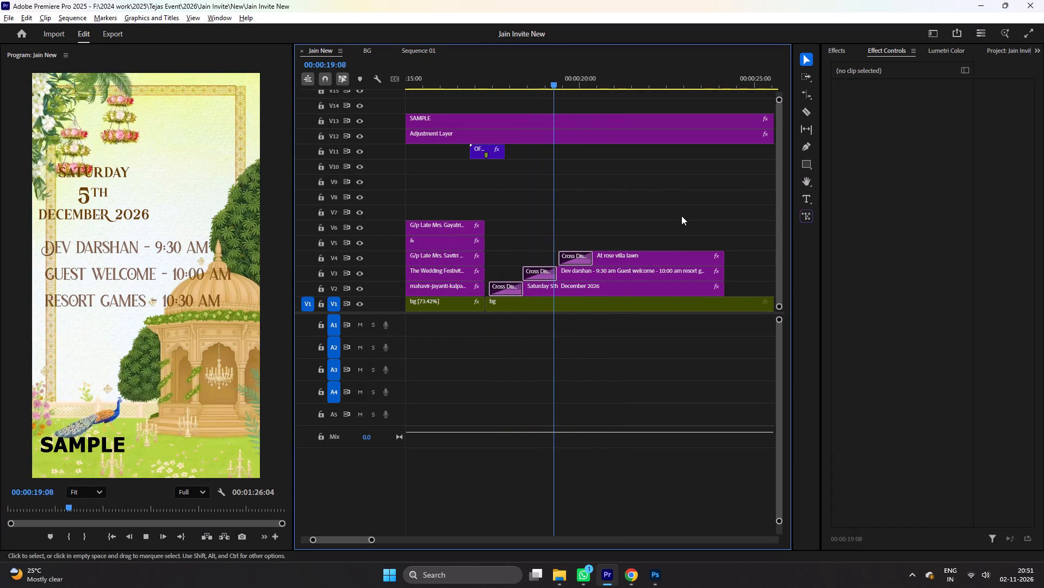
scroll(681, 216, down, 4)
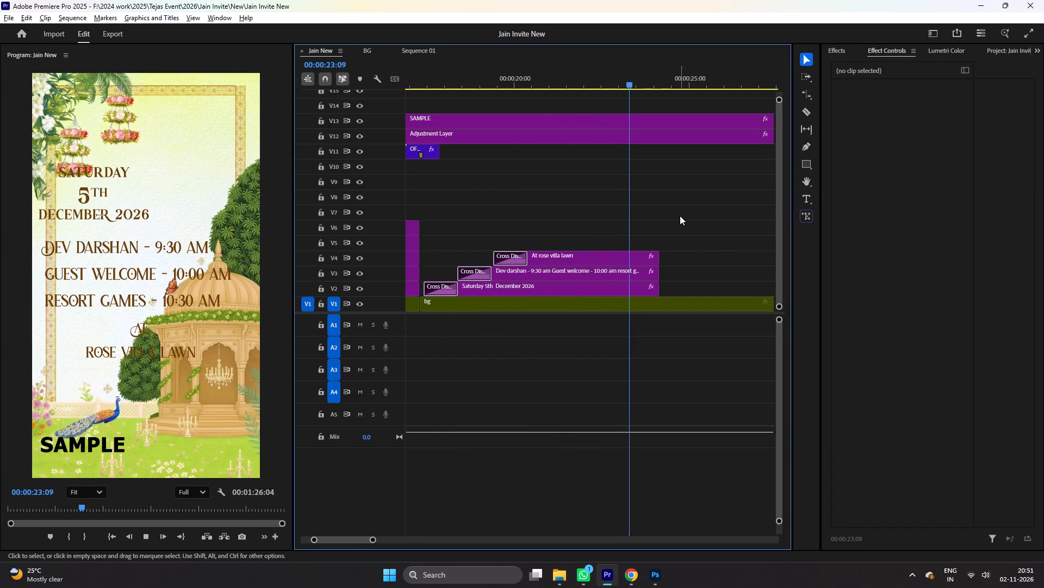
scroll(680, 216, down, 3)
key(space)
key(space)
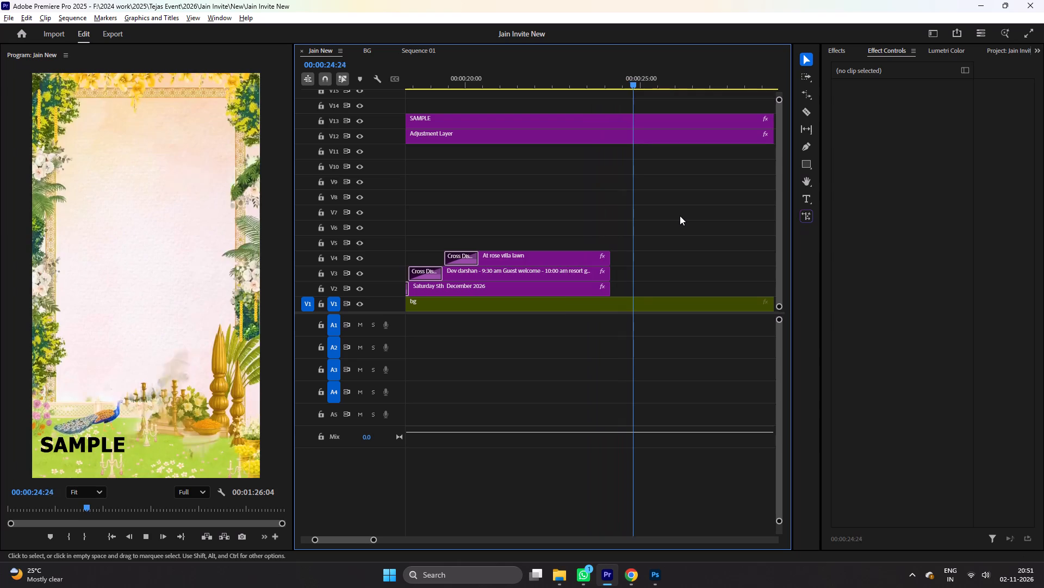
scroll(680, 216, down, 4)
key(space)
drag(587, 84, 563, 91)
key(c)
click(561, 304)
key(v)
click(609, 283)
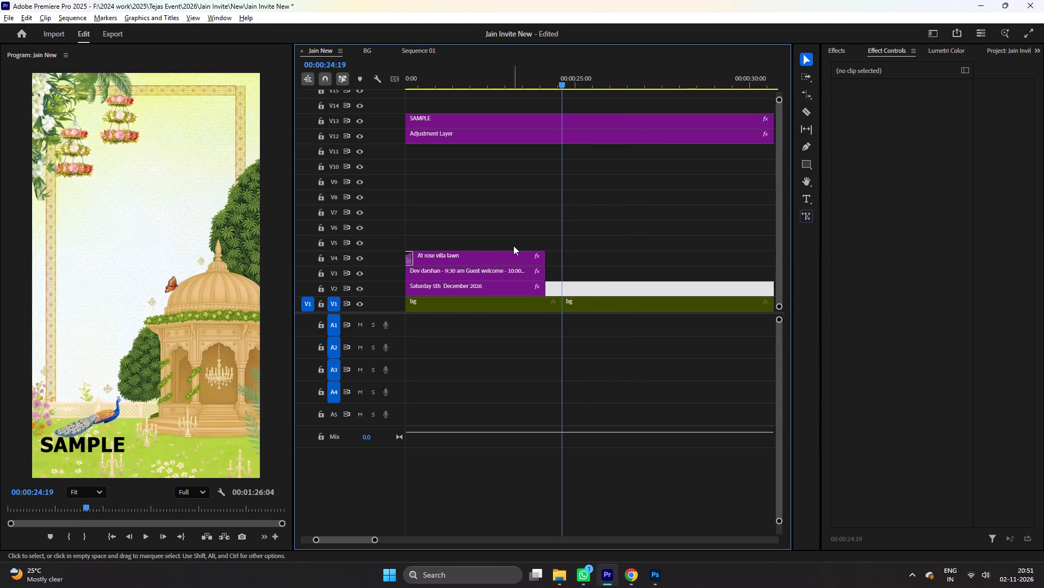
Extend the ends of the three Saturday title clips on V2 to V4 to the bg cut at 00:00:24:19, and save the project.
drag(523, 241, 554, 283)
drag(549, 283, 564, 283)
click(621, 260)
key(ctrl+s)
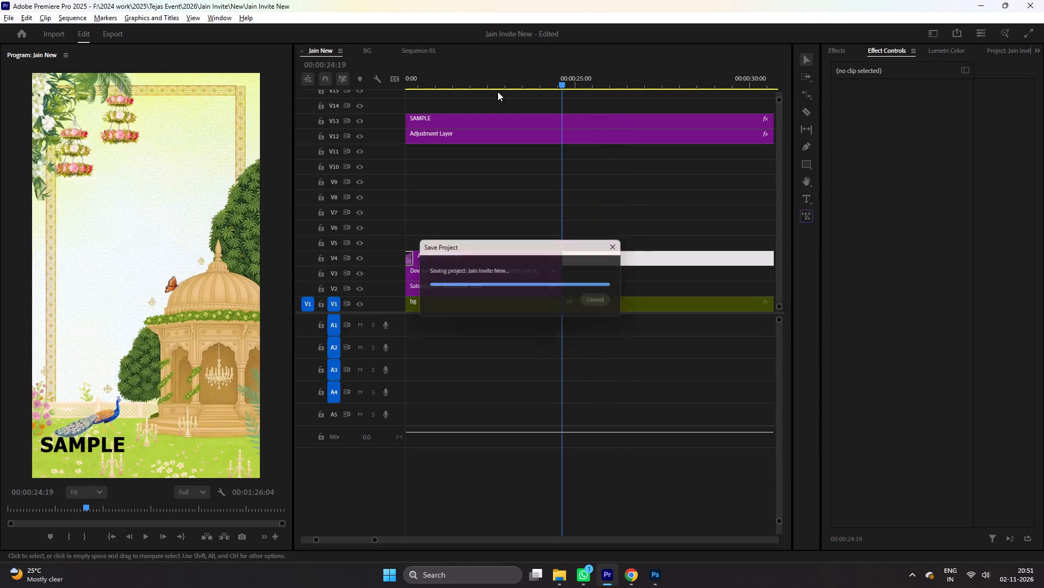
View the third scene's Saturday titles at 00:00:22:21.
click(496, 73)
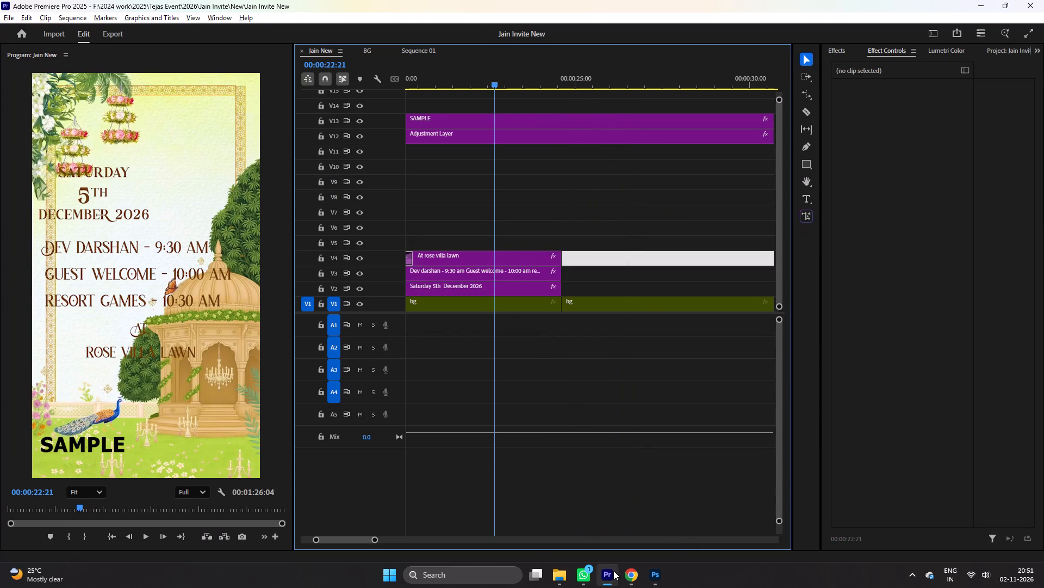
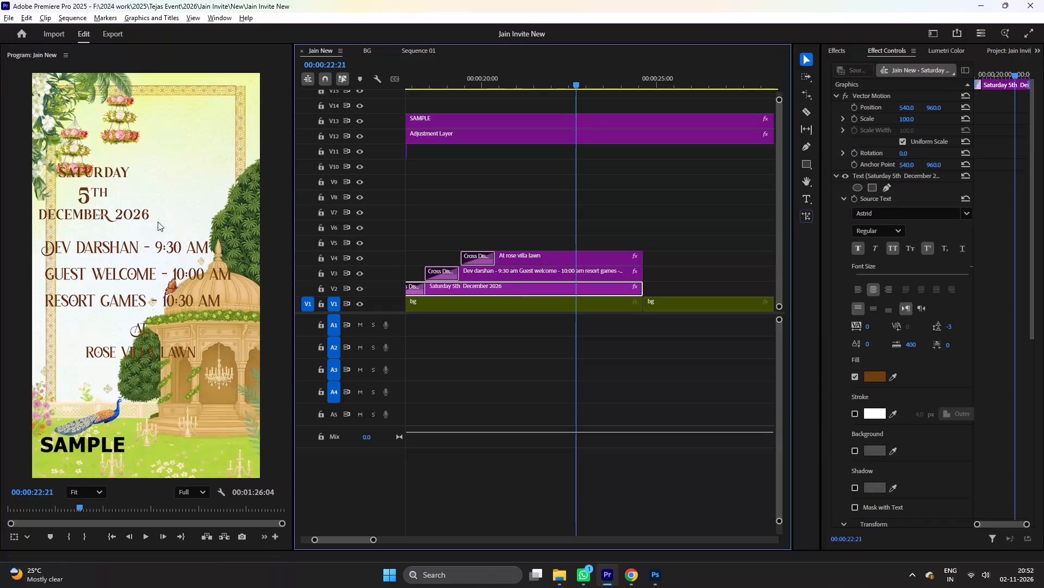
Hide the V3 and V4 title tracks so only the Saturday date title on V2 shows.
click(524, 258)
click(356, 260)
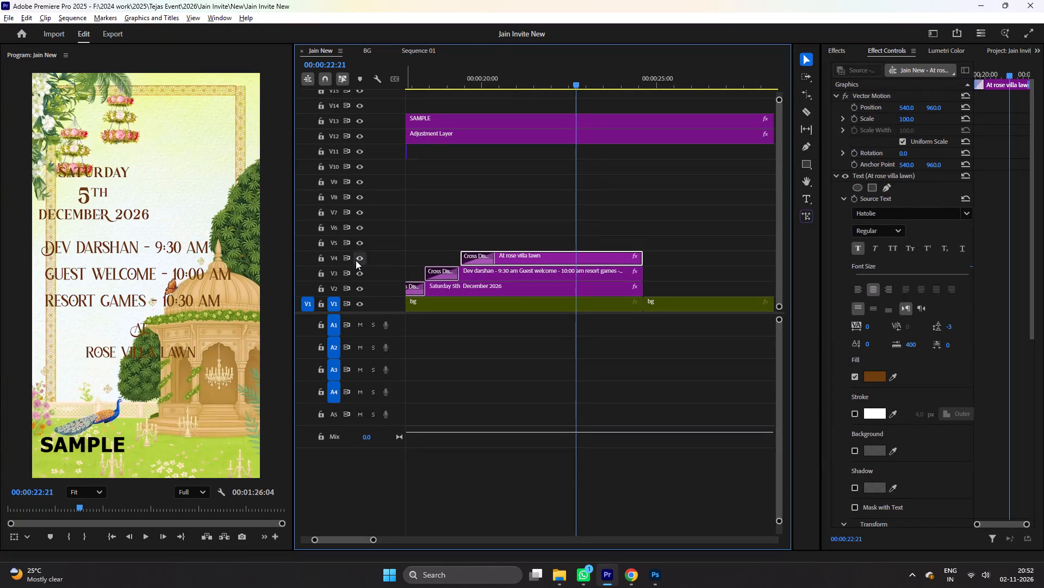
click(365, 275)
Move the Saturday date title on V2 to the horizontal centre of the frame, clear of the hanging flowers.
click(99, 205)
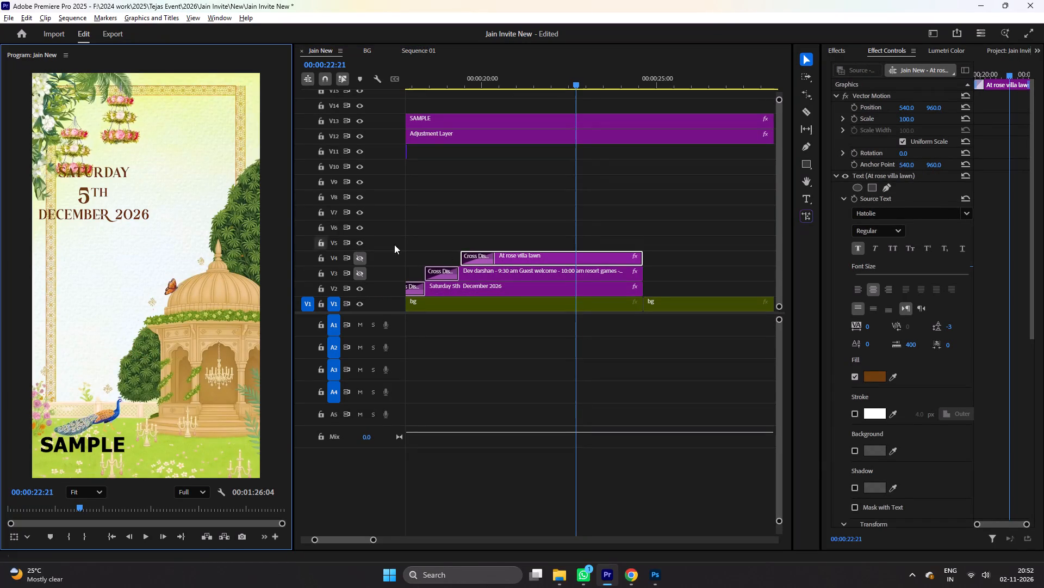
click(455, 287)
click(94, 204)
drag(96, 204, 117, 208)
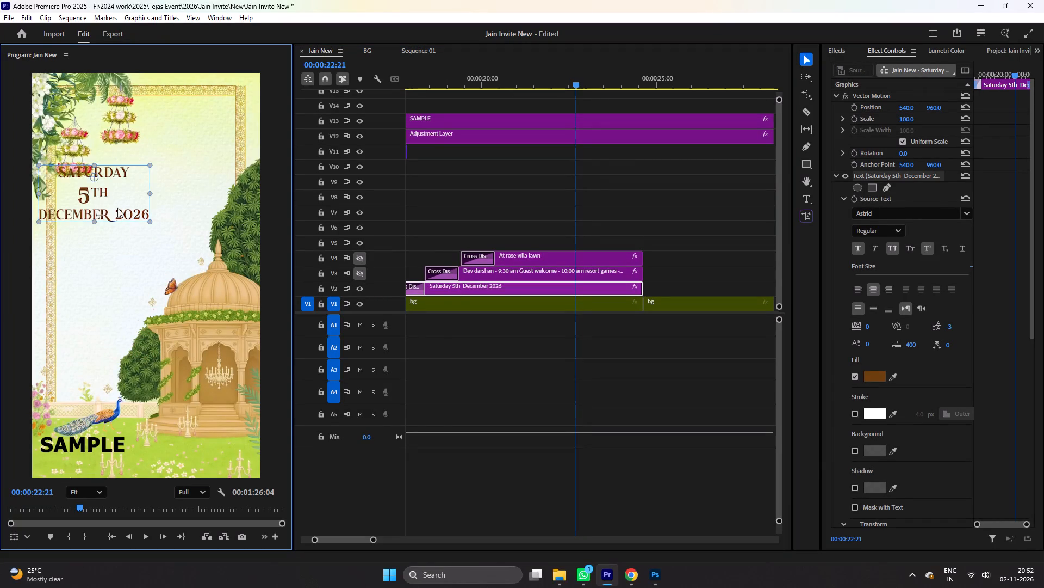
drag(117, 208, 150, 190)
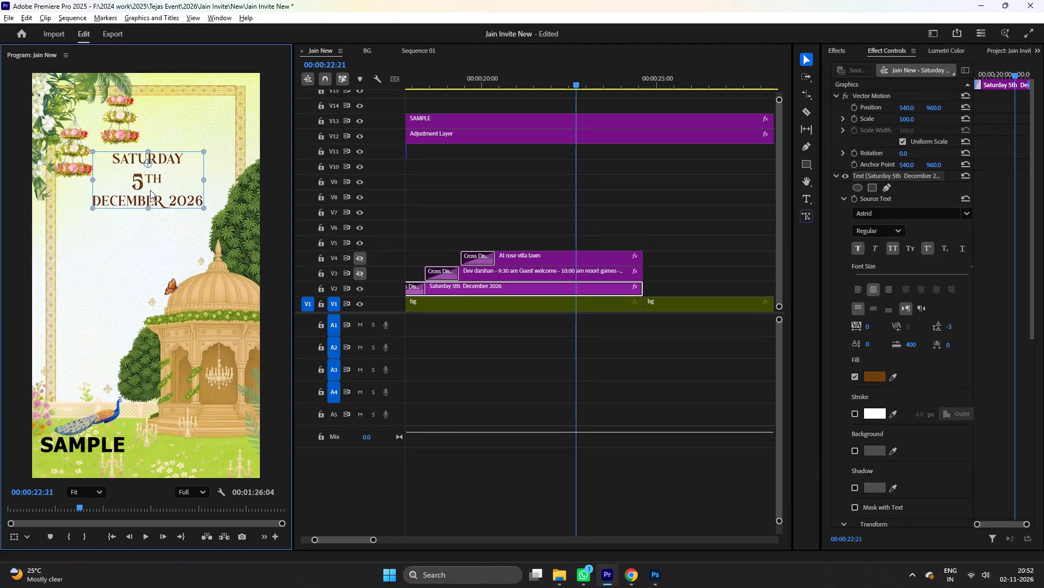
Replace 5th December in the date title with the copied text 27 November.
double_click(150, 190)
drag(128, 179, 153, 197)
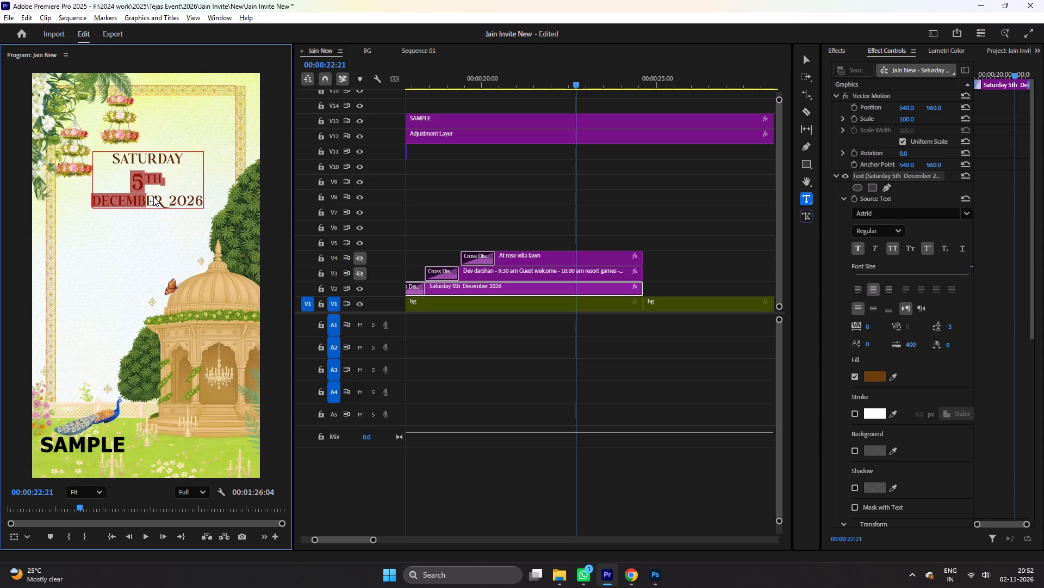
drag(153, 197, 164, 201)
key(ctrl+v)
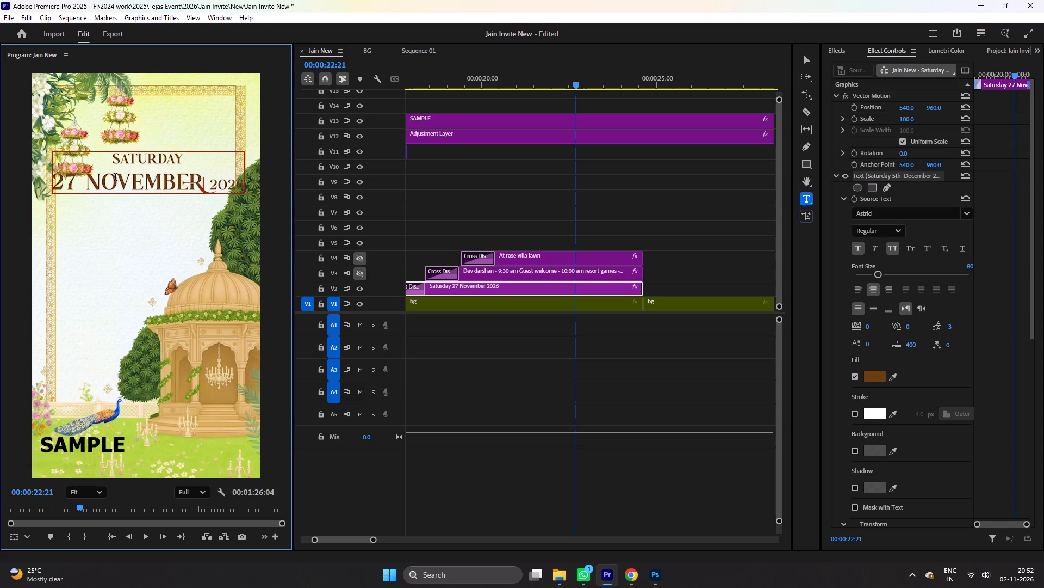
Select all of the date title's text and set its font size to 53.
drag(209, 185, 261, 184)
key(ctrl+a)
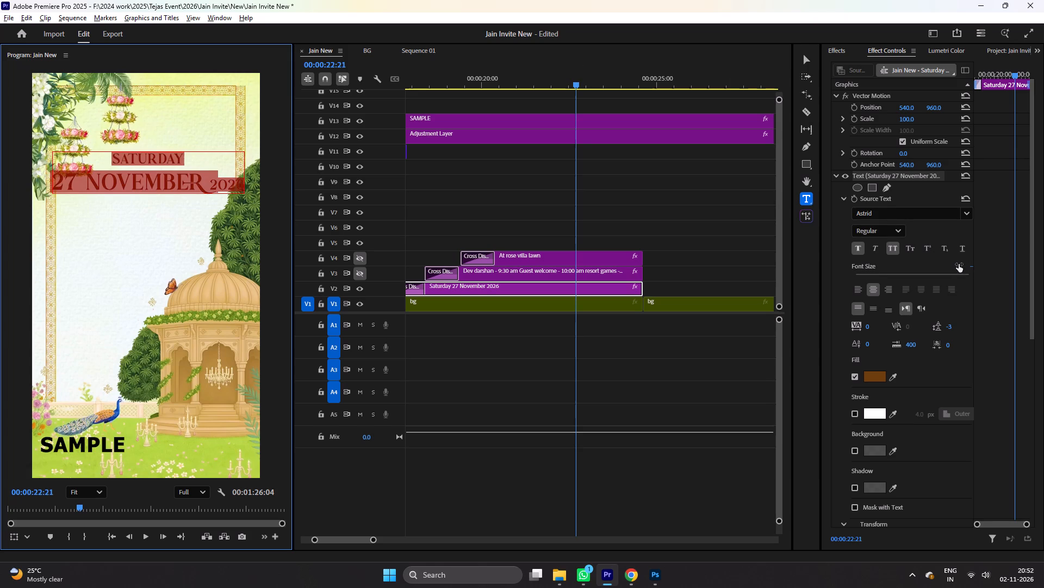
click(971, 266)
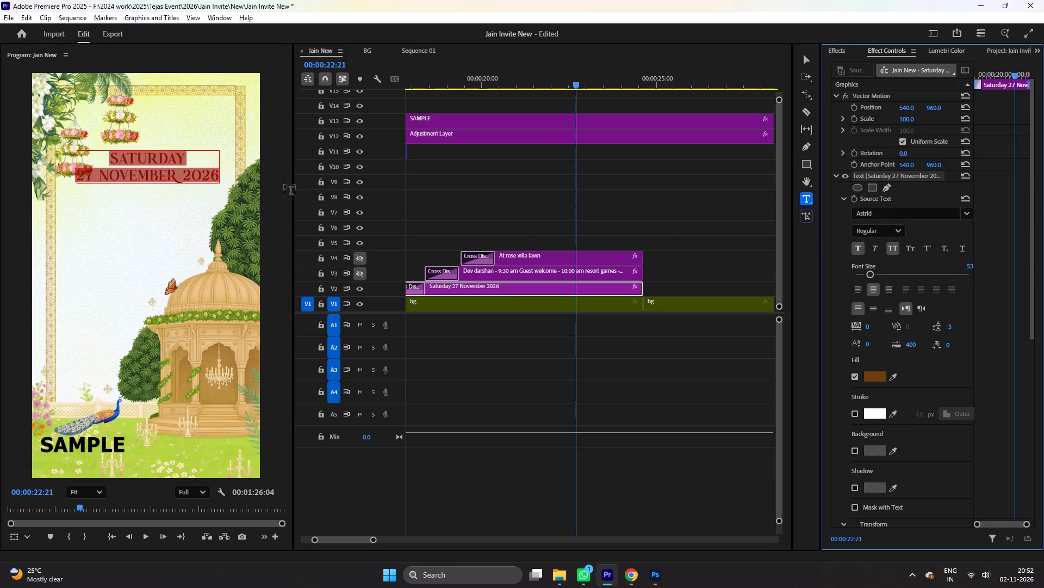
Break the date title's second line after 27 so November 2026 sits on its own line.
click(99, 179)
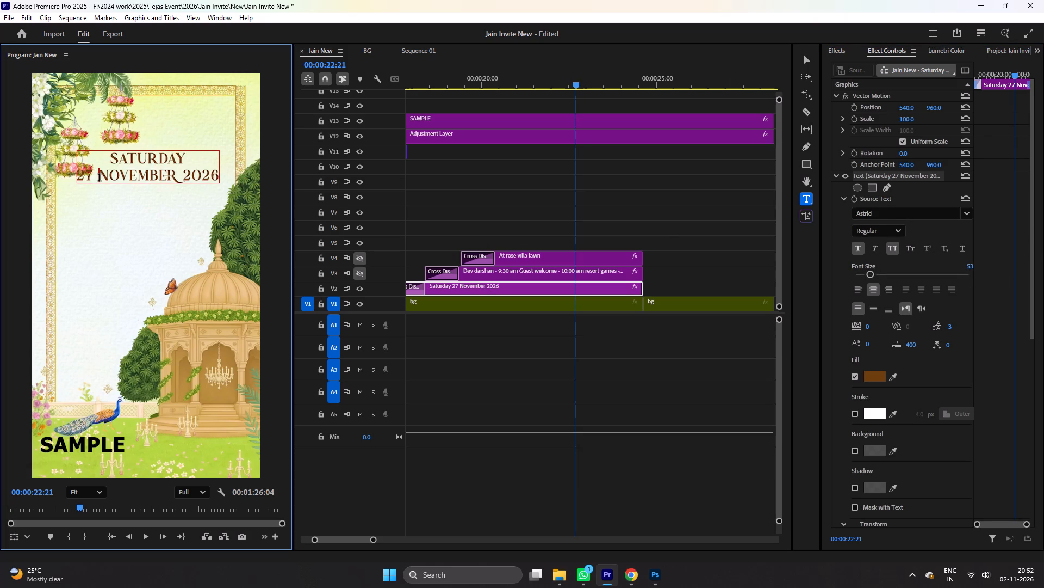
key(Return)
Add th after 27 in the date title and format it as lowercase superscript with All Caps off.
click(157, 176)
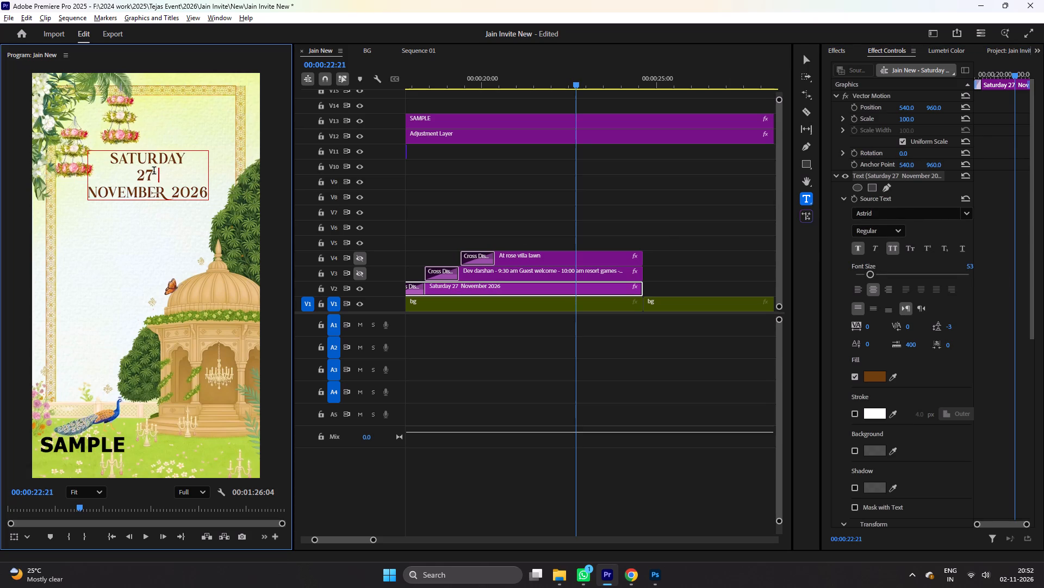
click(153, 171)
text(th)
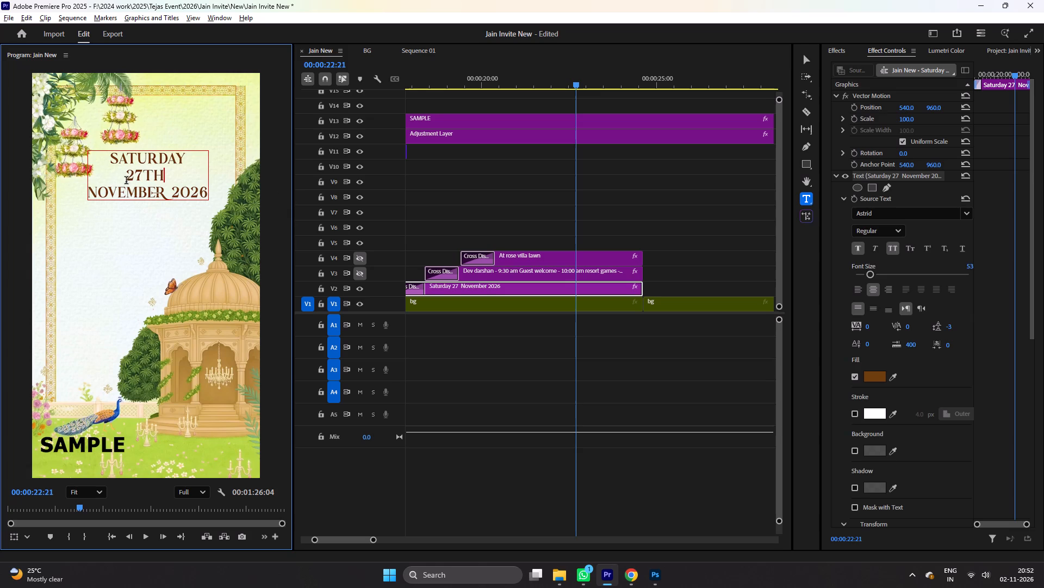
drag(147, 175, 198, 176)
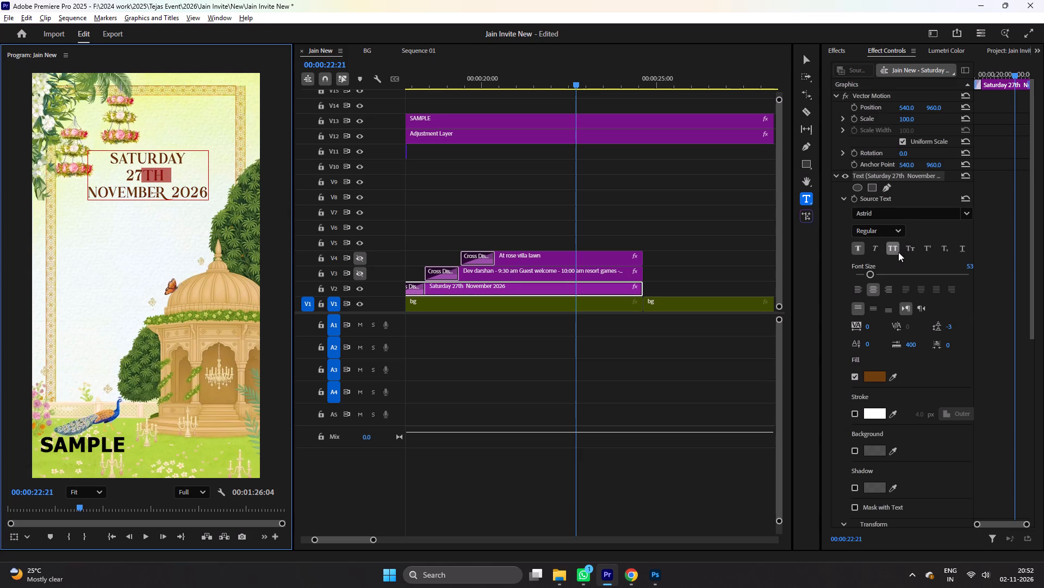
click(897, 248)
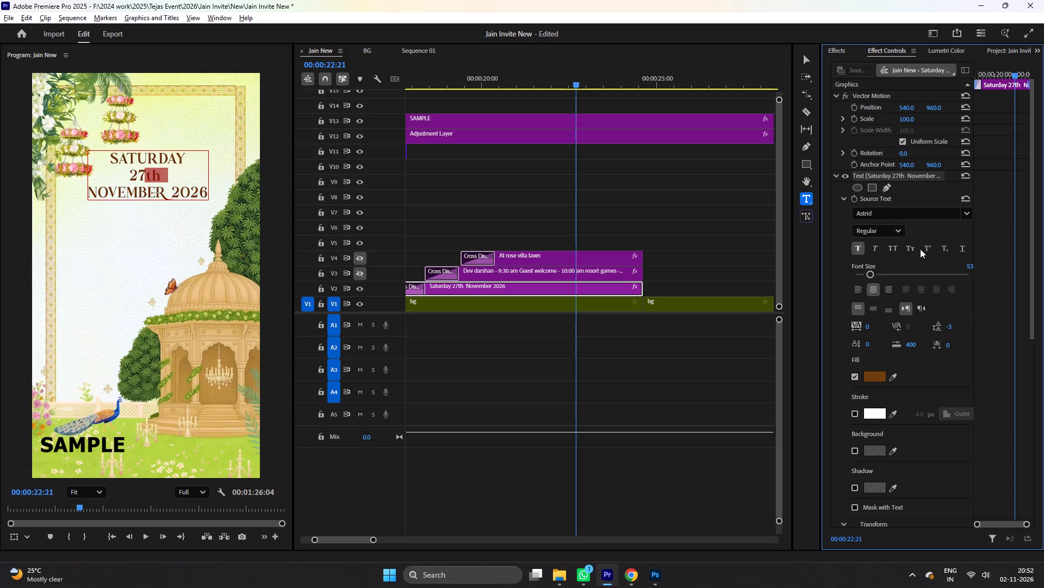
click(923, 248)
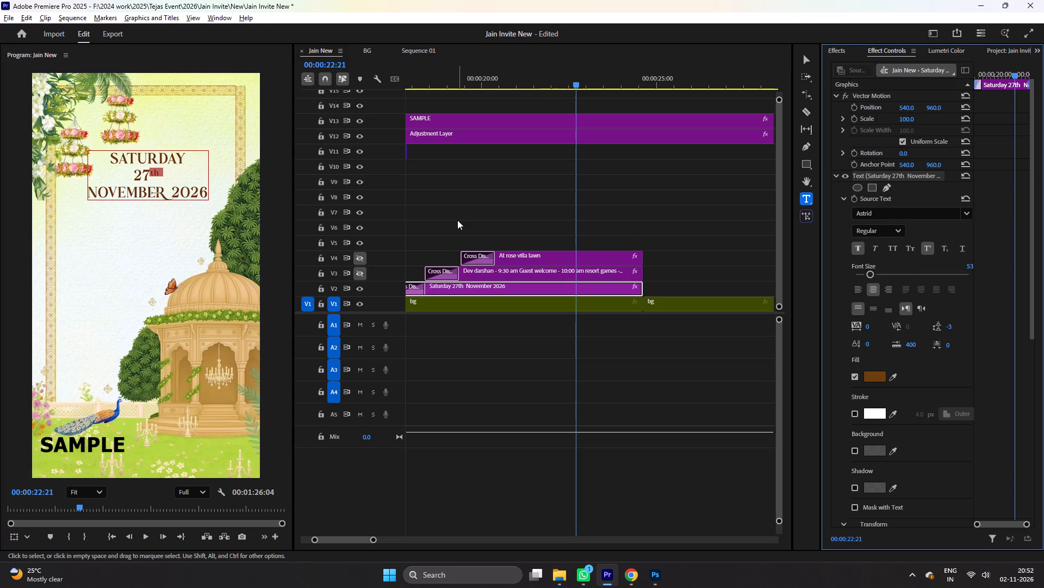
Check the weekday of 27 November 2026 in the system calendar and replace Saturday with Friday in the date title.
click(1031, 566)
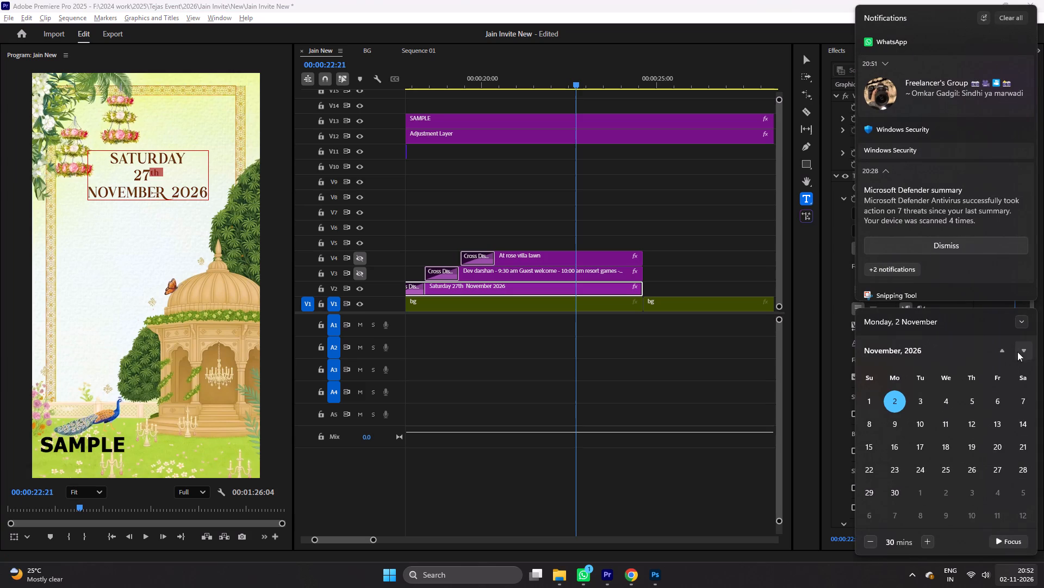
click(1030, 350)
click(994, 347)
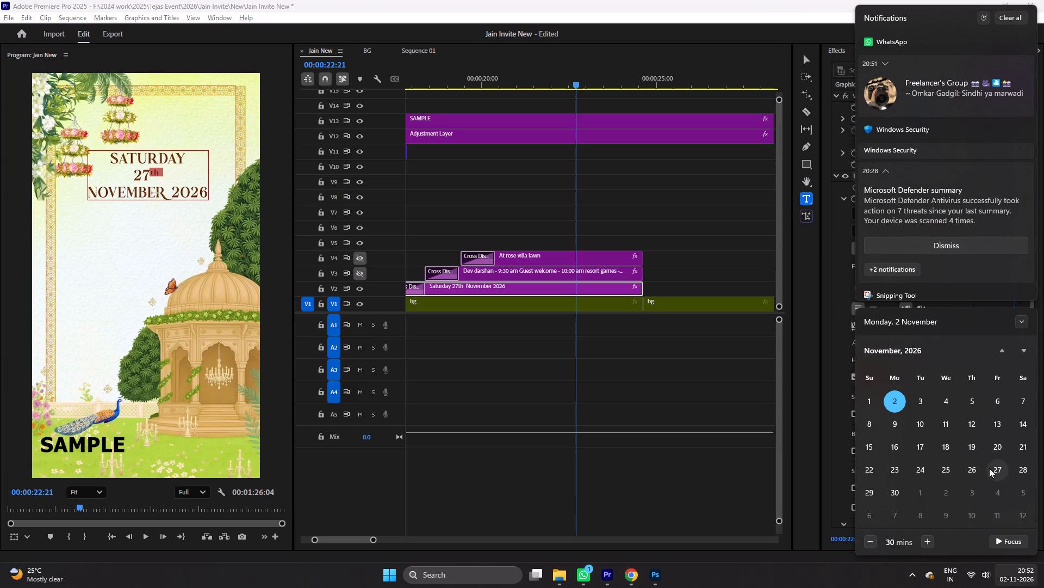
click(997, 468)
drag(108, 157, 287, 165)
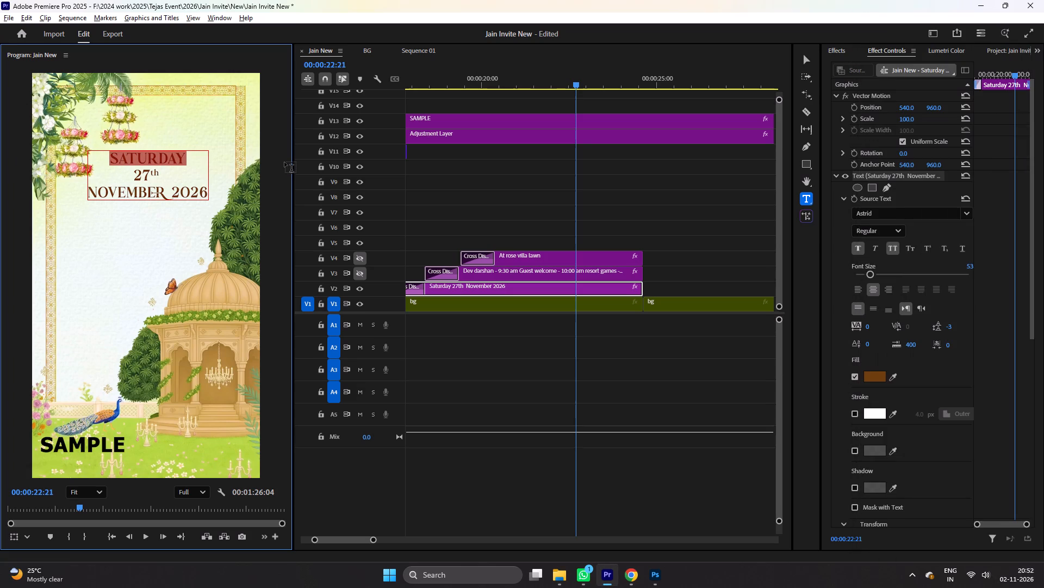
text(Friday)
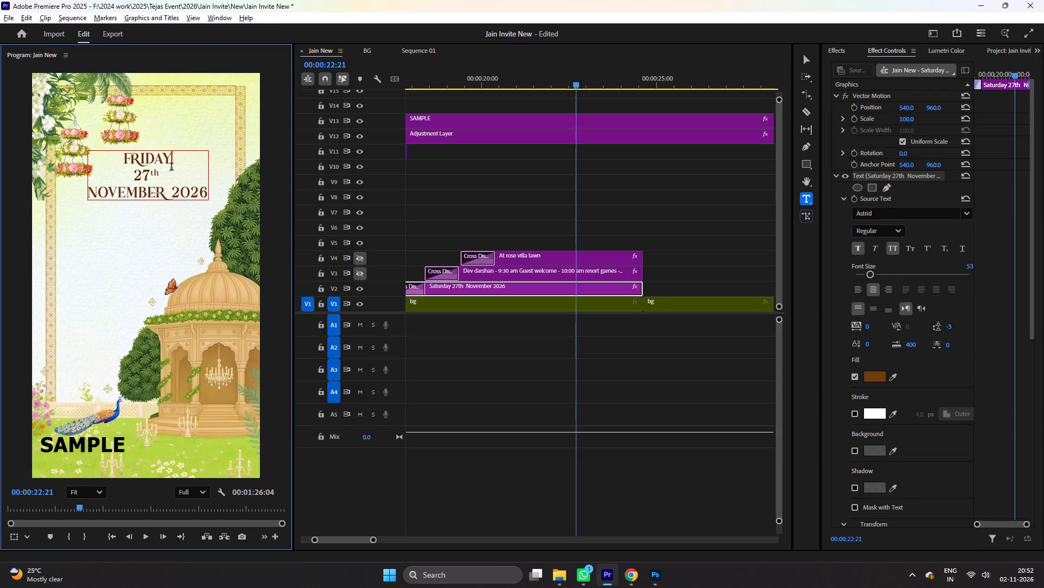
Select all of the date title's text and sample its fill colour from the golden-brown pavilion in the background.
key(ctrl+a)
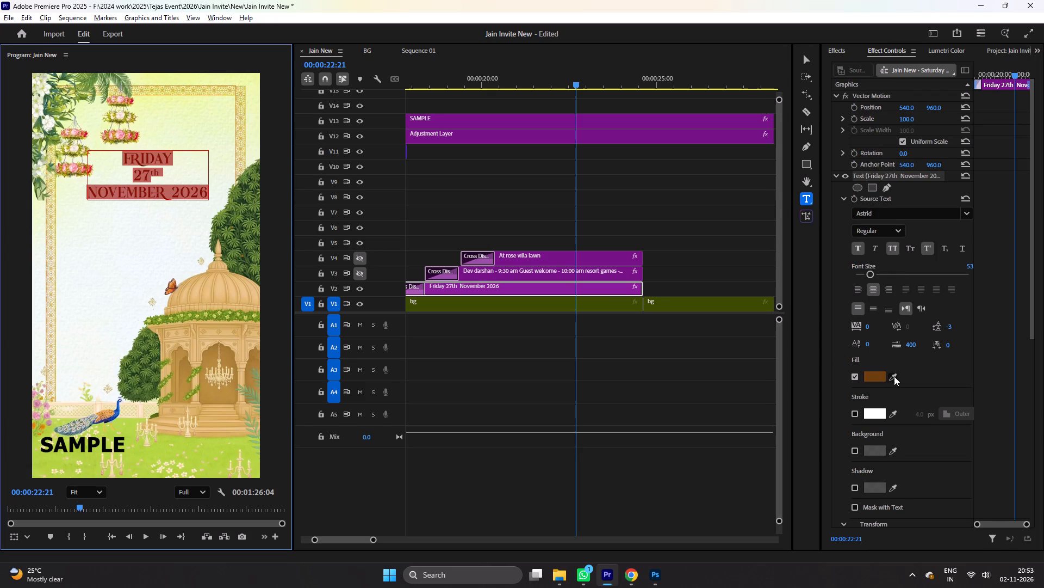
click(894, 376)
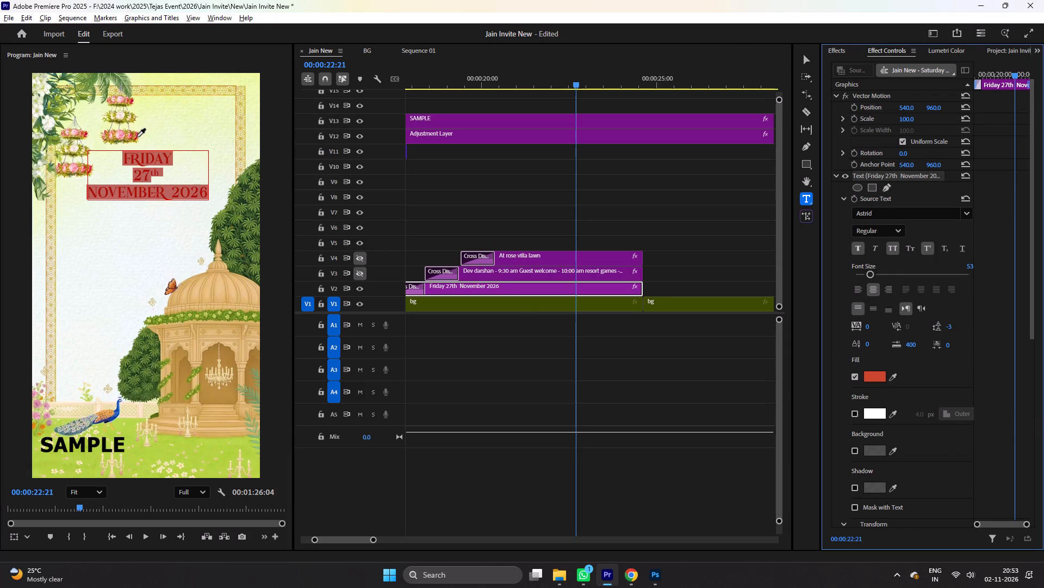
click(210, 362)
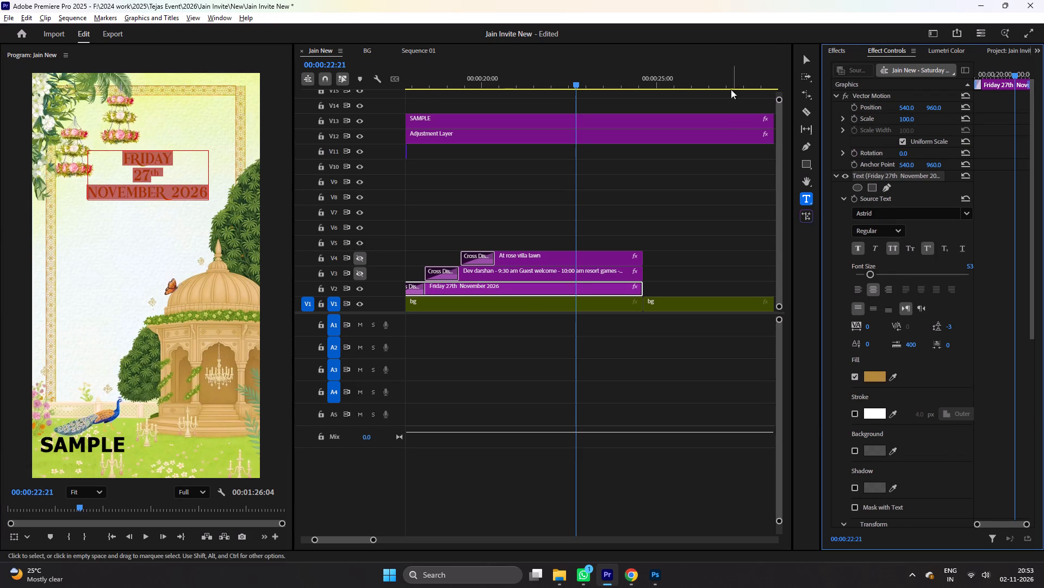
Move the date title slightly up and across within the frame, beside the hanging flowers.
click(805, 57)
drag(159, 176, 162, 167)
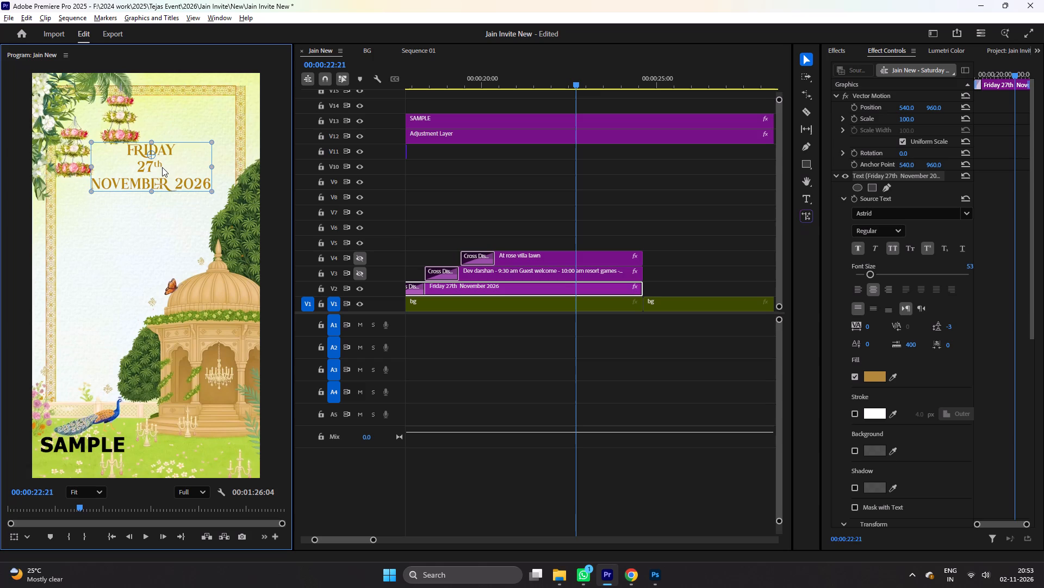
drag(162, 167, 161, 169)
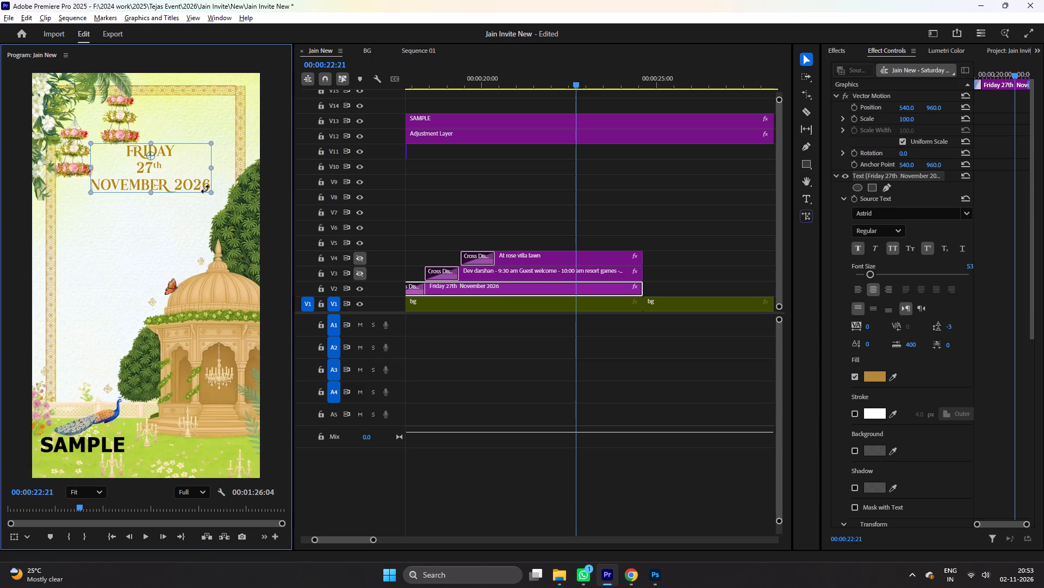
Darken the date title's fill to a deeper golden brown, RGB 139, 99, 22.
click(870, 375)
click(507, 284)
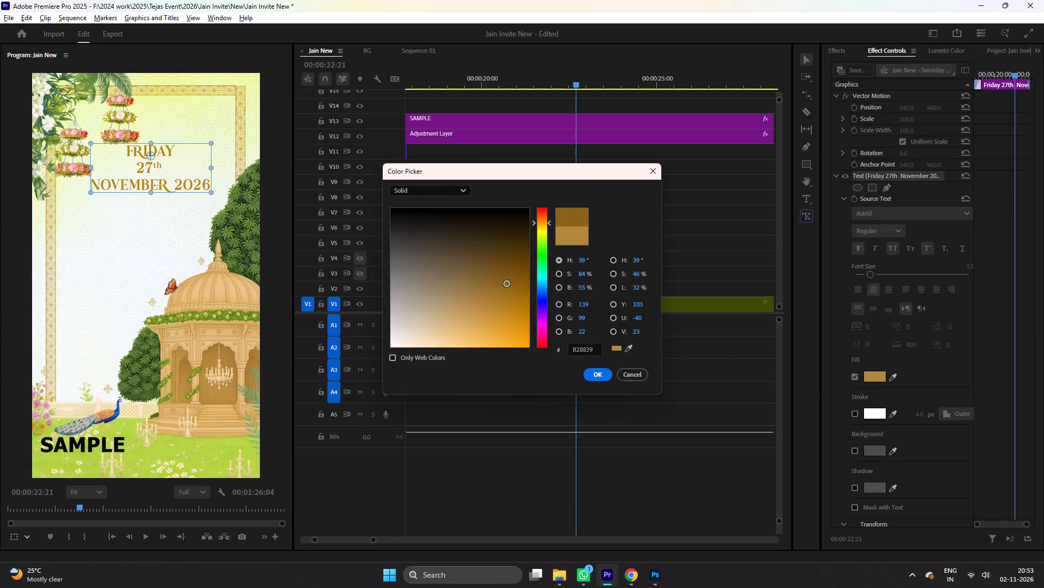
Apply a golden-brown fill of RGB 139, 99, 22 to the Friday 27th November 2026 title and deselect it.
click(595, 378)
click(631, 390)
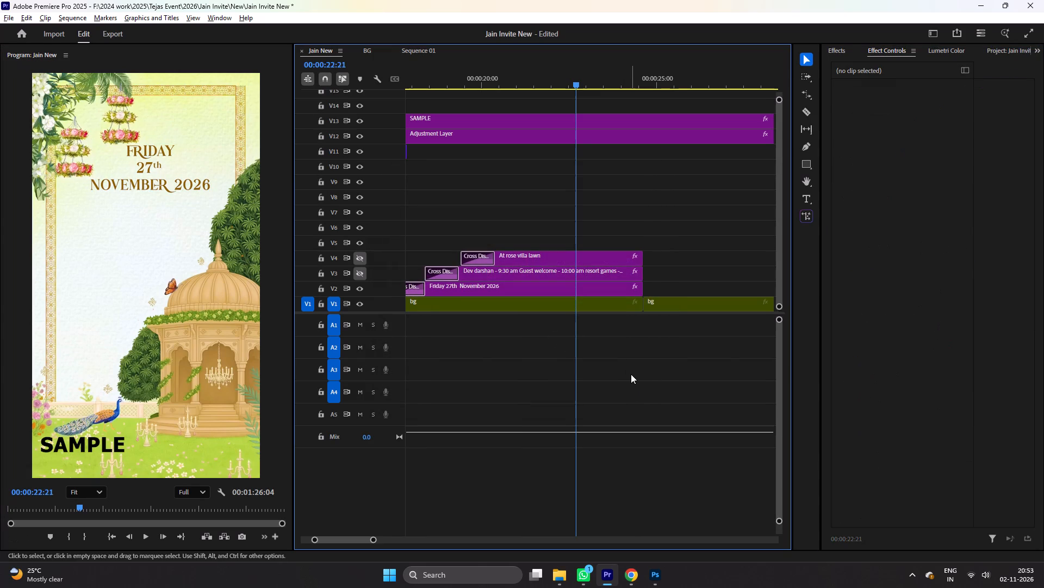
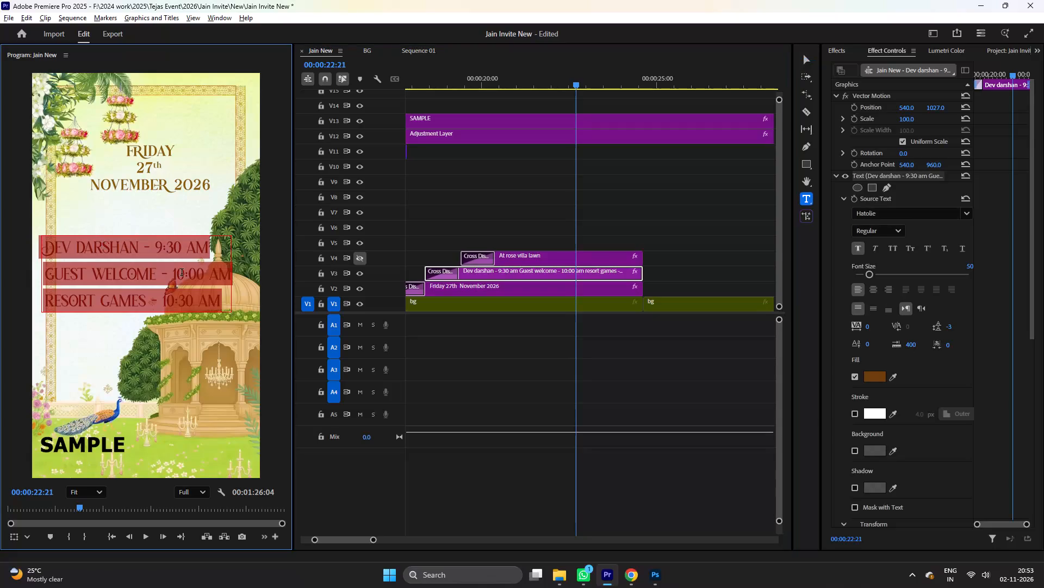
Replace the V3 event list with the copied text, broken into three lines: Patrika – Mandir Ji, 10 am, Shree Adinath jain mandir Gulabra.
key(ctrl+v)
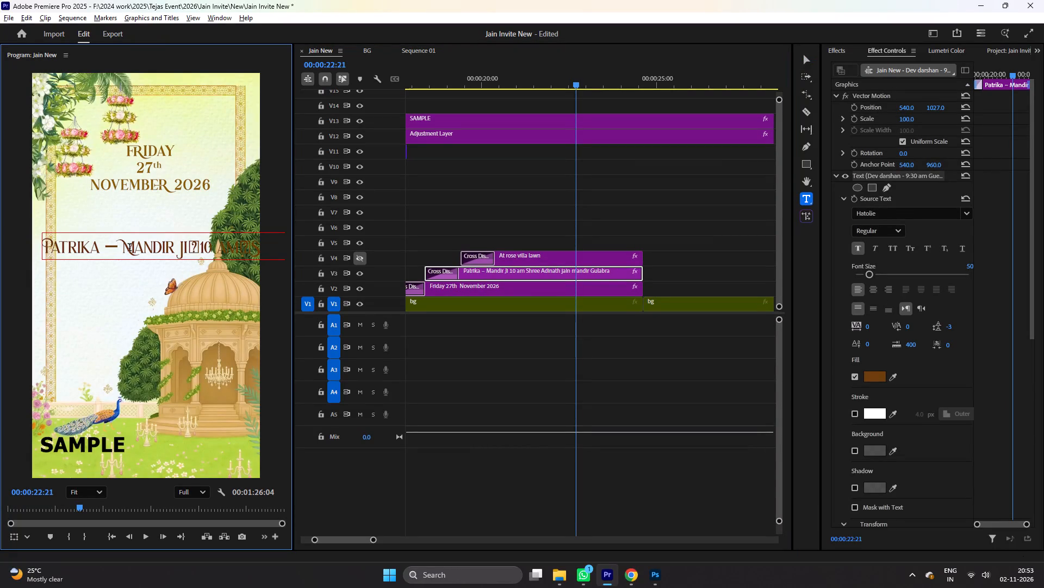
click(189, 248)
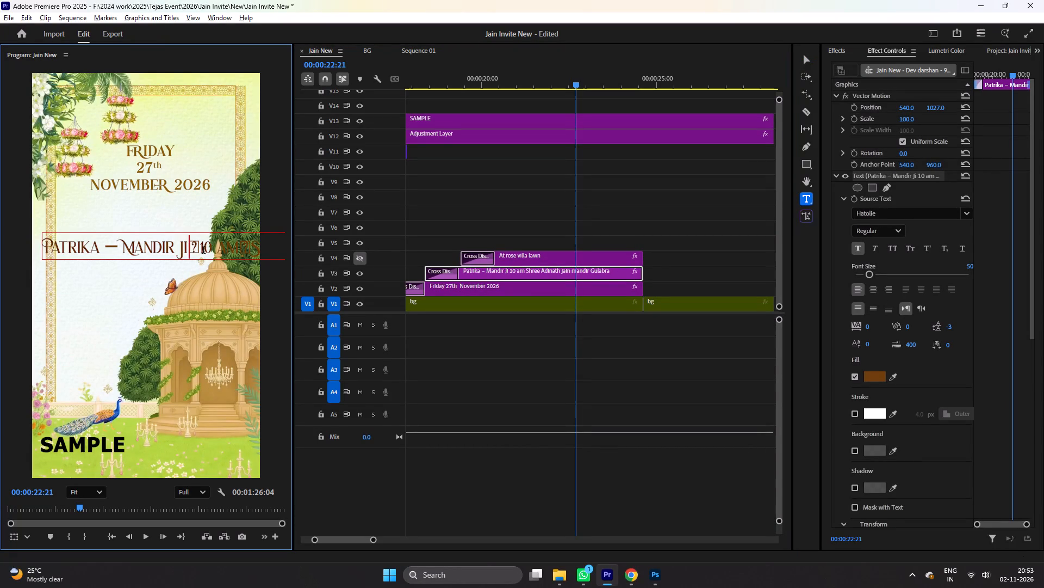
key(Return)
click(110, 273)
key(BackSpace)
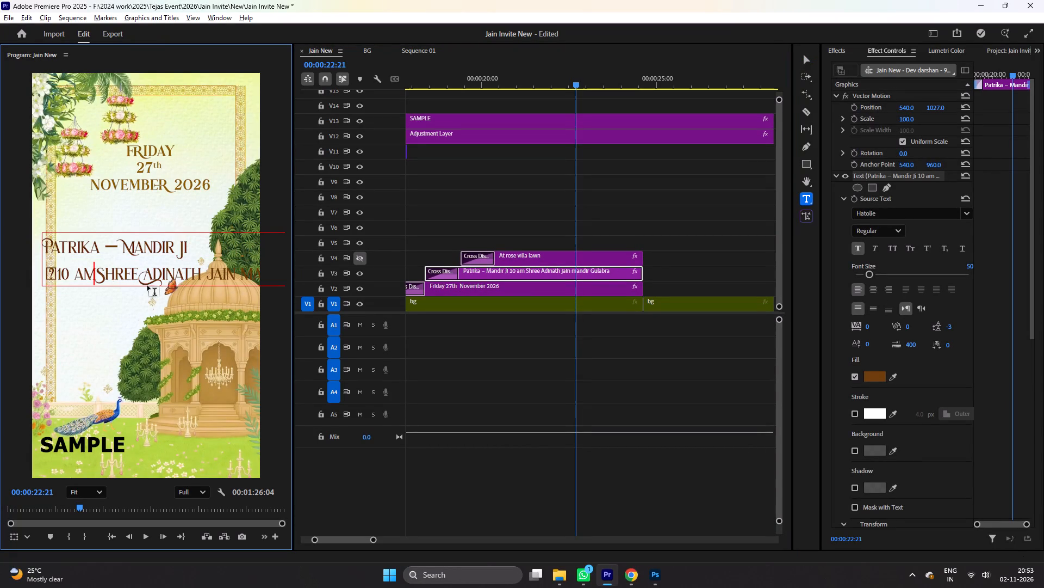
click(72, 274)
click(96, 272)
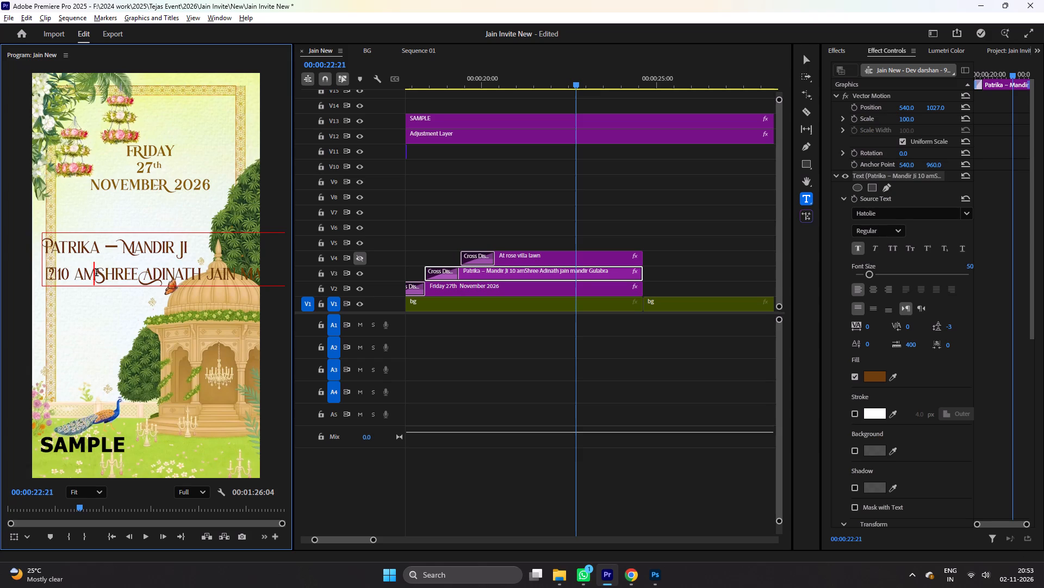
key(Return)
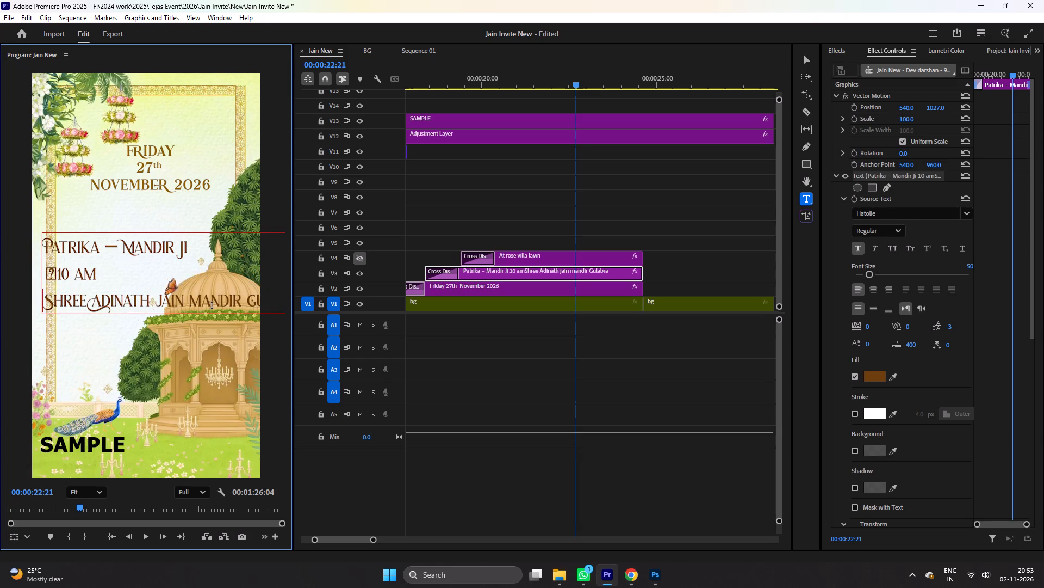
Scale the three-line Patrika text down to fit inside the frame and place it directly beneath the November 2026 date title.
click(811, 62)
drag(235, 279, 228, 279)
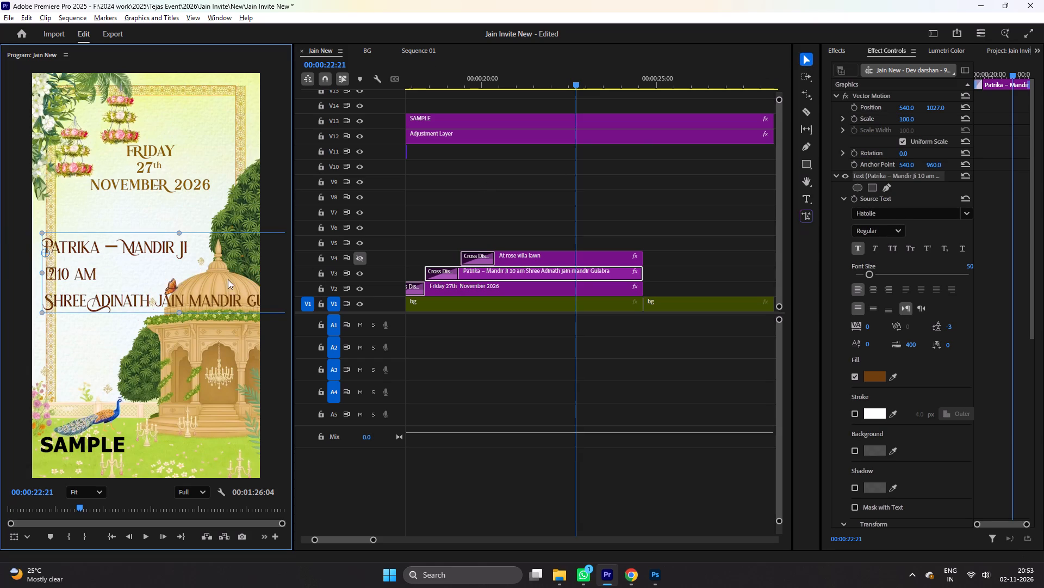
drag(228, 279, 194, 284)
drag(270, 315, 210, 280)
drag(100, 278, 173, 229)
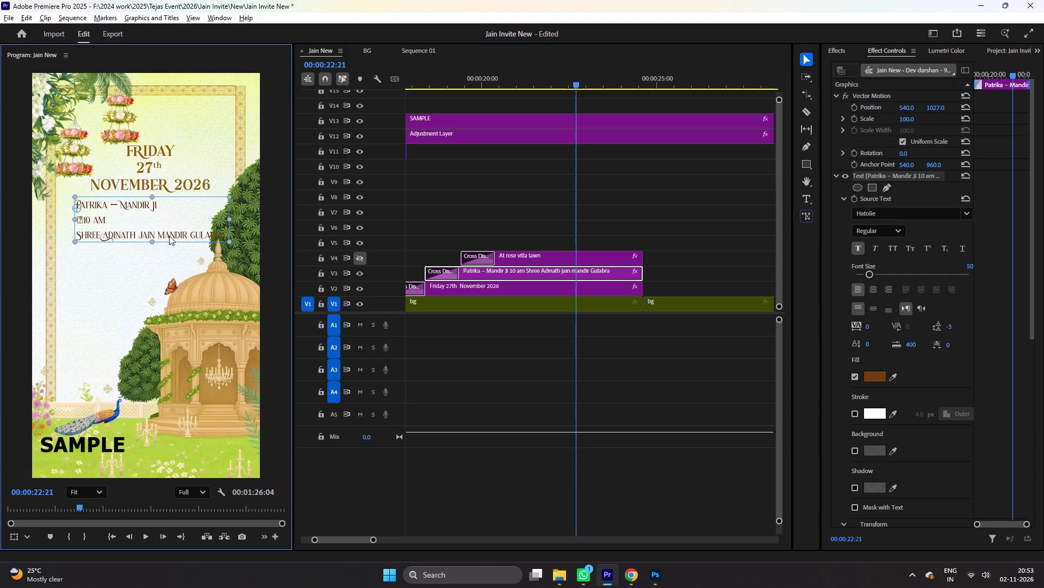
Delete the stray symbol before the time in the Patrika text and rewrite the time as 10:00 am.
double_click(88, 216)
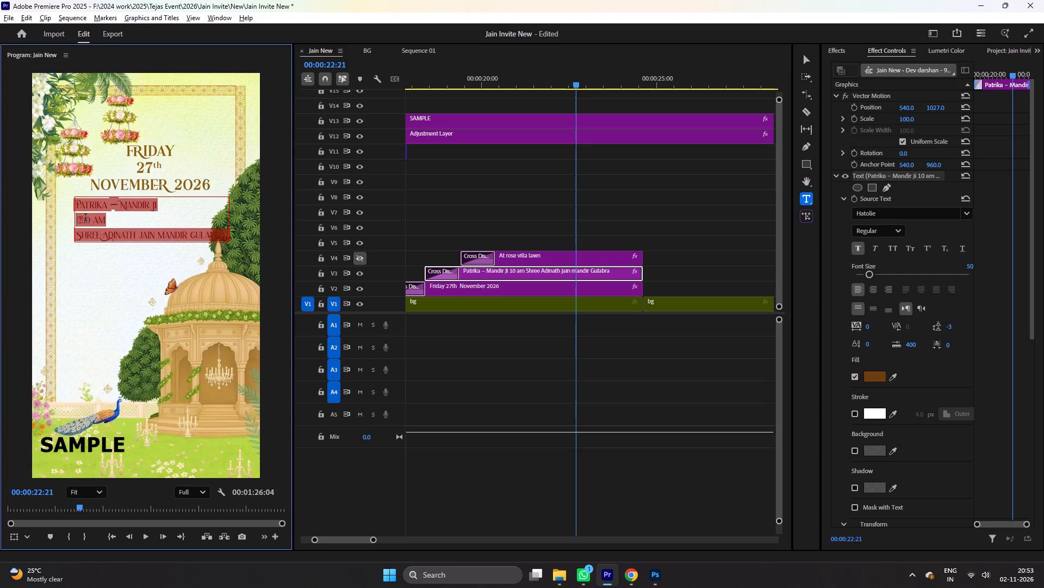
click(83, 220)
key(BackSpace)
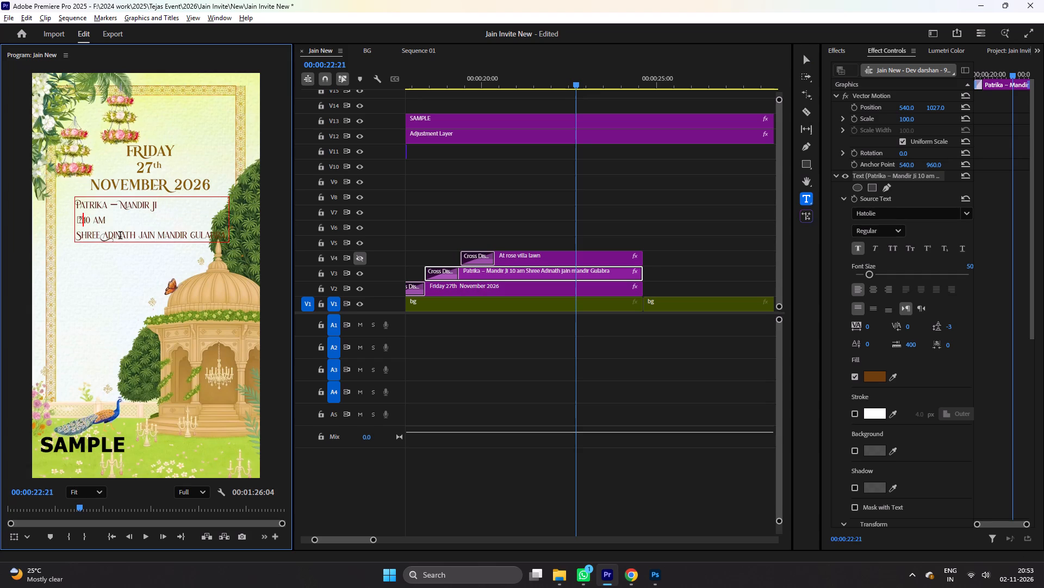
click(85, 220)
key(BackSpace)
key(shift+colon)
text(00)
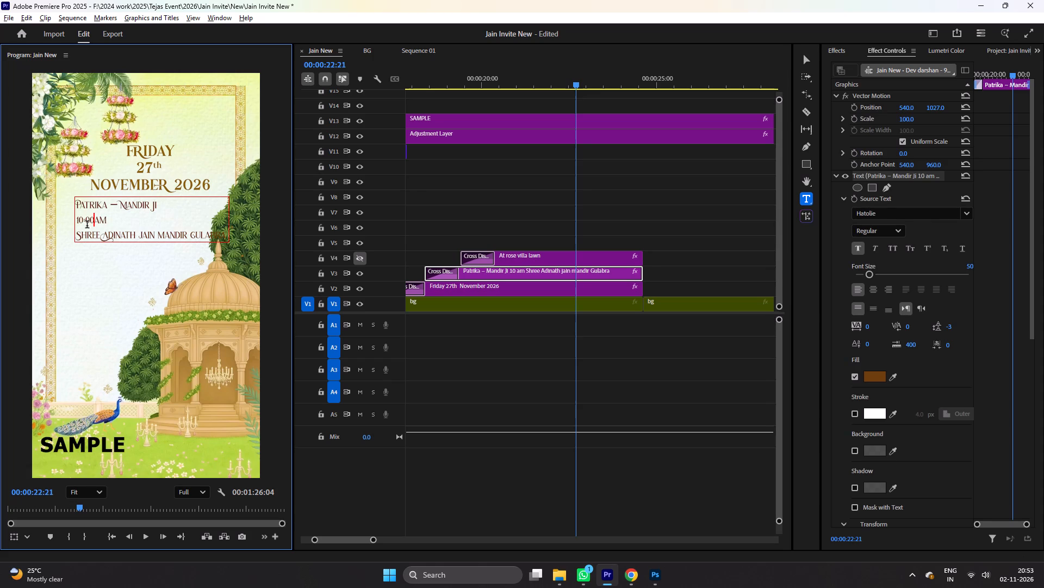
key(space)
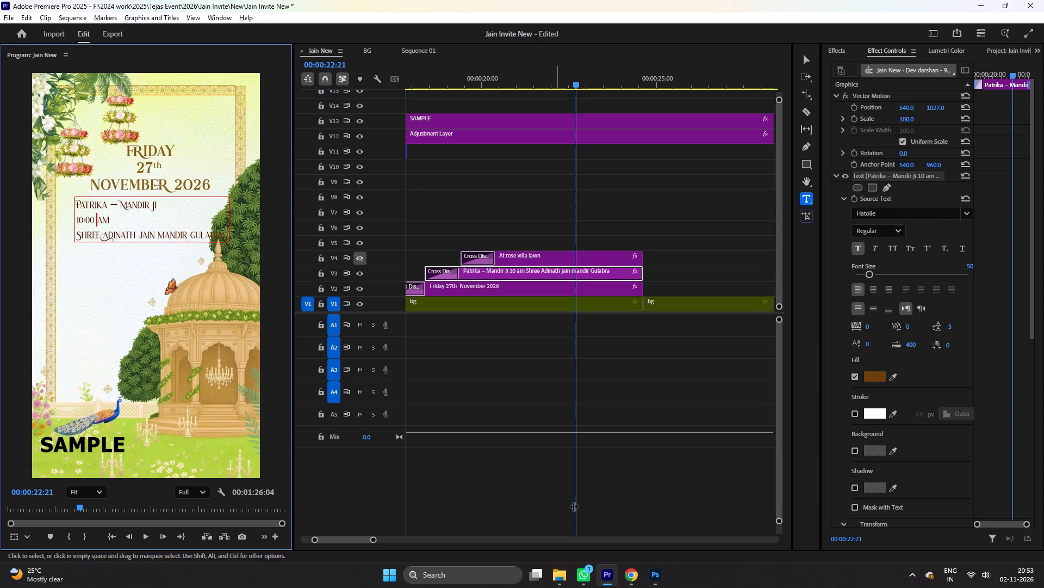
Switch to the Chrome browser.
click(639, 575)
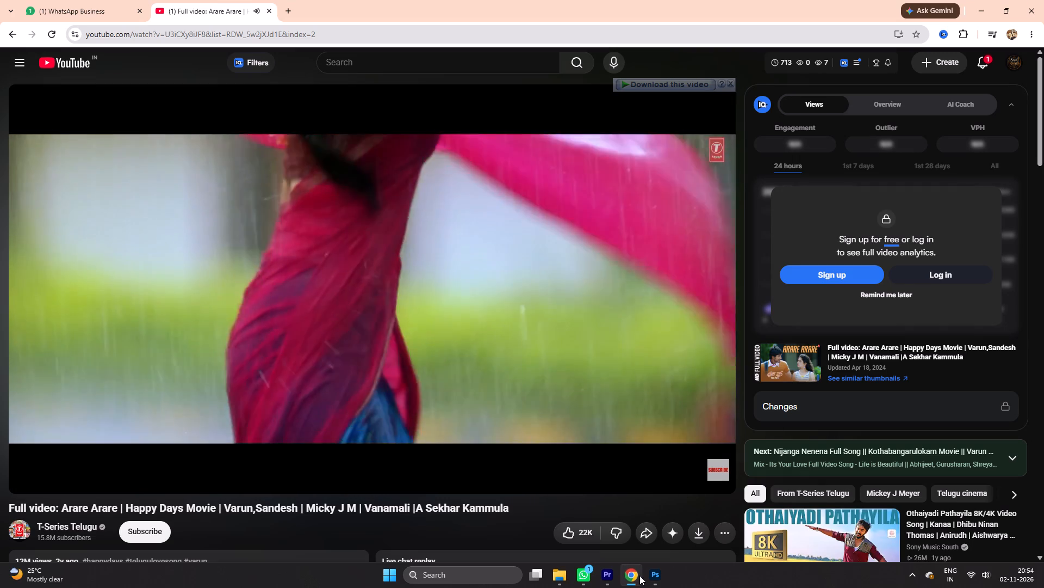
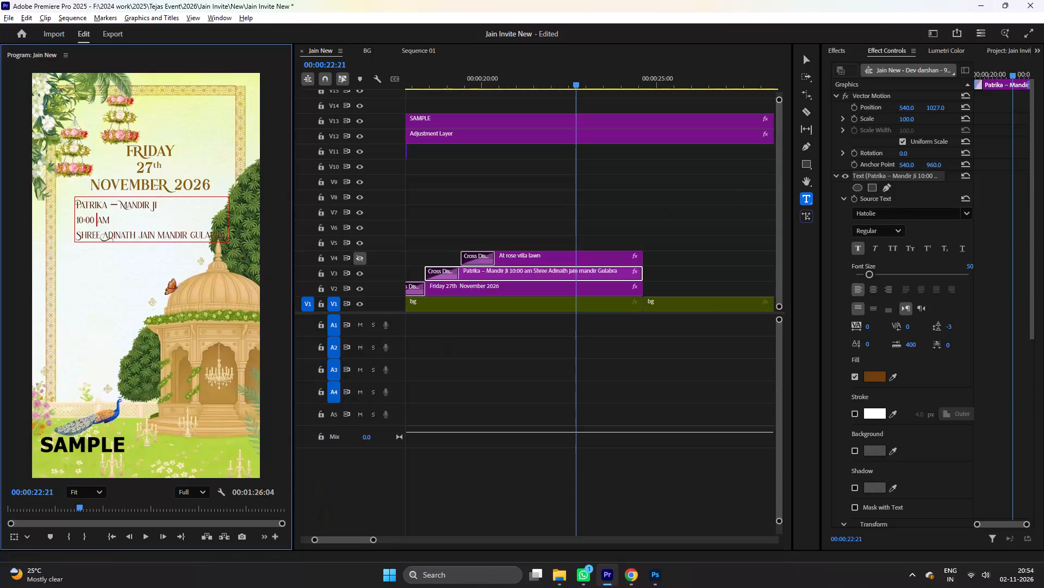
Break the venue line of the Patrika text so that Gulabra sits on its own fourth line.
click(189, 235)
key(Return)
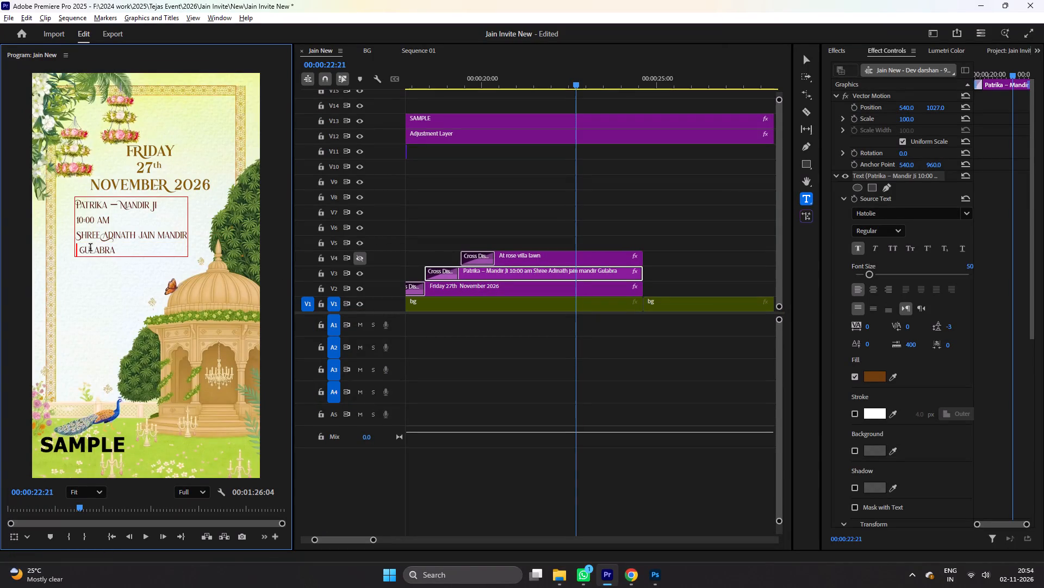
click(80, 252)
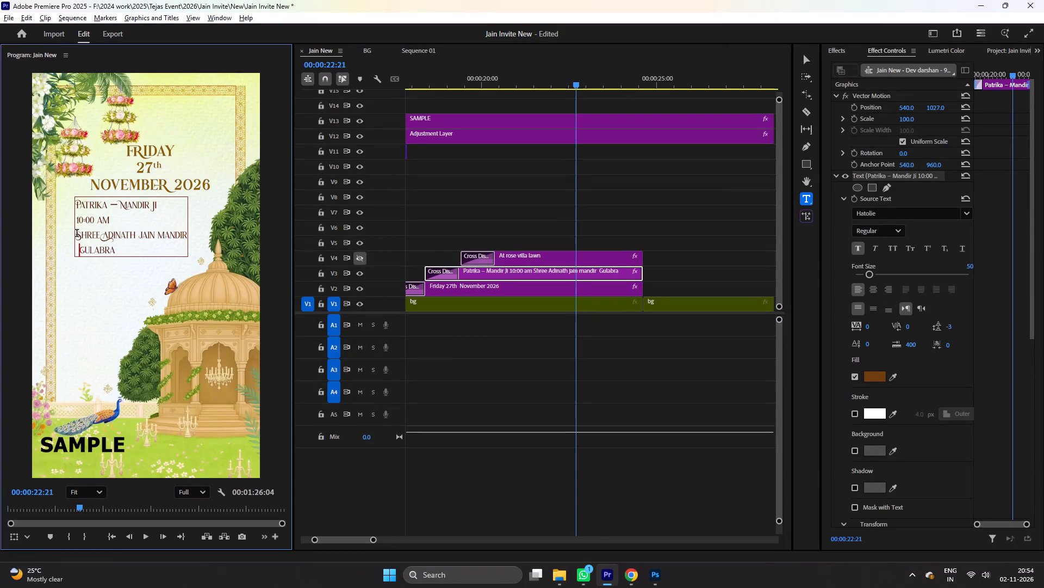
Center-align the whole Patrika text block and move it back inside the frame, directly beneath the November 2026 date title.
key(ctrl+a)
click(875, 290)
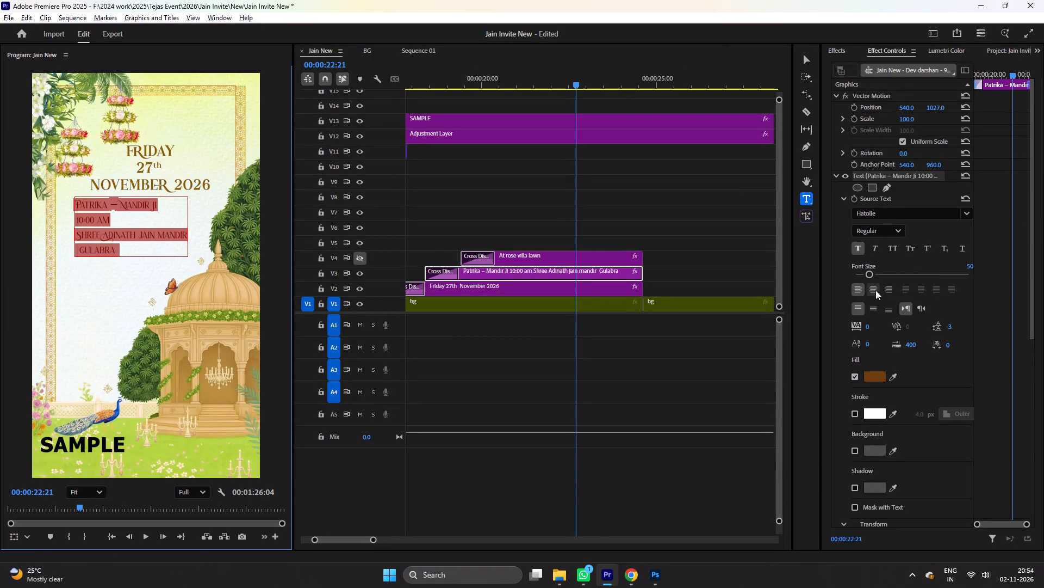
click(806, 59)
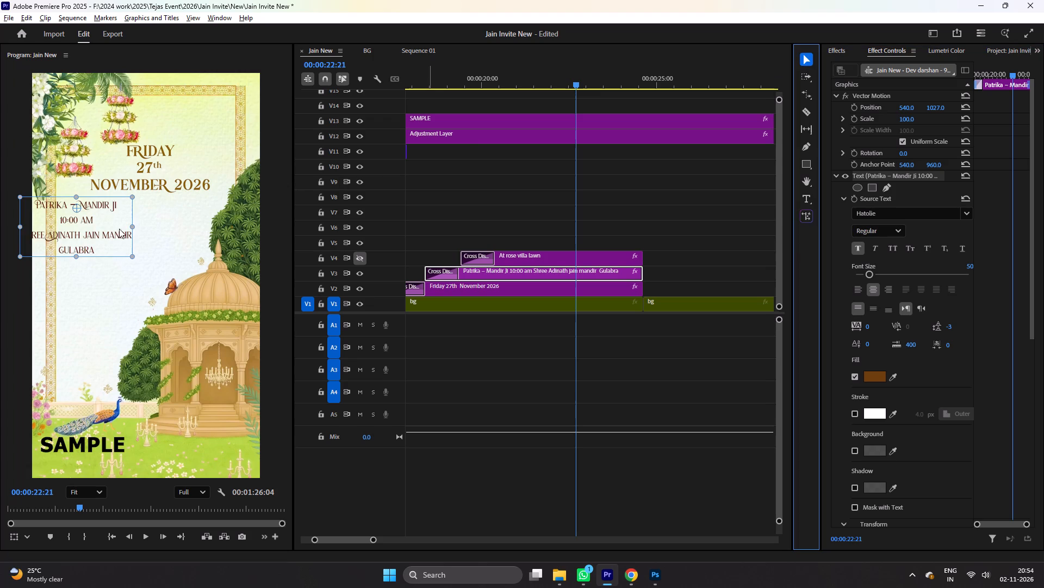
drag(108, 230, 176, 225)
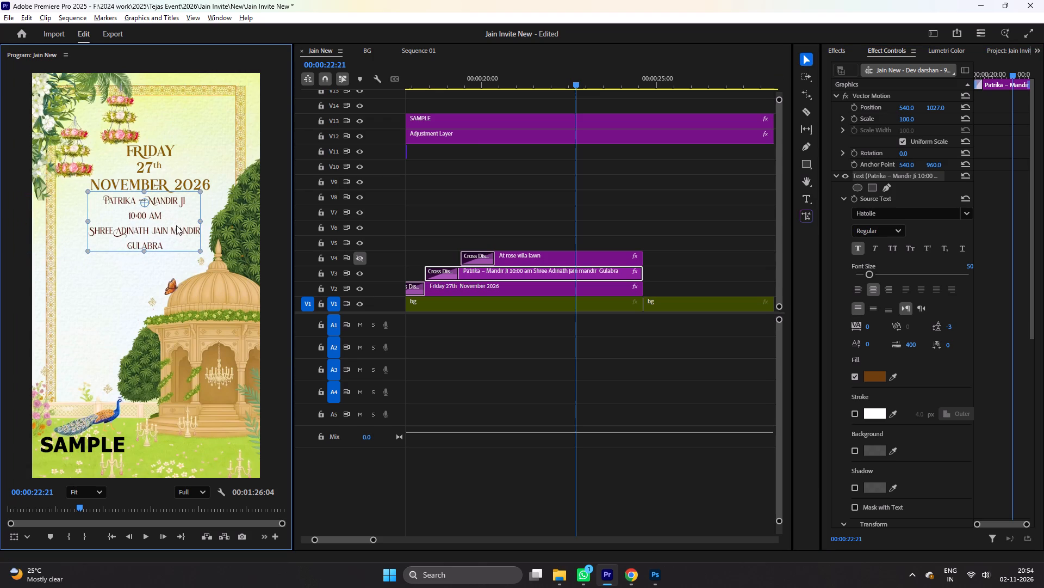
drag(176, 225, 177, 230)
click(178, 174)
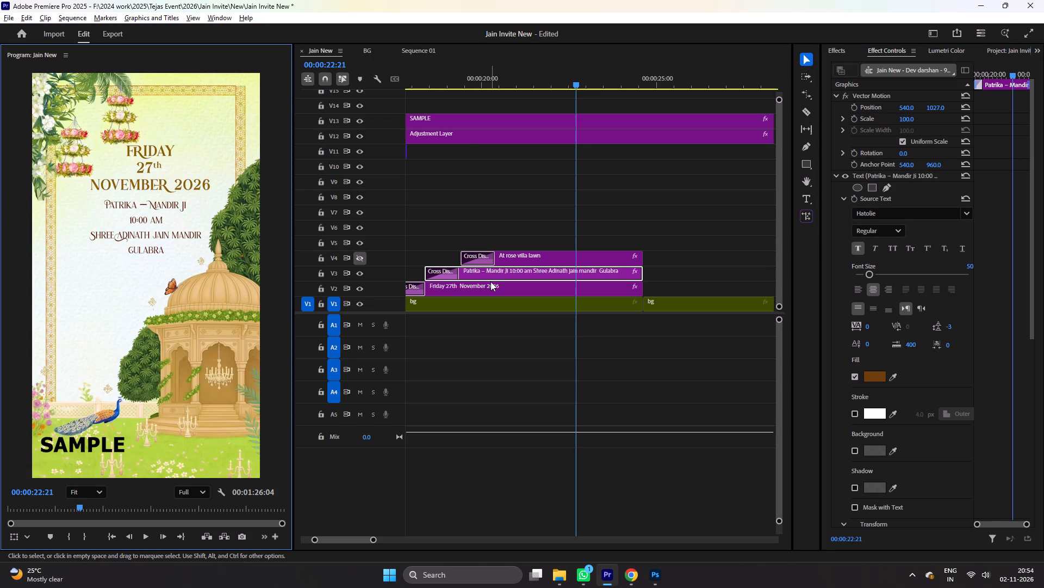
Nudge the Friday 27th November 2026 title on V2 slightly so it lines up above the Patrika text.
click(490, 281)
click(192, 182)
drag(208, 195, 205, 189)
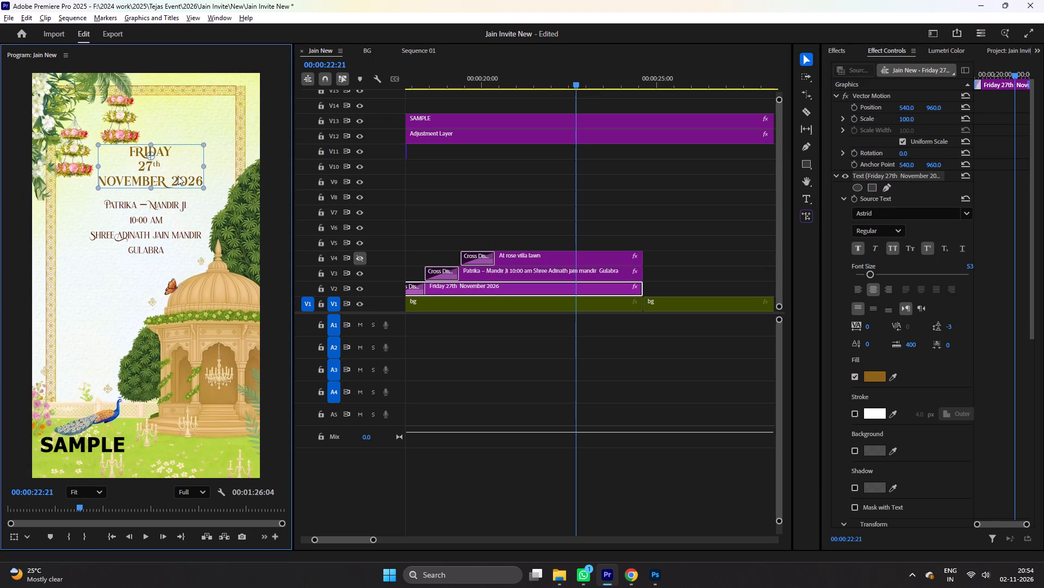
click(172, 173)
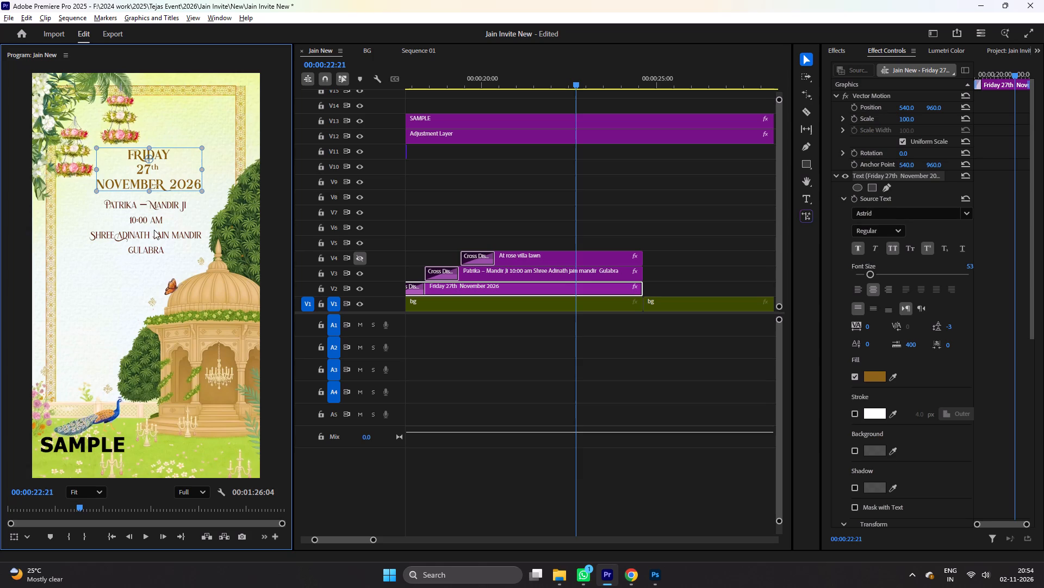
Enlarge the Patrika text on V3 and reposition it below the date title with a little more space between them.
click(154, 230)
click(467, 270)
click(132, 236)
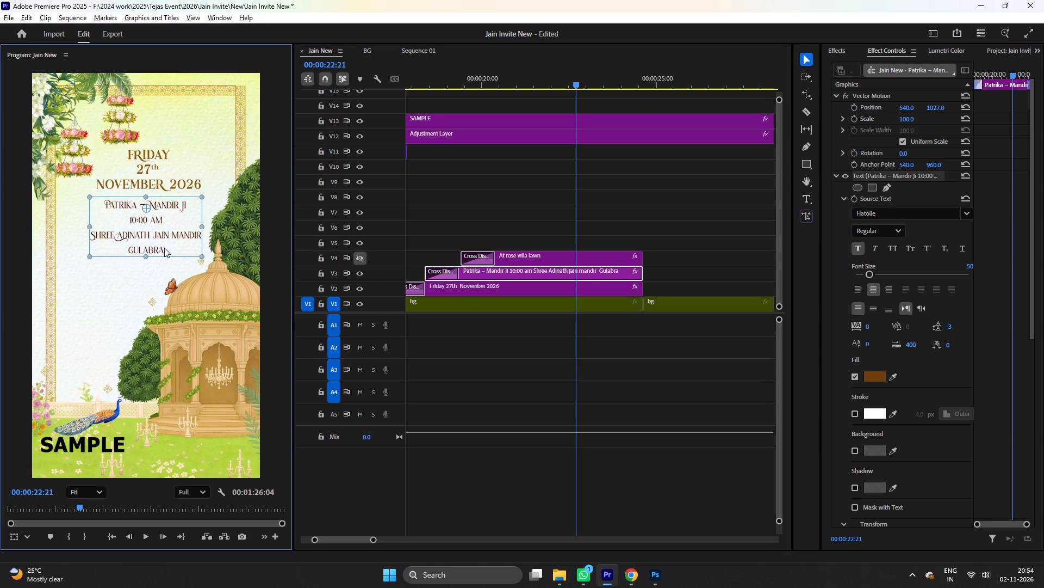
drag(202, 257, 226, 282)
drag(185, 240, 167, 243)
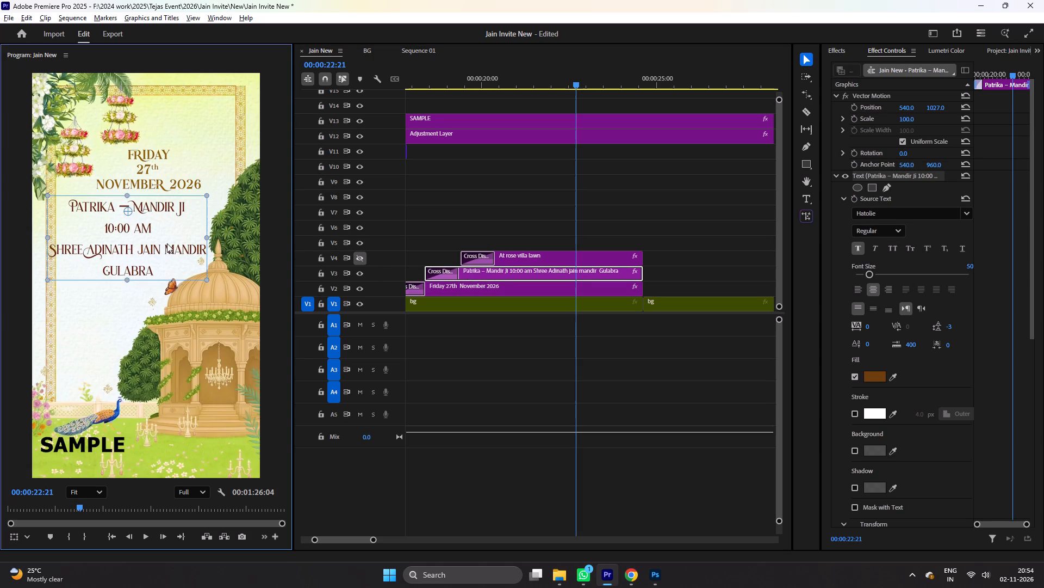
drag(167, 243, 170, 248)
drag(210, 285, 204, 278)
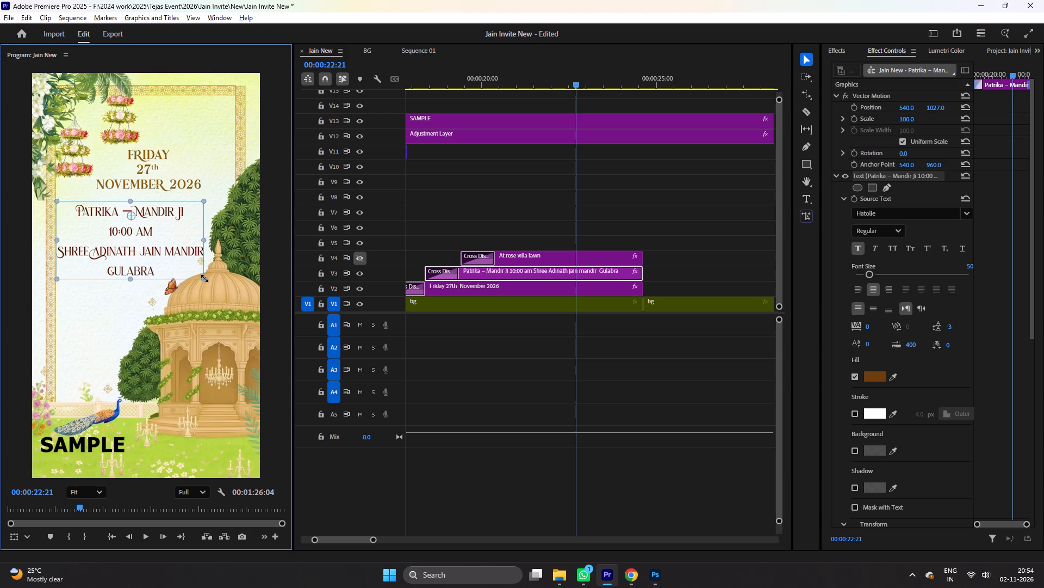
drag(204, 278, 204, 278)
click(157, 250)
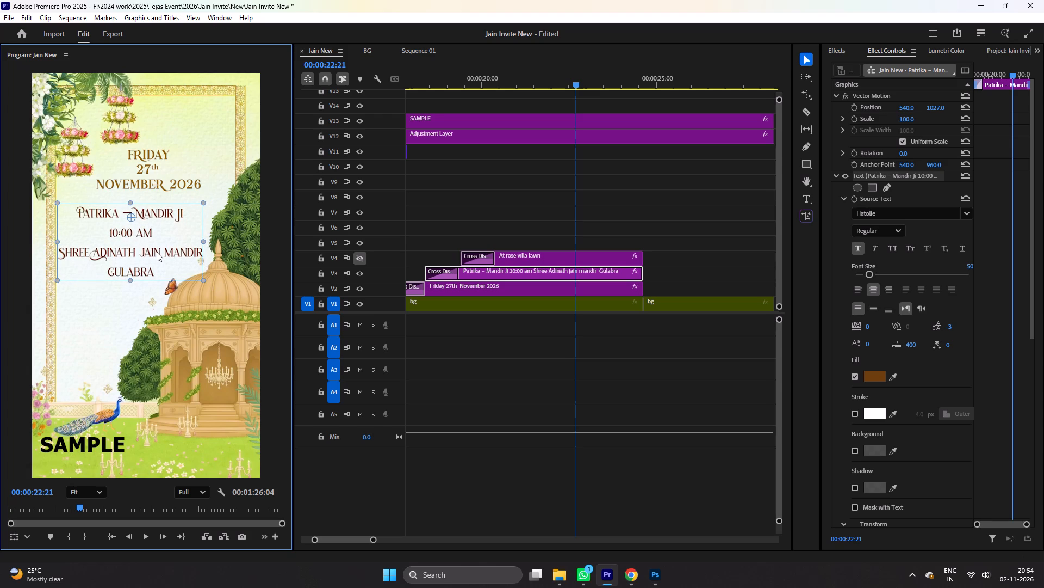
drag(134, 240, 135, 247)
Insert a separate line reading "at" between 10:00 am and Shree Adinath jain mandir in the Patrika text.
double_click(133, 253)
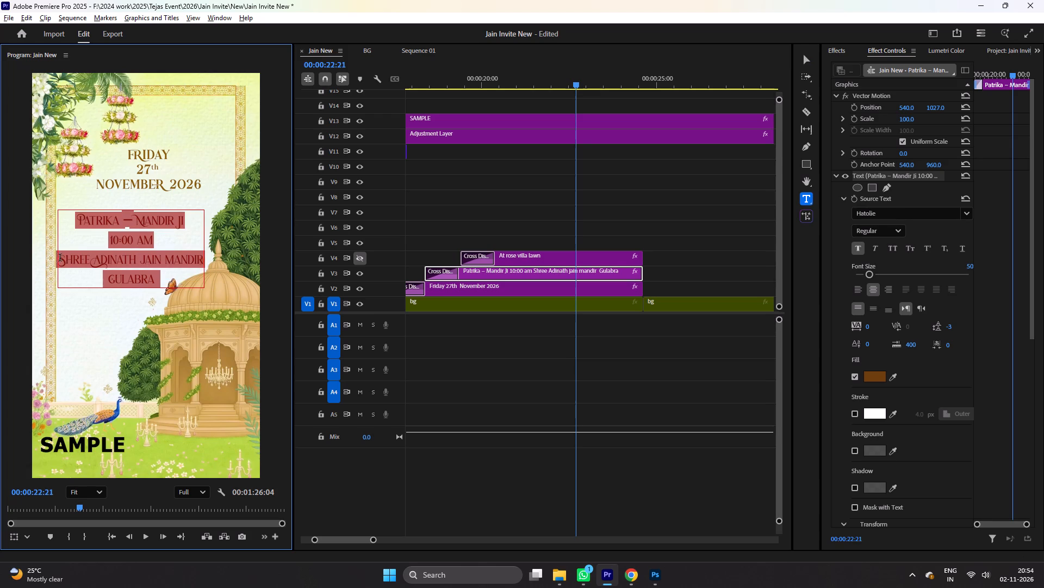
click(61, 259)
text(at)
key(Return)
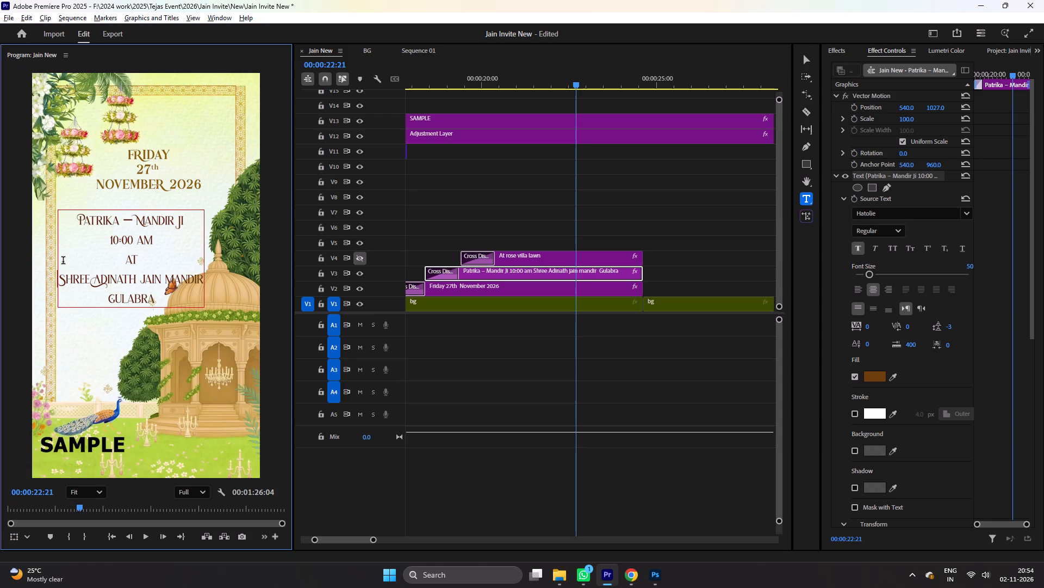
Adjust the scale of the five-line Patrika text and move it up closer beneath the date title, clear of the dome.
click(807, 63)
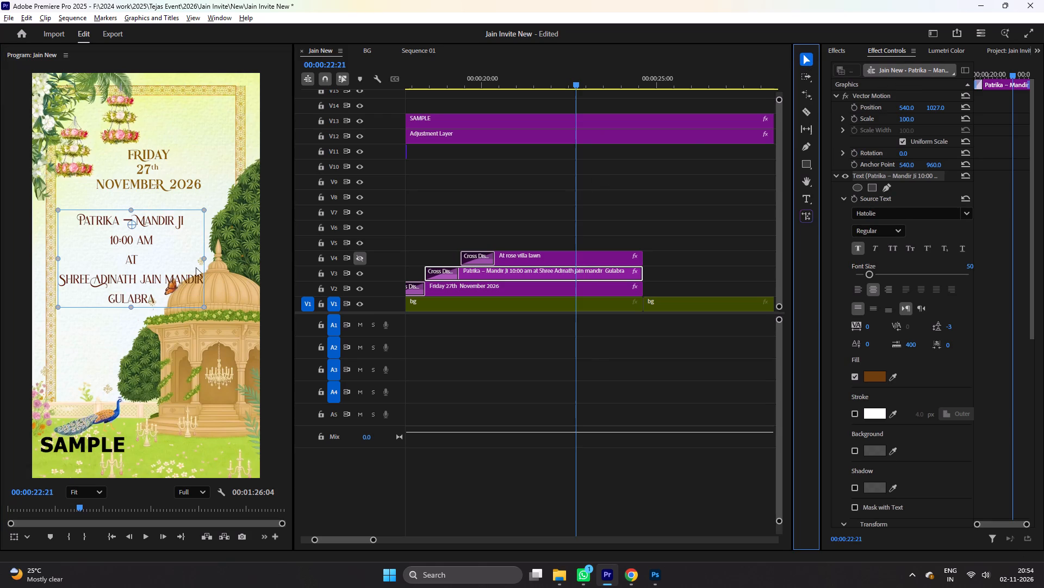
drag(204, 308, 192, 298)
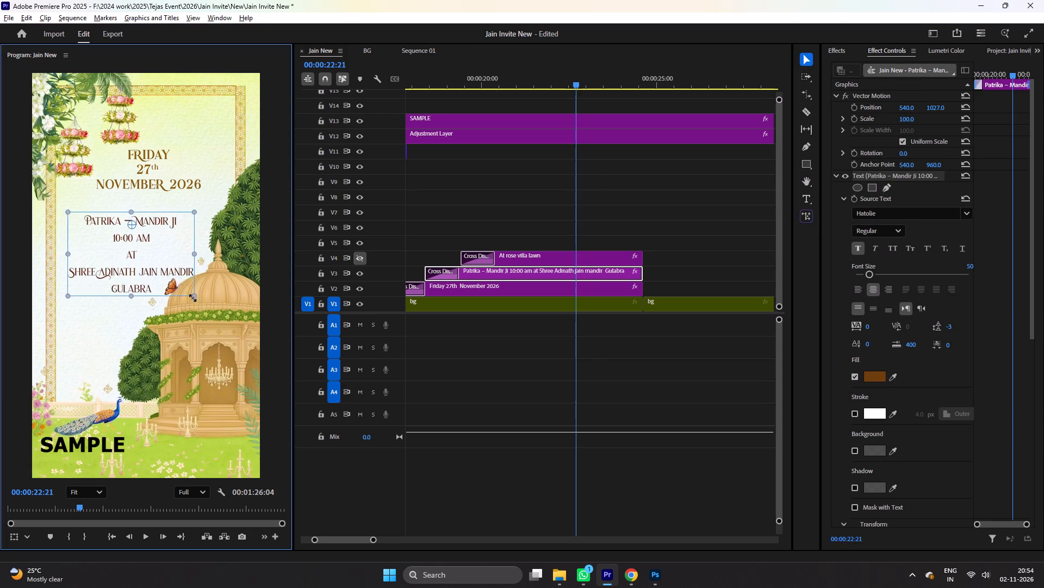
drag(192, 298, 196, 308)
drag(187, 273, 189, 261)
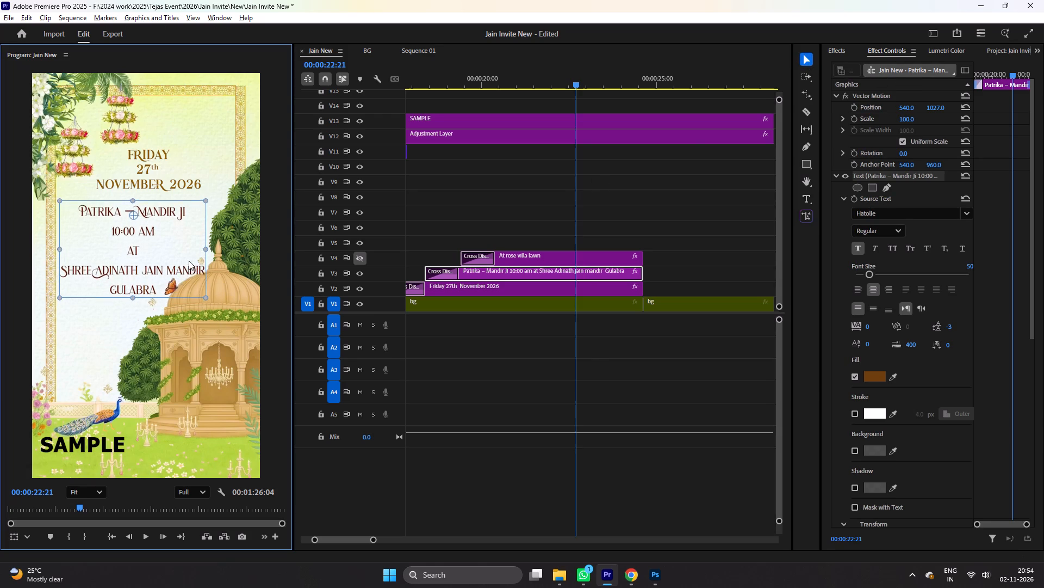
drag(189, 261, 186, 264)
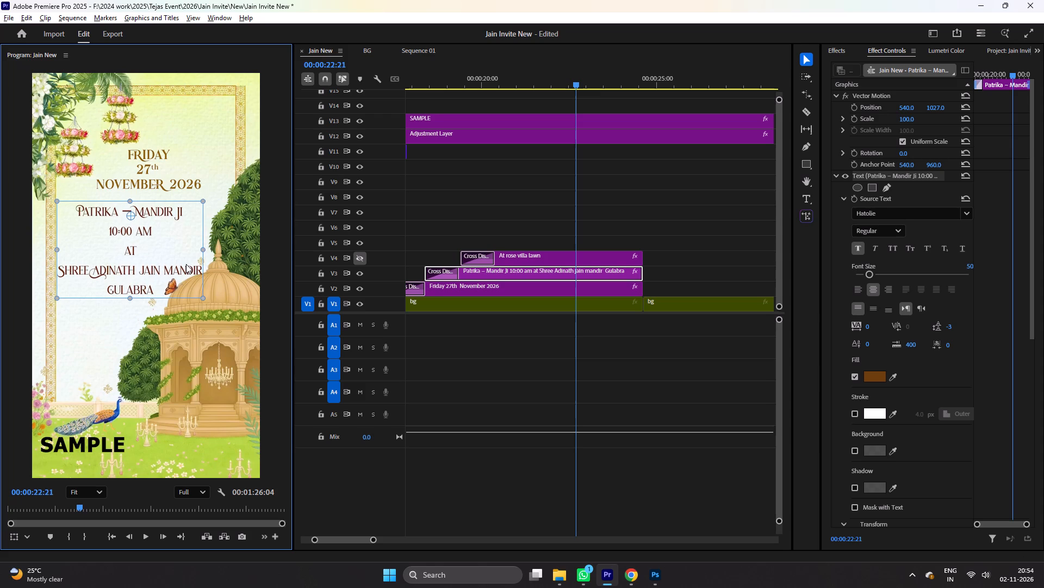
Copy the fill colour hex code 8B6316 from the Friday 27th November 2026 title, leaving its colour as is.
double_click(141, 250)
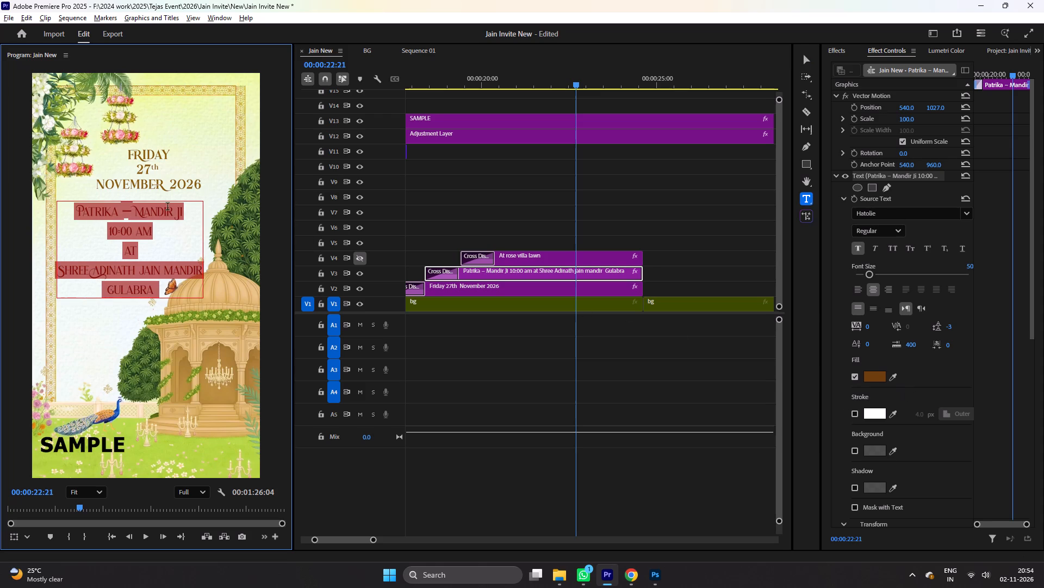
click(157, 171)
key(ctrl+a)
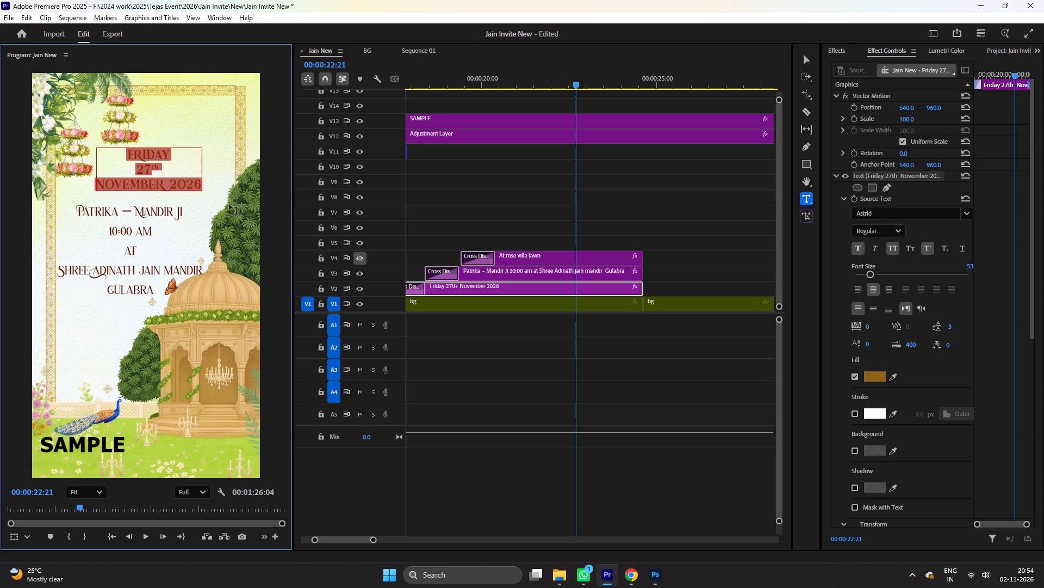
click(881, 378)
click(592, 347)
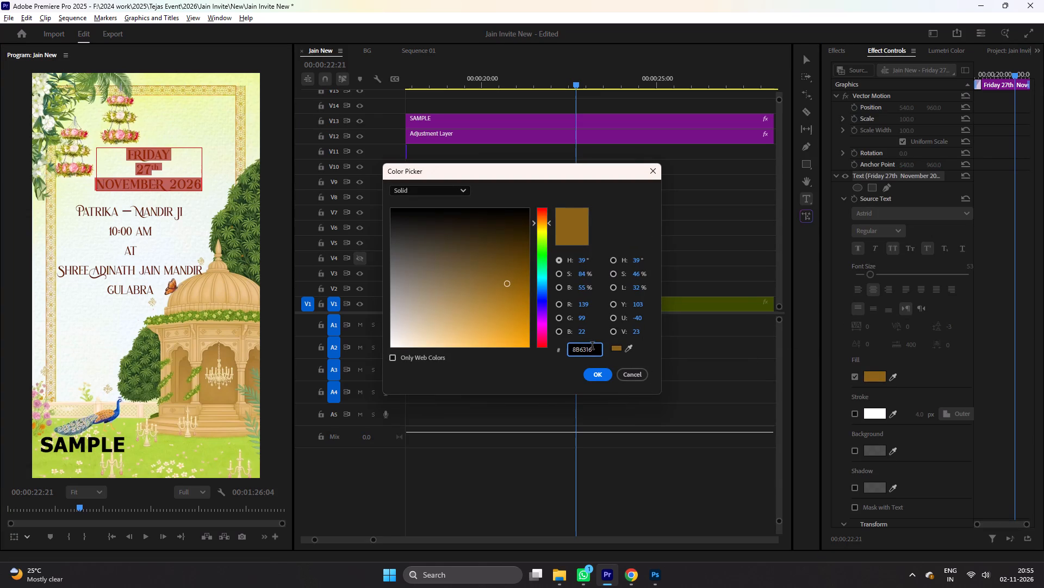
key(a)
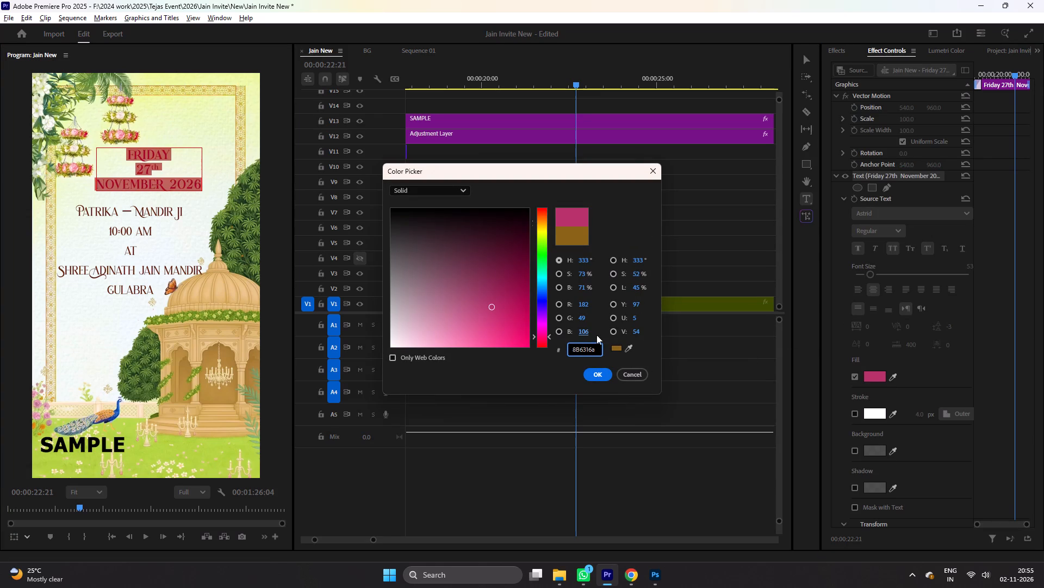
click(633, 378)
click(872, 379)
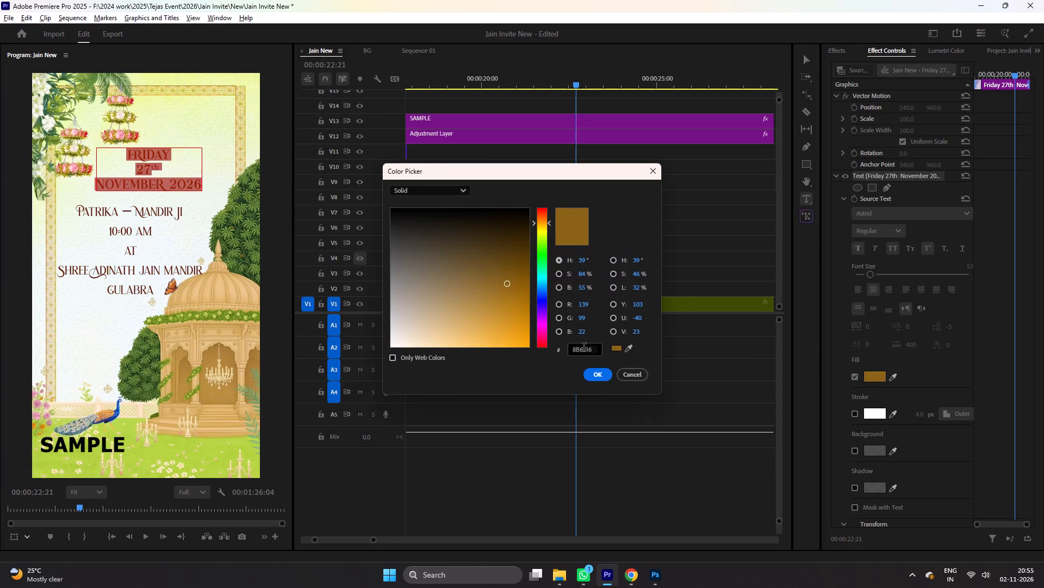
click(586, 351)
key(ctrl+a)
key(ctrl+c)
click(600, 372)
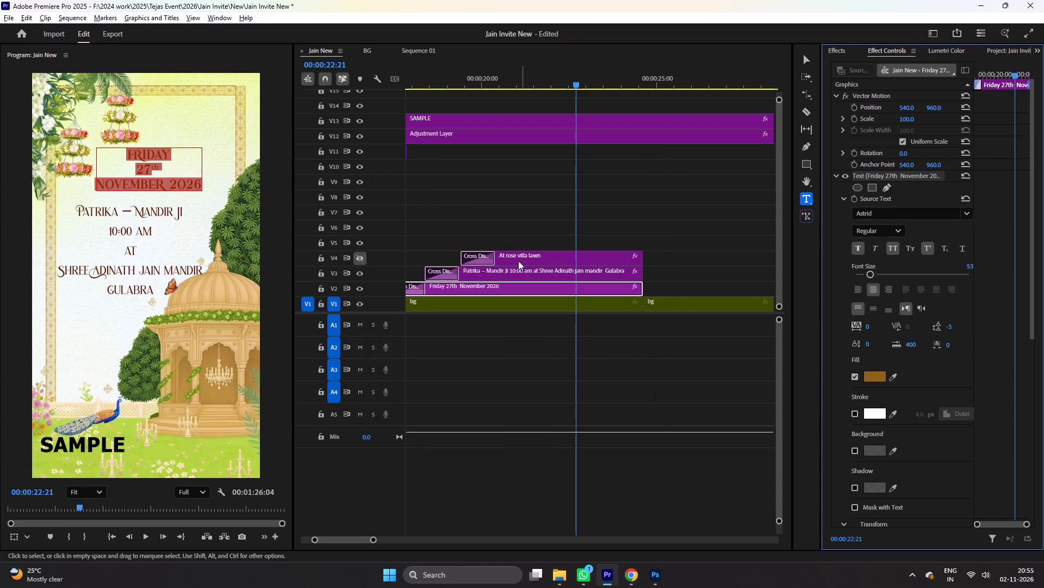
Apply the copied fill colour 8B6316 to all of the Patrika text on V3.
click(519, 269)
click(130, 222)
key(ctrl+a)
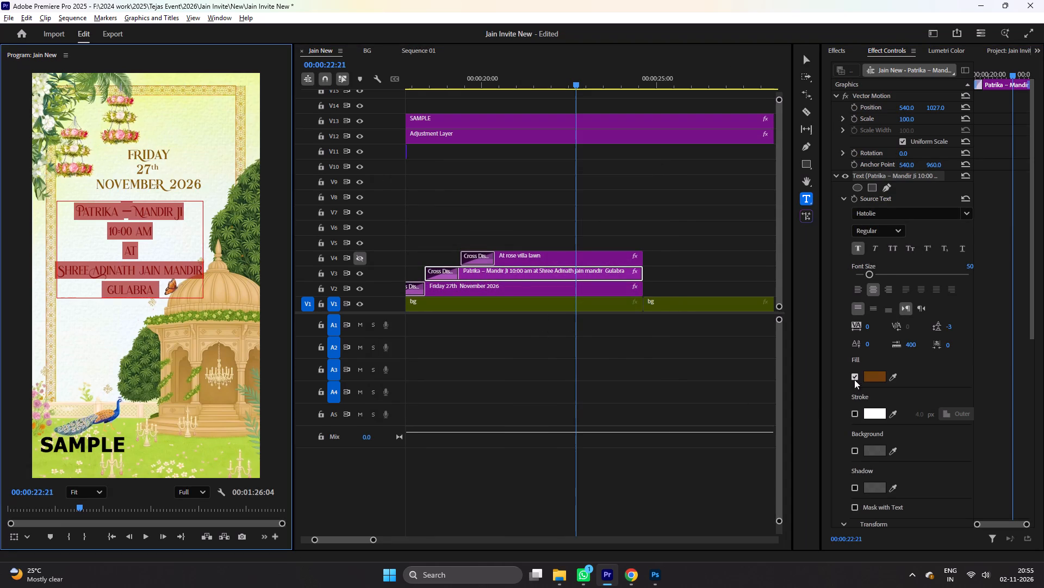
click(874, 378)
click(590, 352)
key(ctrl+a)
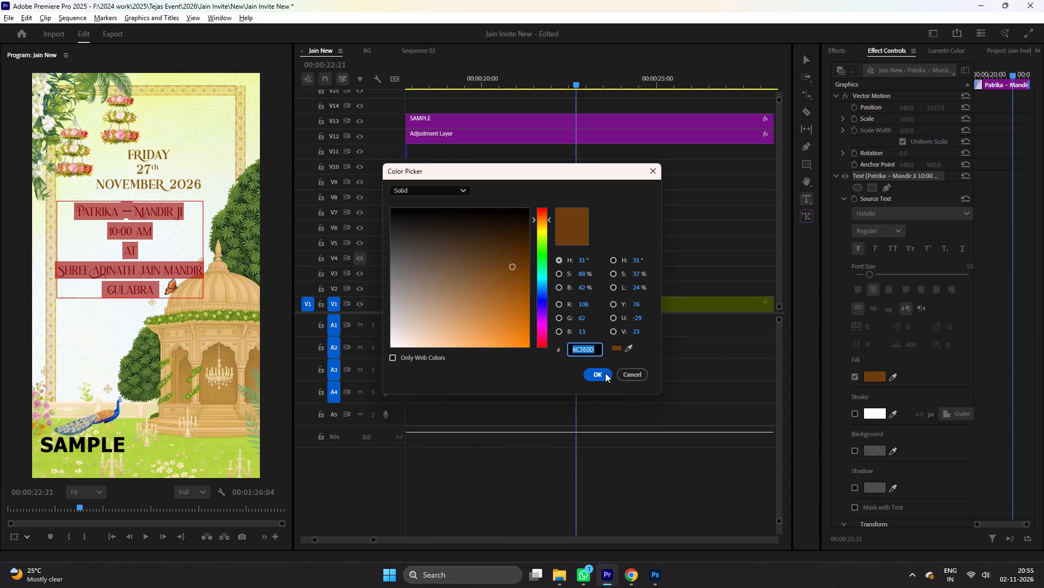
key(ctrl+v)
click(605, 373)
click(619, 389)
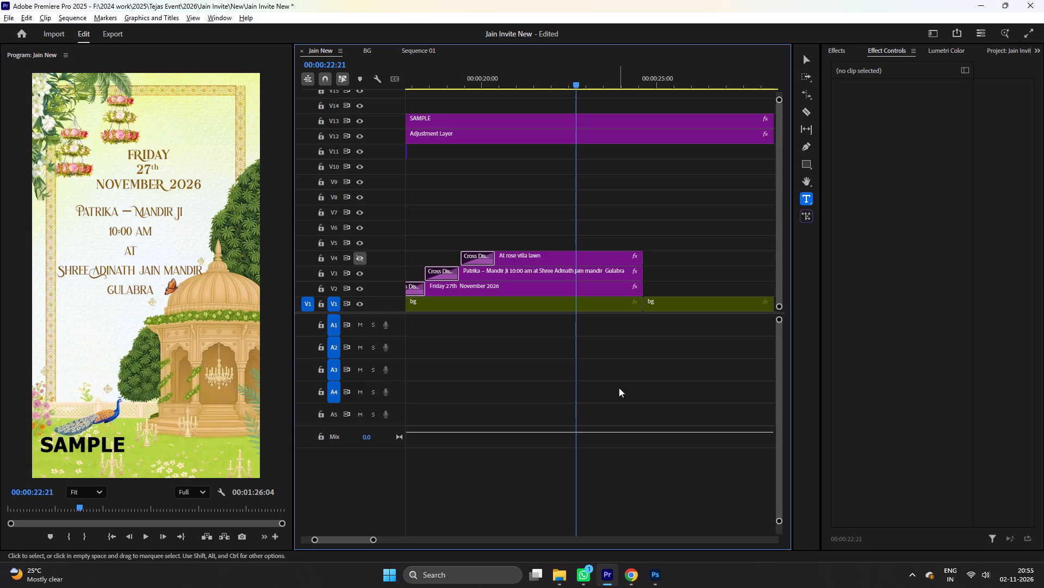
Increase the font size of only the Patrika – Mandir Ji line to 65.
drag(76, 210, 205, 206)
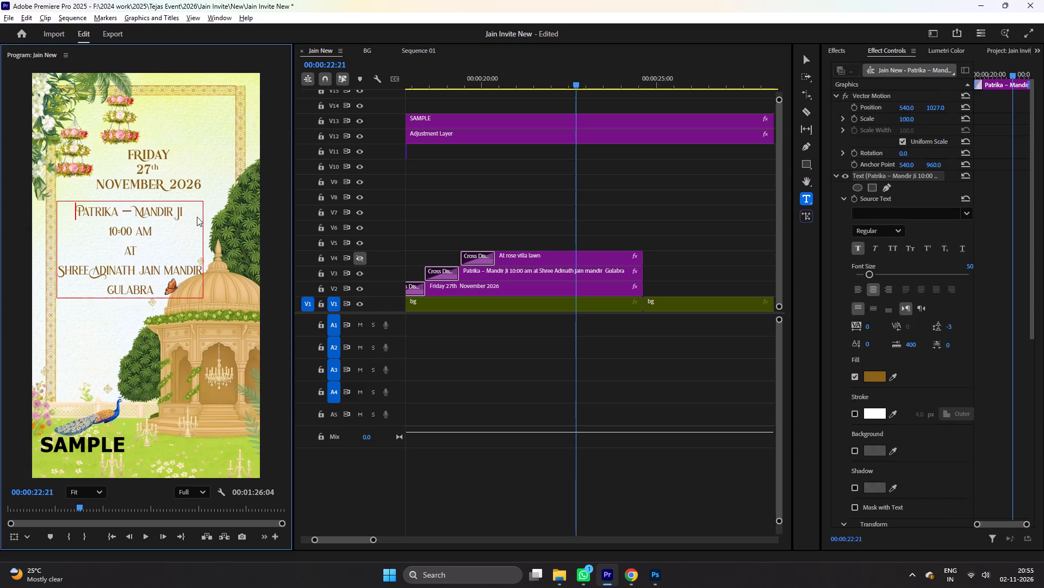
drag(187, 211, 36, 211)
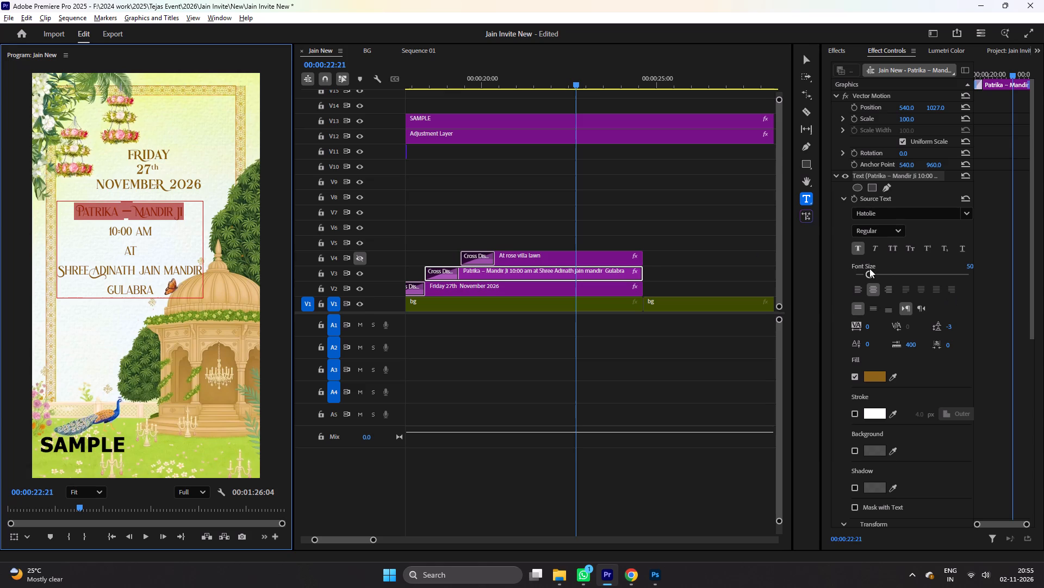
click(871, 271)
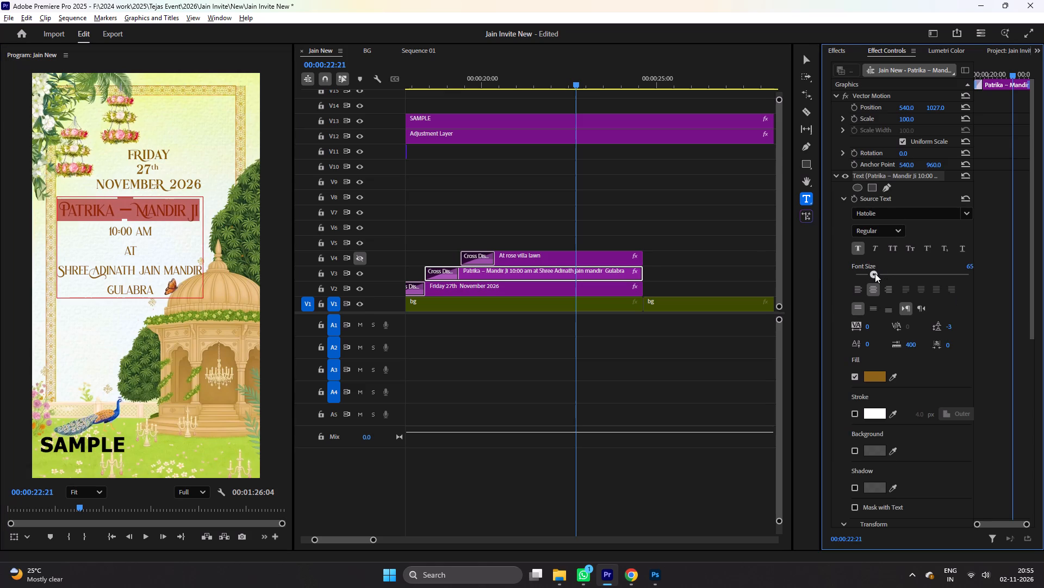
Remove and re-insert the line break between Patrika – Mandir Ji and 10:00 AM in the Patrika text.
click(202, 209)
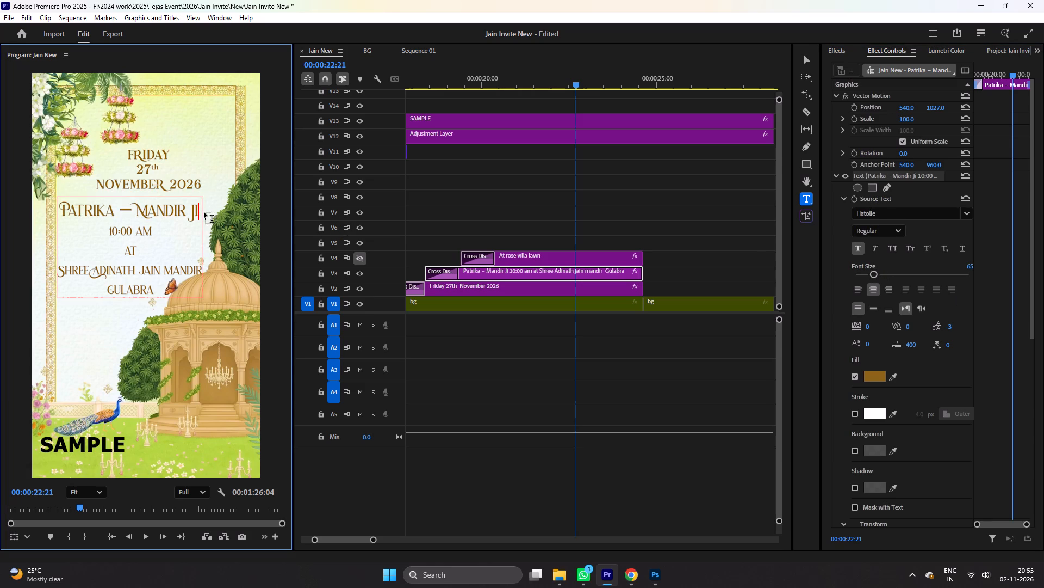
key(Right)
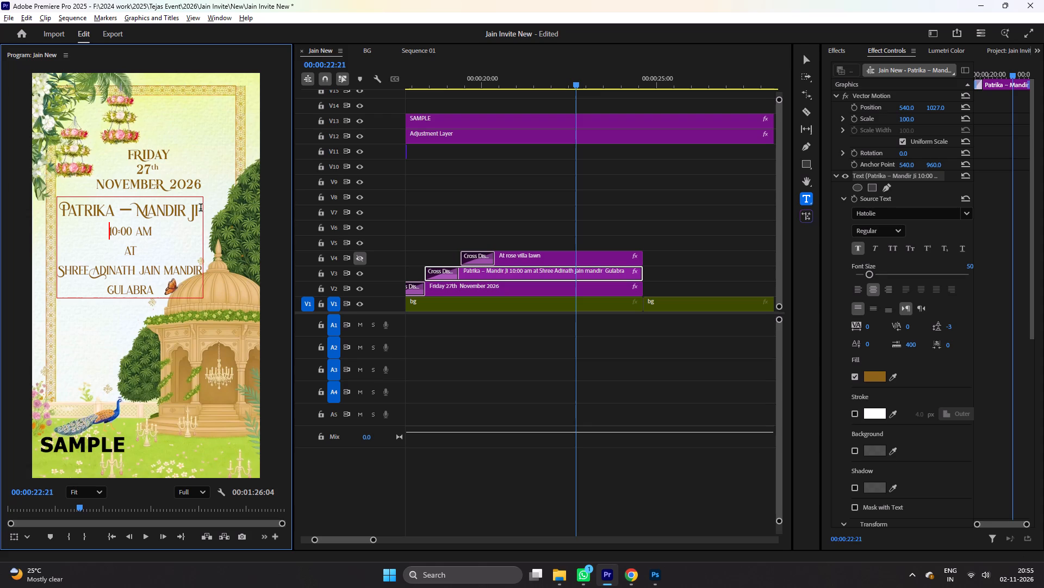
click(201, 209)
key(Right)
key(Left)
click(108, 236)
key(BackSpace)
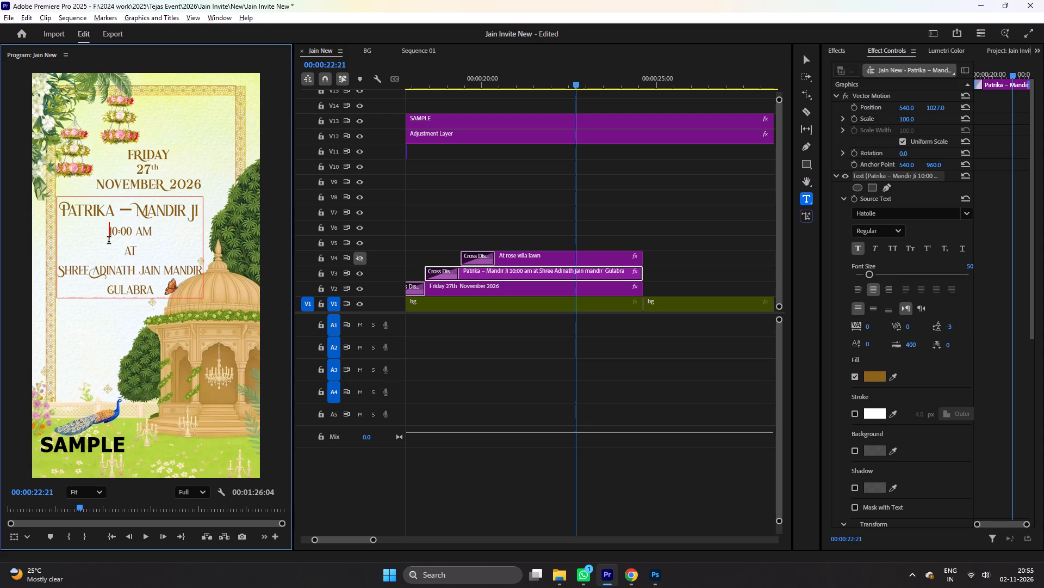
key(Return)
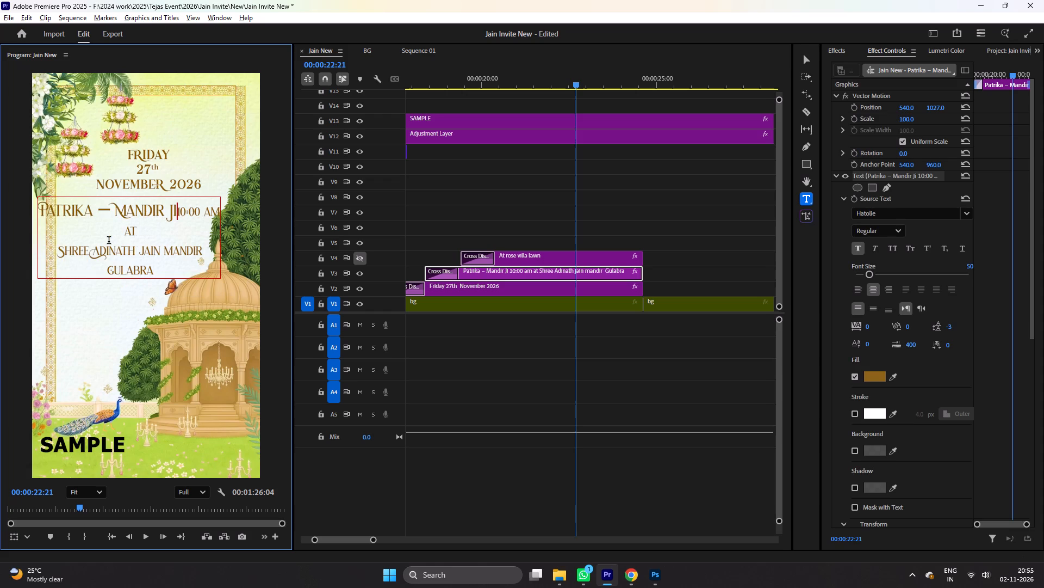
Scale the whole Patrika text block down very slightly and play the scene through to its end.
click(804, 62)
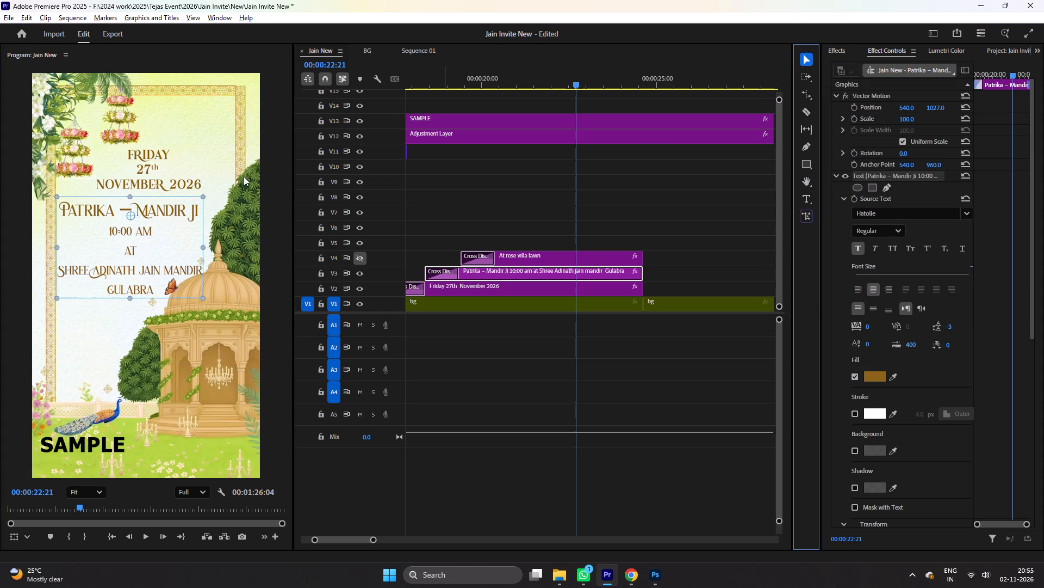
click(202, 298)
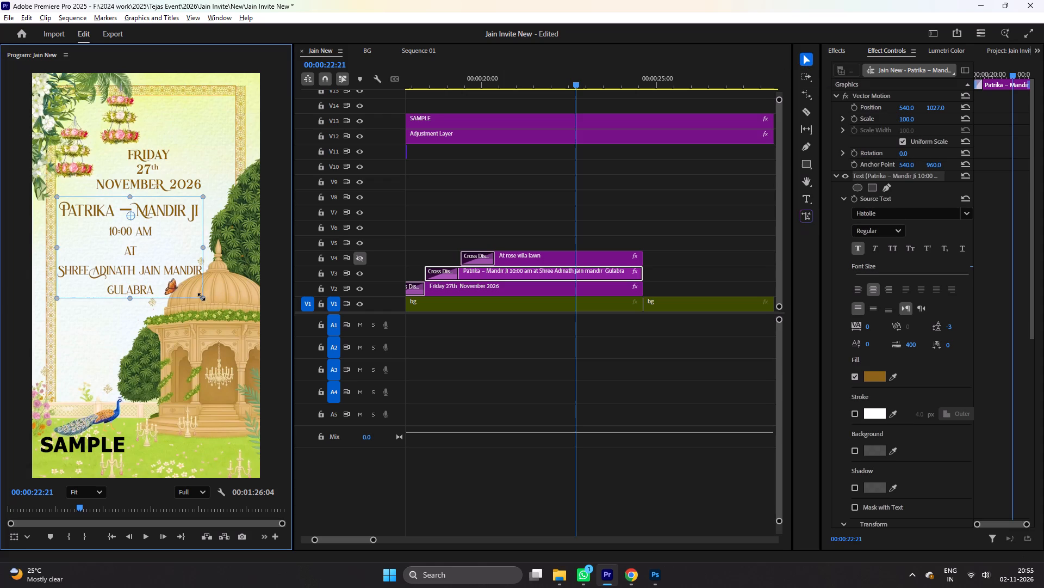
key(space)
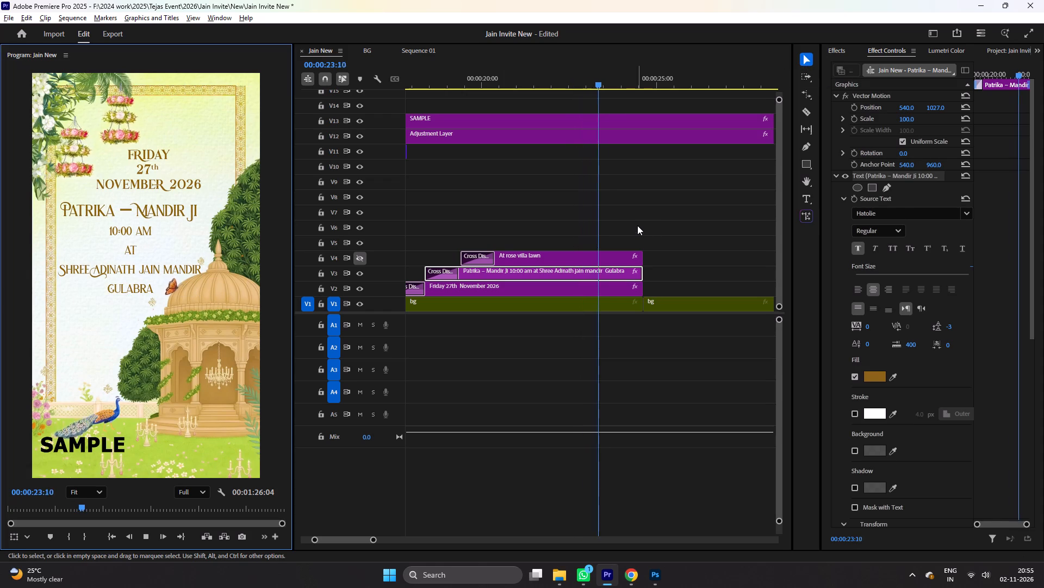
key(space)
click(668, 217)
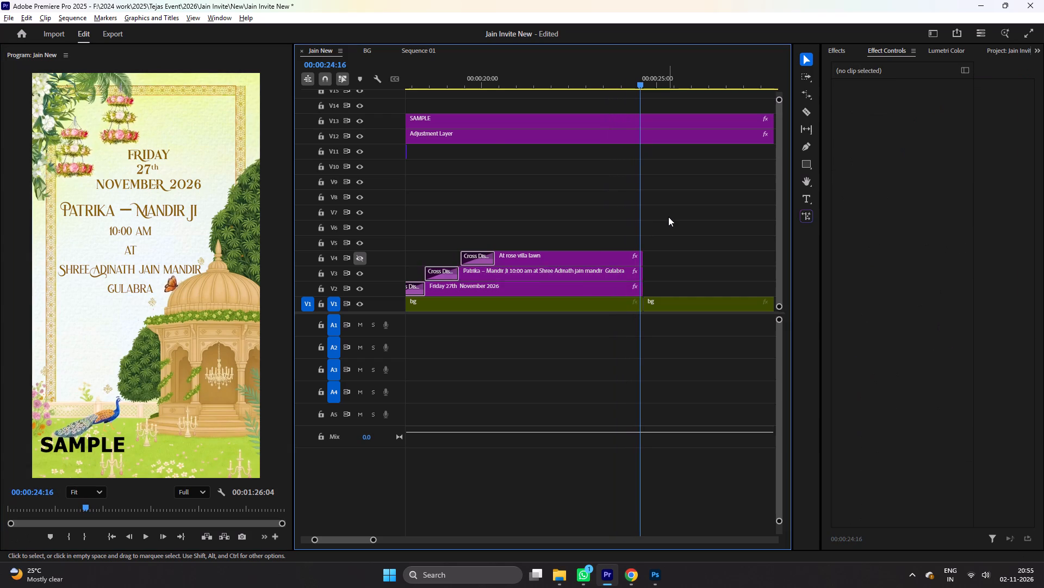
Duplicate the OF.mov overlay onto V11 with its marker at the cut after the Patrika scene, save the project and play the transition.
key(minus)
alt+drag(490, 157, 490, 179)
click(497, 183)
drag(491, 183, 623, 154)
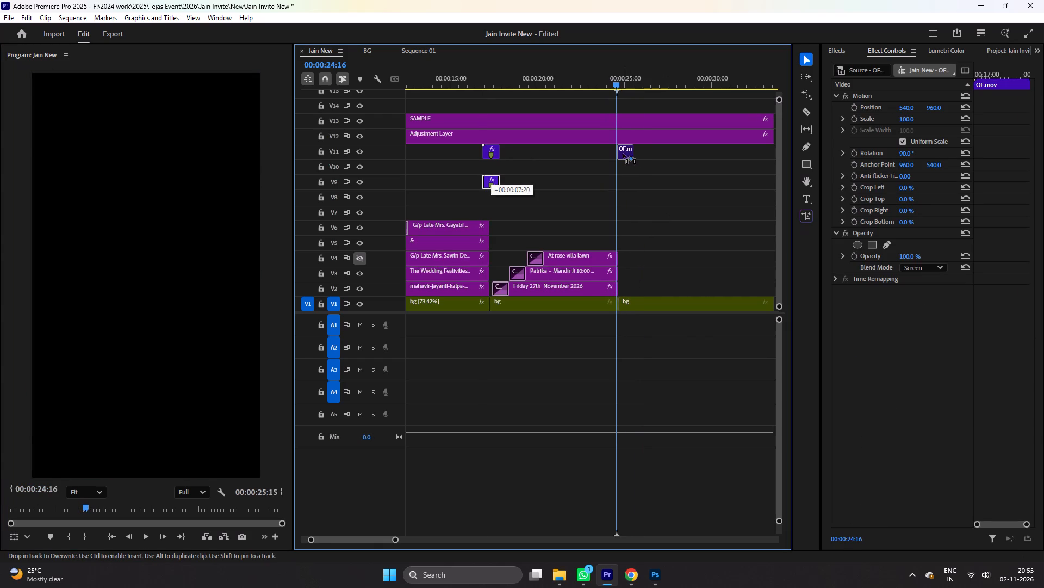
drag(623, 154, 617, 154)
click(666, 199)
text(==)
drag(606, 153, 611, 154)
key(ctrl+s)
key(ctrl+space)
scroll(673, 204, down, 6)
key(space)
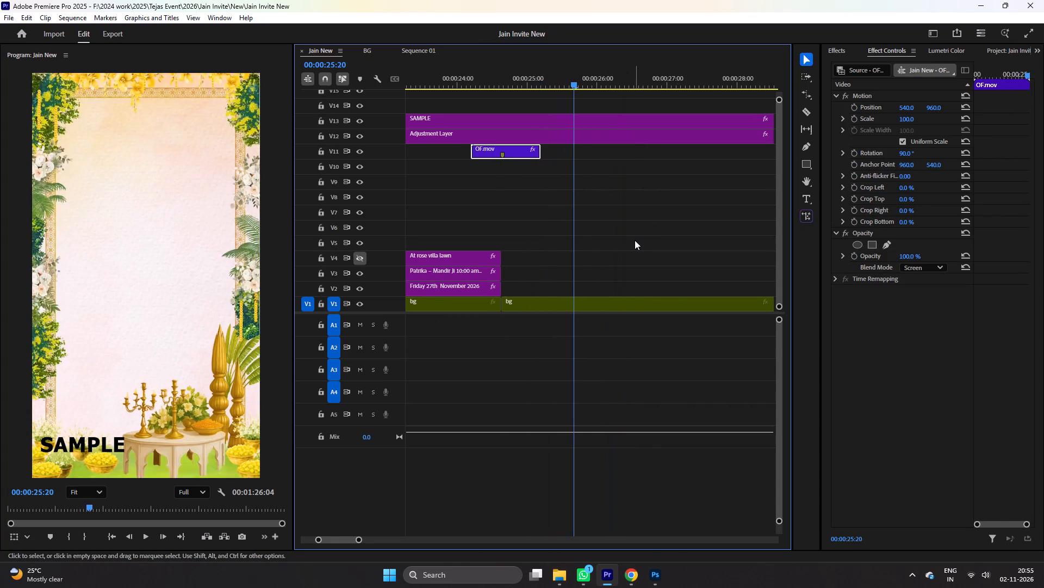
Scrub through the textless pink floral scene following the Patrika scene and park the playhead at 00:00:27:06.
scroll(635, 240, down, 7)
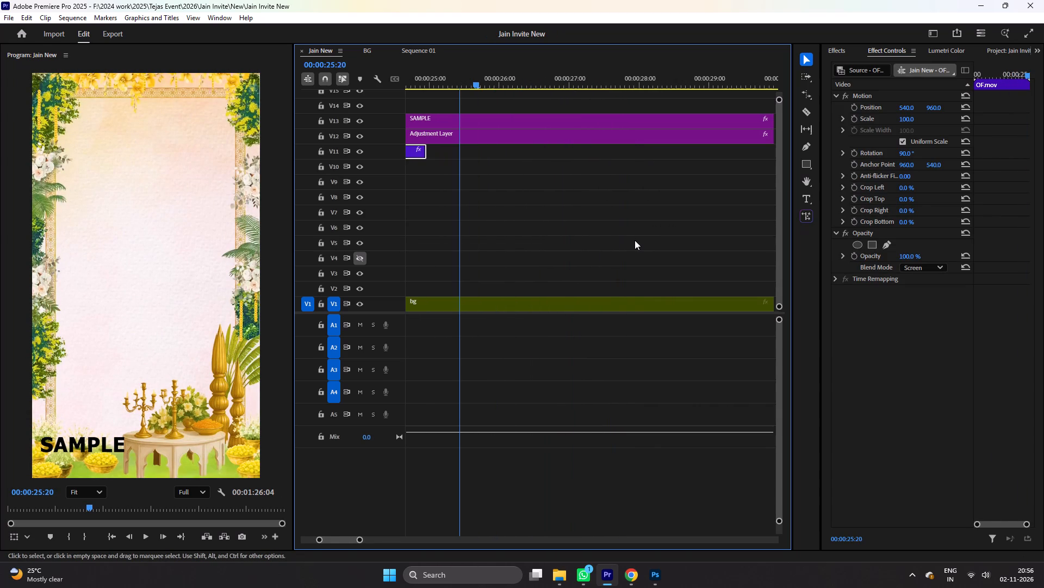
text(--)
scroll(635, 240, down, 1)
text(==-)
scroll(635, 240, down, 3)
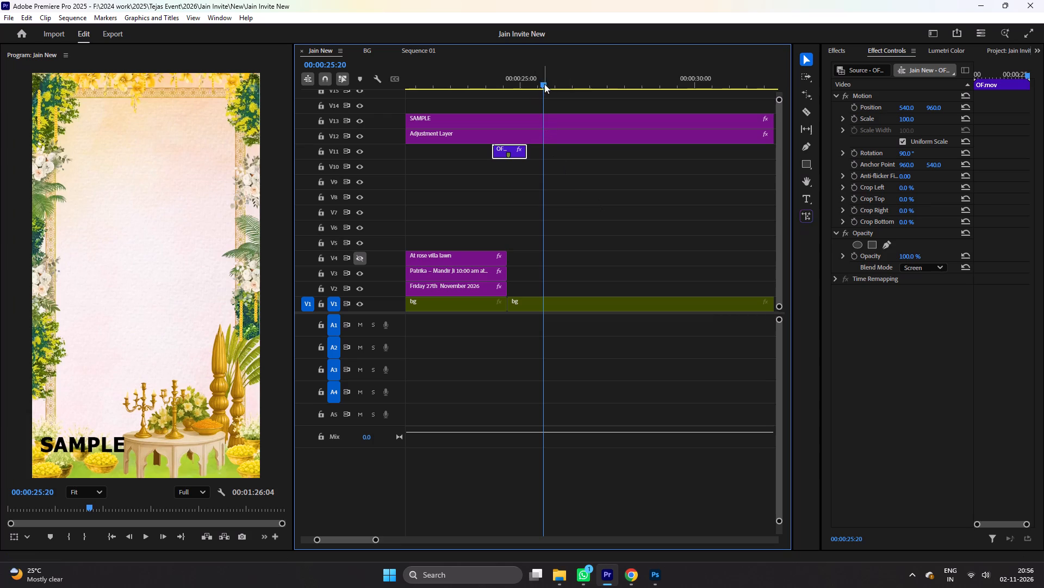
drag(546, 79, 619, 107)
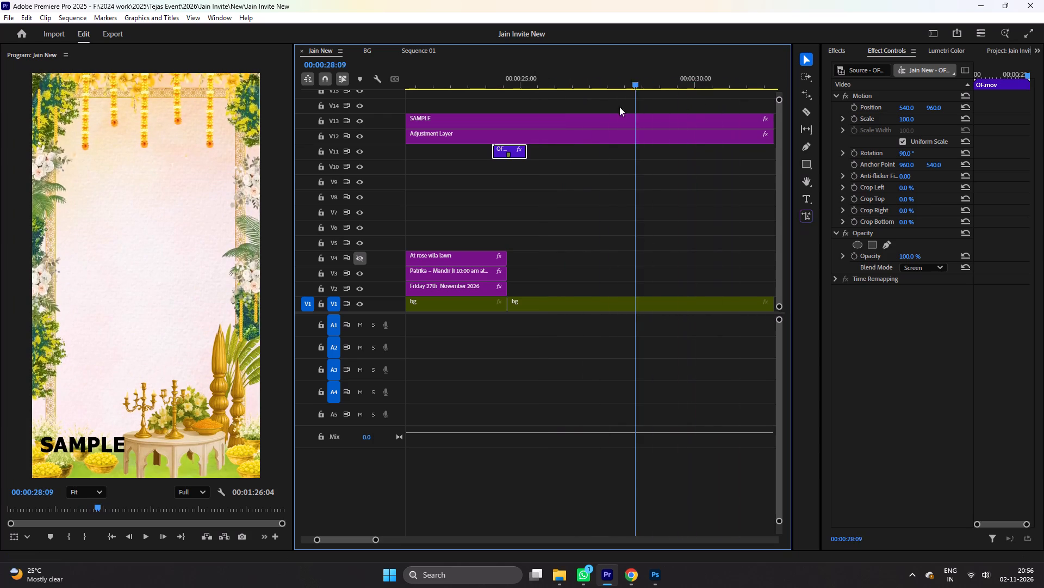
drag(619, 107, 599, 113)
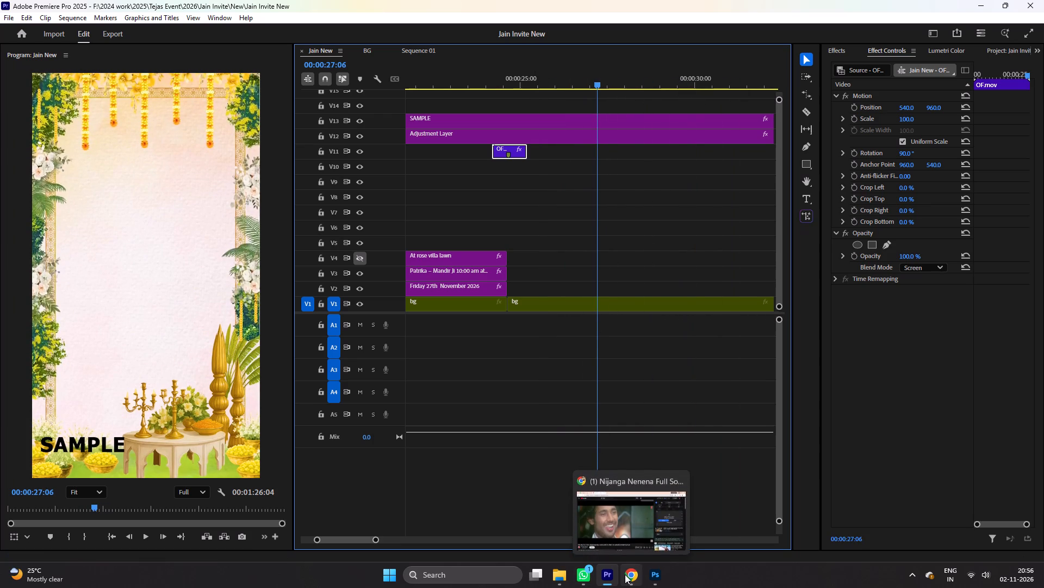
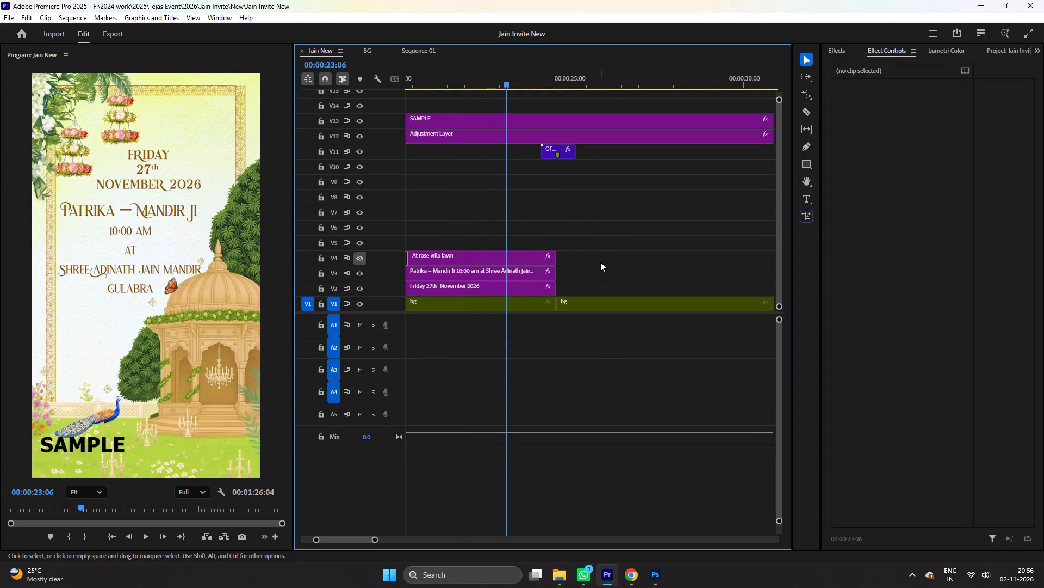
Play the transition out of the Patrika scene and the textless floral scene that follows it.
key(space)
scroll(600, 262, down, 4)
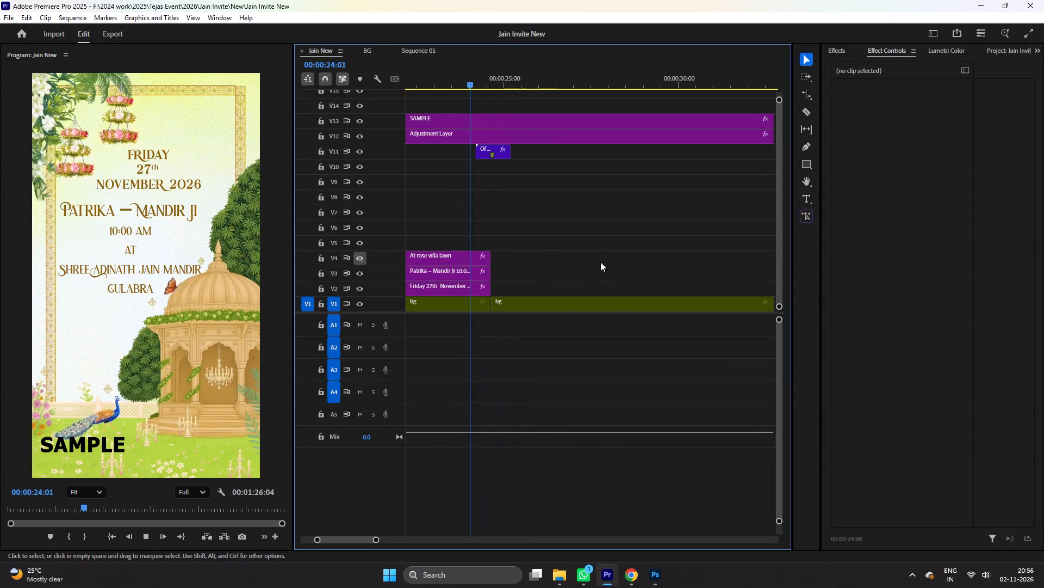
scroll(600, 262, down, 1)
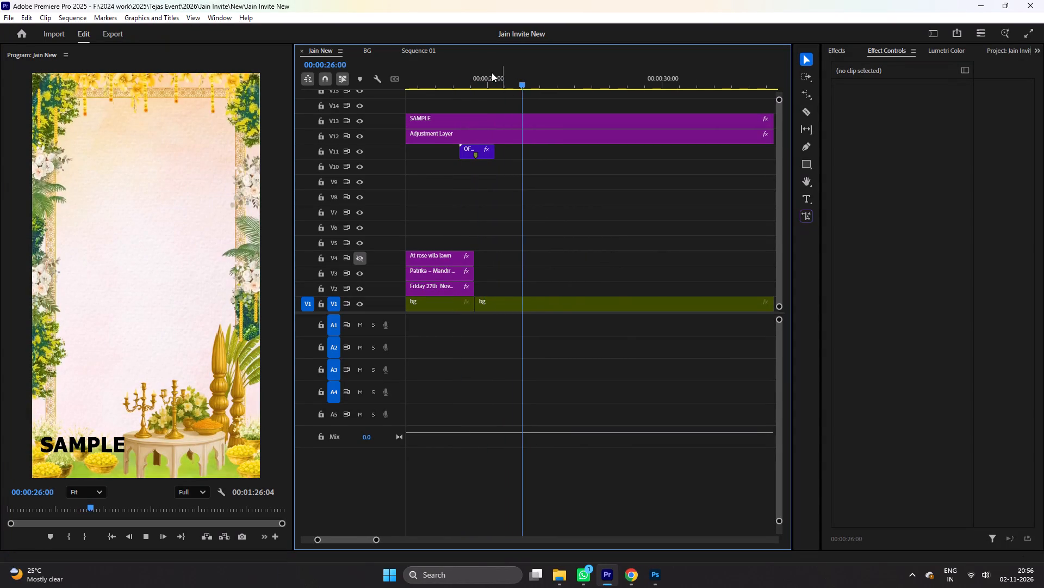
drag(472, 81, 483, 82)
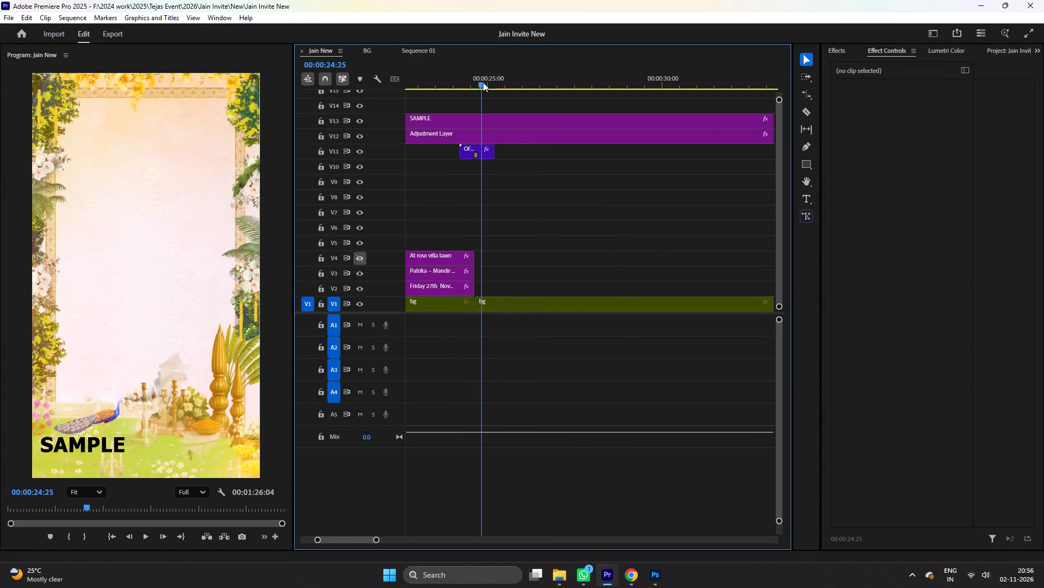
drag(483, 82, 486, 83)
key(space)
scroll(599, 220, down, 5)
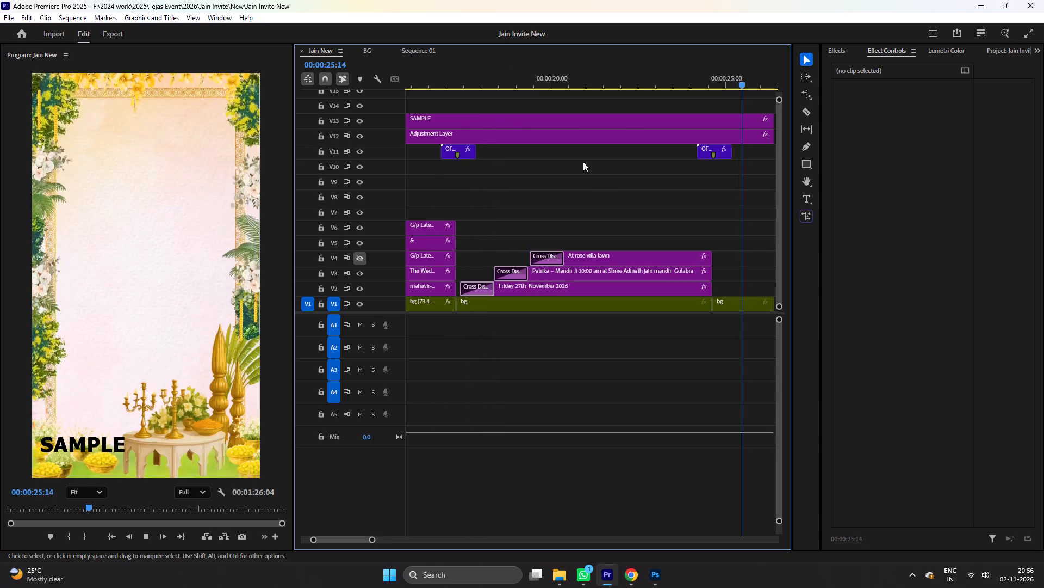
scroll(581, 181, down, 9)
key(minus)
key(minus)
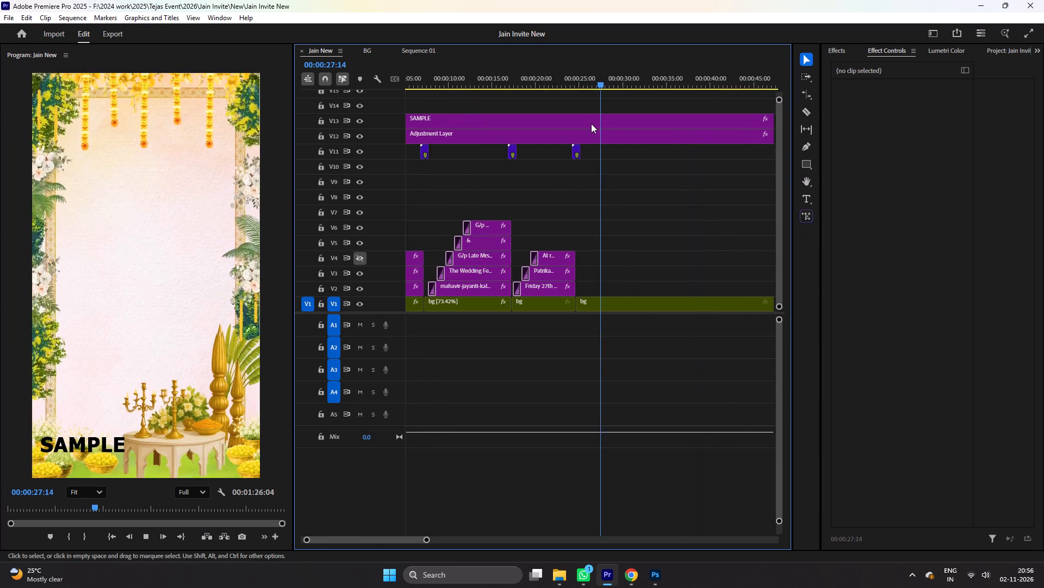
key(space)
Find the start of the blue-umbrella garden scene and split the V1 bg clip at 00:00:49:10.
drag(606, 82, 705, 87)
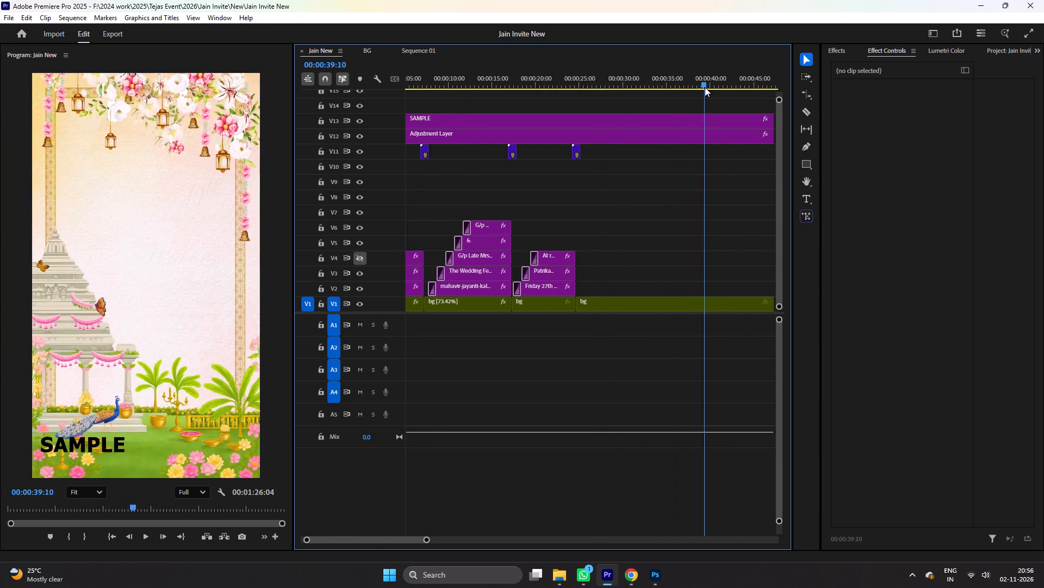
drag(705, 87, 746, 94)
scroll(707, 130, down, 5)
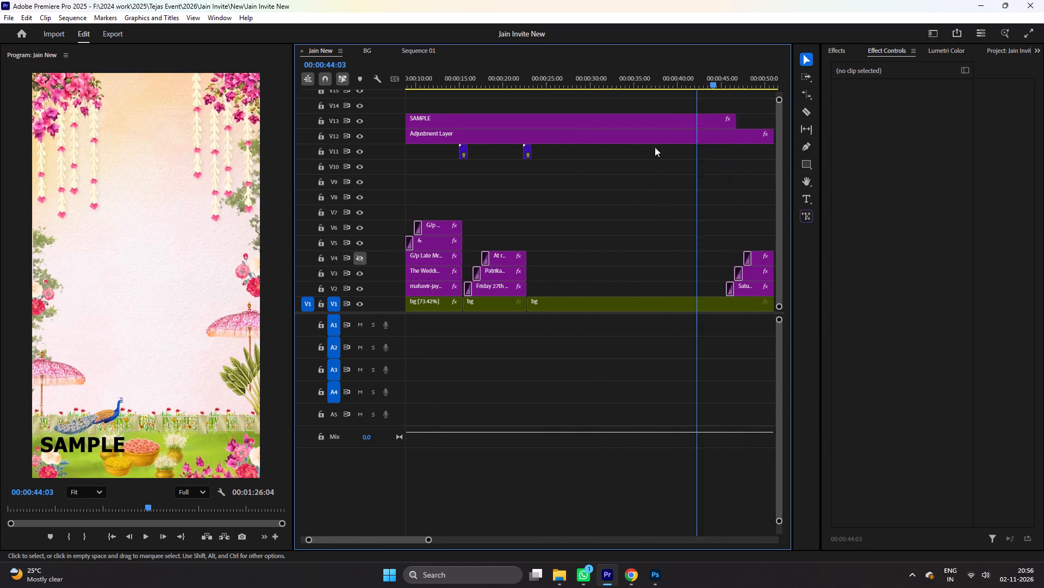
scroll(655, 147, down, 3)
drag(618, 82, 692, 85)
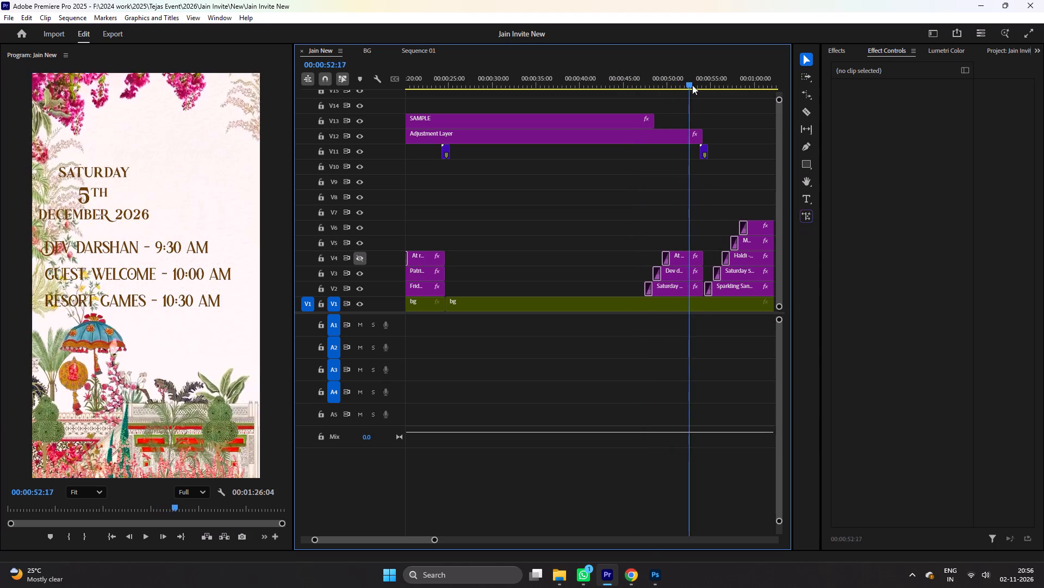
drag(692, 85, 654, 94)
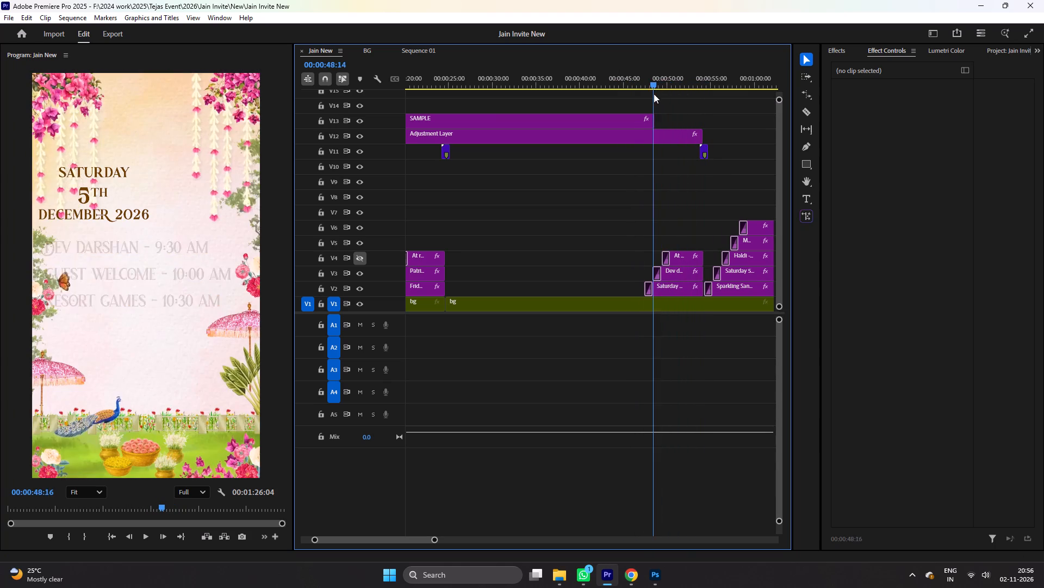
drag(654, 94, 662, 94)
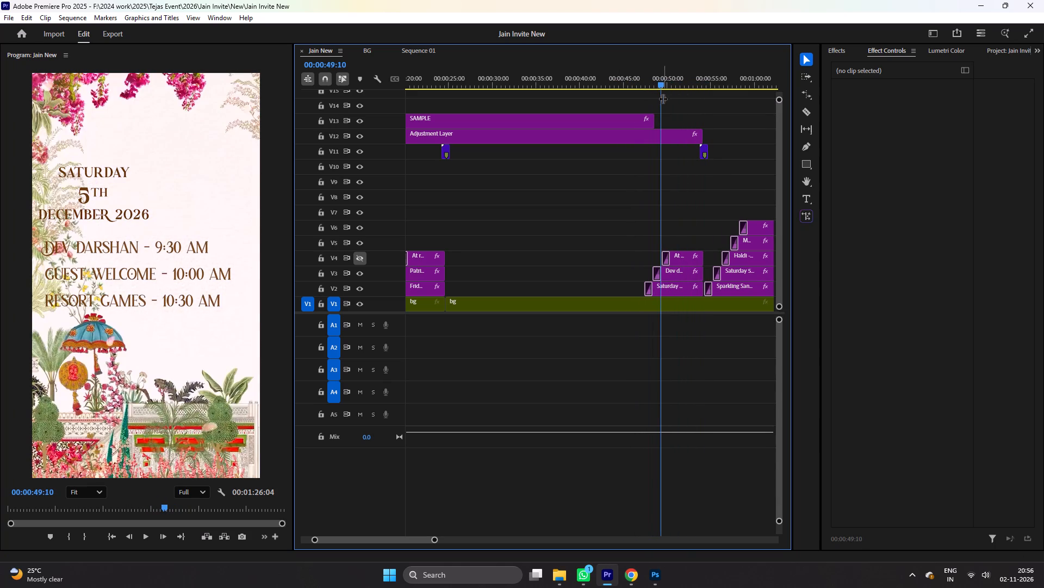
key(c)
click(657, 304)
key(v)
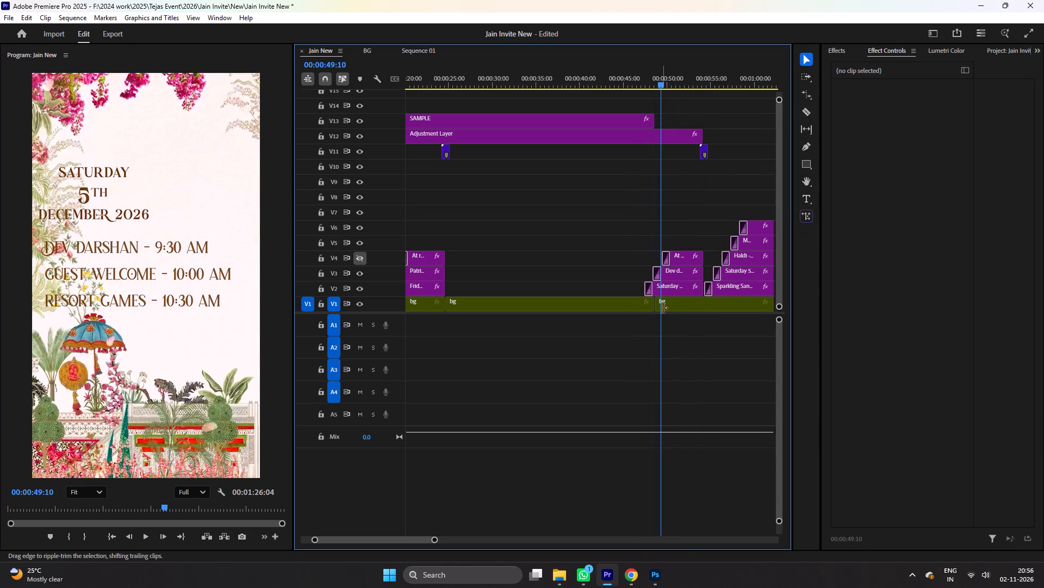
key(ctrl+z)
key(c)
click(662, 305)
key(v)
Move the textless bg segment before the split up to V9, beyond the 01:00:00 area of the timeline out of the way.
click(561, 322)
key(minus)
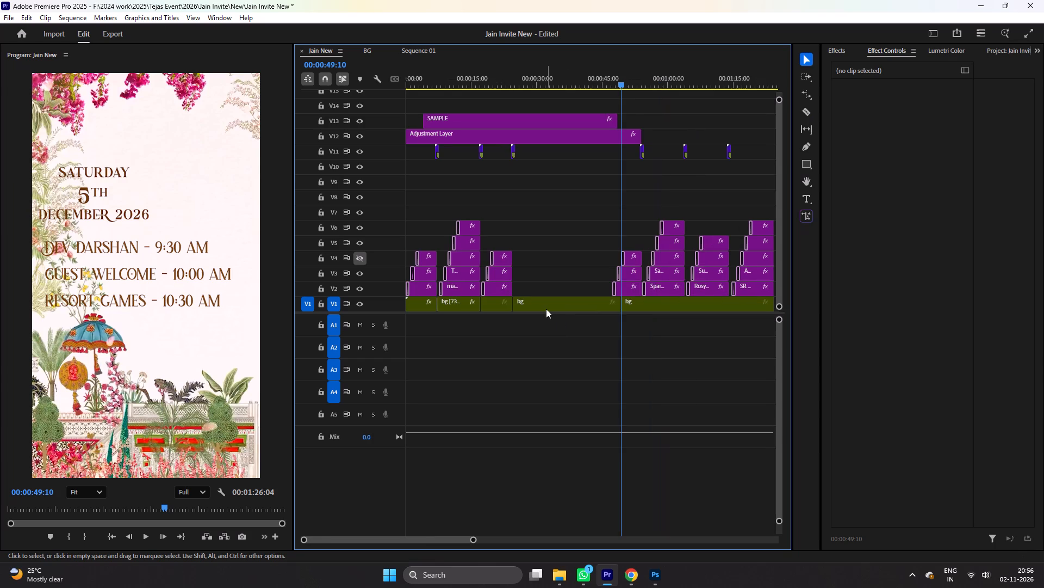
drag(551, 304, 701, 347)
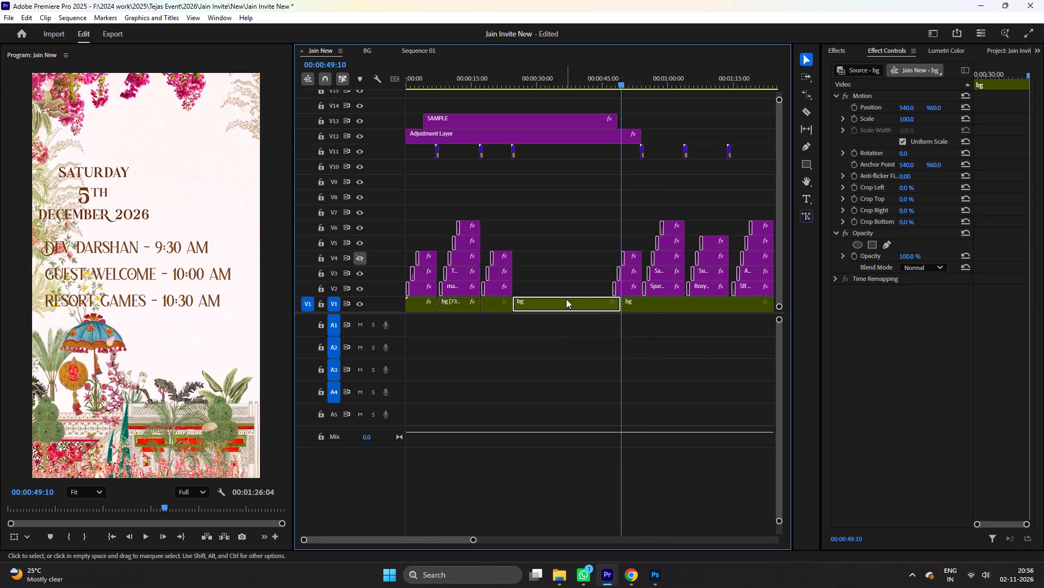
drag(563, 301, 753, 188)
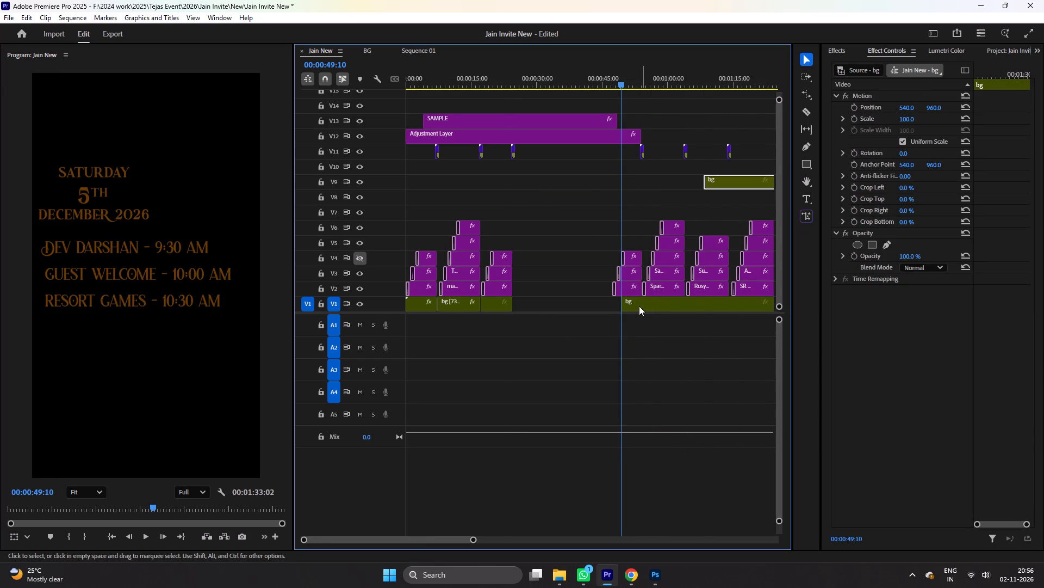
Move the umbrella-garden bg clip on V1 back behind the Patrika scene and ripple delete the remaining gap between them.
drag(642, 305, 535, 307)
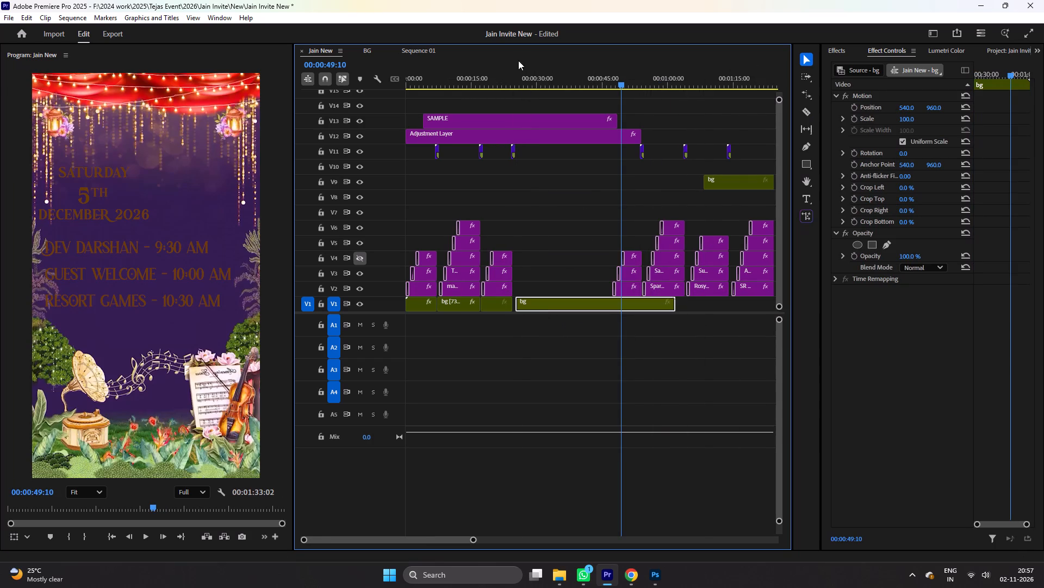
click(524, 75)
key(equal)
key(equal)
key(equal)
right_click(531, 308)
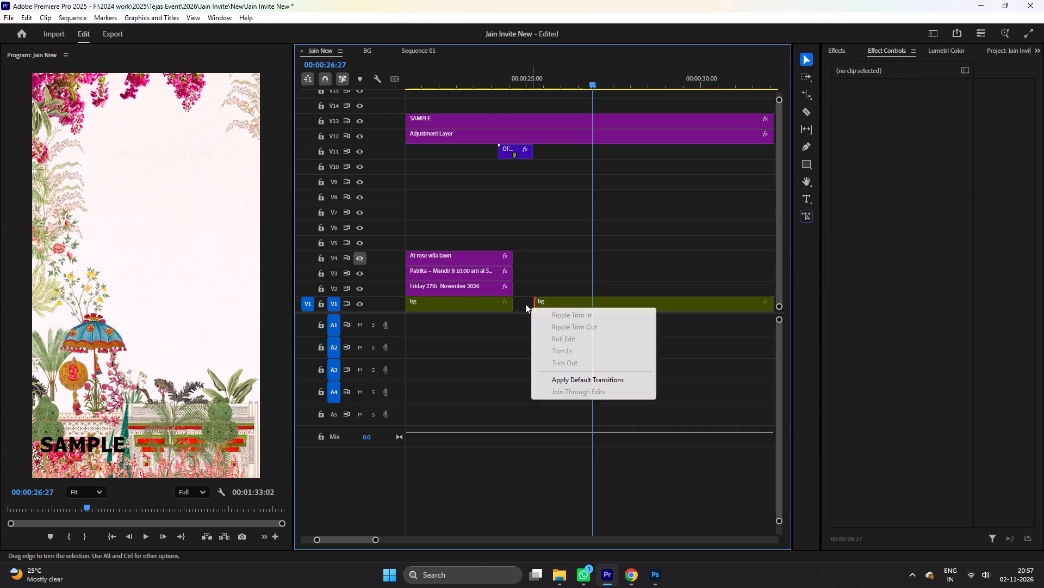
right_click(521, 302)
click(527, 307)
Save the project and play the transition from the Patrika scene into the umbrella garden scene.
click(498, 73)
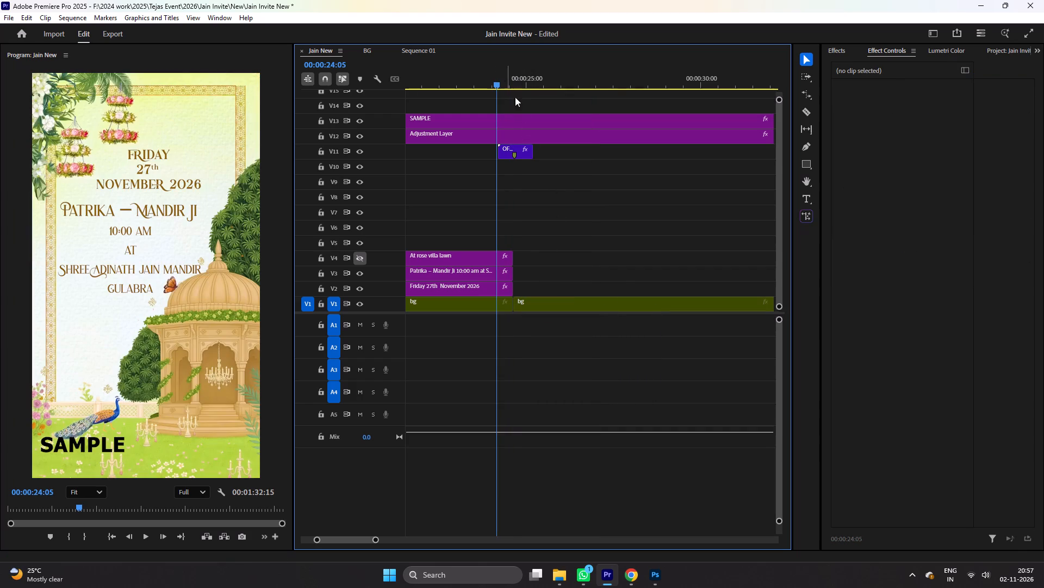
key(ctrl+s)
key(space)
scroll(621, 266, down, 1)
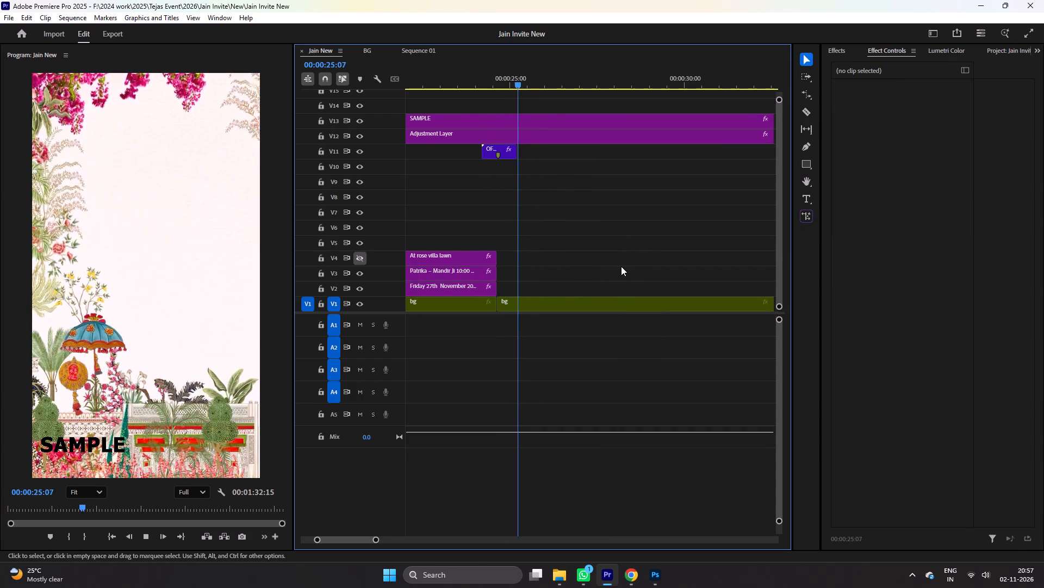
scroll(621, 266, down, 1)
key(space)
Hide the text layer inside the At rose villa lawn clip of the Patrika scene and turn V4 track output back on.
drag(463, 238, 463, 242)
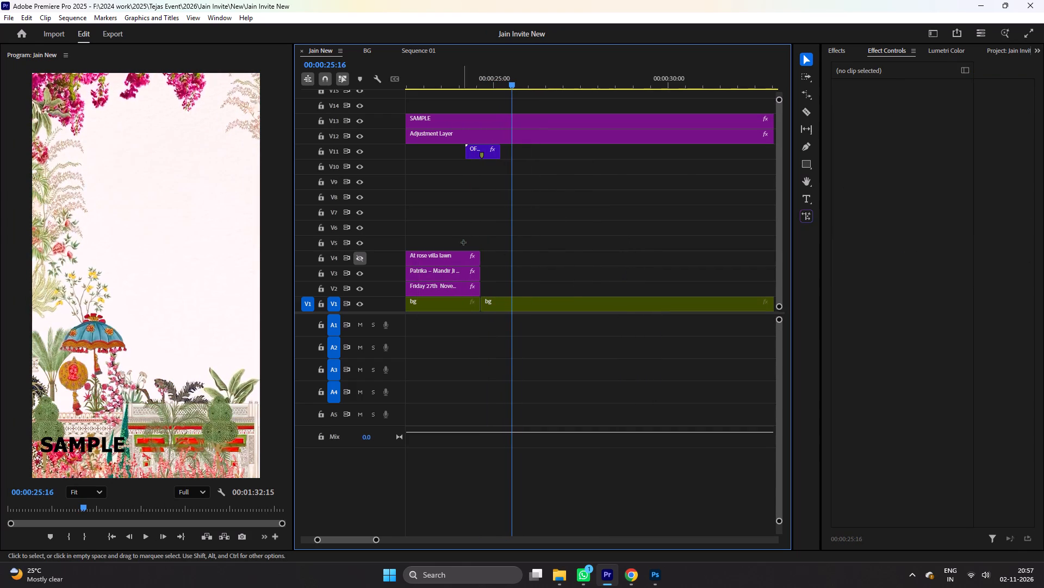
drag(463, 242, 469, 287)
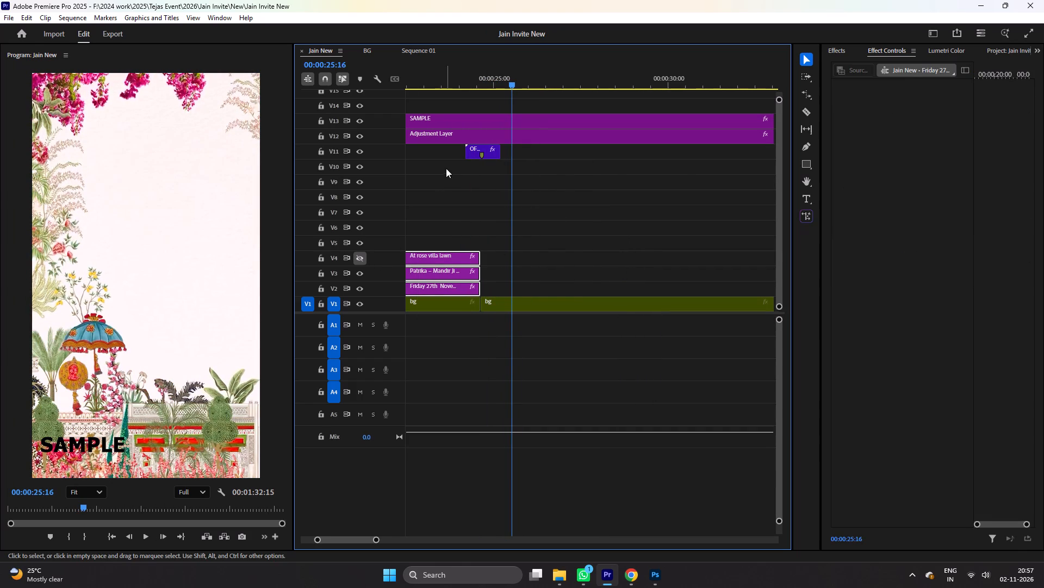
scroll(444, 223, up, 10)
click(535, 79)
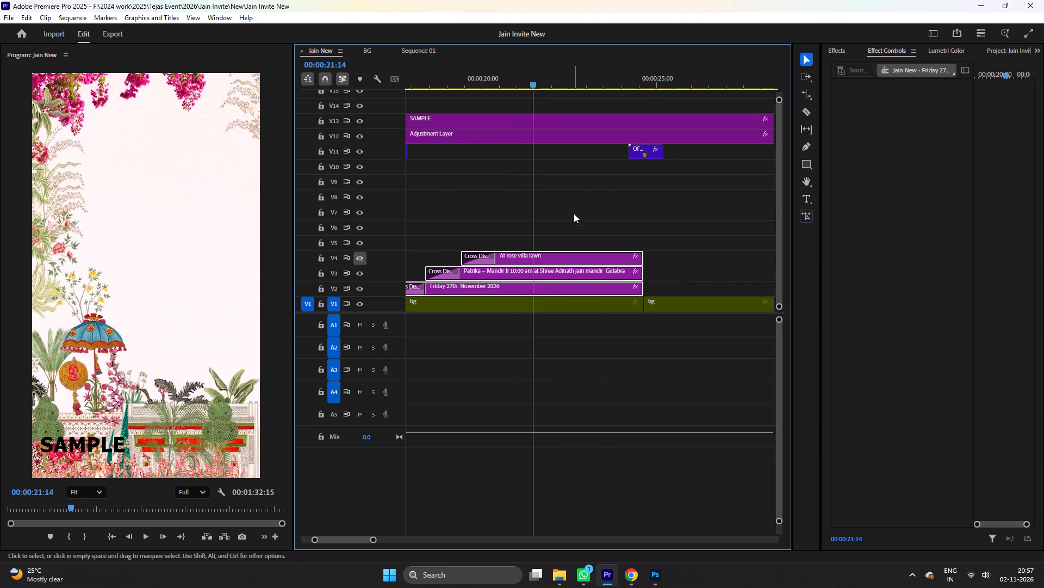
click(574, 214)
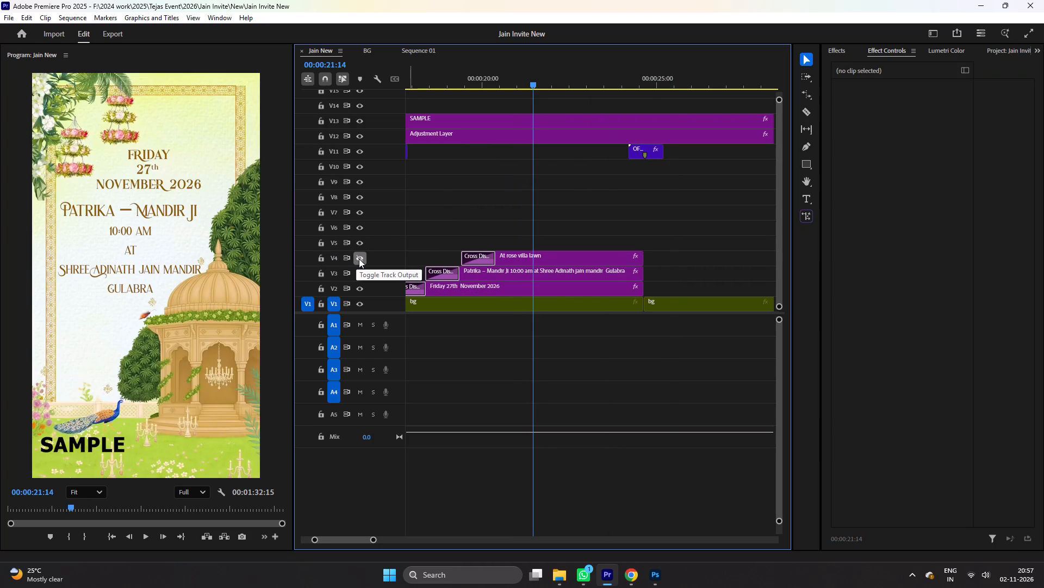
click(359, 259)
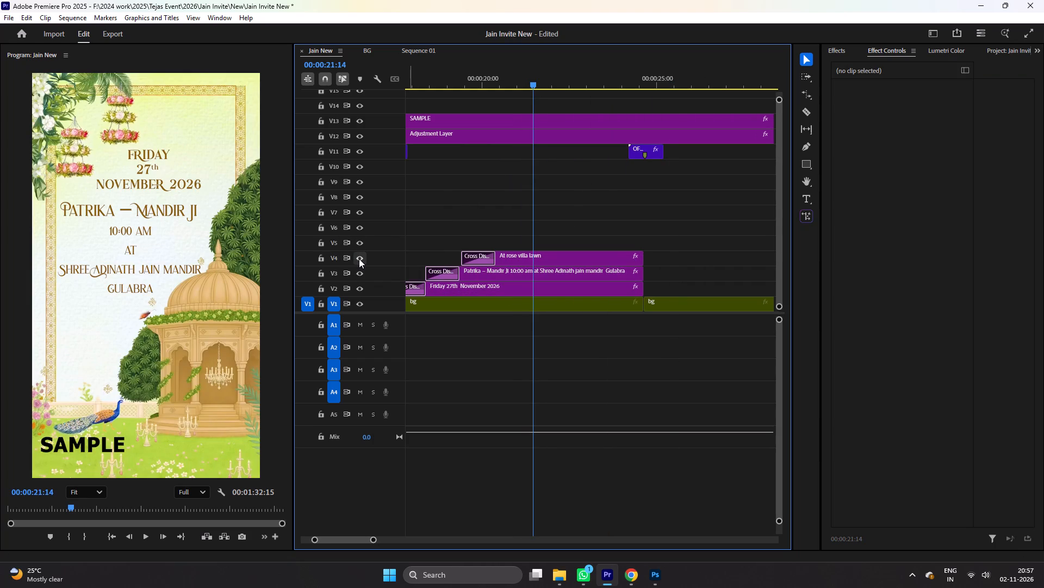
click(359, 259)
click(517, 259)
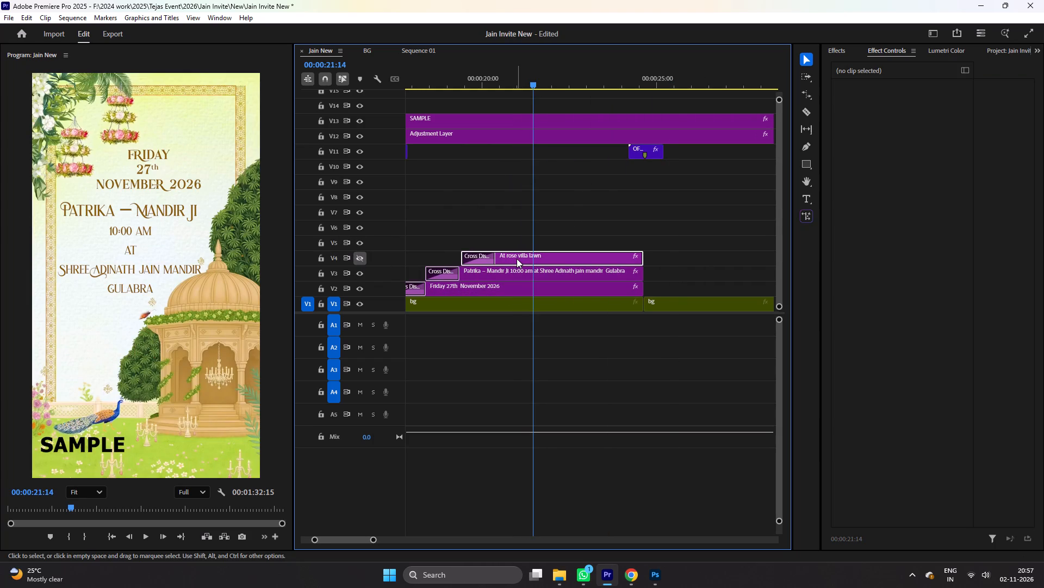
click(845, 173)
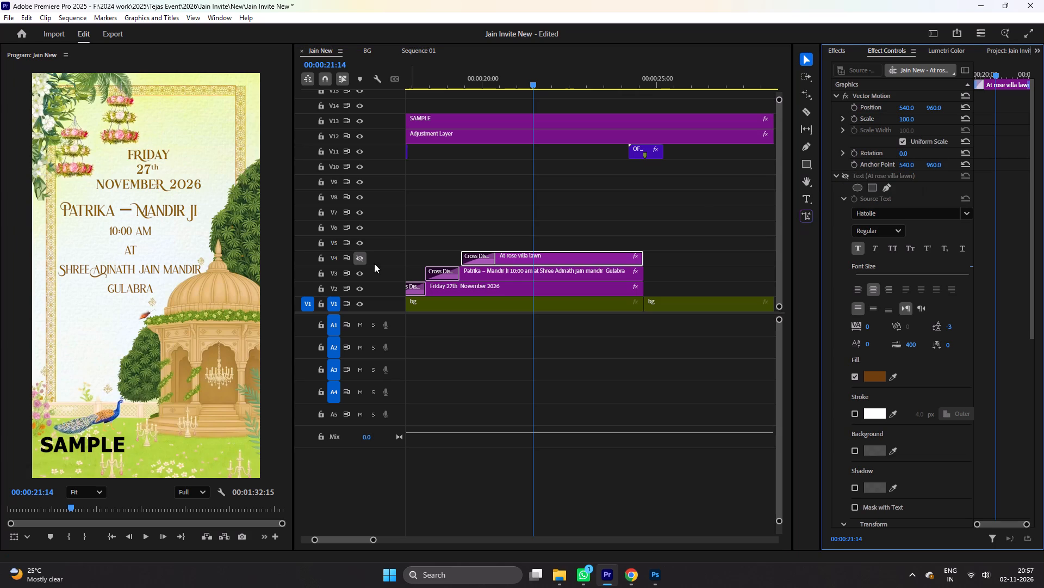
click(365, 259)
Copy the Patrika scene's date and Patrika – Mandir Ji text clips and paste them on V2 and V3 at about 00:00:24:27.
drag(657, 288, 619, 272)
key(ctrl+c)
key(ctrl+c)
key(ctrl+c)
key(ctrl+c)
drag(650, 73, 656, 74)
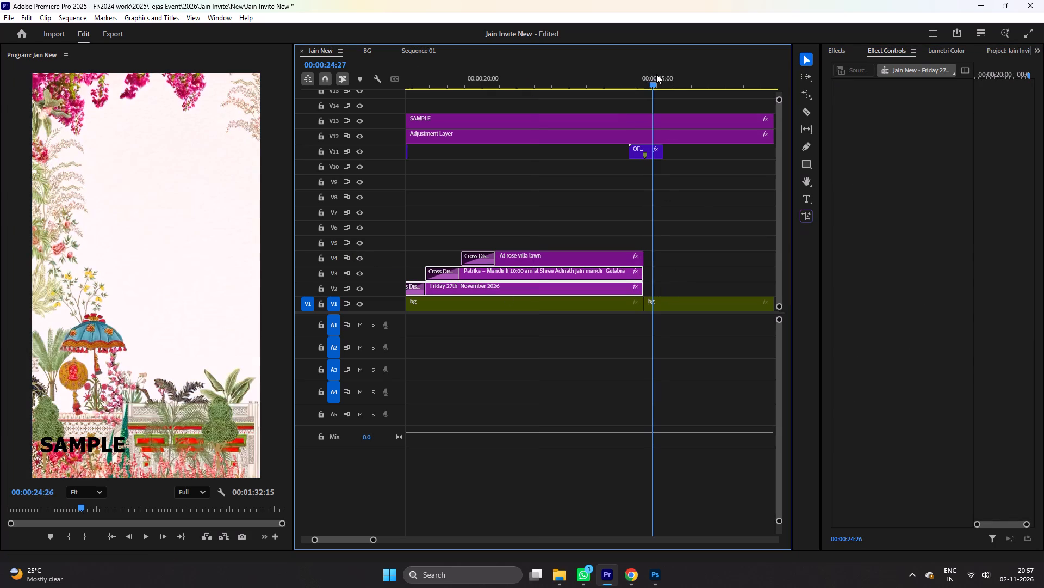
drag(656, 74, 657, 74)
key(ctrl+v)
At 00:00:30:06, enlarge the pasted Friday 27th November 2026 text slightly and move it up and to the right in the frame.
click(525, 81)
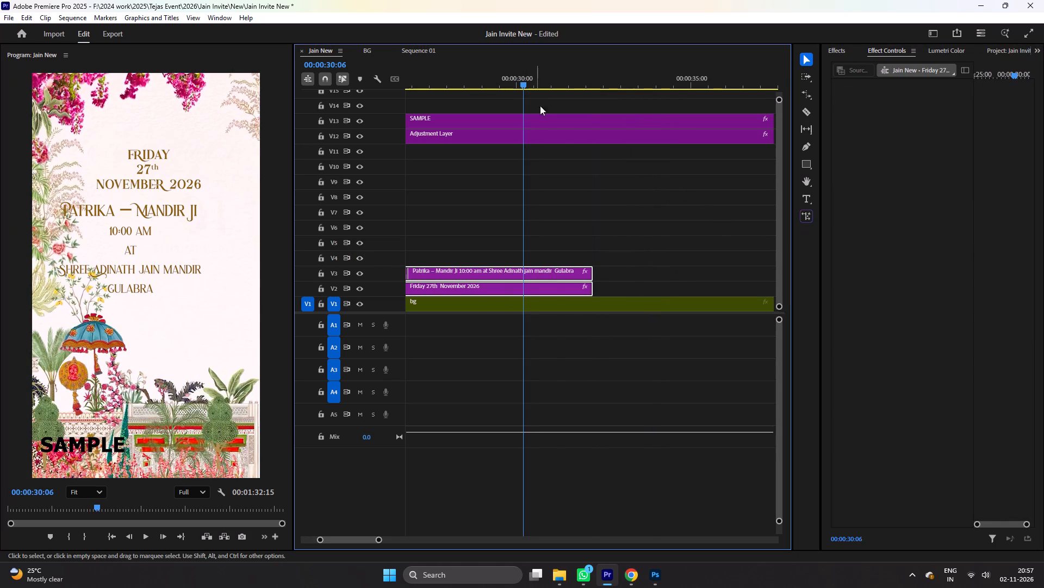
scroll(615, 207, up, 2)
click(613, 212)
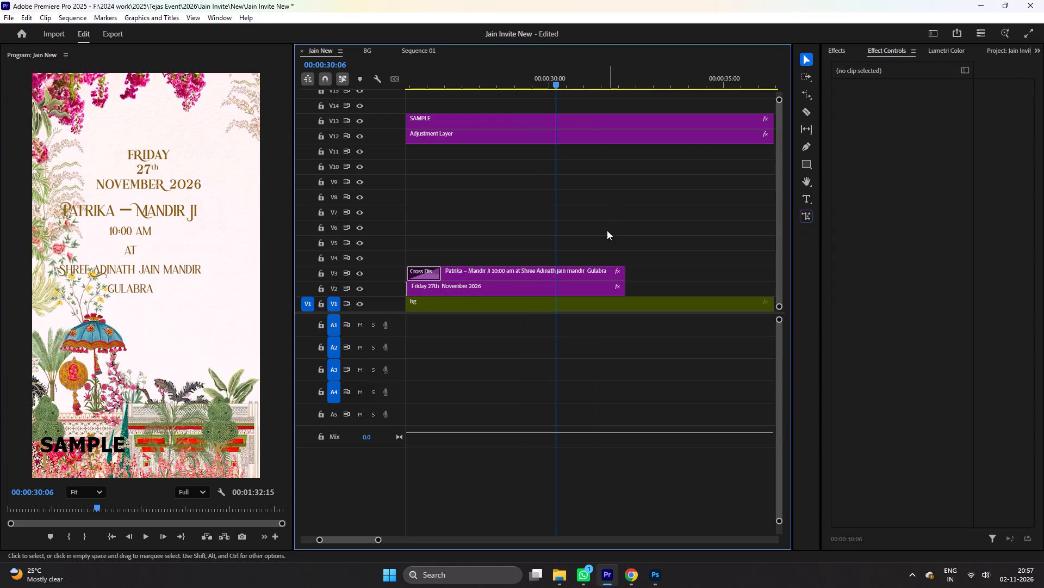
scroll(607, 230, up, 6)
click(570, 289)
click(133, 167)
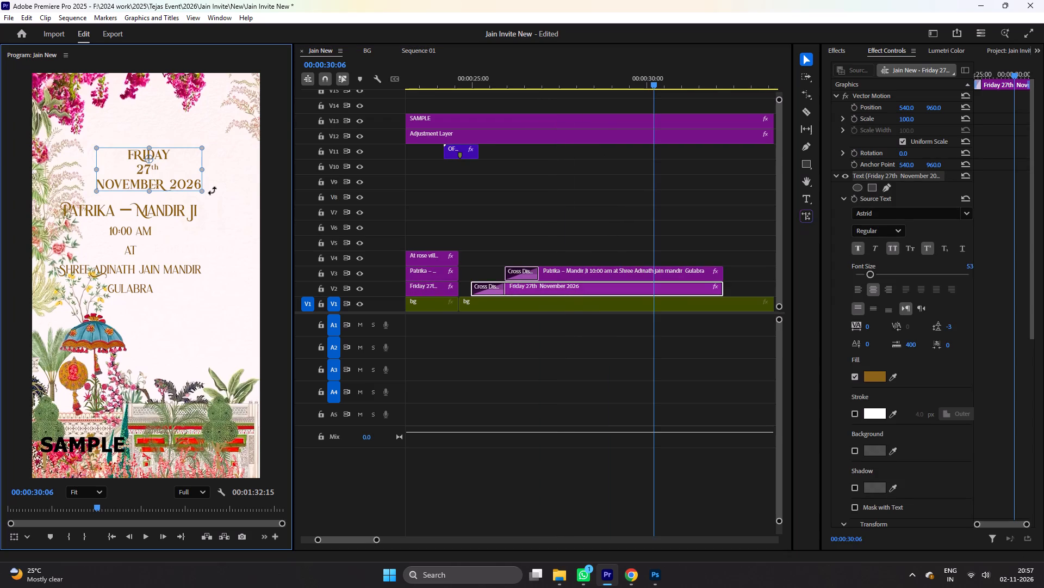
drag(204, 191, 210, 193)
drag(163, 187, 175, 176)
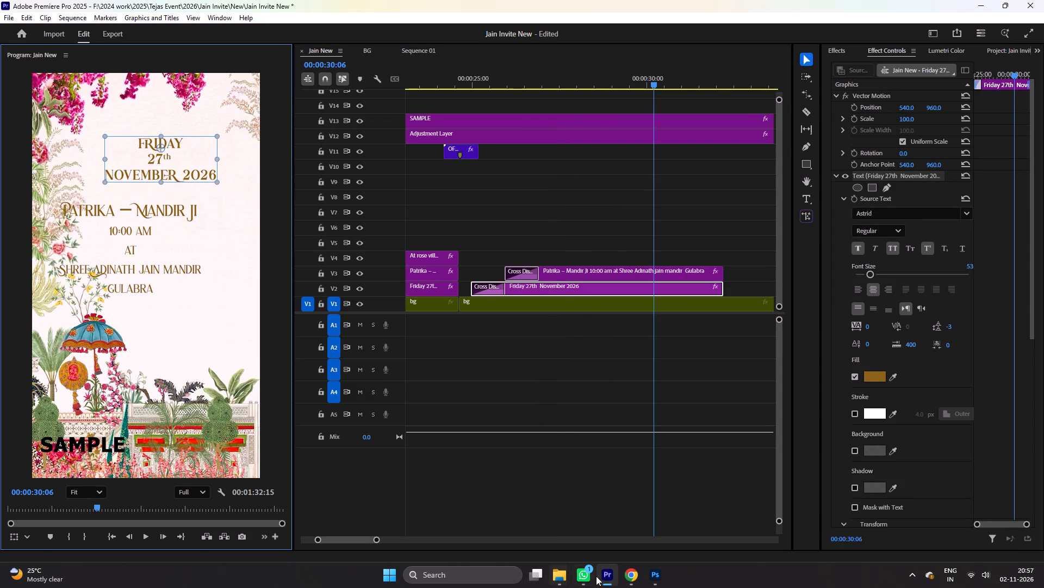
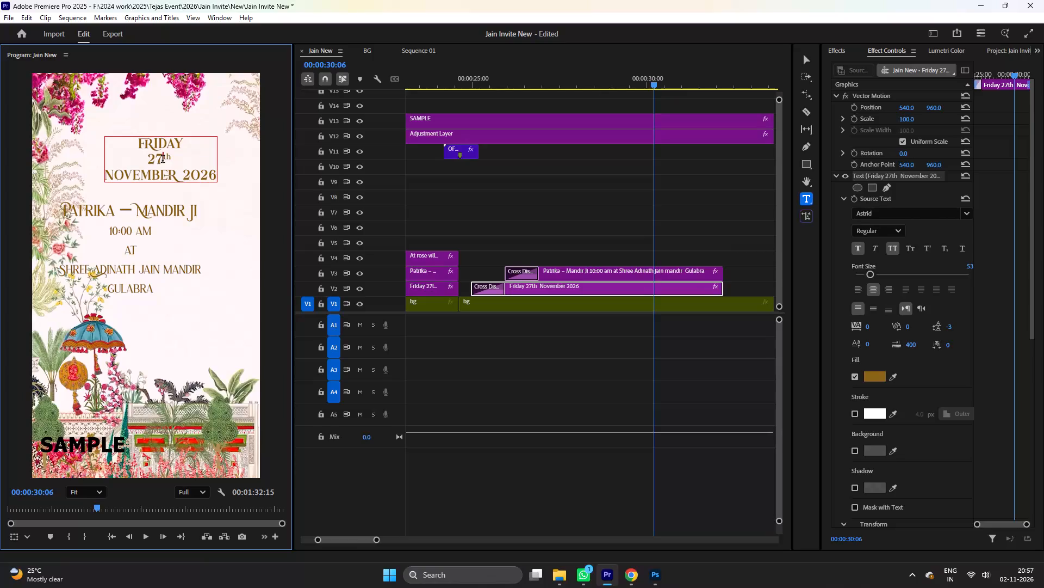
Change the pasted date text at 00:00:30:06 from the 27th of November to 2nd December, keeping the year 2026.
click(167, 158)
key(BackSpace)
key(BackSpace)
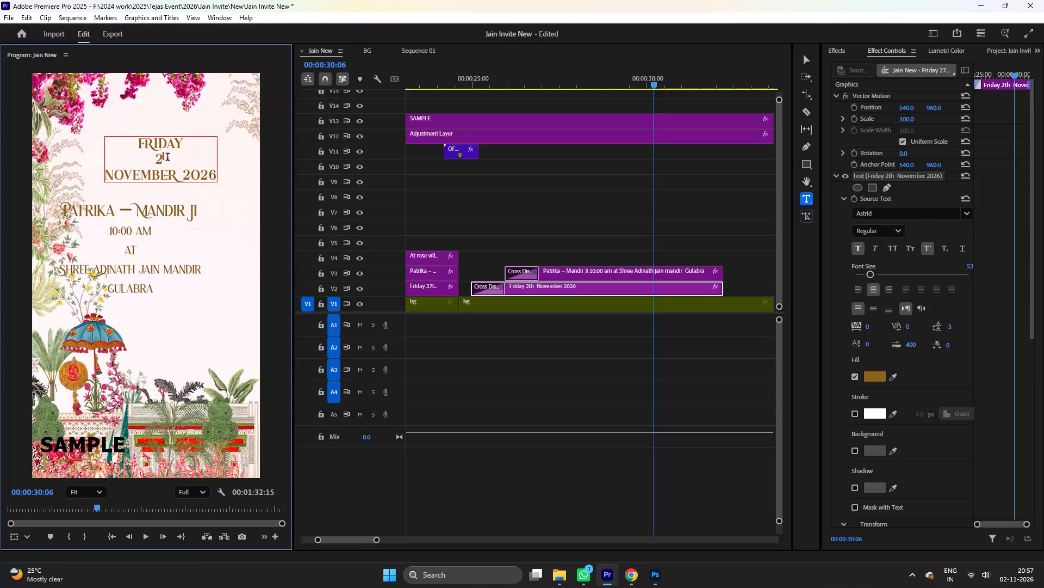
key(n)
key(d)
drag(179, 176, 126, 176)
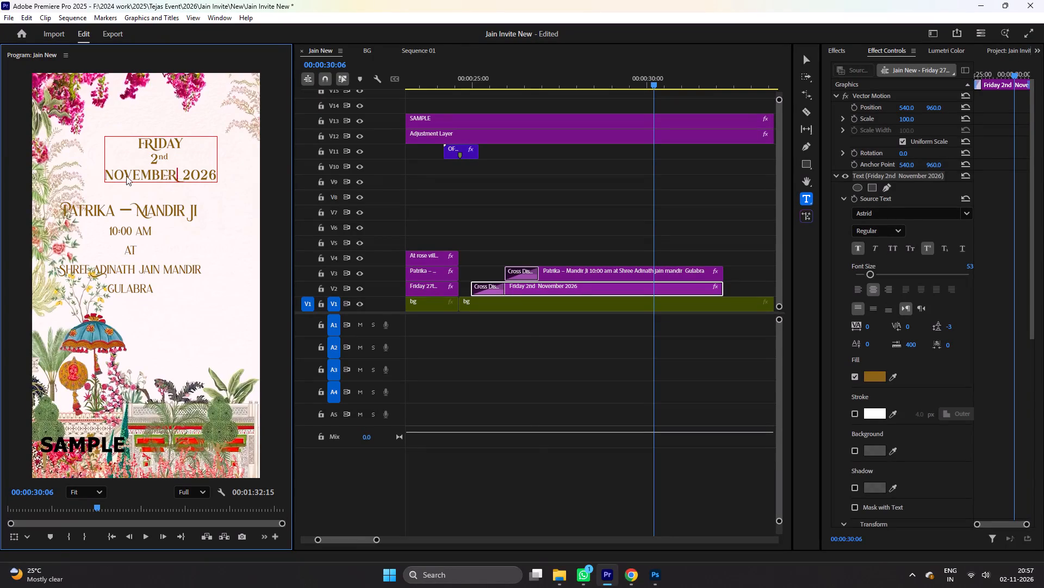
drag(126, 176, 89, 176)
text(December)
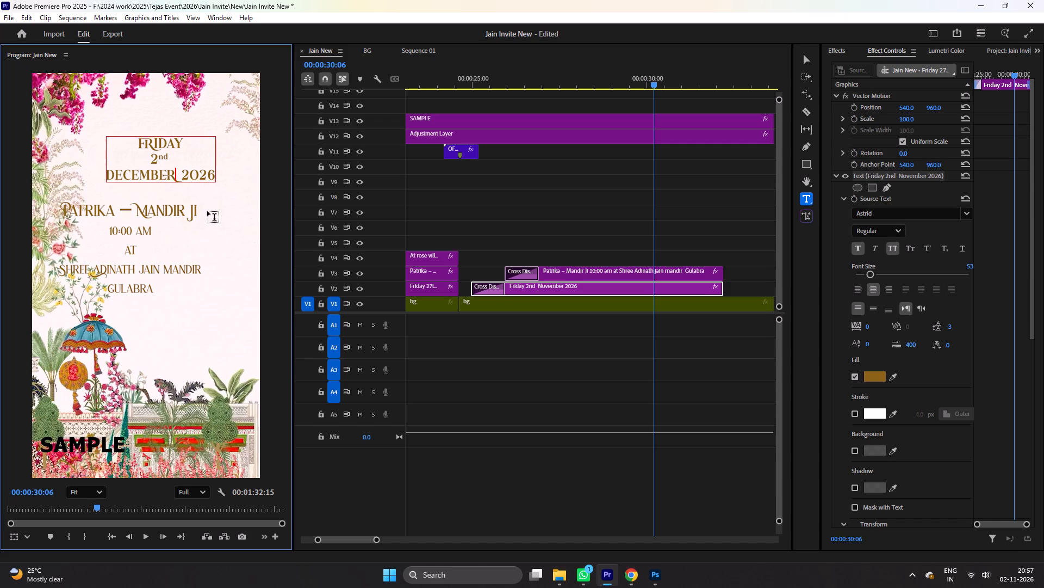
Check the weekday of 2 December 2026 in the Windows calendar.
click(1024, 583)
click(1021, 352)
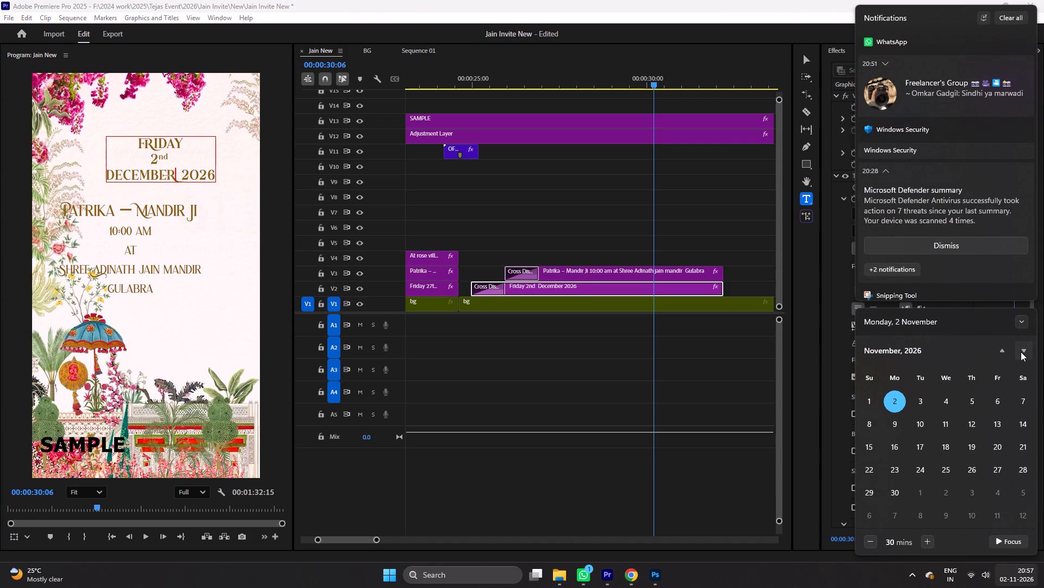
click(948, 404)
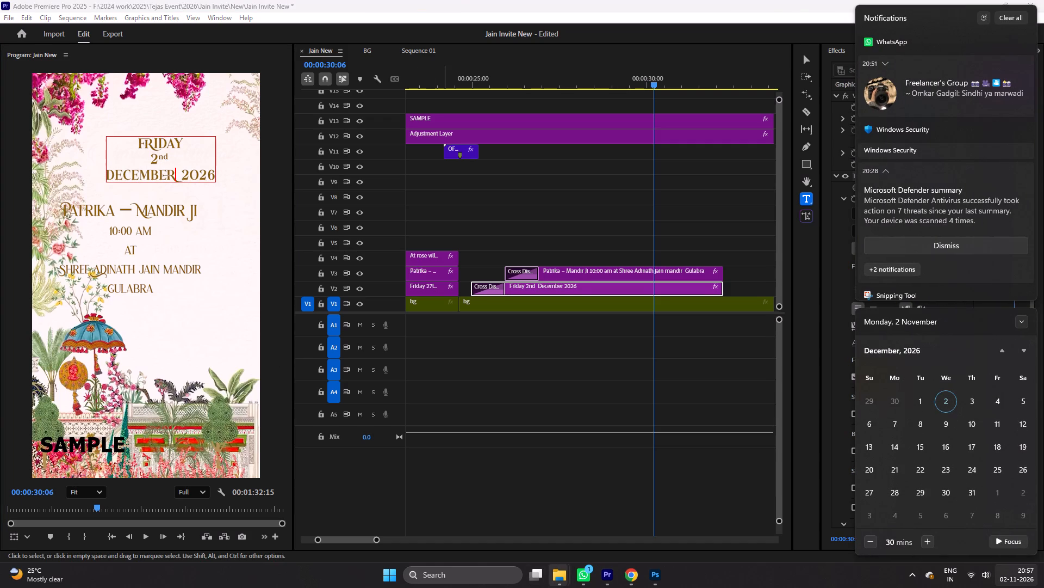
Search Google in a new Chrome tab for Wednesday, copy the word and paste it over Friday in the Premiere Pro date text.
click(637, 578)
click(294, 5)
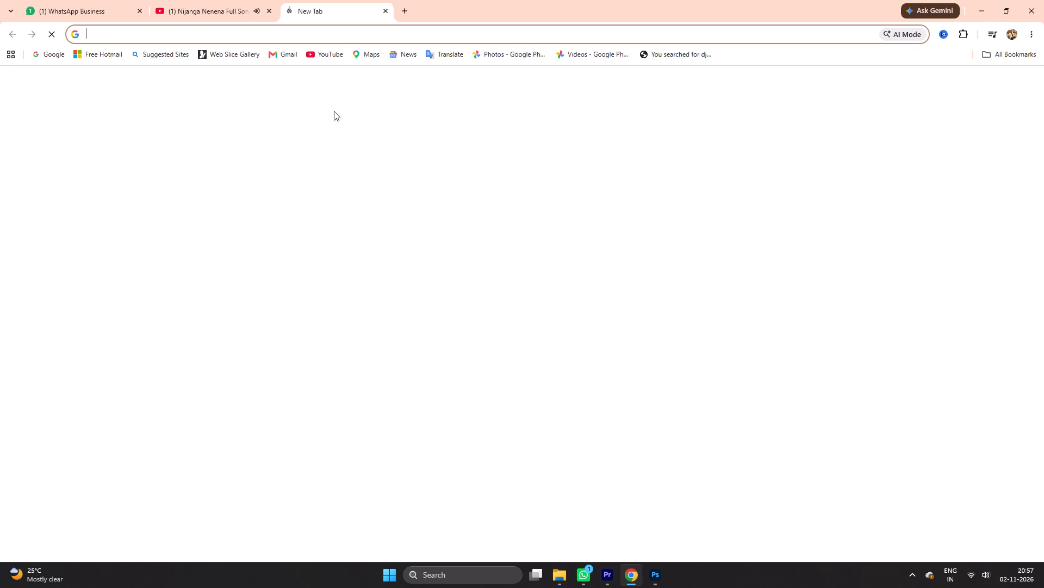
click(401, 225)
text(Wed)
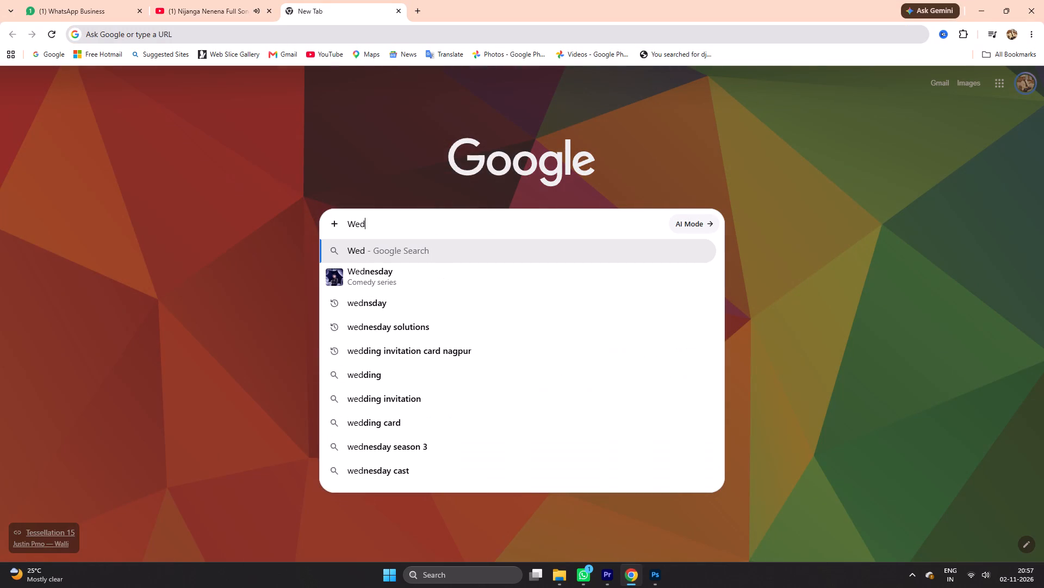
click(380, 267)
drag(219, 79, 76, 70)
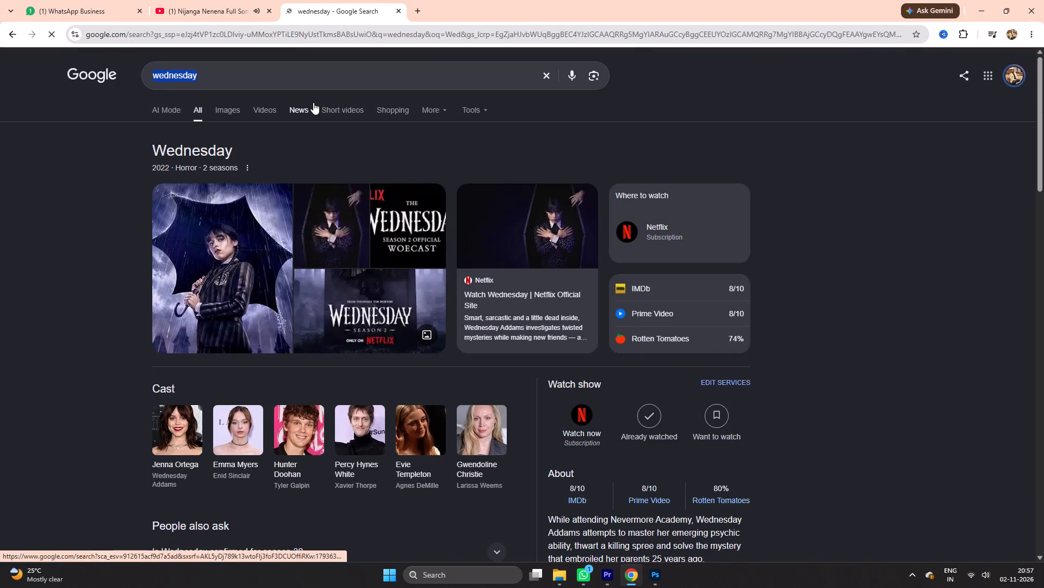
key(ctrl+c)
key(ctrl+c)
key(ctrl+c)
click(974, 2)
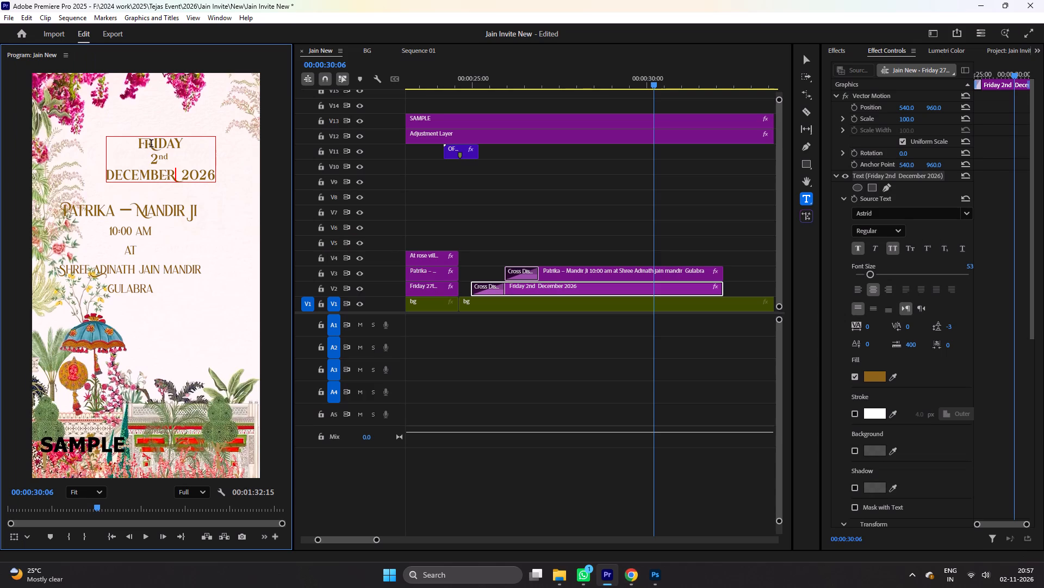
drag(140, 140, 242, 148)
key(ctrl+v)
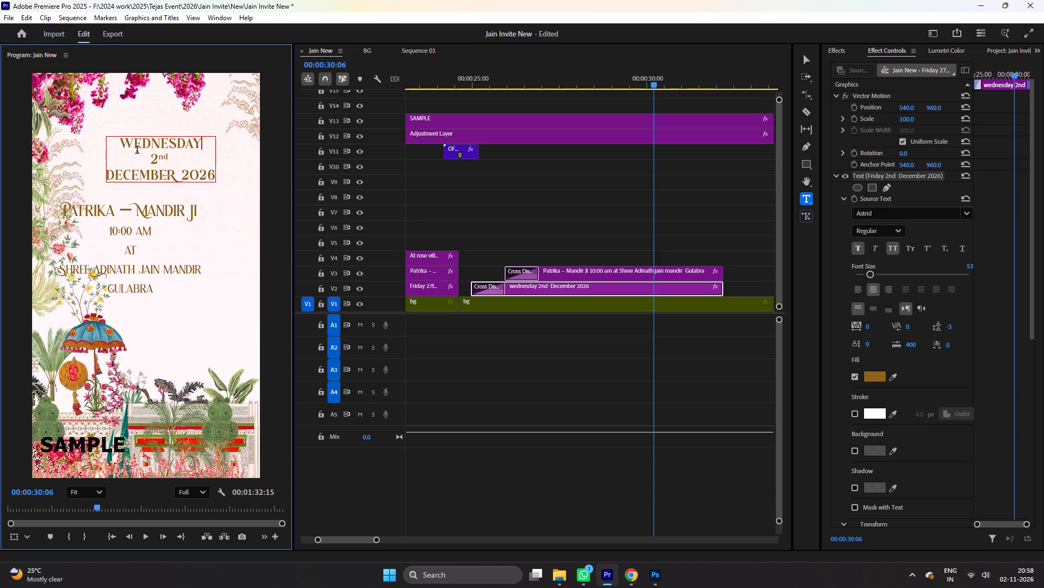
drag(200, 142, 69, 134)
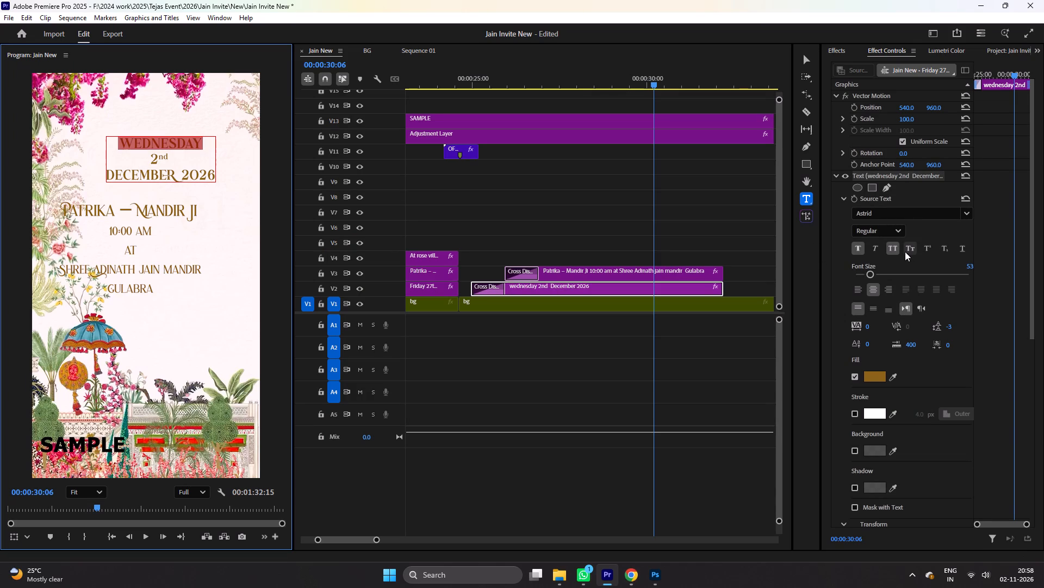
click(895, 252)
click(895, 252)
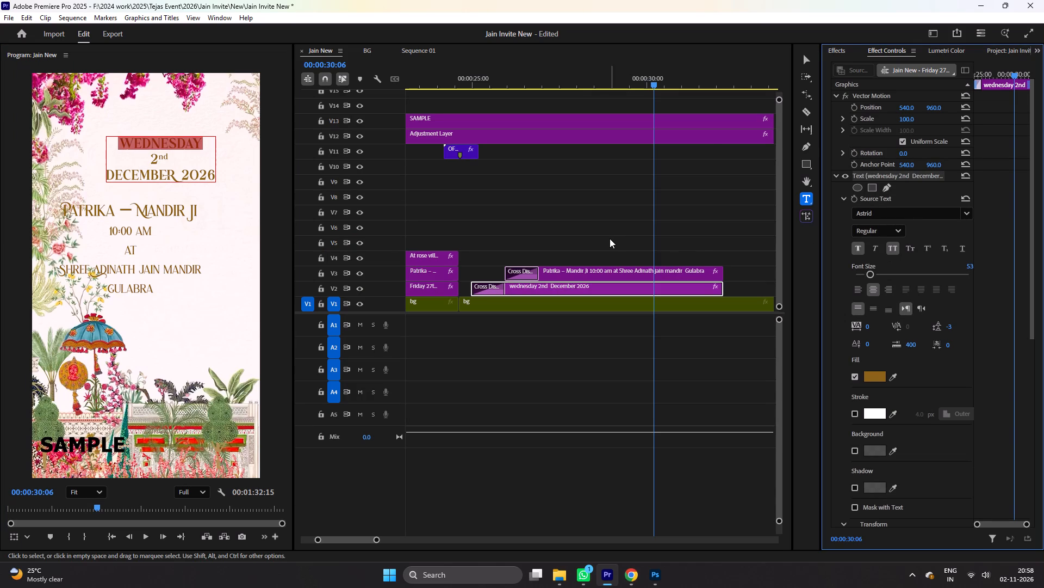
Enlarge the Wednesday 2nd December 2026 text slightly in the frame.
click(807, 57)
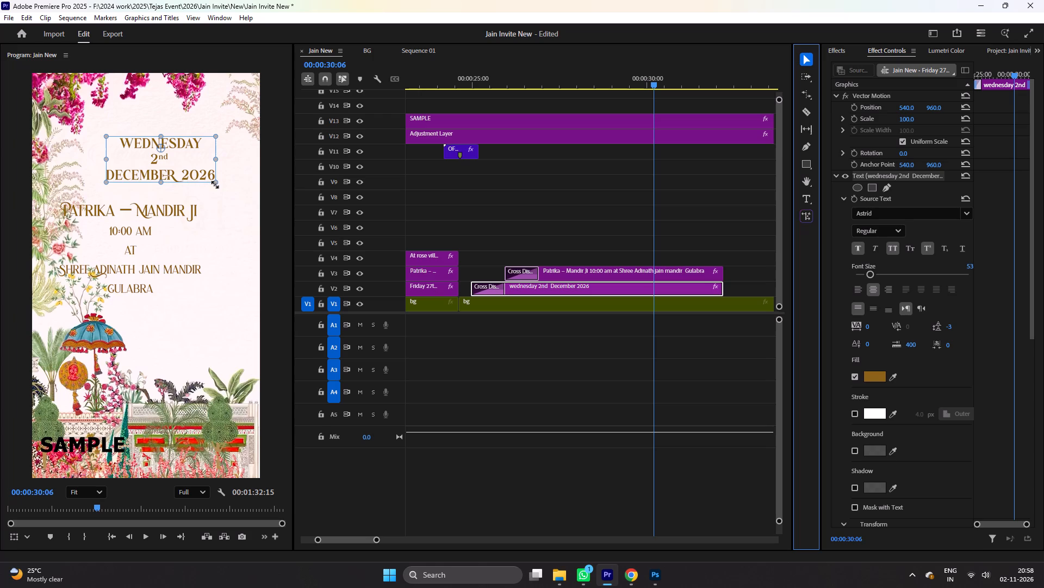
drag(216, 184, 220, 191)
click(182, 179)
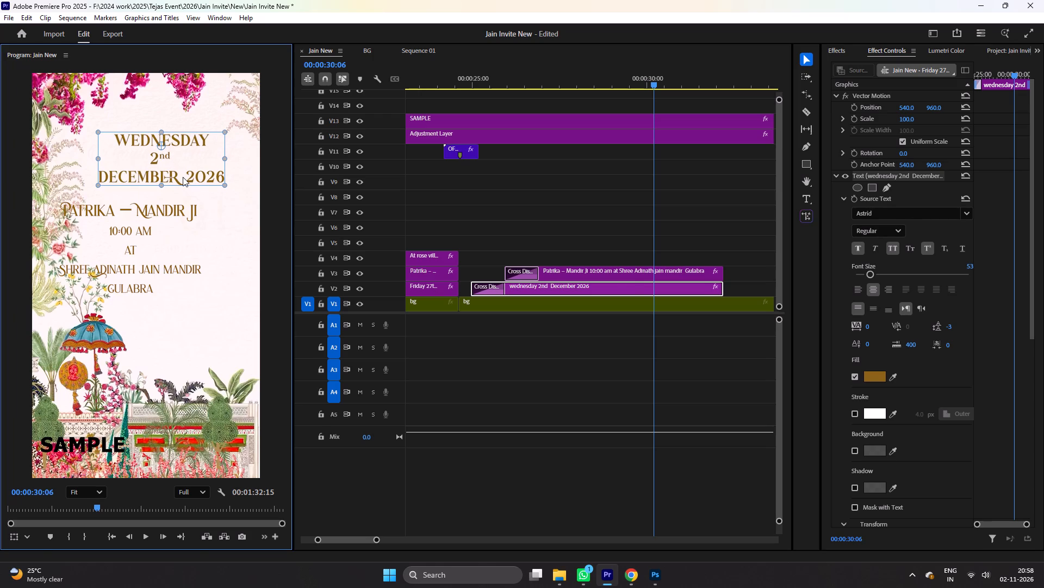
Move the Patrika – Mandir Ji text on V3 to the right so it sits beneath the date, clear of the umbrella artwork.
click(625, 271)
click(124, 229)
drag(138, 242, 145, 244)
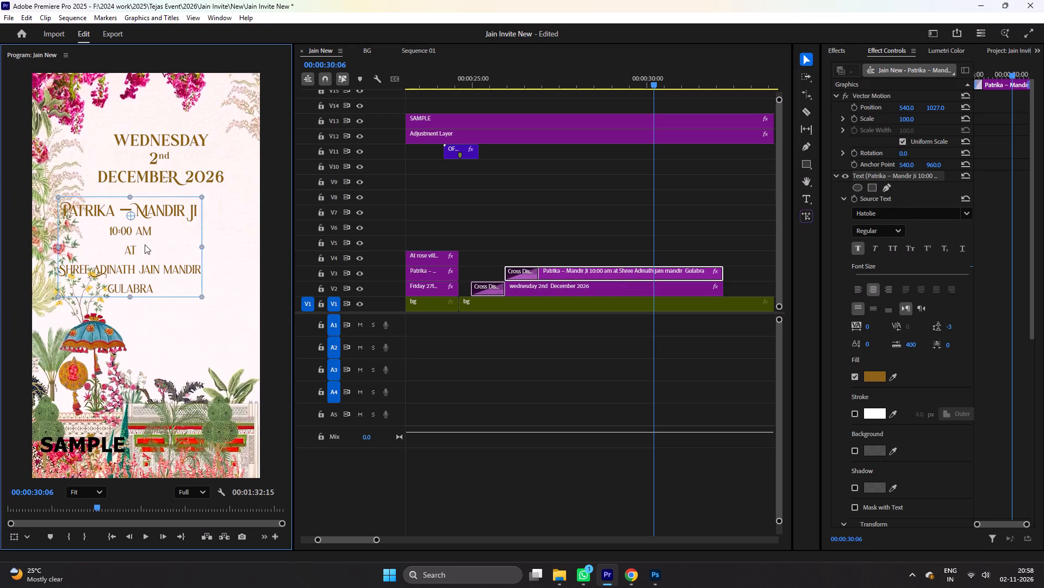
drag(145, 244, 190, 242)
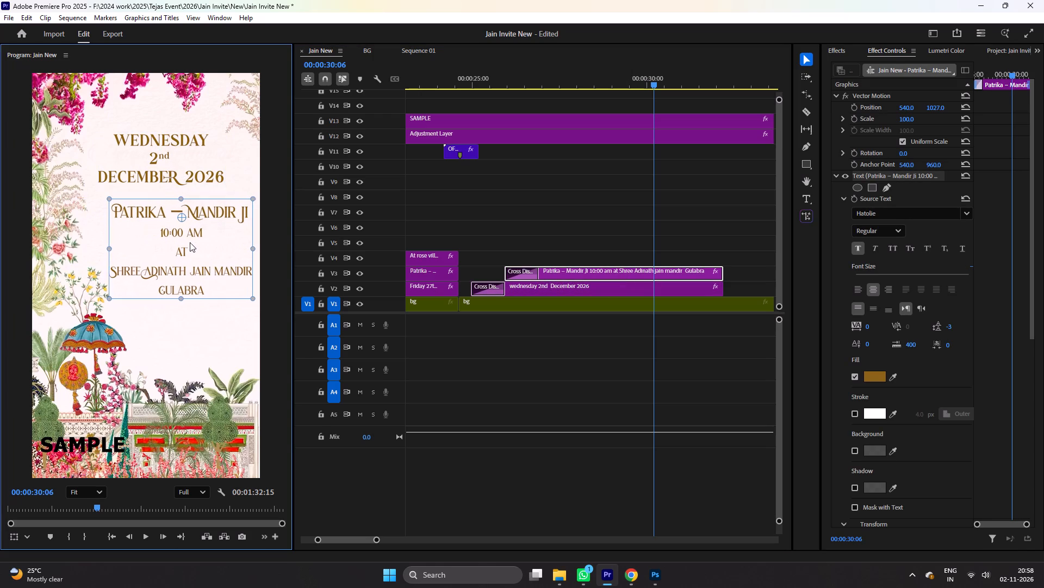
drag(190, 242, 189, 241)
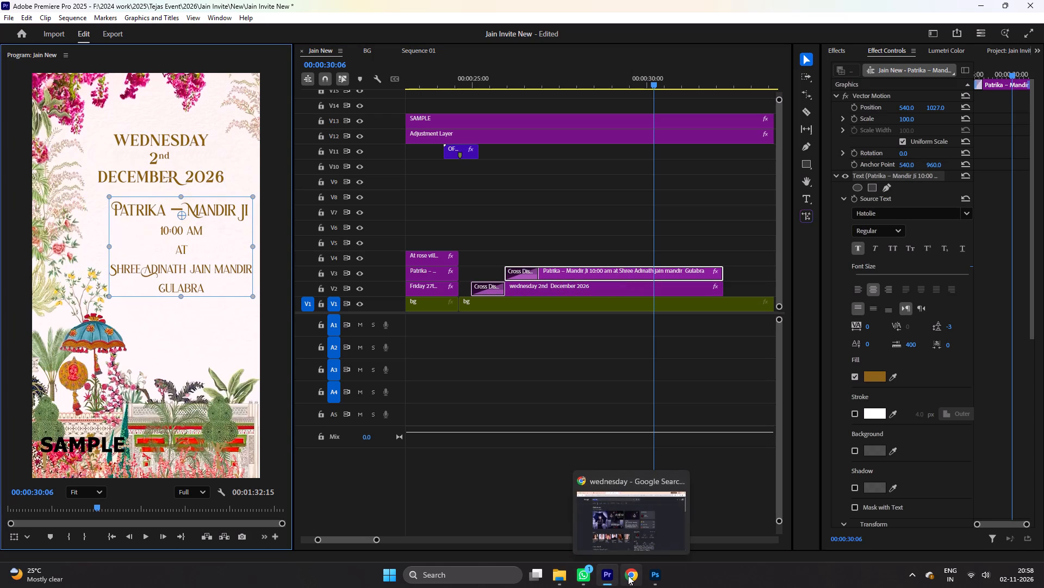
Set the fill of the Wednesday date text on V2 to an orange sampled from the edge of the umbrella artwork.
double_click(190, 156)
click(580, 291)
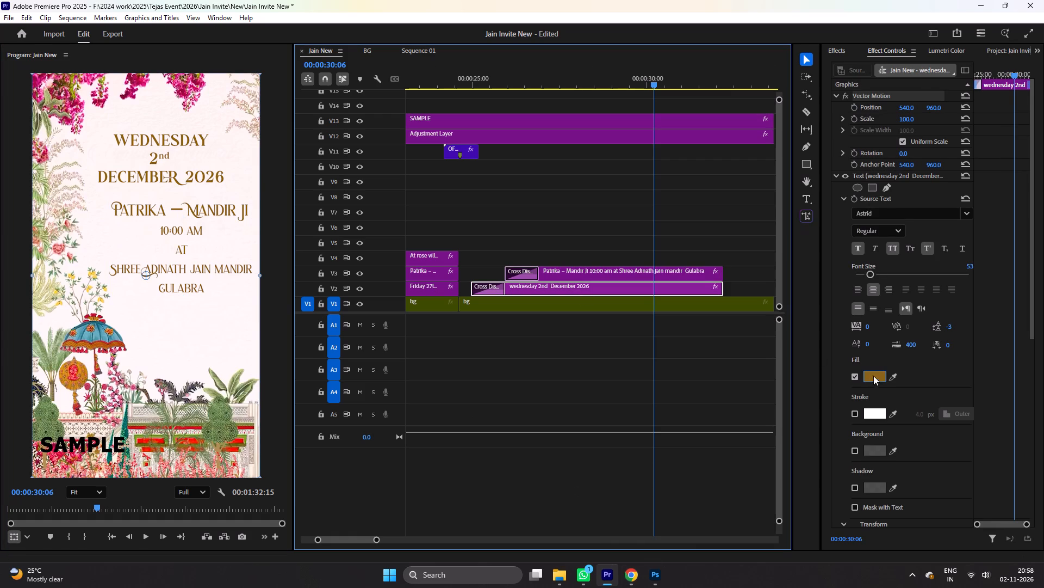
click(888, 378)
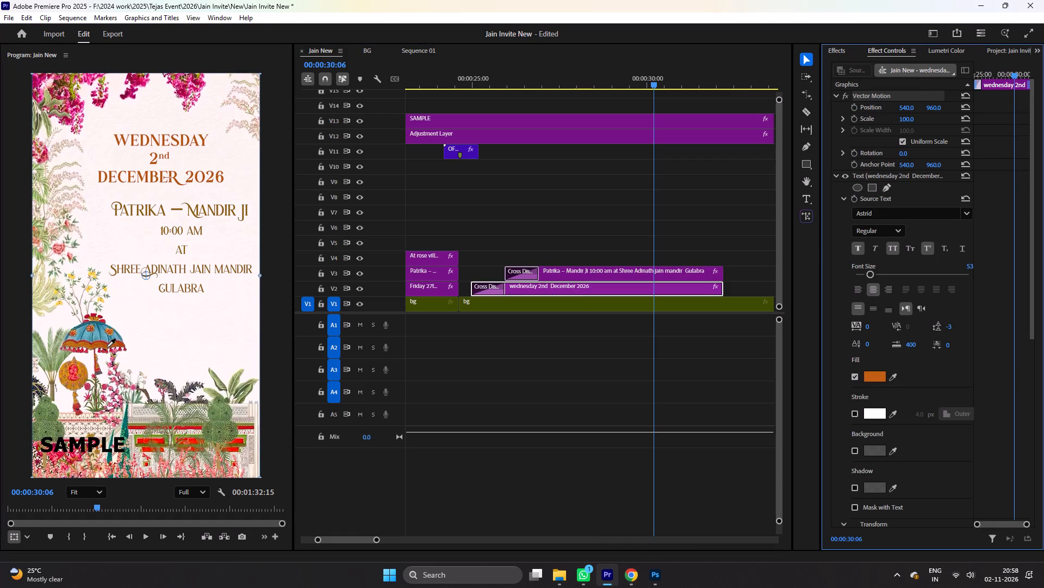
click(107, 347)
Copy the date text's fill colour C35F10 and apply it as the fill of the Patrika – Mandir Ji text on V3.
click(867, 376)
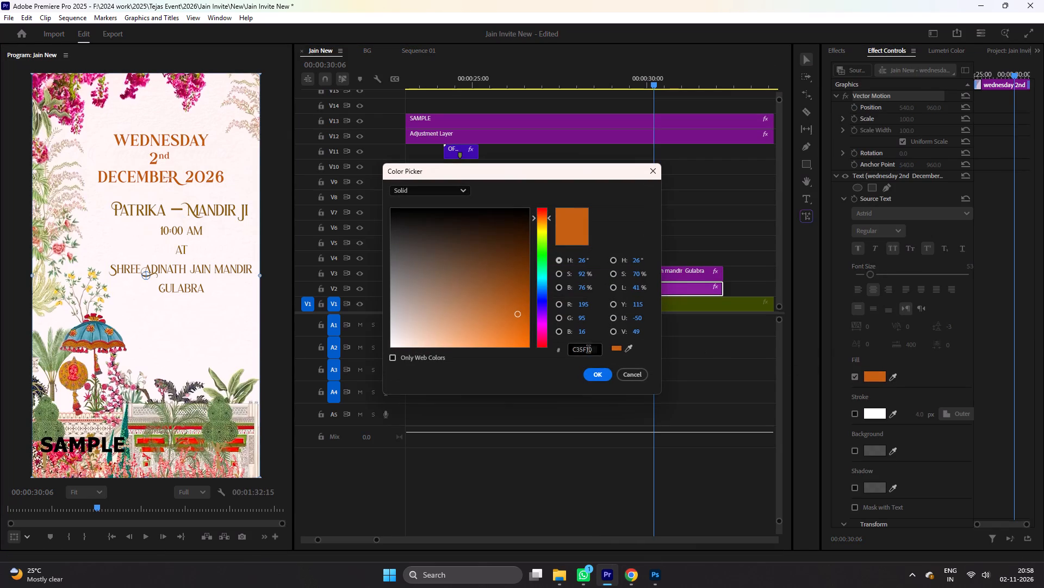
click(588, 350)
key(ctrl+a)
key(ctrl+c)
key(ctrl+c)
click(600, 372)
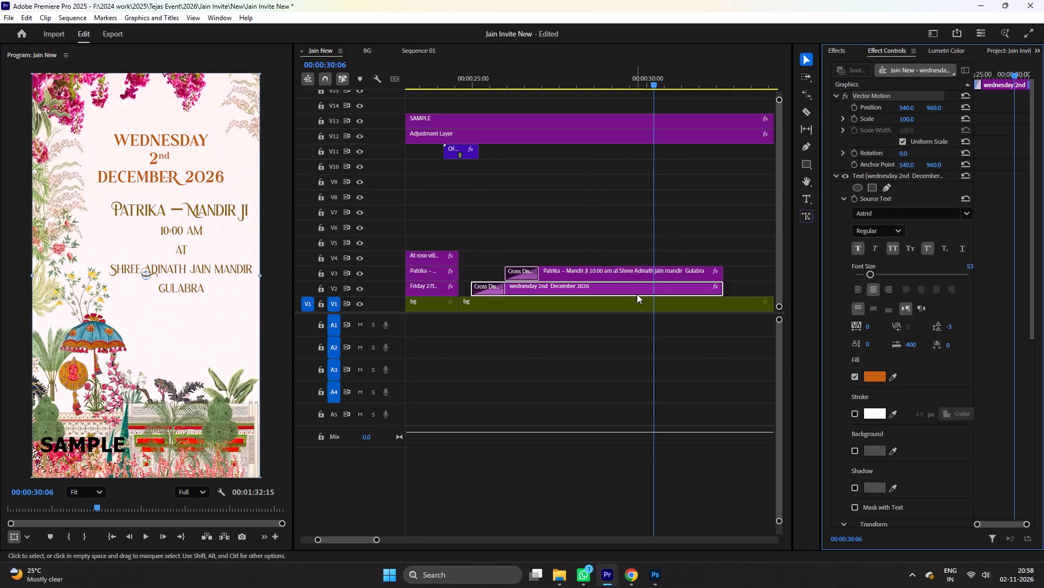
click(639, 267)
click(879, 375)
click(586, 350)
key(ctrl+a)
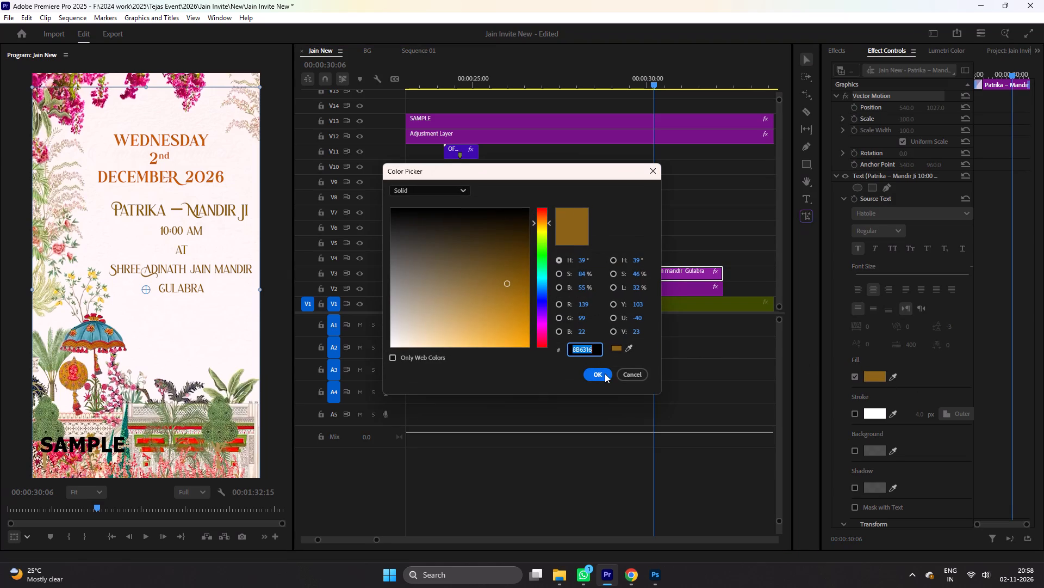
key(ctrl+v)
click(604, 376)
click(636, 391)
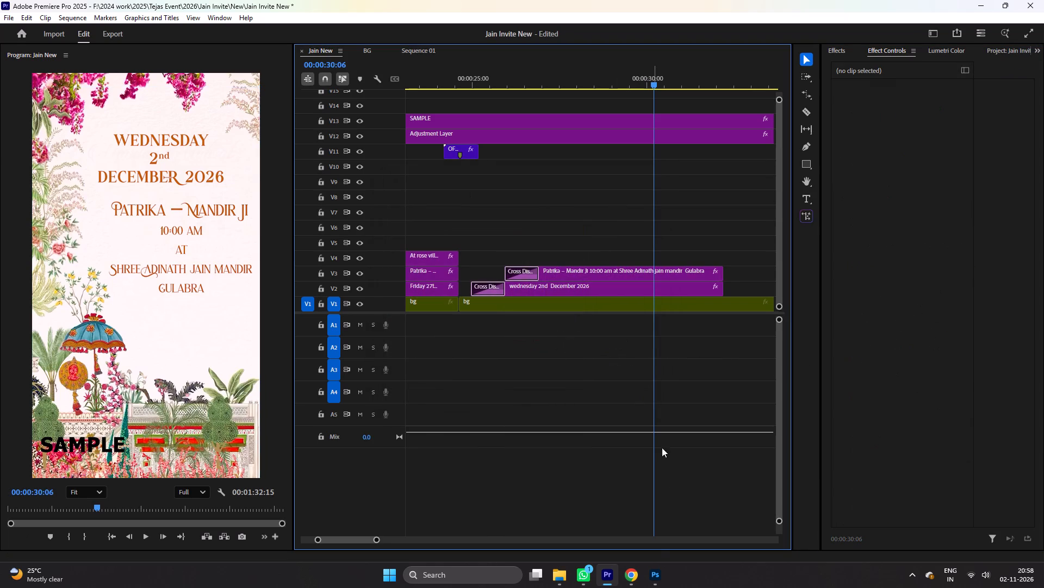
Switch to the Chrome window.
click(638, 575)
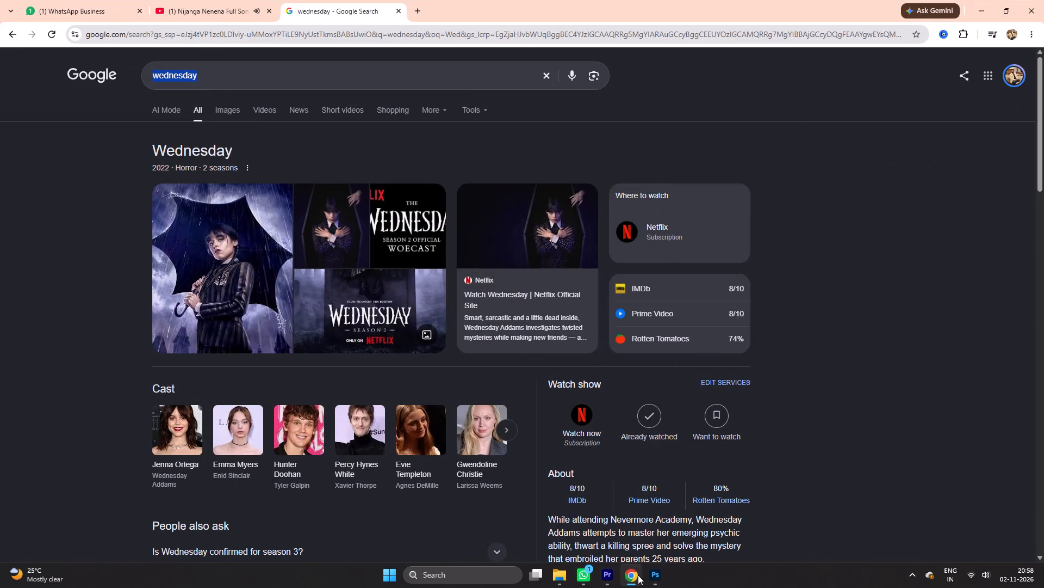
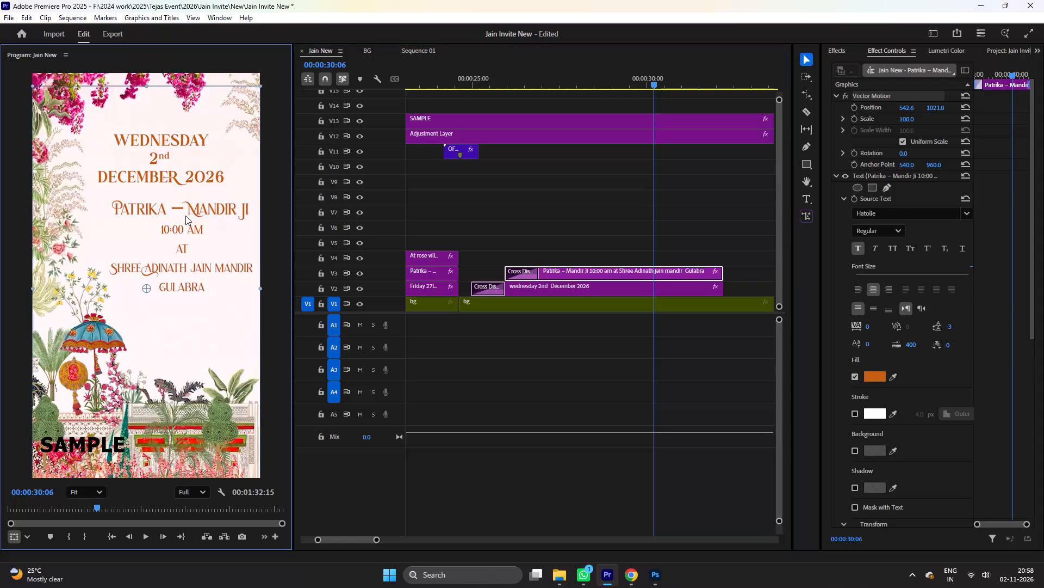
Nudge the Patrika – Mandir Ji text on V3 slightly lower, to about position 537.4, 1034.7.
click(188, 218)
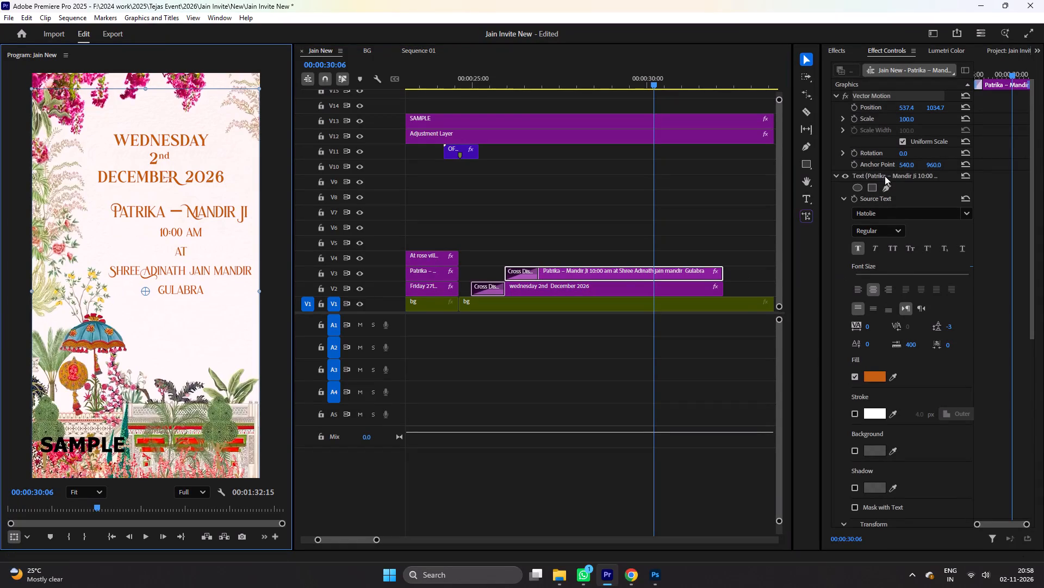
Replace the Patrika – Mandir Ji heading line on V3 with the pasted title Vidhan, at font size 77.
click(885, 176)
double_click(175, 223)
double_click(130, 209)
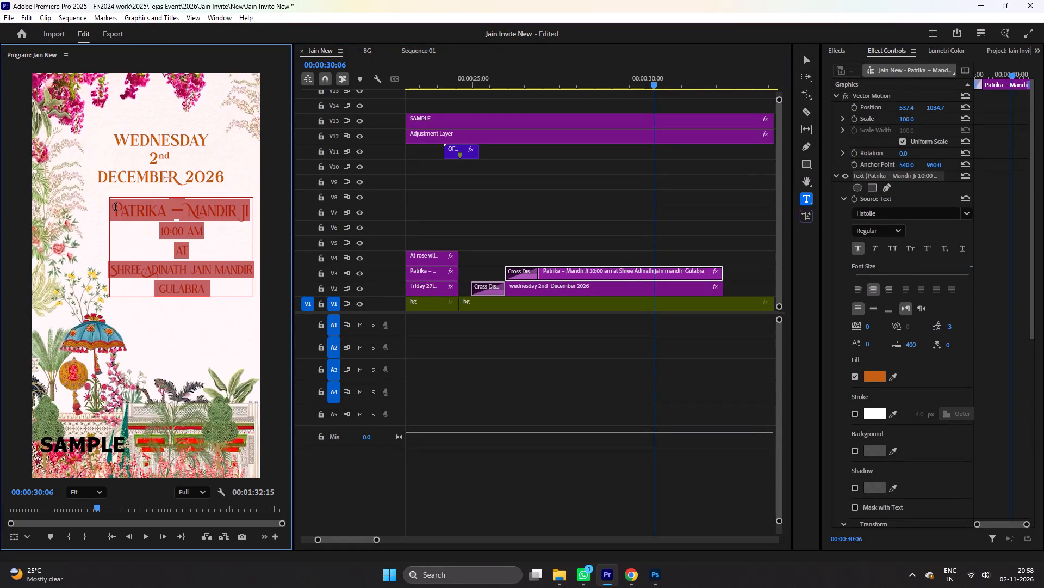
drag(115, 207, 297, 212)
key(ctrl+v)
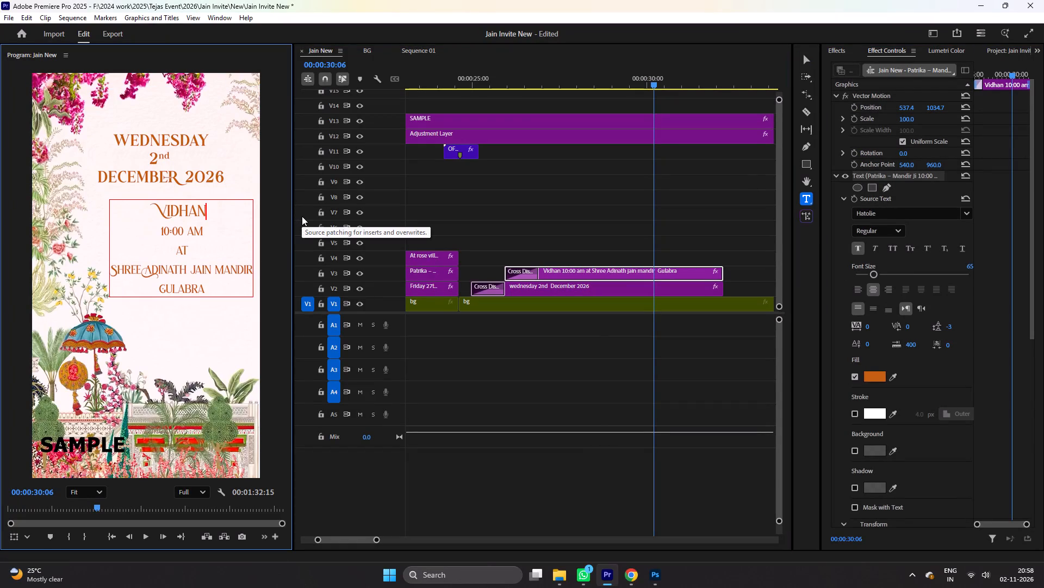
drag(143, 209, 264, 207)
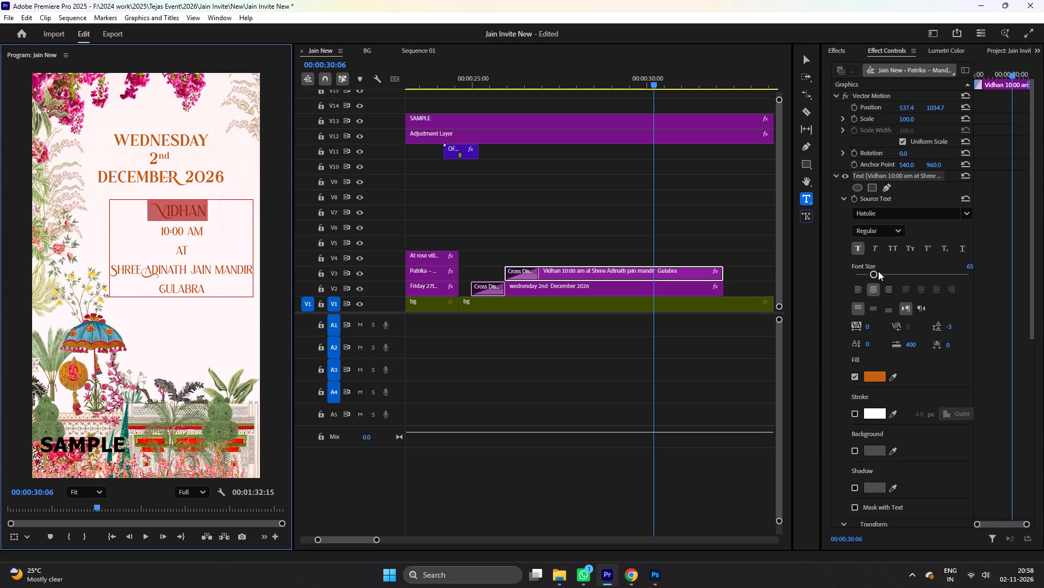
click(877, 271)
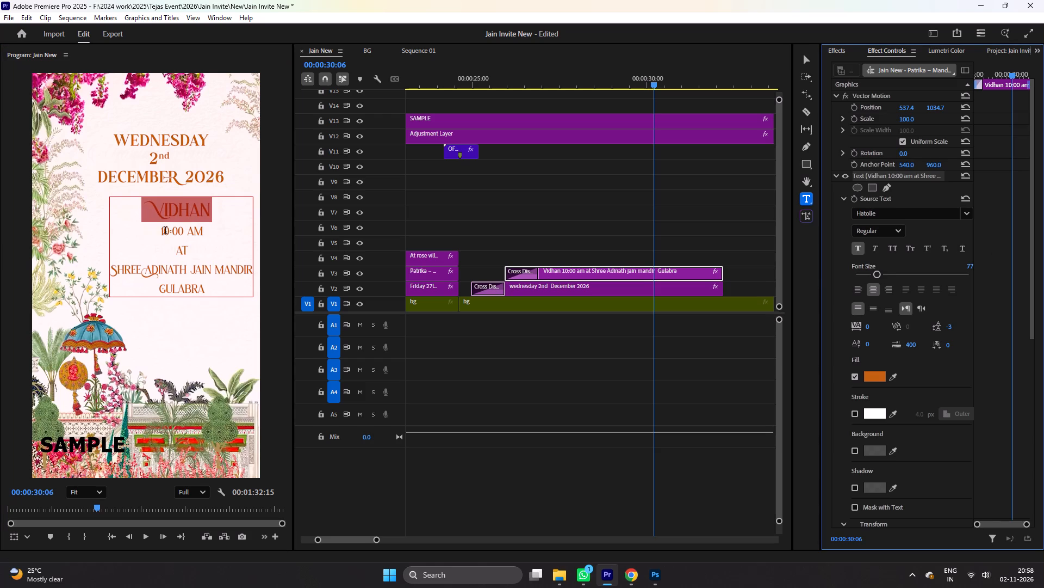
Change the time under the Vidhan heading to 08:30 am.
click(168, 232)
key(BackSpace)
key(BackSpace)
text(08)
click(177, 231)
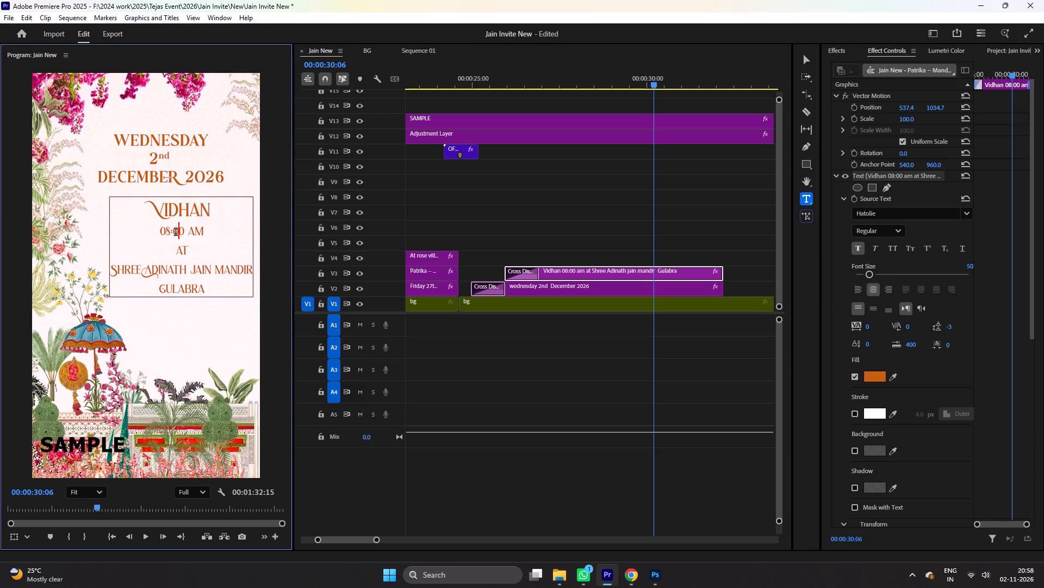
key(BackSpace)
key(3)
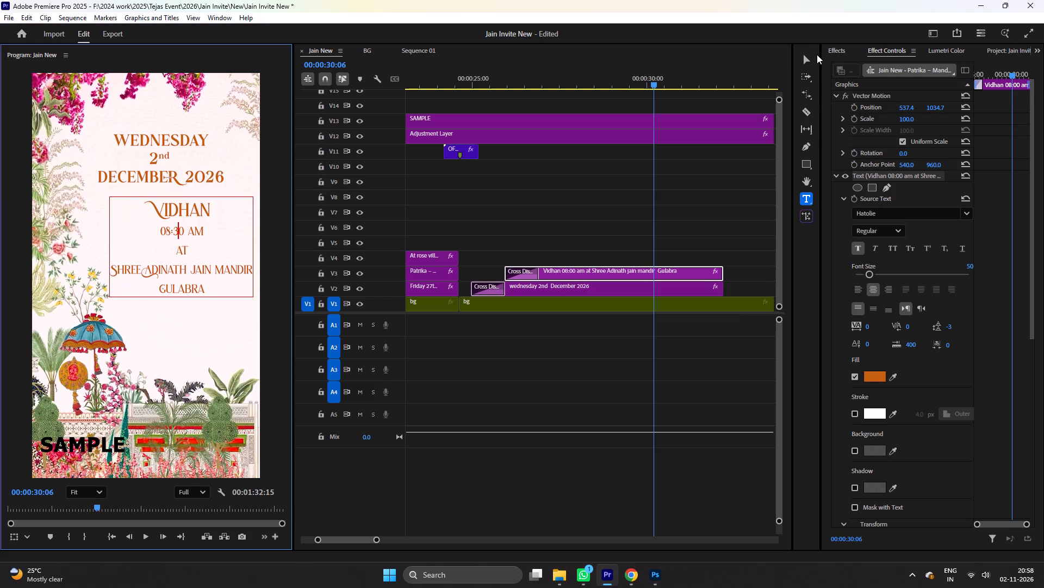
Enlarge the Vidhan text block very slightly, nudge it up beneath the date, and save the project.
click(810, 57)
click(253, 299)
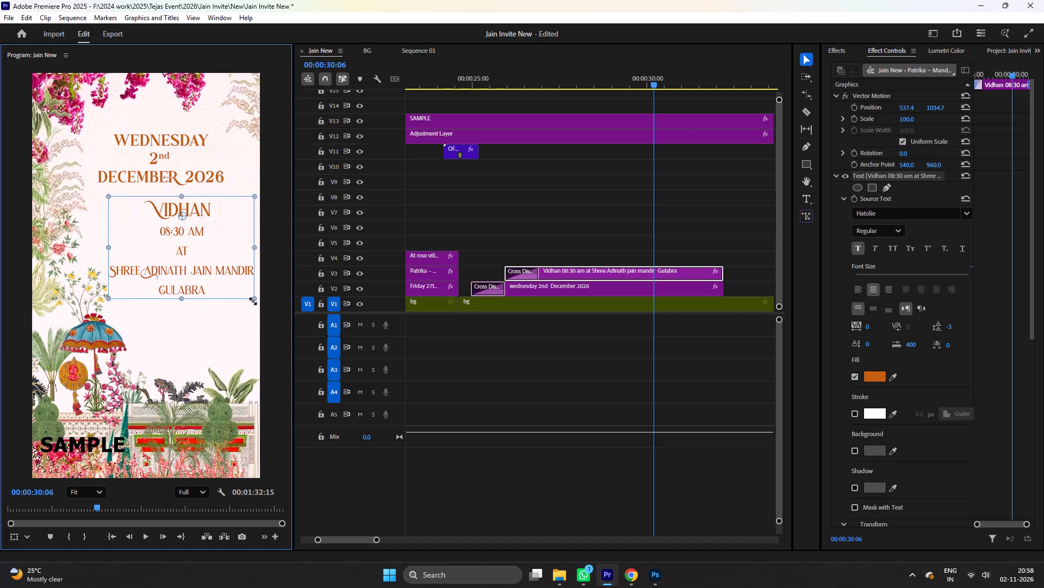
click(208, 292)
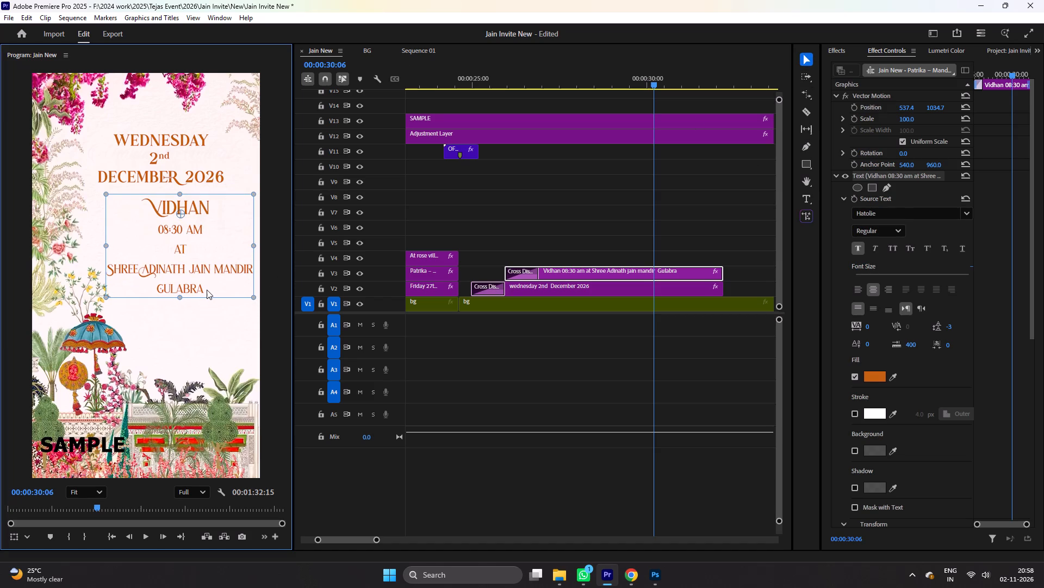
click(196, 340)
key(ctrl+s)
Cut the bg clip on V1 at the point where the Vidhan and Wednesday date text clips end.
key(space)
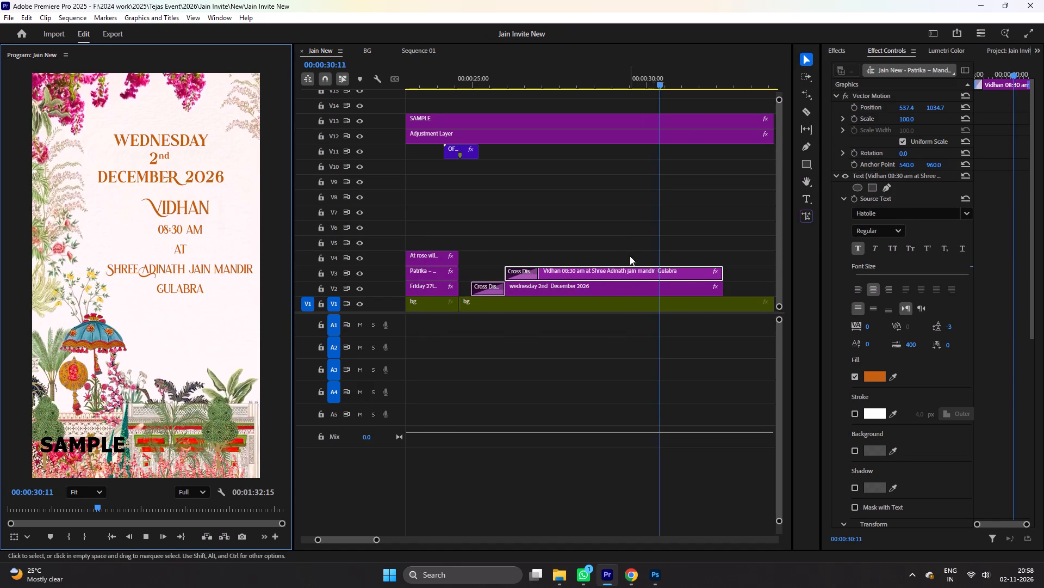
scroll(631, 258, down, 5)
key(space)
key(c)
click(642, 301)
key(v)
click(686, 269)
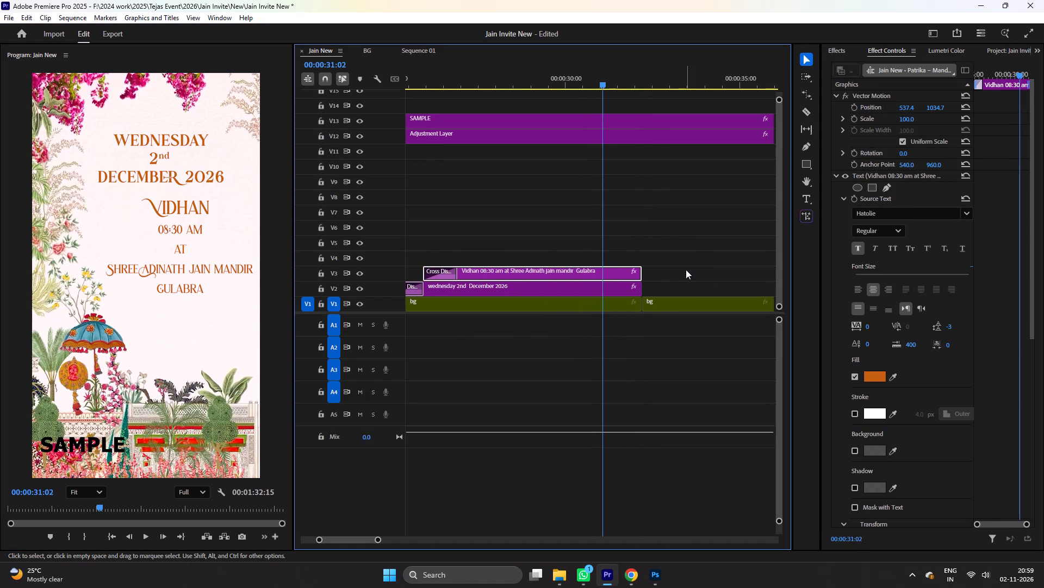
click(695, 247)
Duplicate the OF.mov transition on V11 over the new bg cut after the Vidhan scene, and save the project.
key(minus)
alt+drag(488, 157, 486, 193)
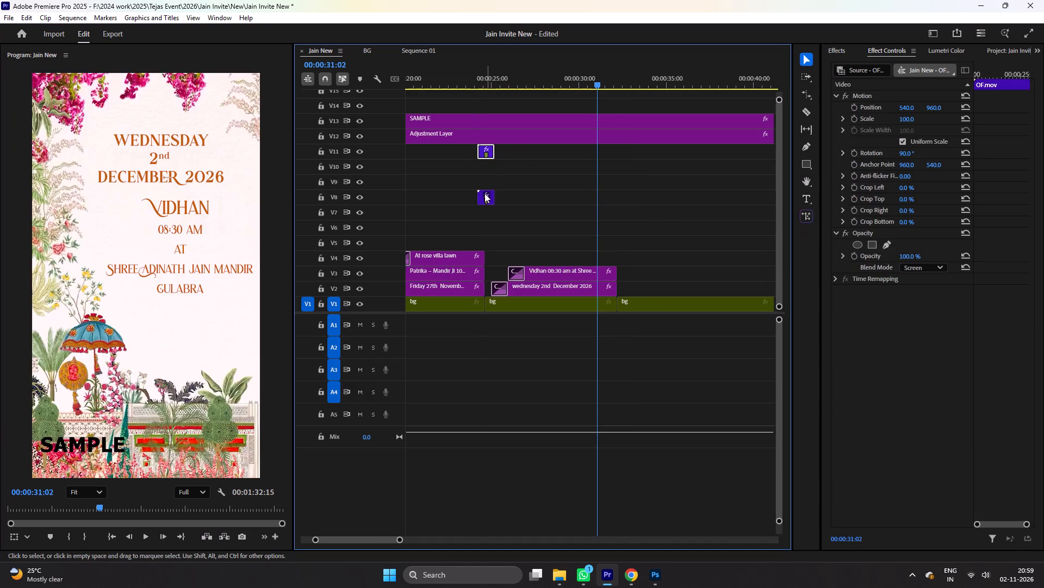
drag(488, 195, 622, 151)
drag(614, 77, 619, 77)
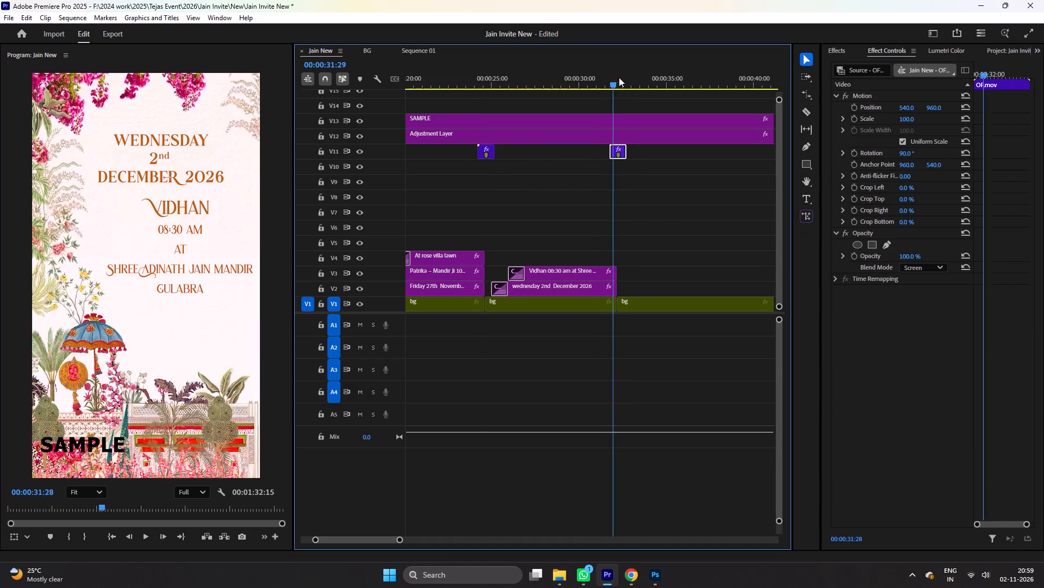
drag(619, 77, 620, 78)
key(ctrl+s)
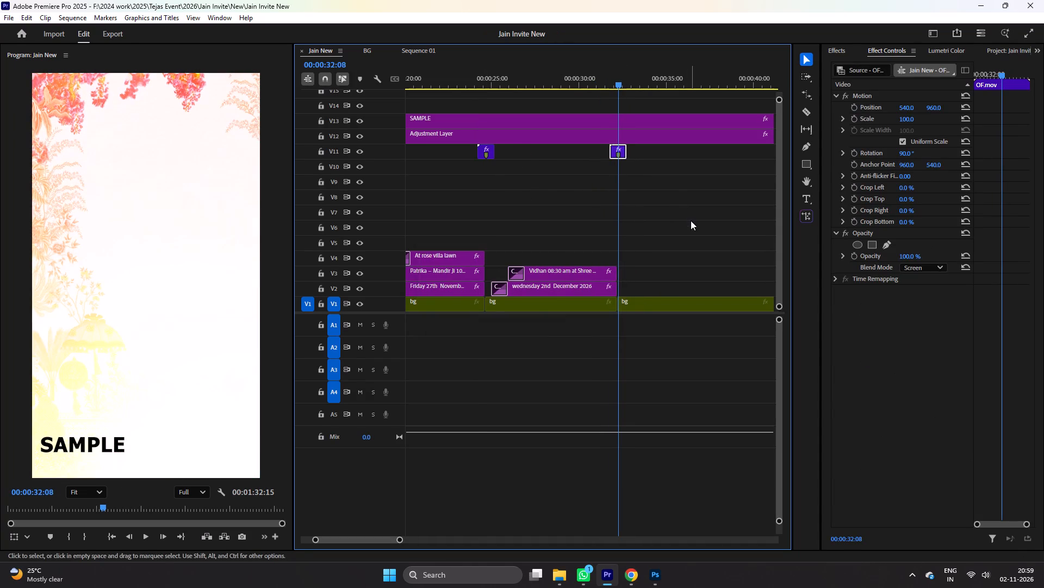
Move the leftover bg clip on V1 after the Vidhan scene far later, past all the remaining scenes.
click(691, 220)
text(---)
drag(497, 299, 673, 307)
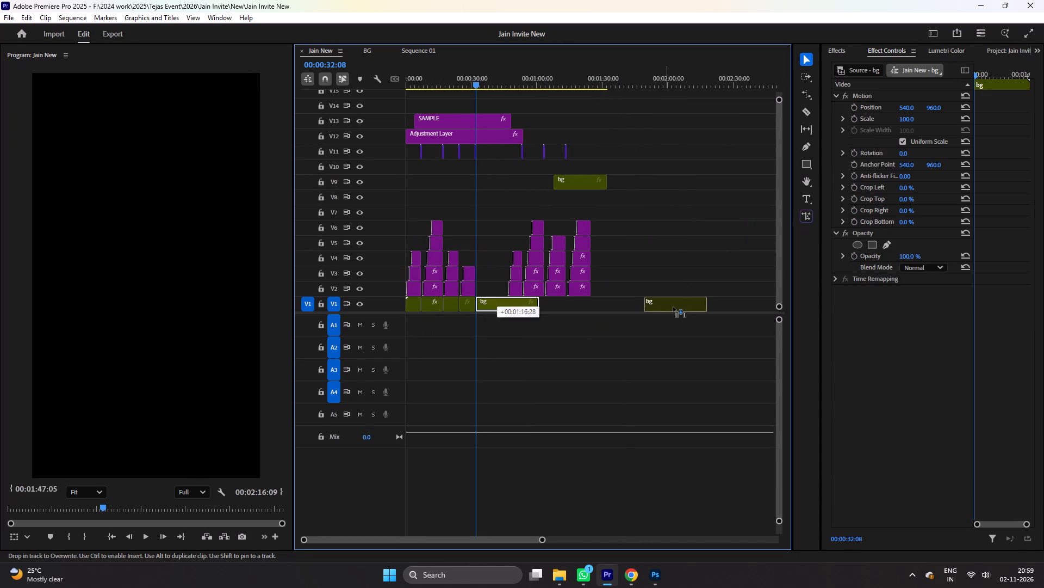
drag(673, 307, 674, 307)
Shift the remaining scene text clips, their OF.mov transitions and the V9 bg clip together about 21 seconds later.
drag(618, 327, 509, 151)
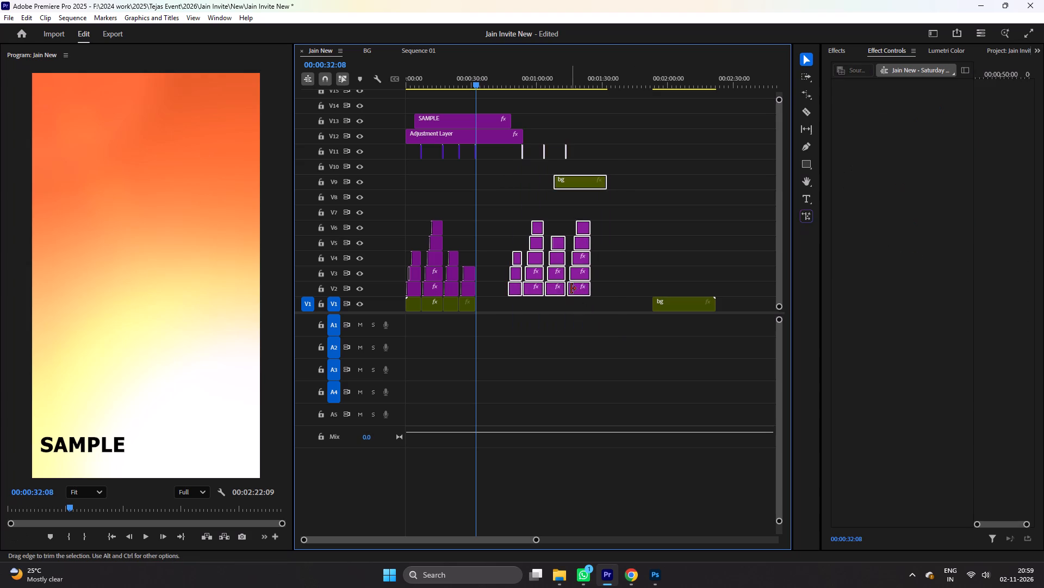
drag(577, 290, 624, 290)
click(706, 162)
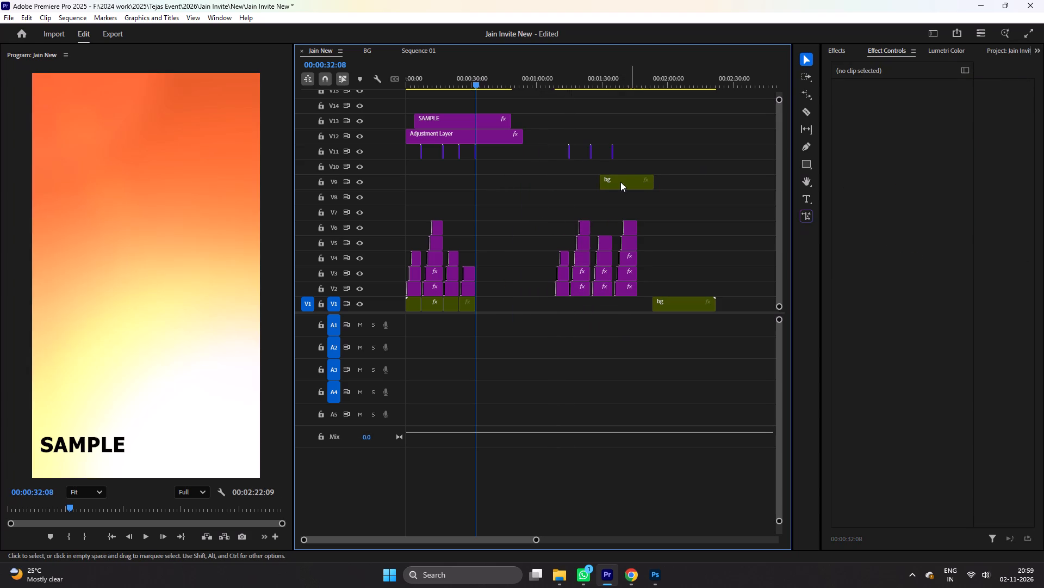
Move the bg clip from V9 down to V1 and close the gap so it directly follows the Vidhan scene.
drag(620, 182, 514, 332)
drag(606, 180, 529, 285)
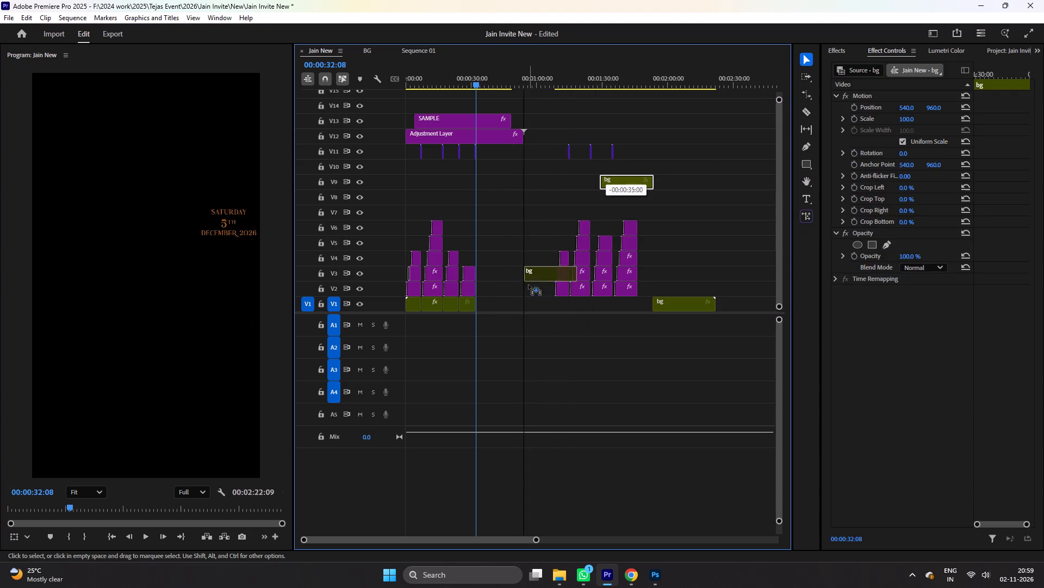
drag(529, 285, 507, 305)
right_click(487, 306)
click(495, 312)
Save the project and play through the transition from the Vidhan scene into the next background.
key(equal)
key(equal)
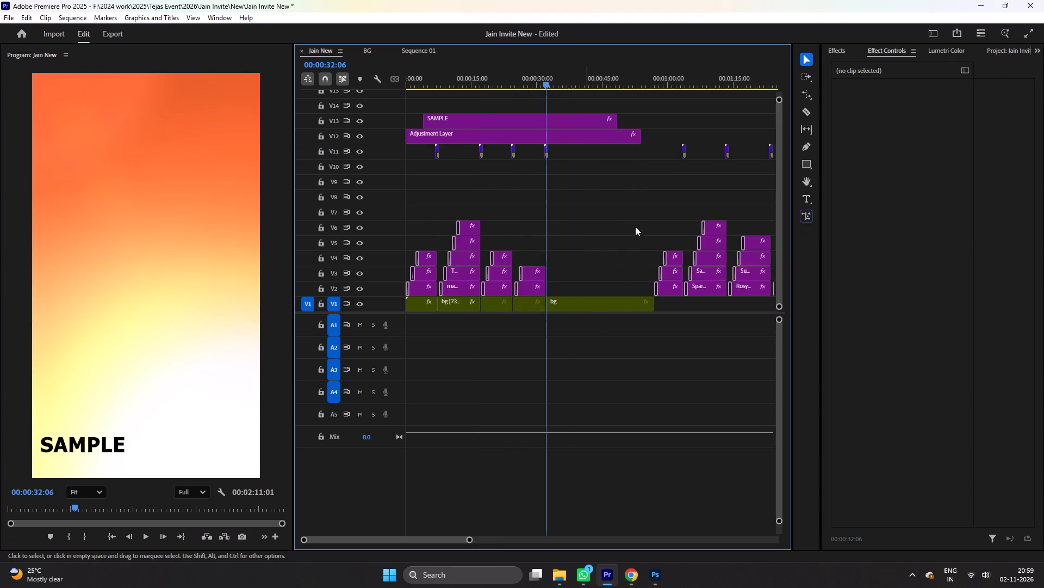
key(equal)
key(equal)
key(ctrl+s)
key(ctrl+space)
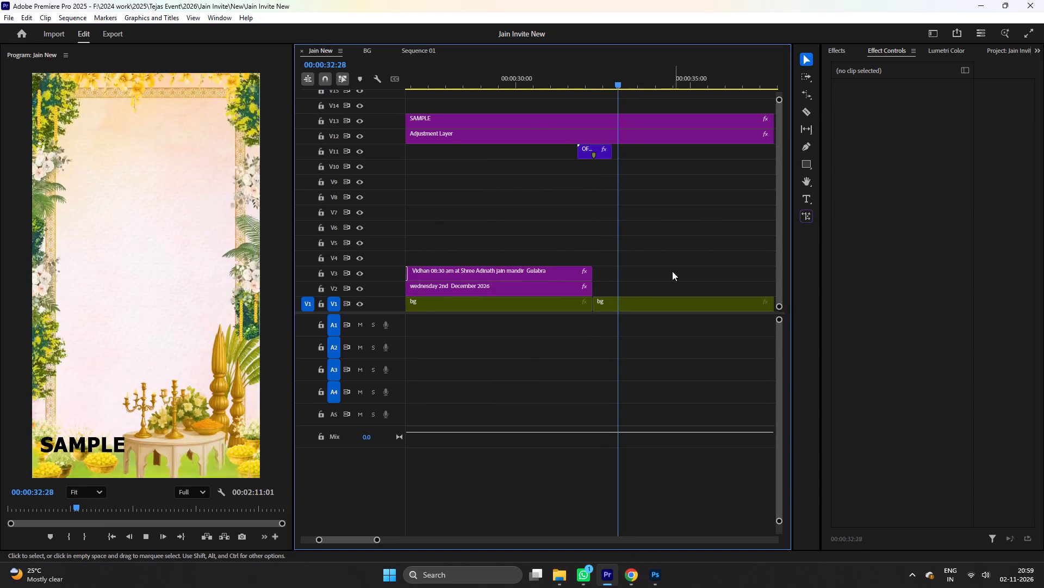
key(space)
Switch to File Explorer.
click(558, 573)
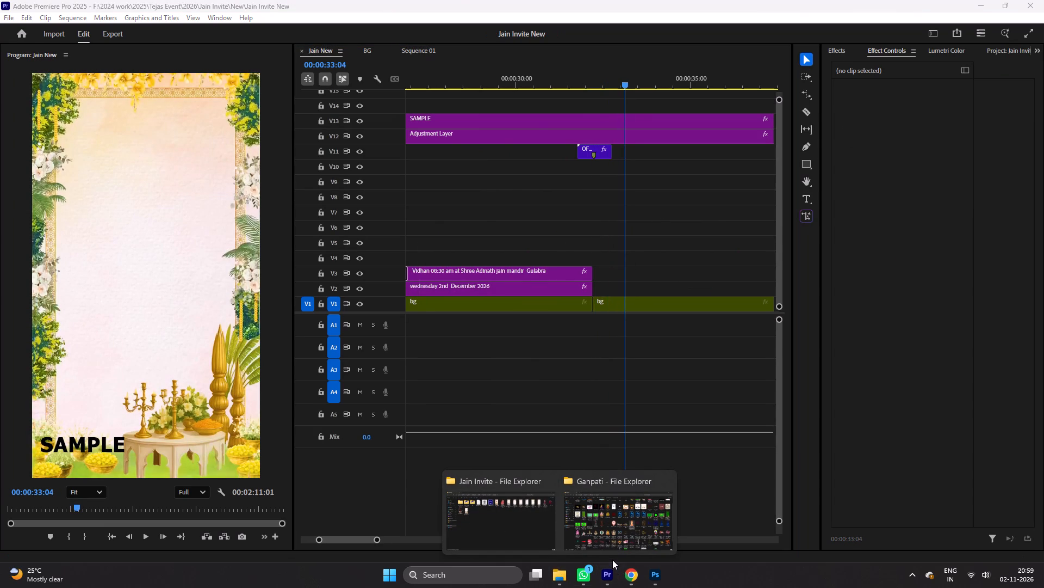
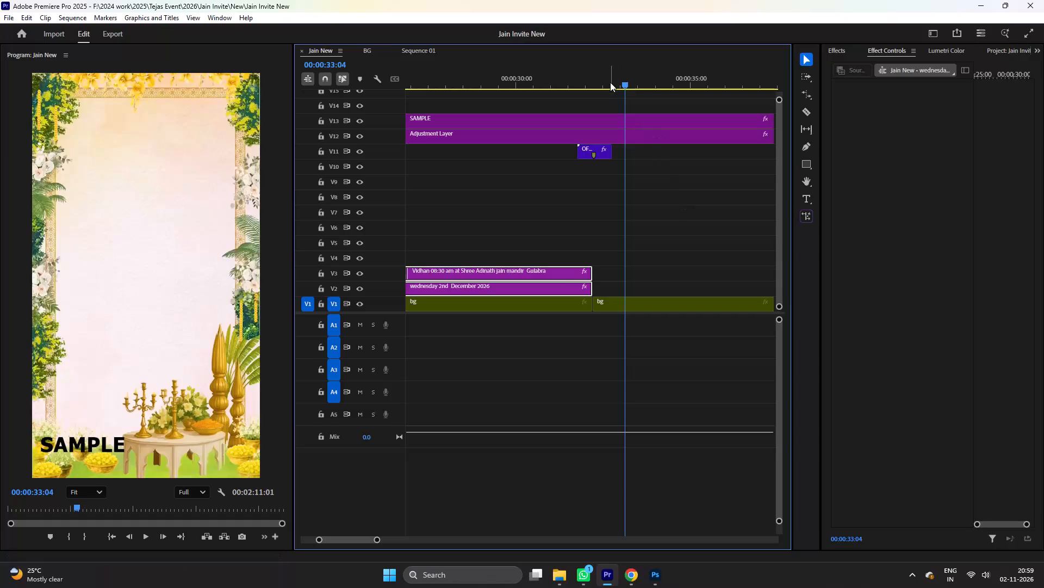
Paste copies of the Wednesday date and Vidhan text clips on V2 and V3 at 00:00:32:16, over the next bg clip.
click(608, 81)
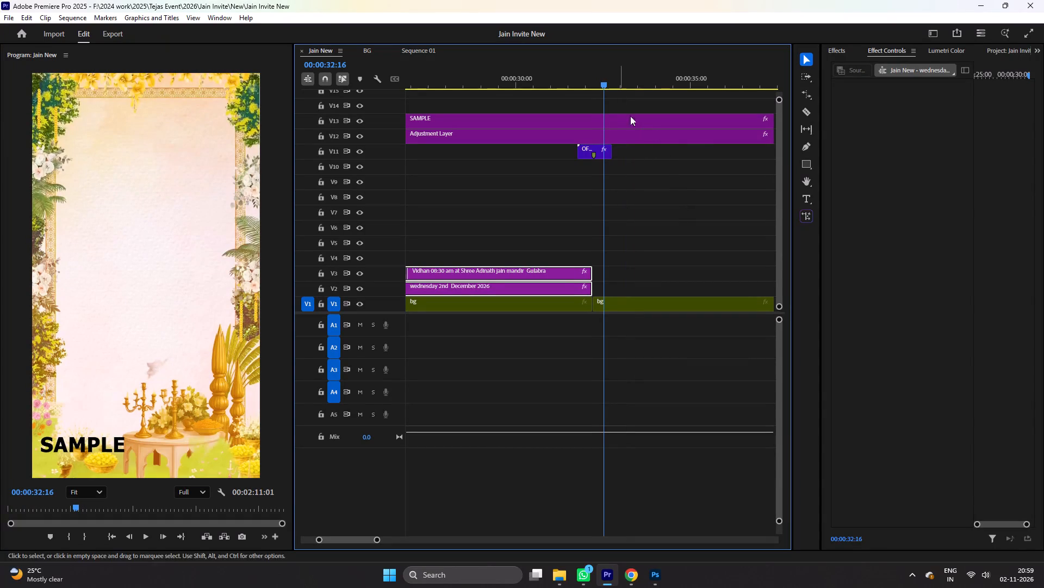
key(ctrl+v)
click(541, 71)
scroll(666, 210, up, 7)
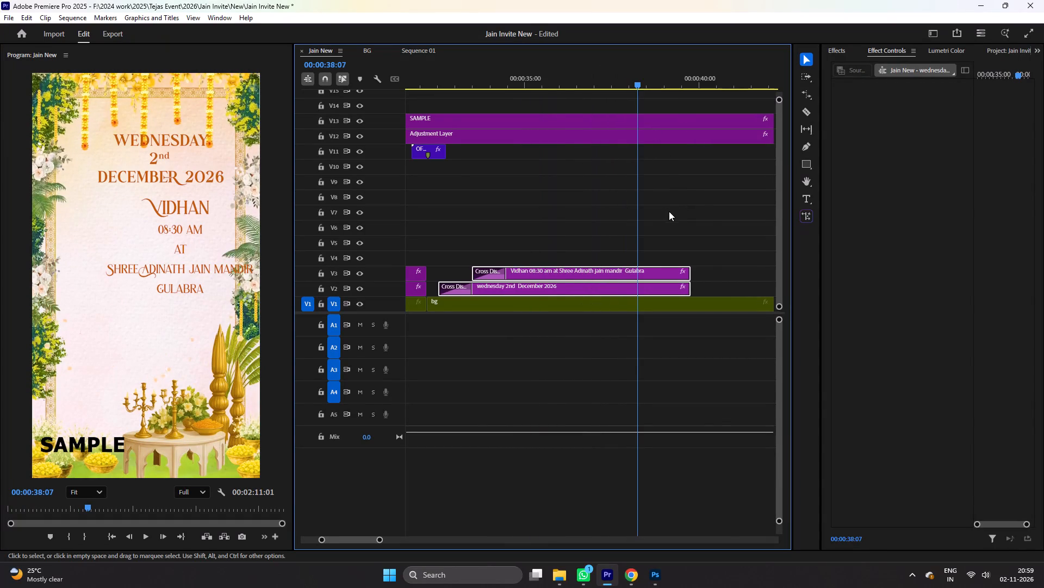
scroll(679, 218, up, 4)
click(670, 219)
Move the copied Vidhan time and venue text lower and slightly left in the frame, ending just above the table decor.
click(618, 258)
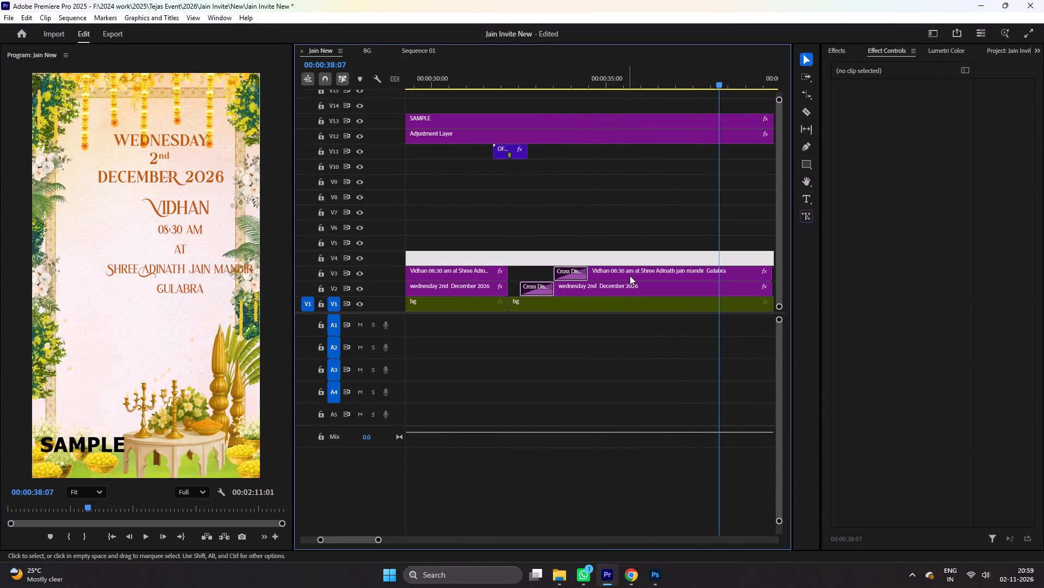
click(635, 253)
click(635, 270)
click(185, 260)
drag(197, 253, 170, 326)
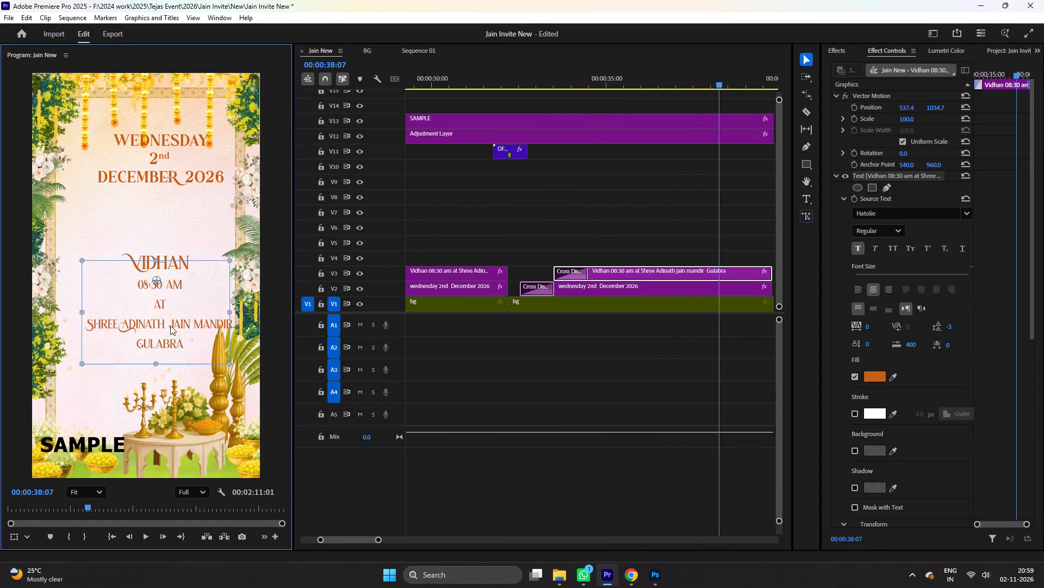
drag(170, 326, 159, 325)
Move the copied Wednesday date text slightly down and left, centring it below the hanging marigolds.
click(655, 294)
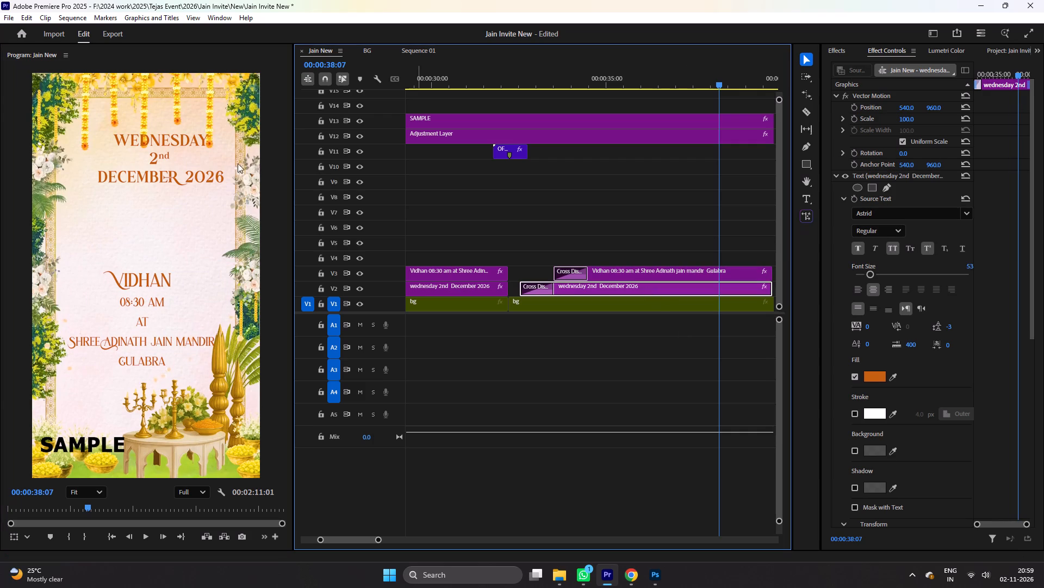
click(183, 163)
drag(179, 170, 162, 192)
drag(205, 205, 201, 197)
click(171, 192)
click(167, 200)
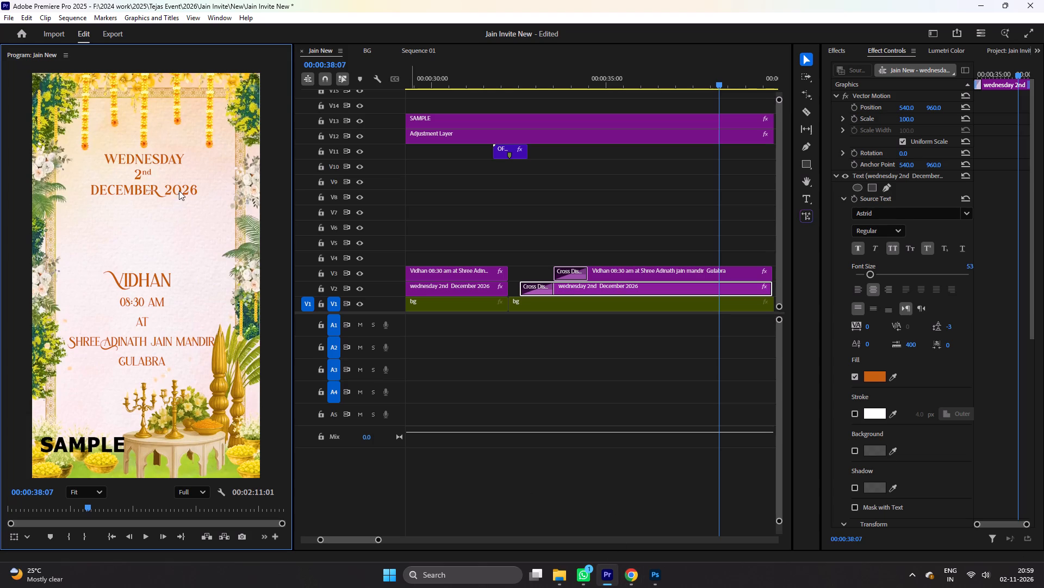
Change the day in the copied date text to 3rd, with the rd as superscript.
double_click(150, 179)
drag(140, 175, 122, 175)
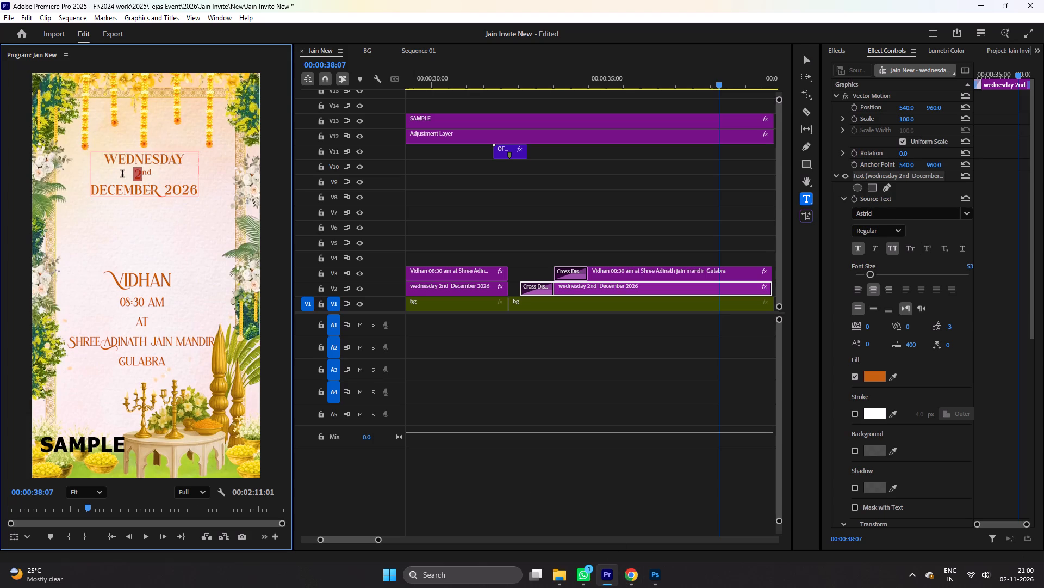
key(3)
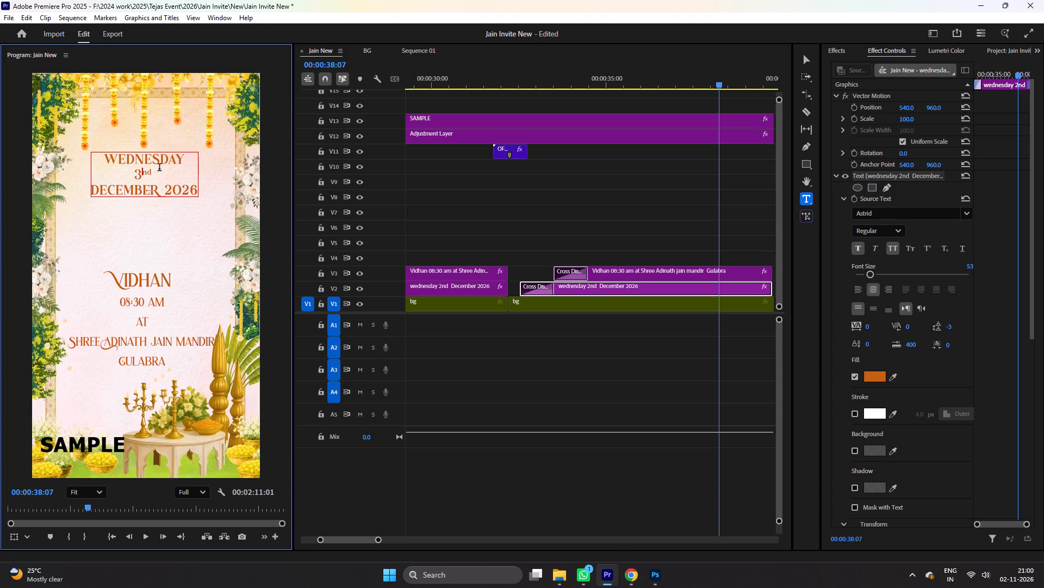
click(154, 175)
key(BackSpace)
key(BackSpace)
key(BackSpace)
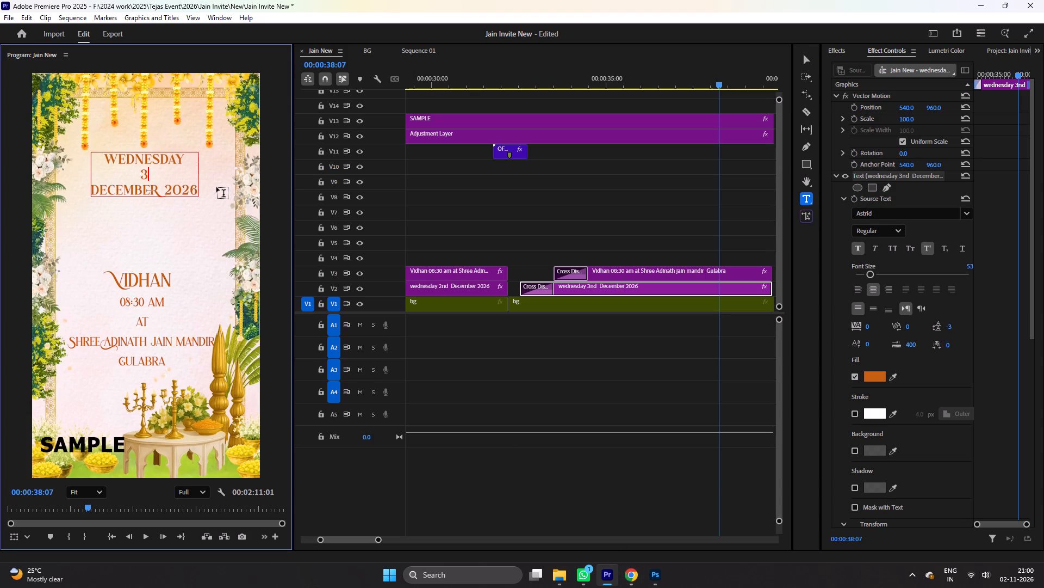
text(rd)
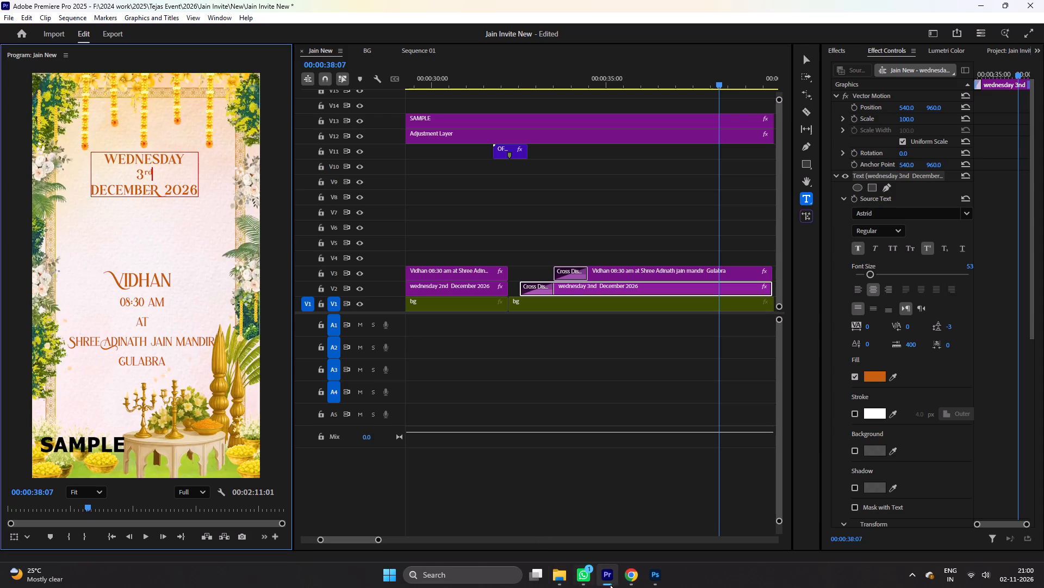
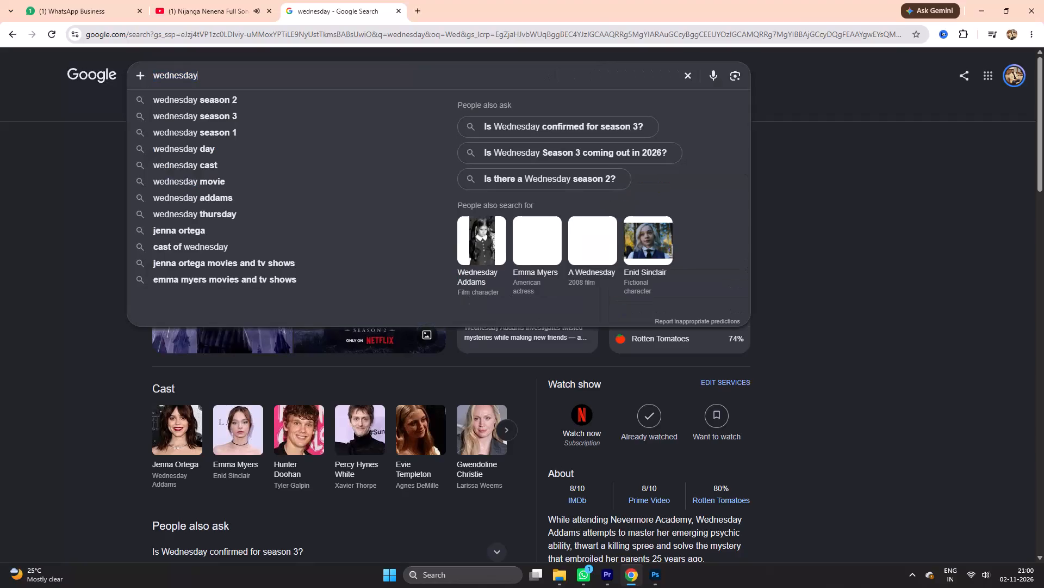
Search Google for "wednesday thursday" and copy the word thursday from the query.
key(space)
key(t)
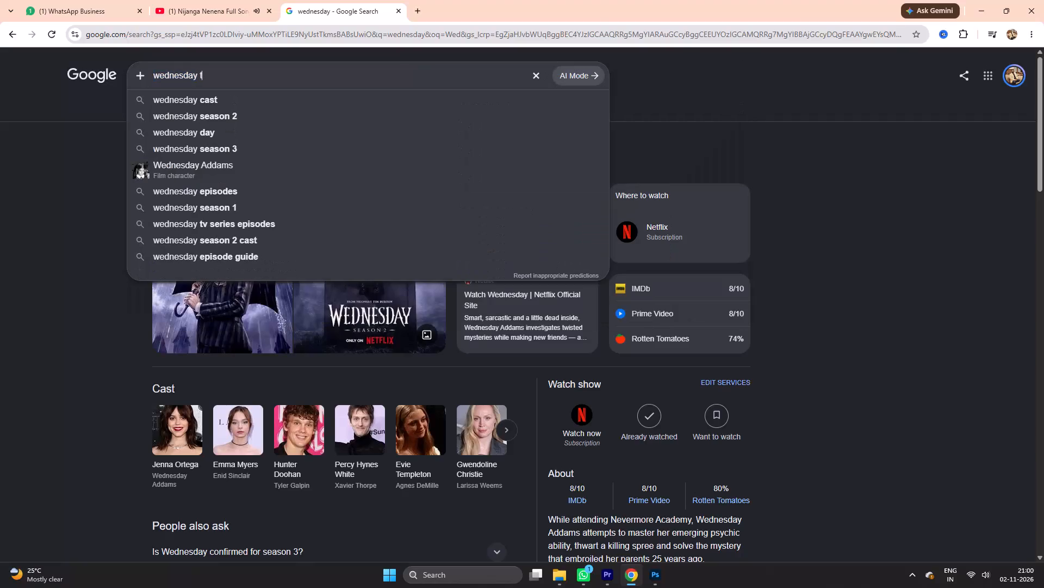
key(Down)
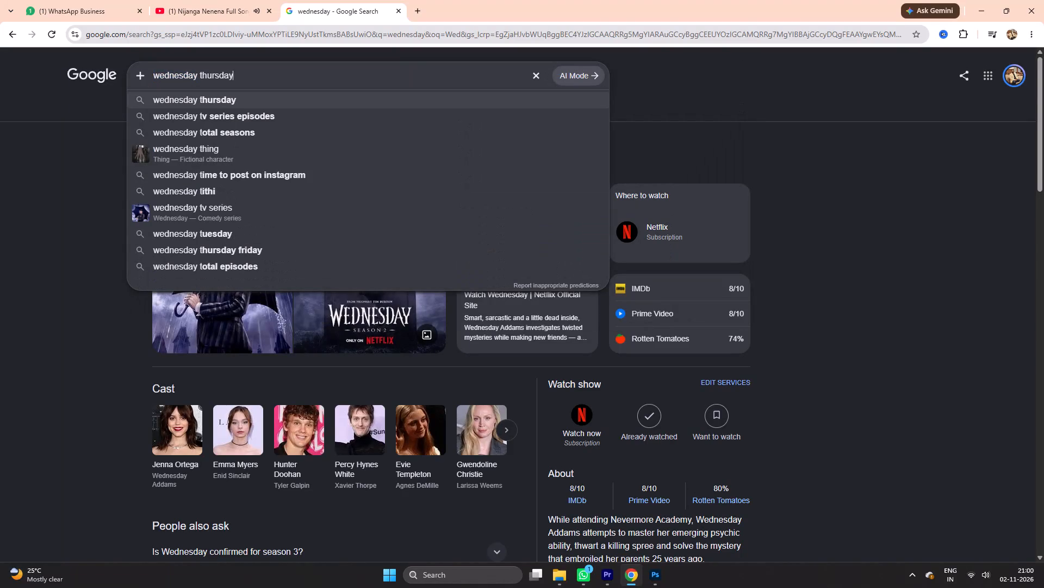
key(Return)
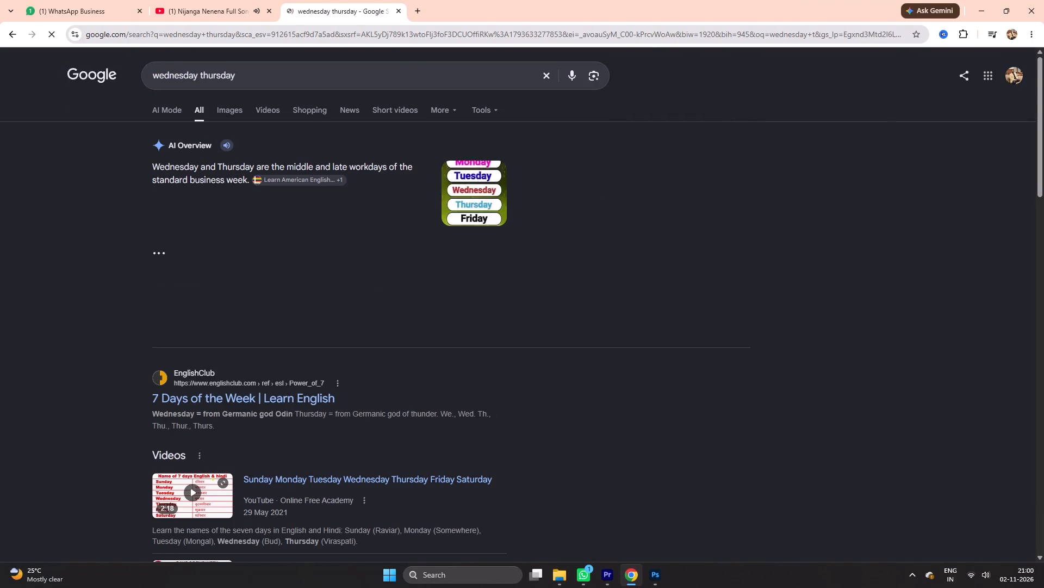
drag(198, 75, 274, 76)
right_click(233, 76)
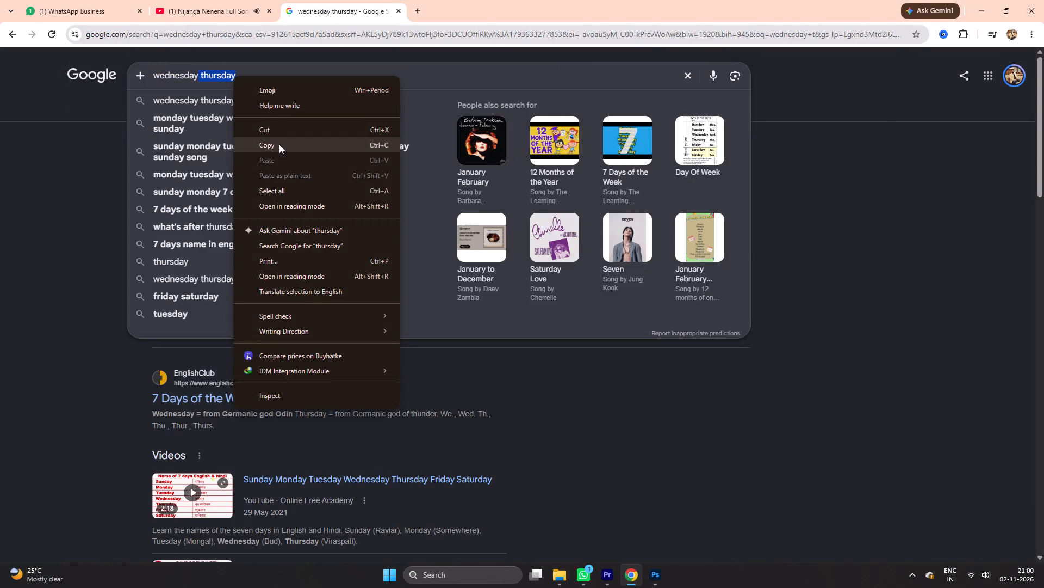
click(279, 144)
Back in Premiere Pro, replace wednesday with the copied word thursday in the 3rd December 2026 date text.
click(979, 0)
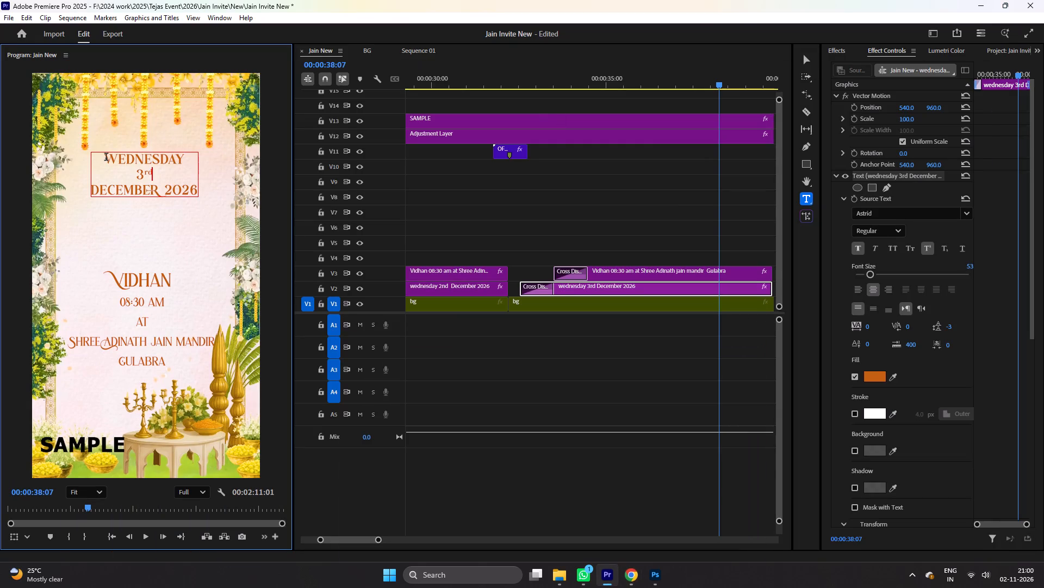
drag(106, 158, 316, 158)
key(ctrl+v)
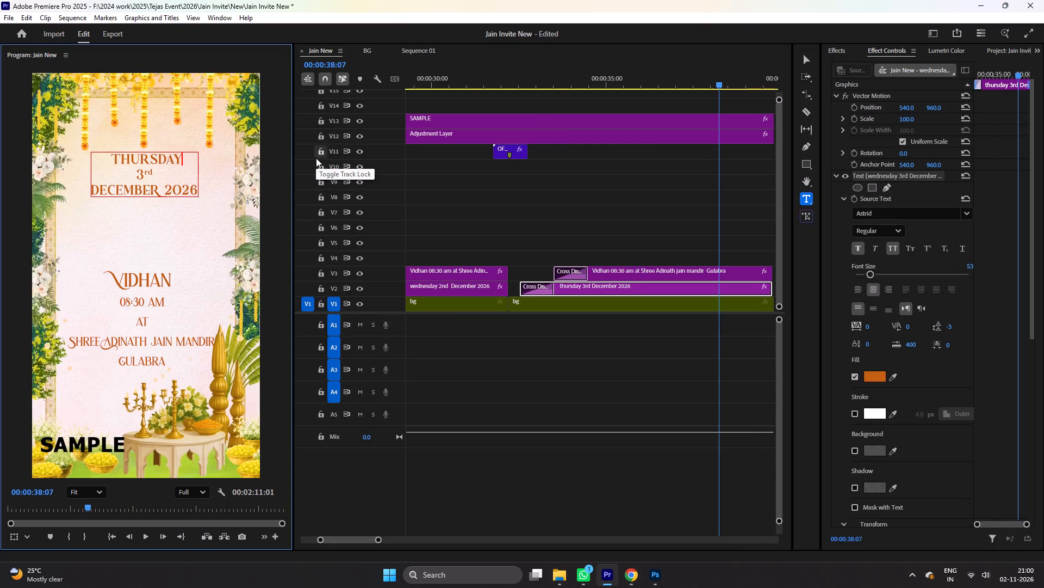
Move the Vidhan time and venue text on V3 up and centre it just below the Thursday date text.
click(606, 278)
click(805, 57)
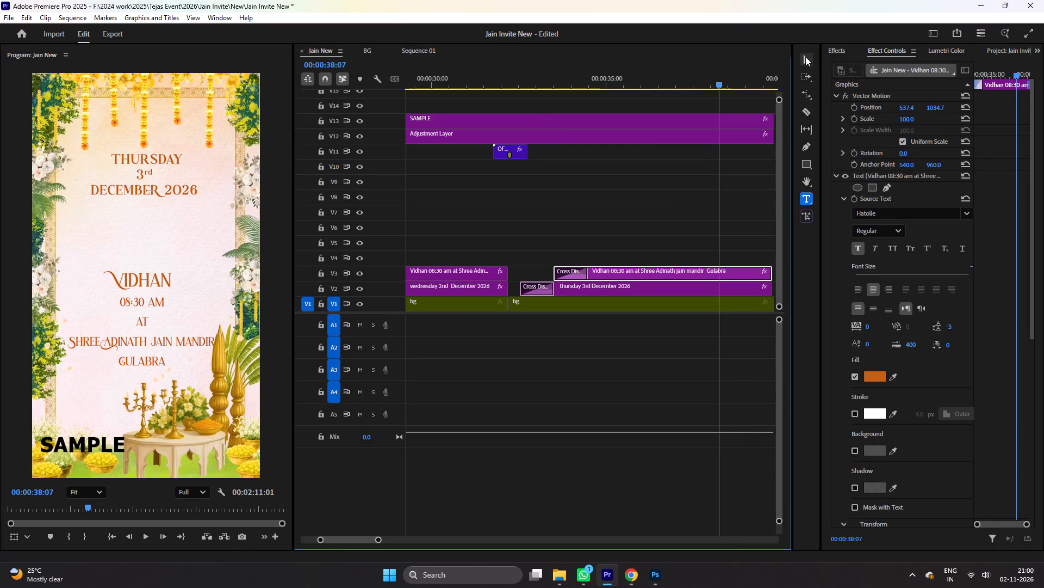
click(144, 272)
drag(151, 292, 149, 231)
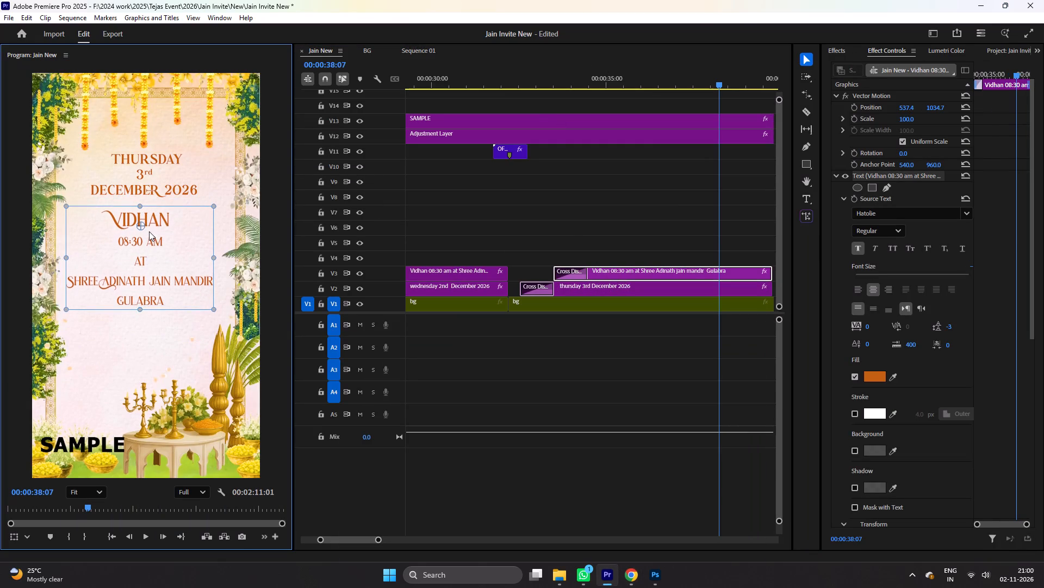
drag(149, 231, 153, 230)
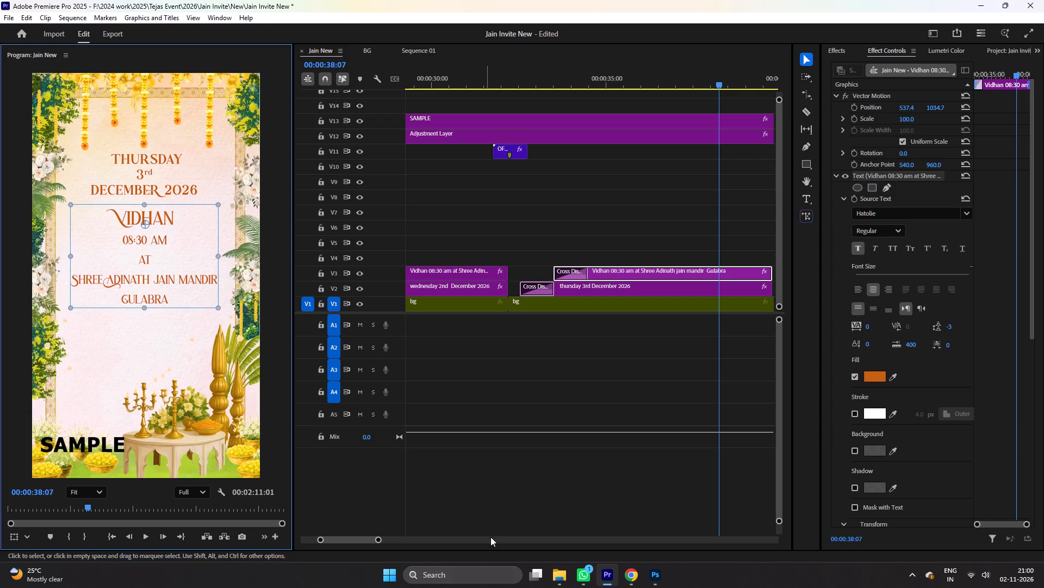
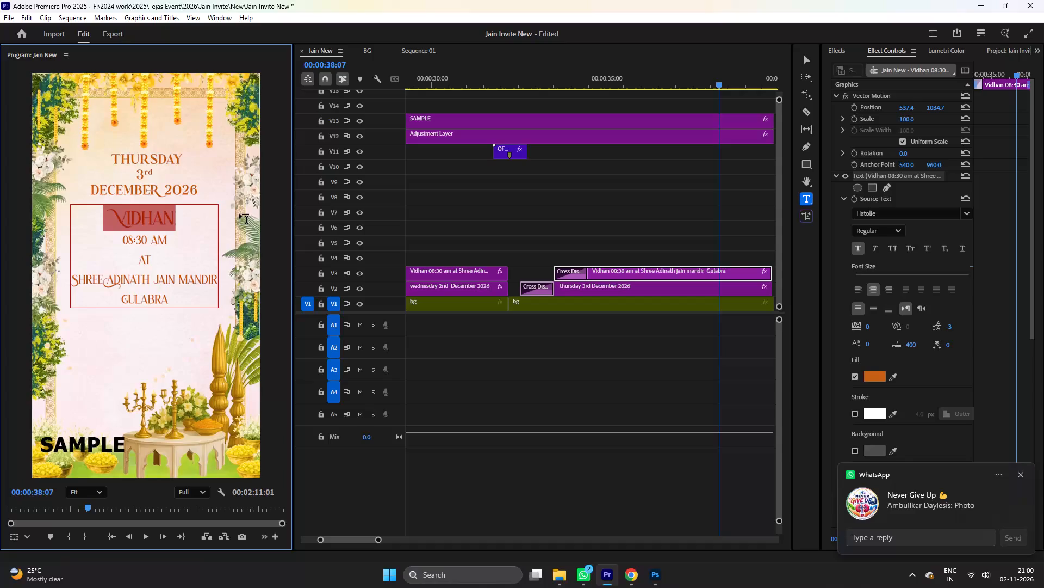
Replace the Vidhan title with the copied text Lagun & Moong Hath, keeping it on its own line above 08:30 am.
key(ctrl+v)
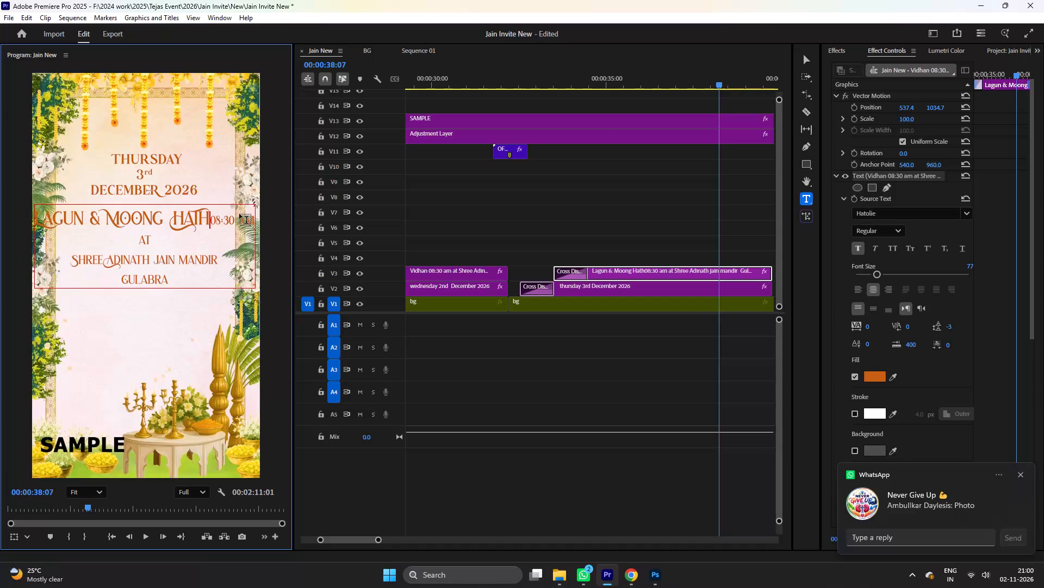
key(Return)
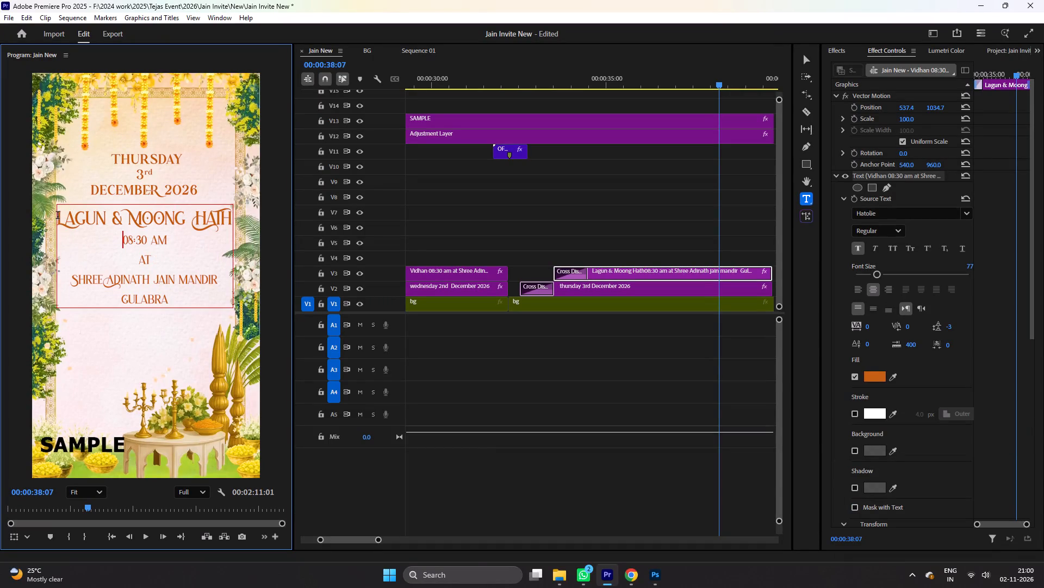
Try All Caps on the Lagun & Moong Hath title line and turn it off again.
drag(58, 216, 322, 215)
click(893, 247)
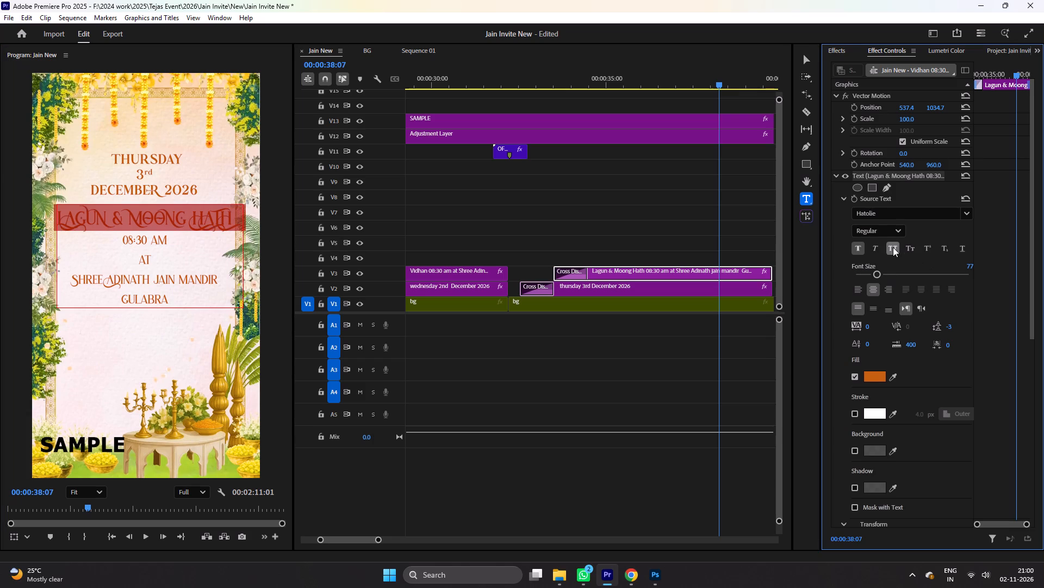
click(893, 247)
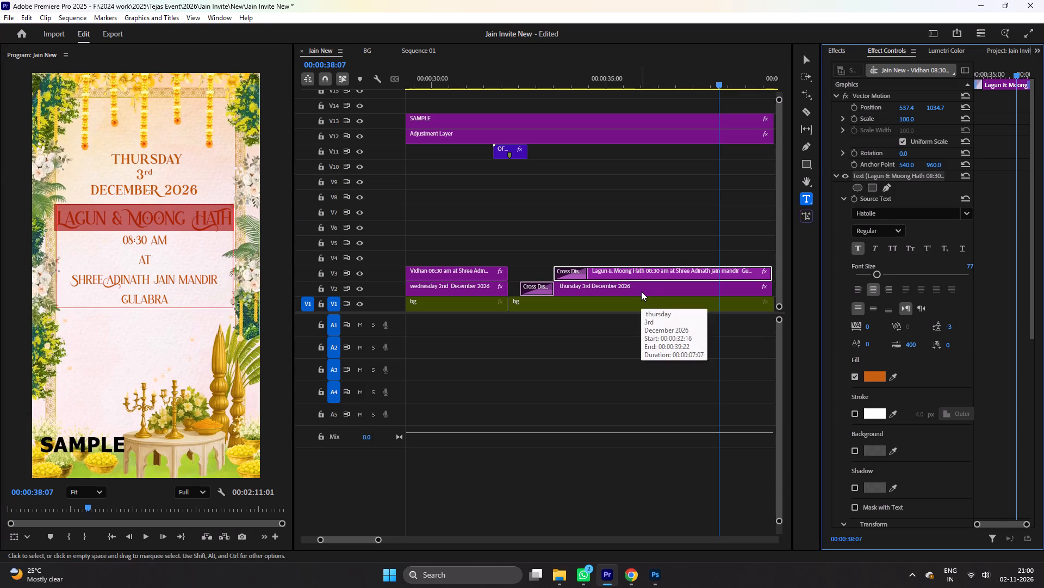
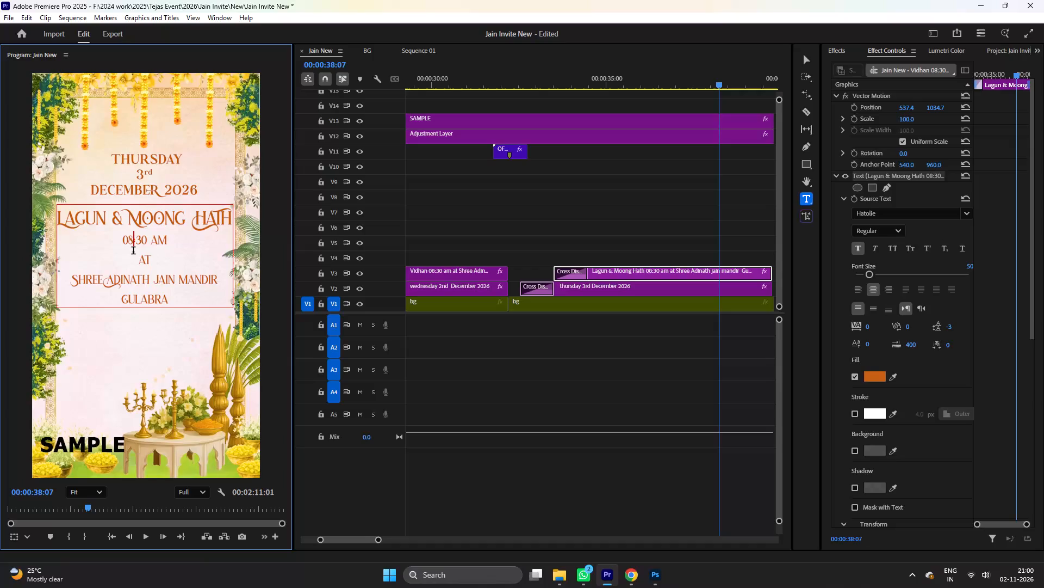
Change the event time under the Lagun & Moong Hath title to 10:00 am.
key(BackSpace)
key(BackSpace)
text(10)
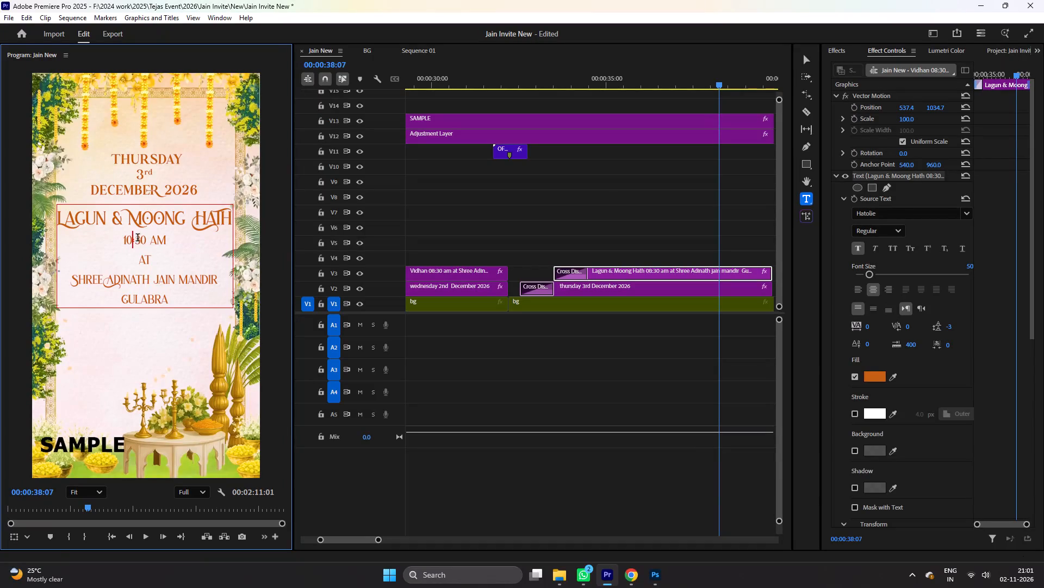
click(138, 238)
key(0)
Cut the venue lines from "at" through Gulabra and paste them as a separate text layer lower in the frame, above SAMPLE.
drag(129, 259, 227, 299)
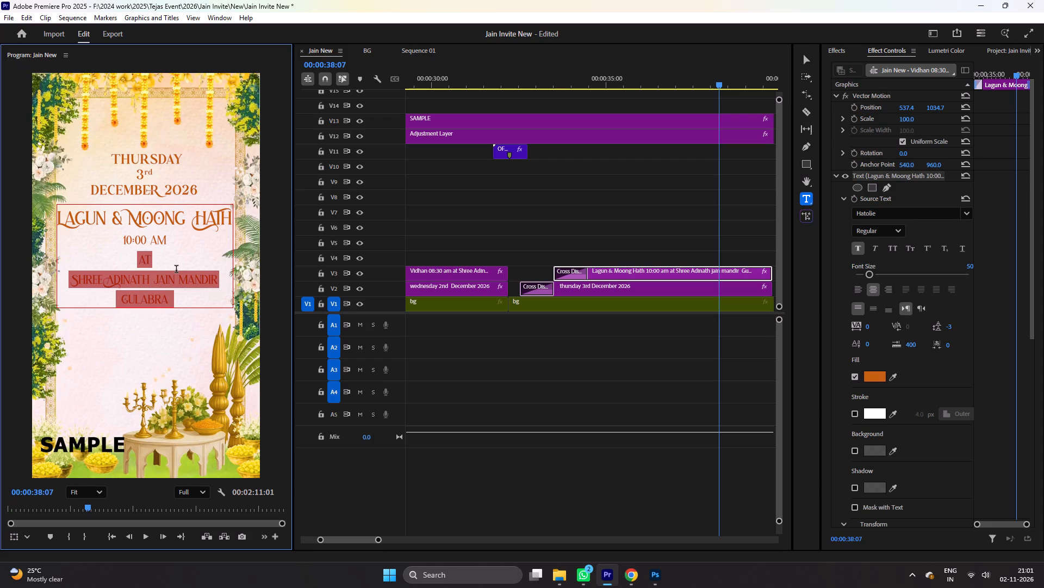
key(ctrl+x)
click(93, 369)
key(ctrl+v)
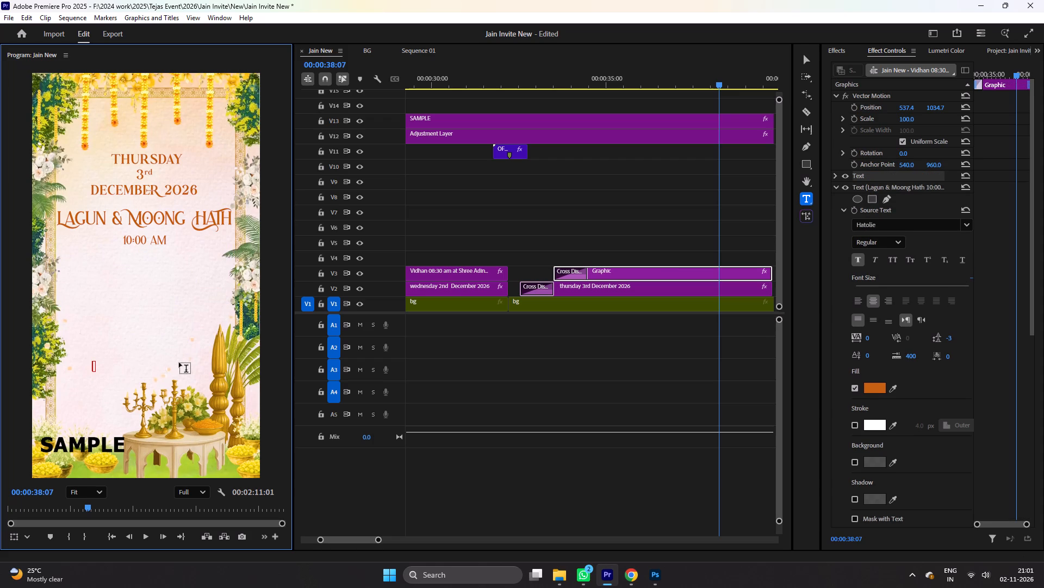
Copy the Lagun & Moong Hath title line and paste a duplicate below the 10:00 am line.
drag(58, 219, 257, 219)
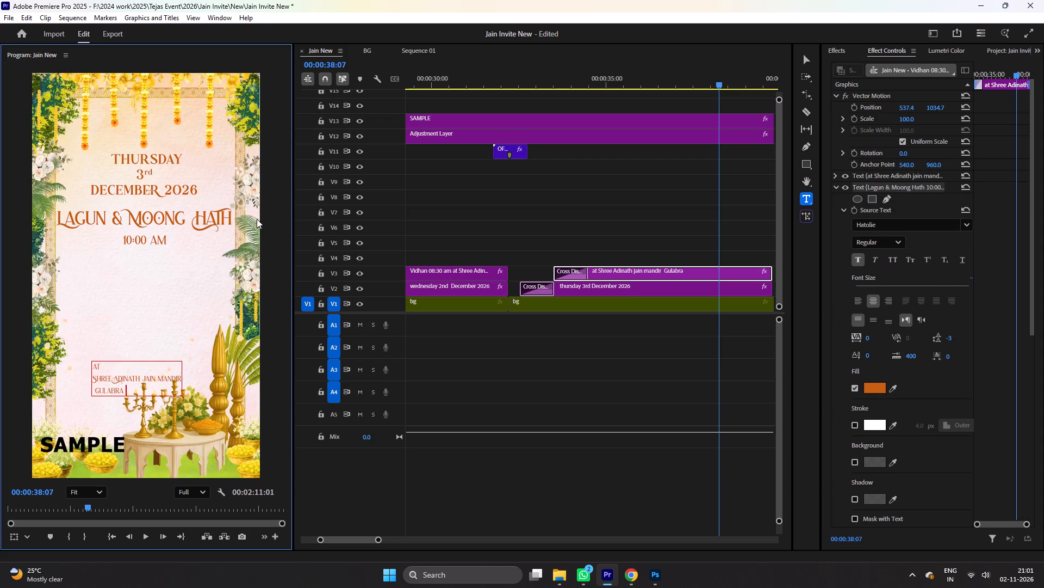
drag(257, 219, 290, 218)
key(ctrl+c)
key(ctrl+c)
click(200, 247)
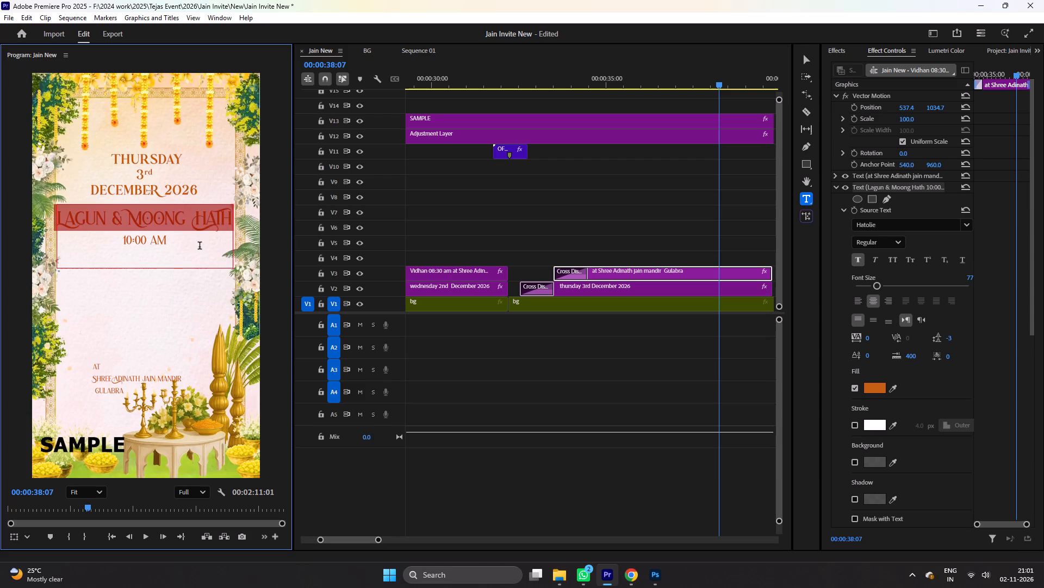
click(194, 261)
key(ctrl+v)
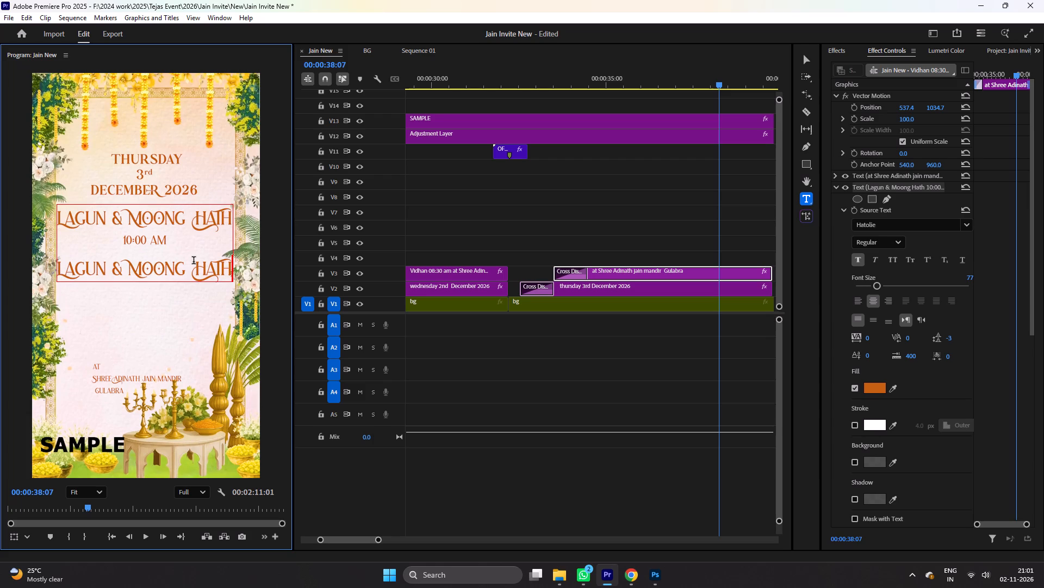
Switch to the Chrome browser.
click(637, 573)
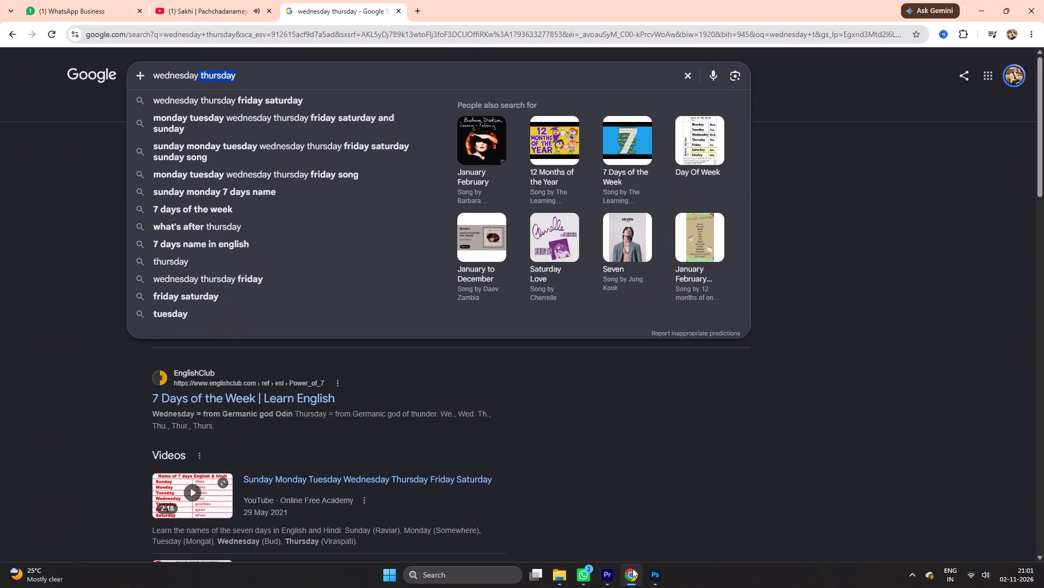
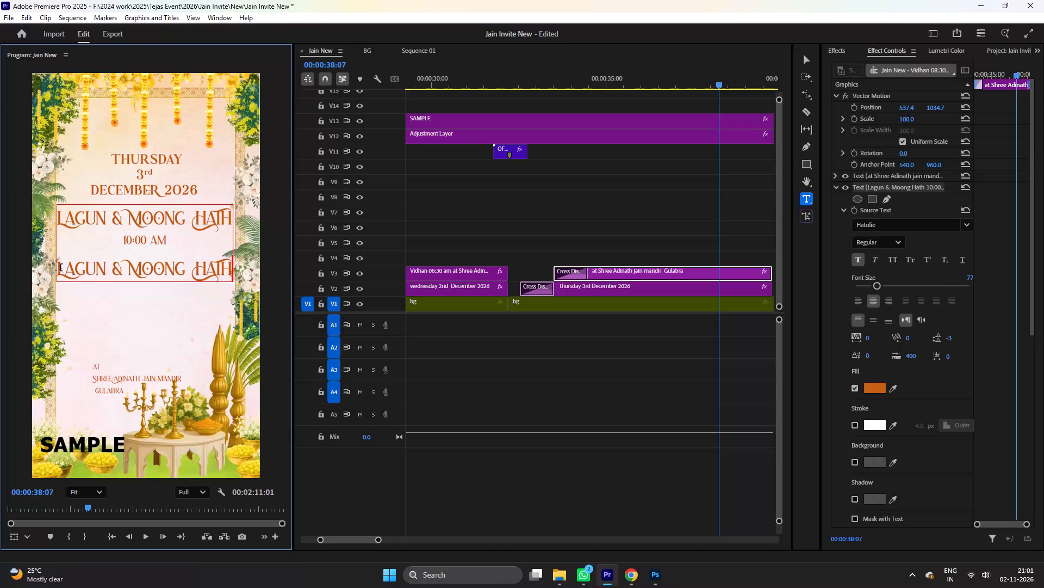
Replace the duplicated Lagun & Moong Hath line below 10:00 am with the copied text "Mehendi – Everyone".
drag(58, 269, 270, 269)
key(ctrl+v)
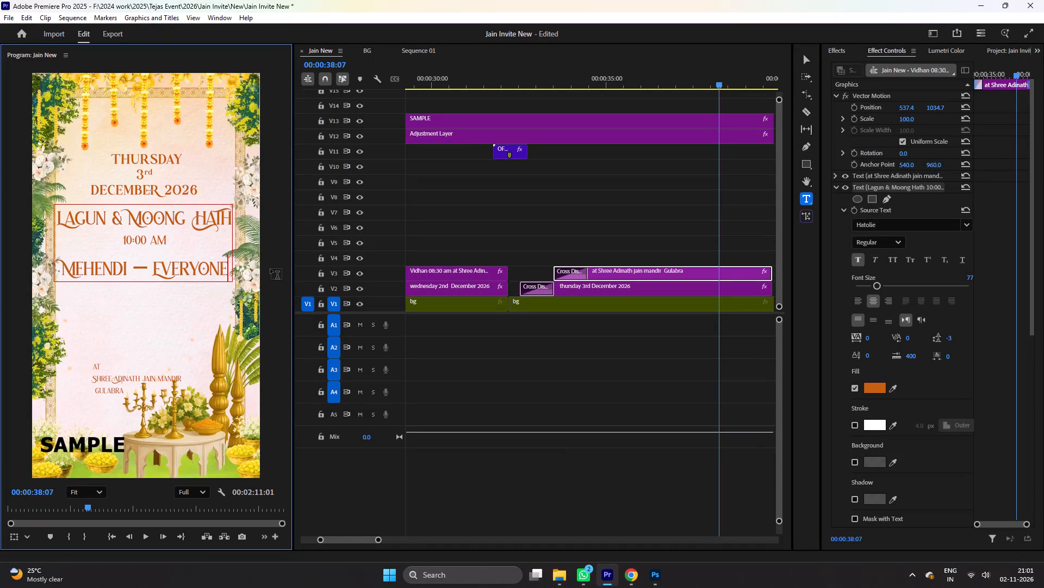
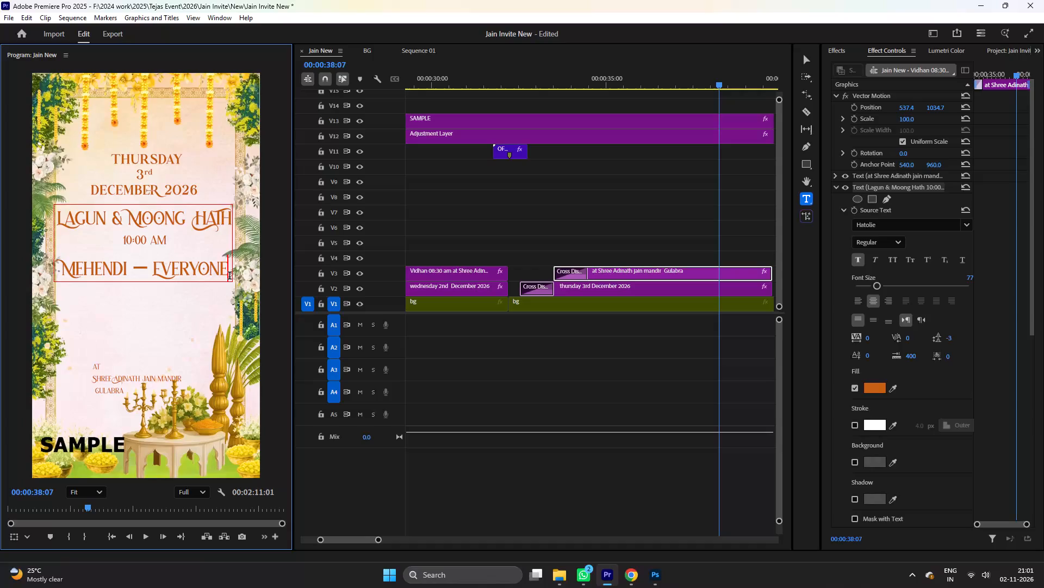
Add the copied title "Behan-Beti ka Geet" a few lines below "Mehendi – Everyone" in the Thursday 3rd December text.
key(Return)
key(Return)
key(Return)
key(ctrl+v)
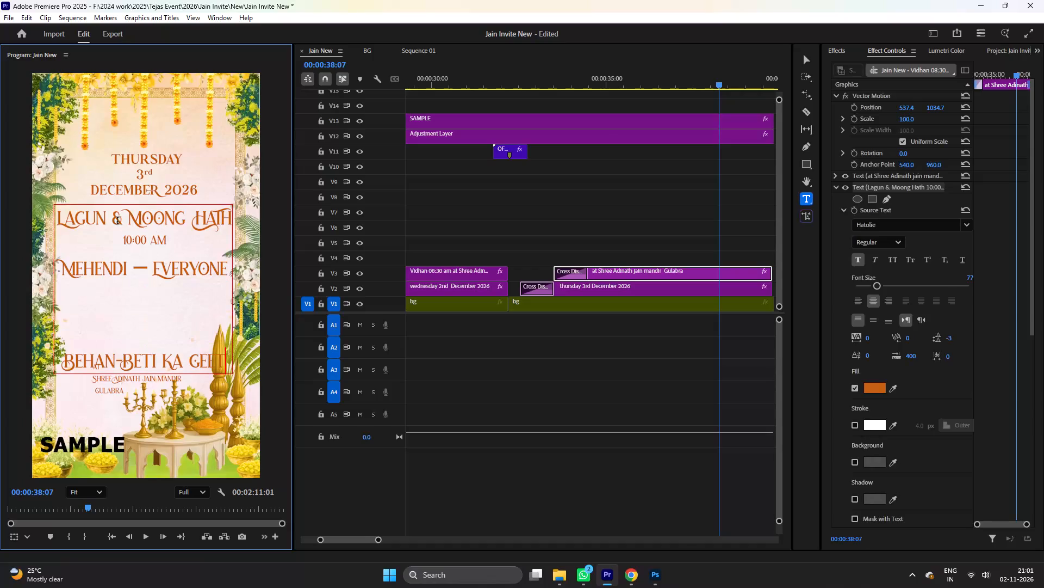
Copy the smaller 10:00 am line under Lagun & Moong Hath onto a new line directly below "Mehendi – Everyone".
drag(119, 241, 209, 239)
key(ctrl+c)
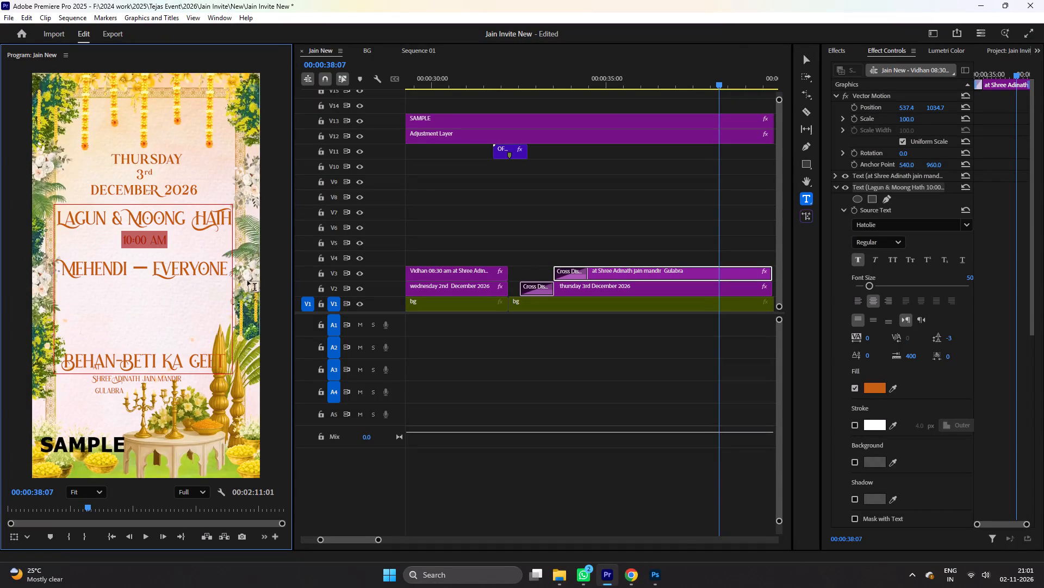
key(ctrl+c)
click(232, 272)
key(Return)
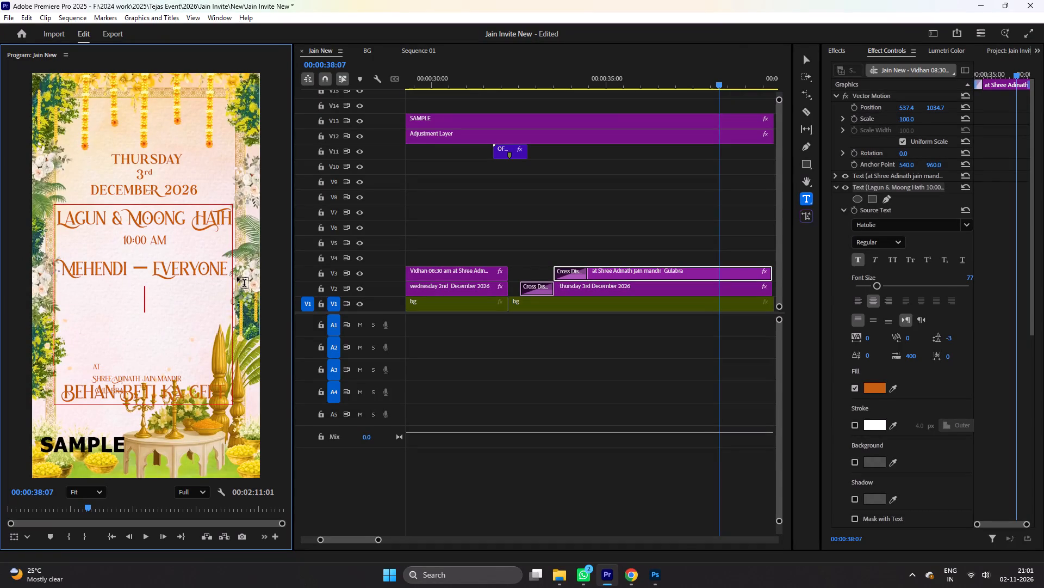
key(ctrl+v)
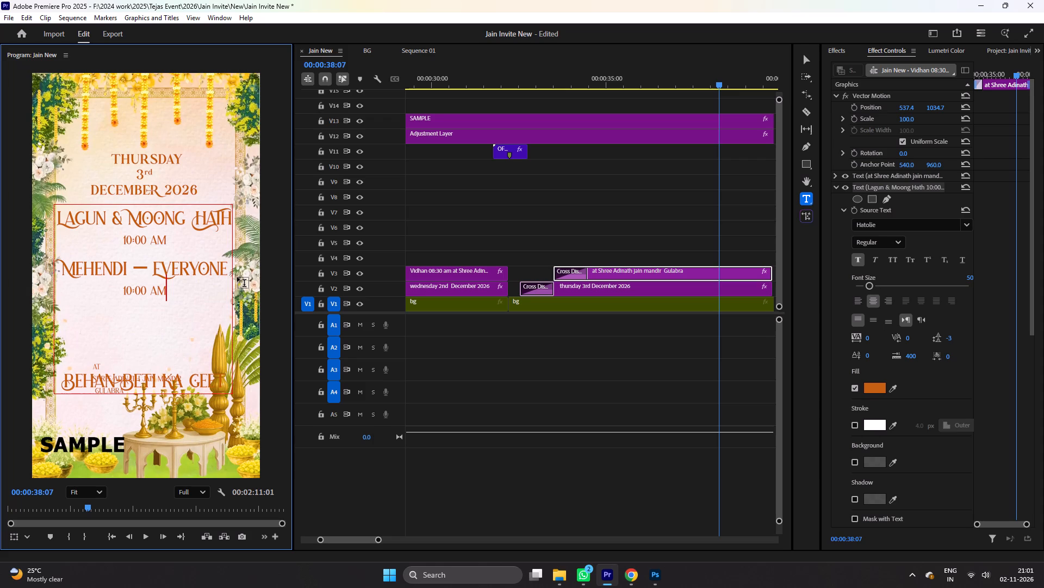
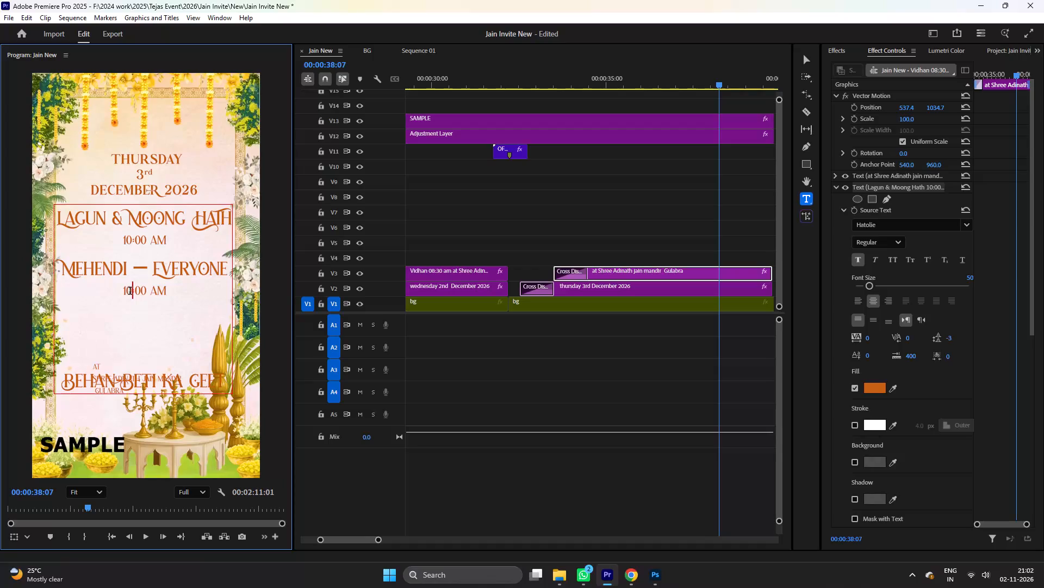
Change the time under "Mehendi – Everyone" to 01:00 PM.
key(BackSpace)
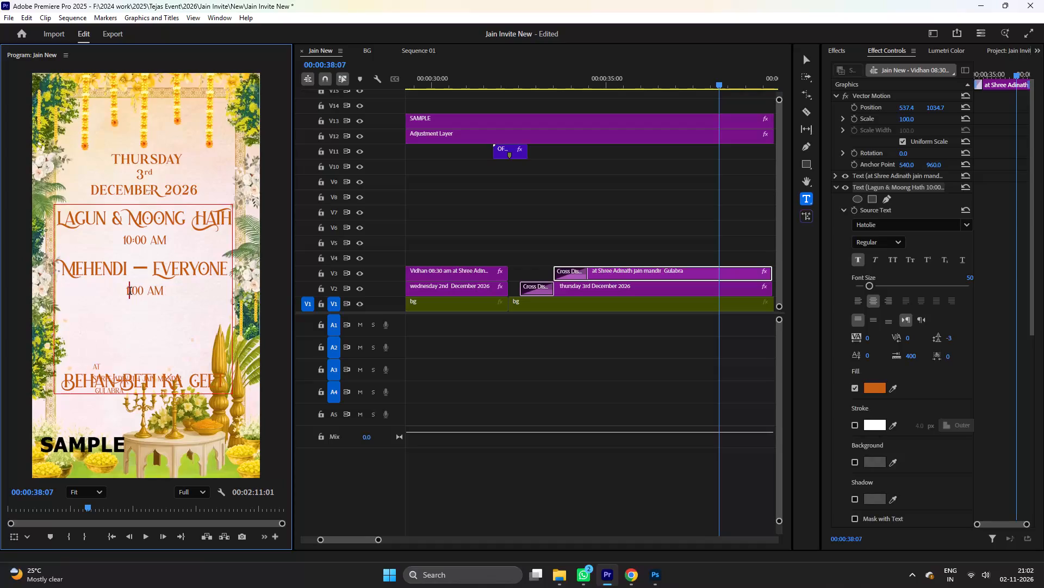
text(01)
click(155, 292)
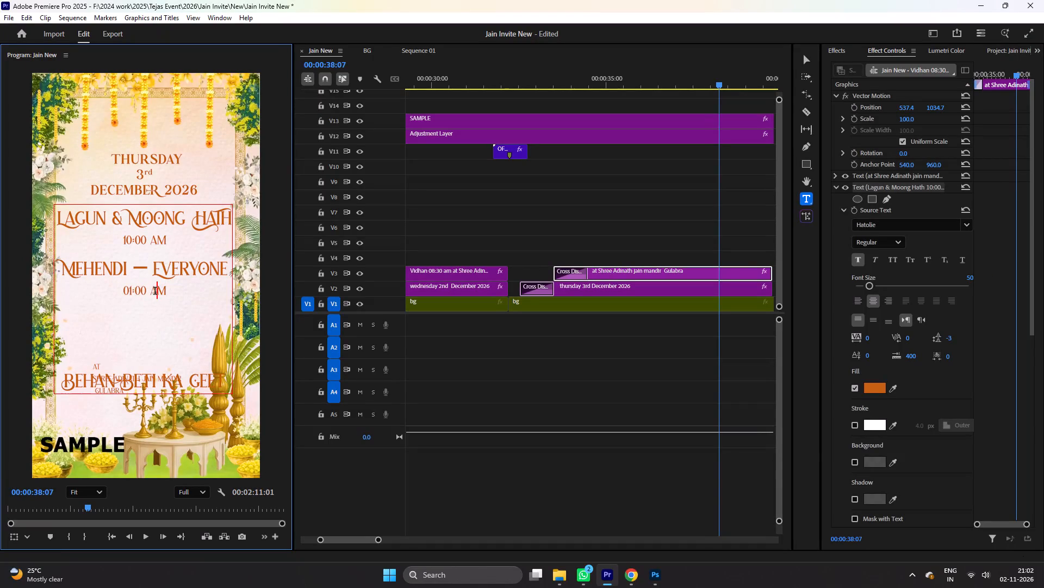
key(BackSpace)
key(shift+p)
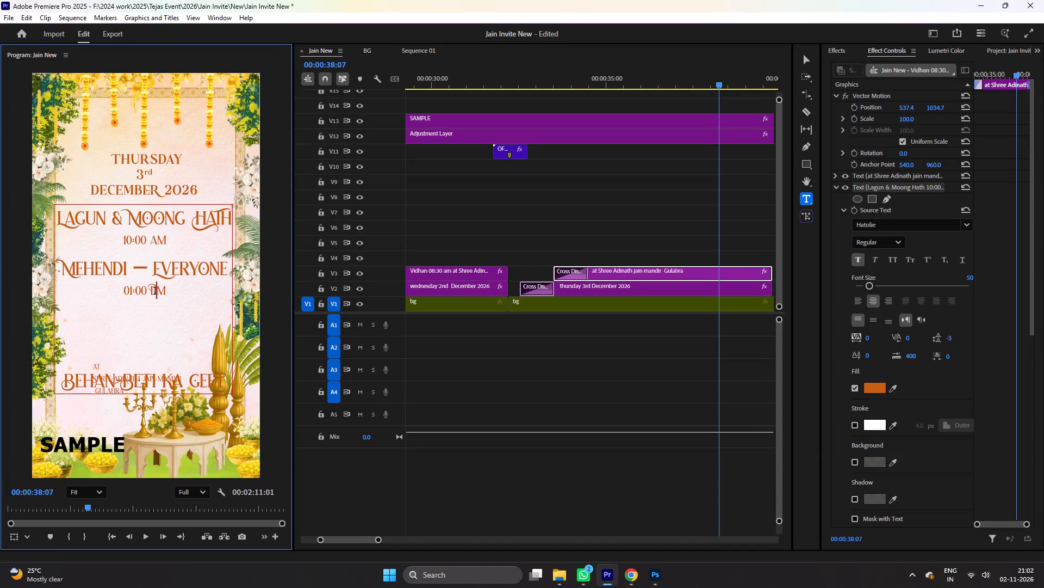
Remove the extra blank lines above "Behan-Beti ka Geet" so it starts on the line directly below the Mehendi time.
click(64, 382)
key(BackSpace)
key(BackSpace)
key(BackSpace)
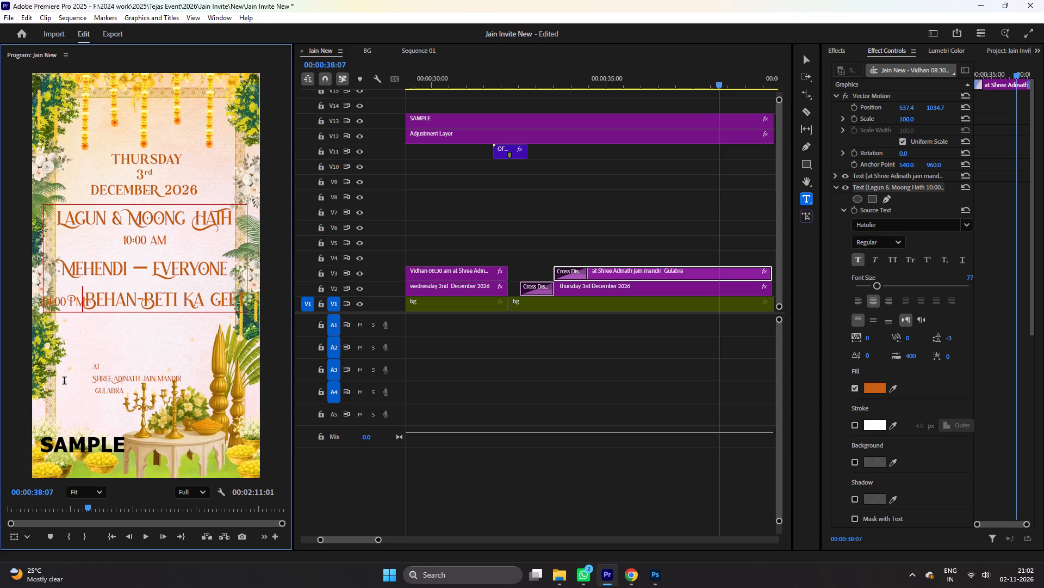
key(Return)
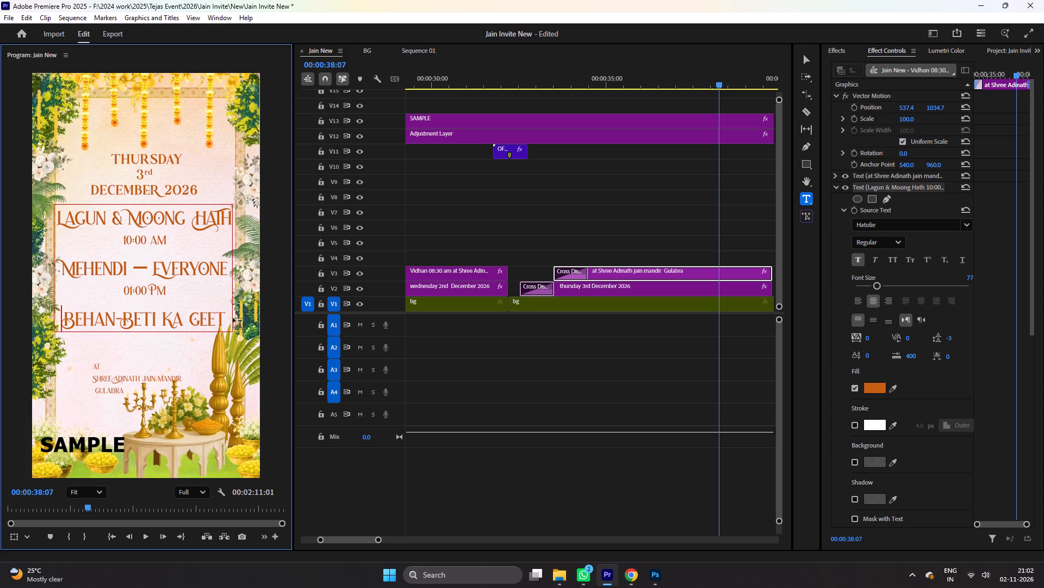
Copy the smaller 01:00 PM line under "Mehendi – Everyone" onto a new line directly below "Behan-Beti ka Geet".
click(232, 320)
key(Return)
drag(169, 290, 135, 288)
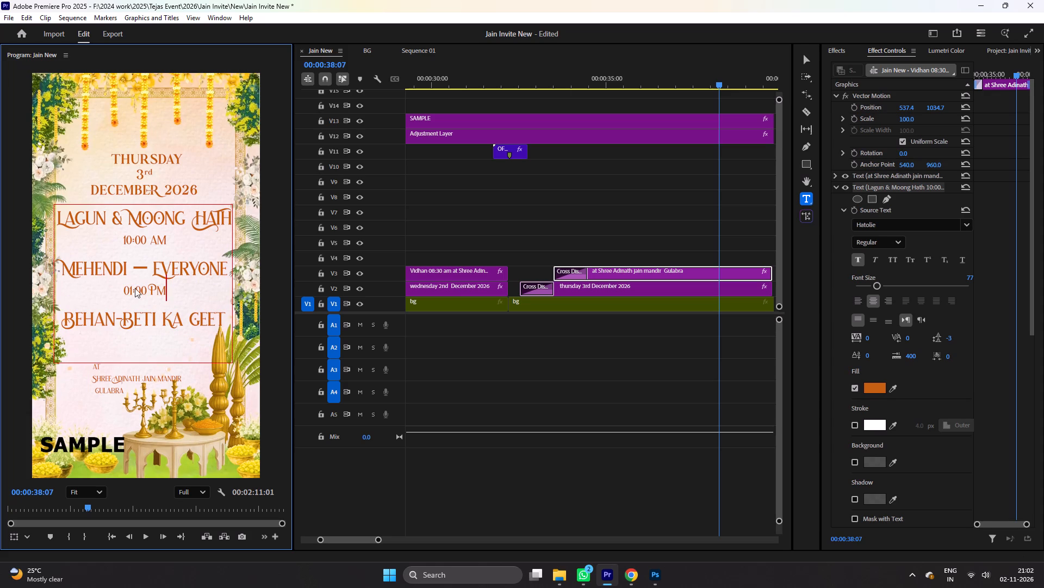
drag(135, 288, 126, 287)
key(ctrl+c)
click(144, 345)
key(ctrl+v)
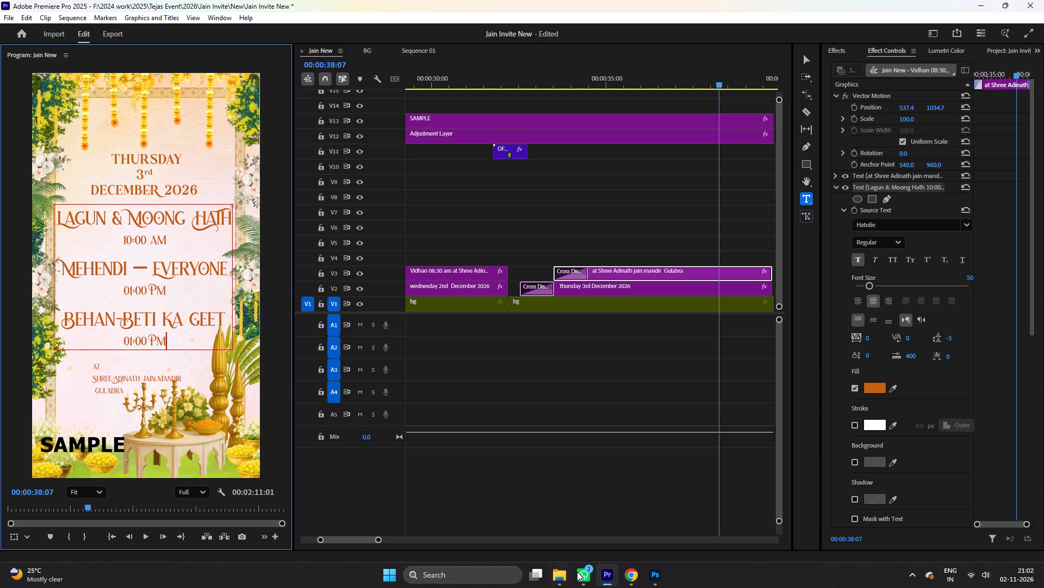
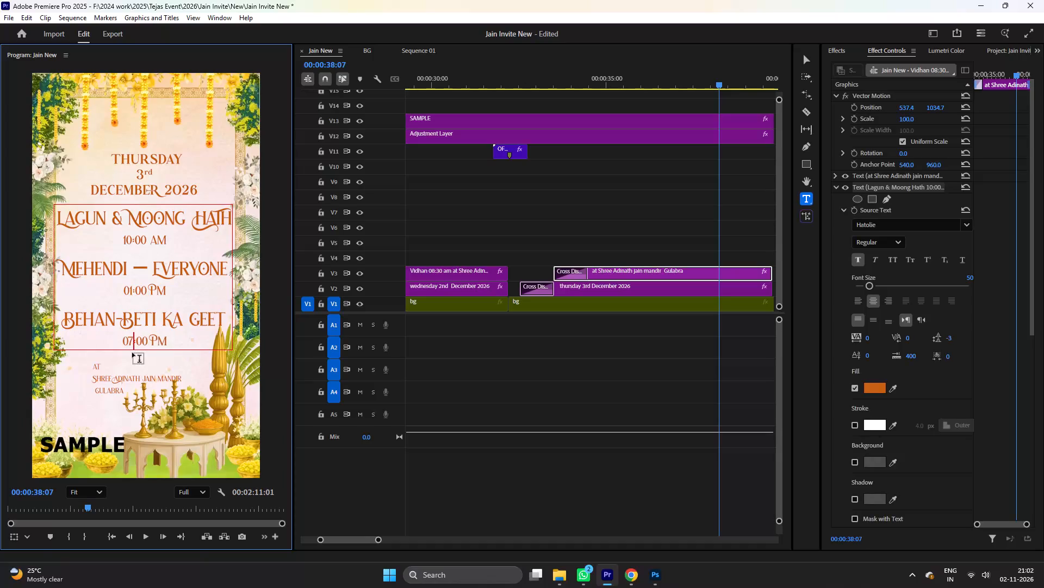
Scale down the events text block, from Lagun & Moong Hath to 07:00 PM, so it fits comfortably inside the frame.
click(809, 63)
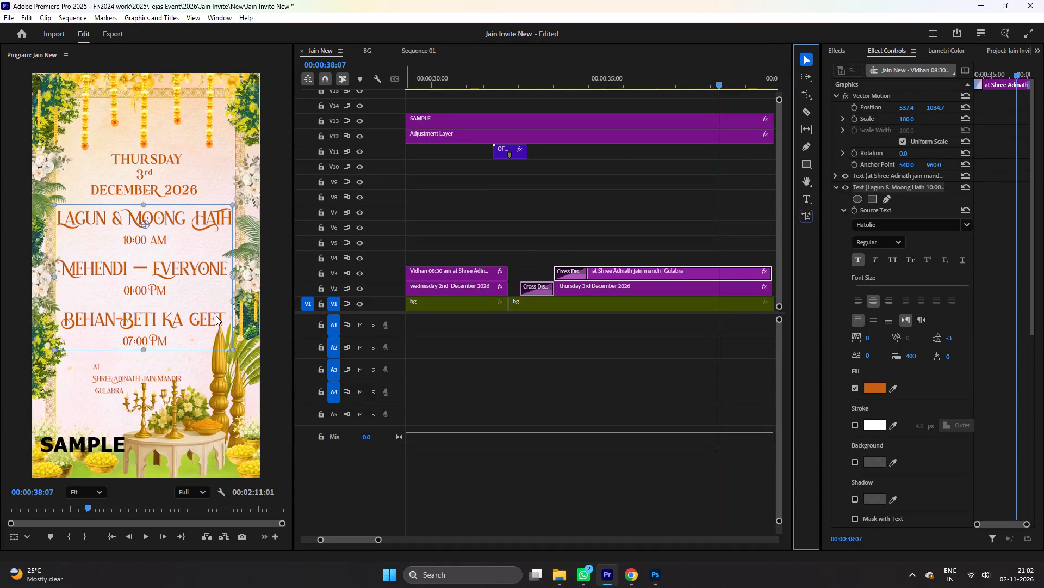
drag(237, 352, 225, 332)
click(182, 314)
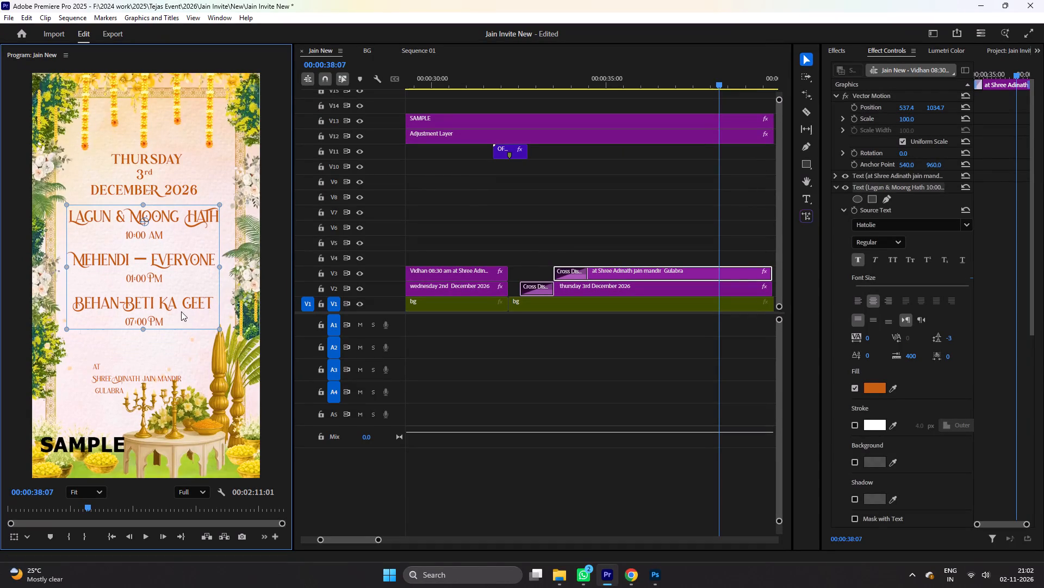
click(167, 340)
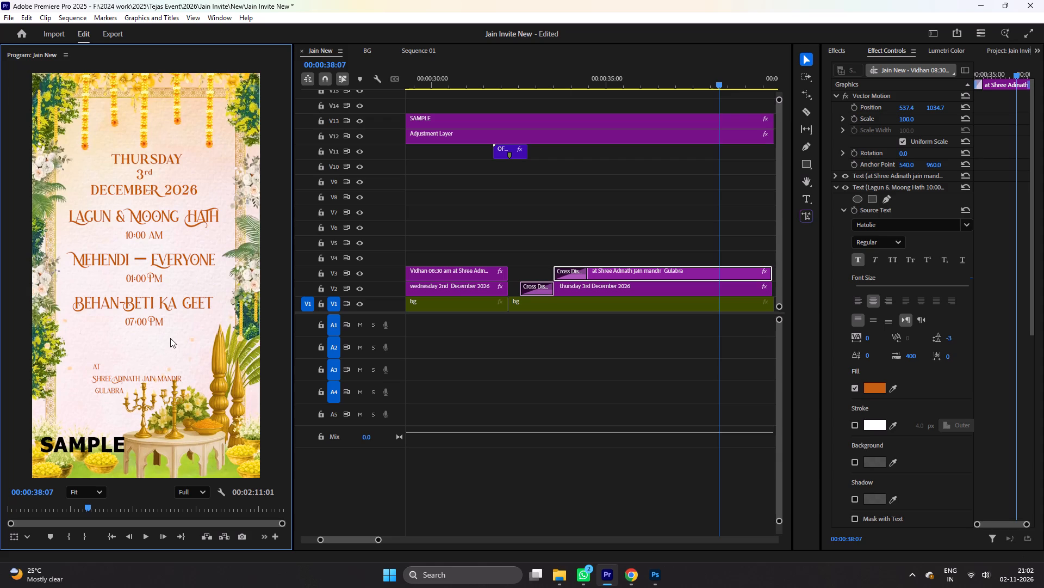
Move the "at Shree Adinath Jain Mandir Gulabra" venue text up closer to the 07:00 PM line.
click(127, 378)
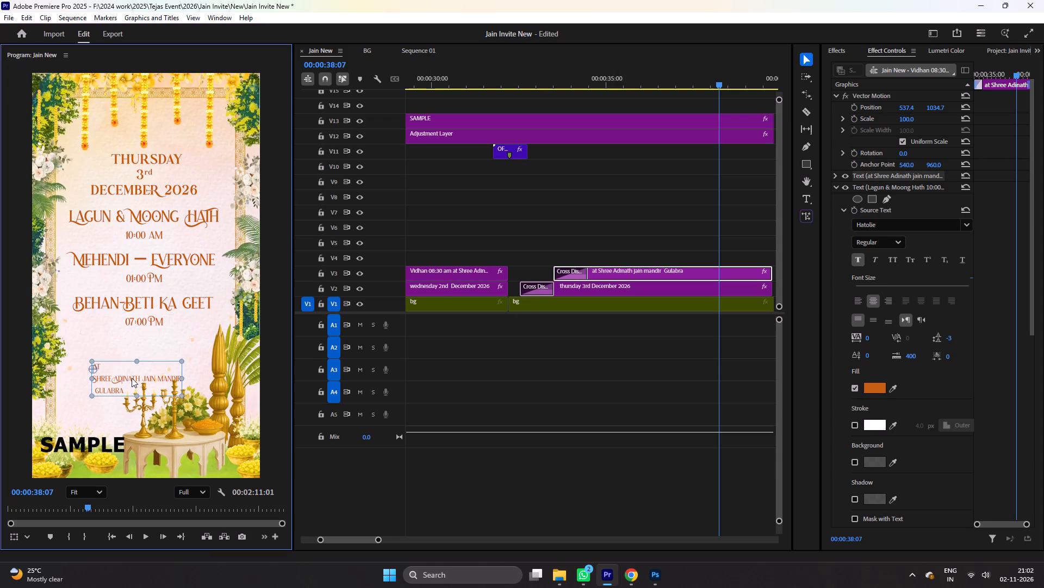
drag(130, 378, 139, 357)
Cut the venue text out of the events graphic and paste it into a new text layer on V4 starting at 00:00:35:06.
click(524, 89)
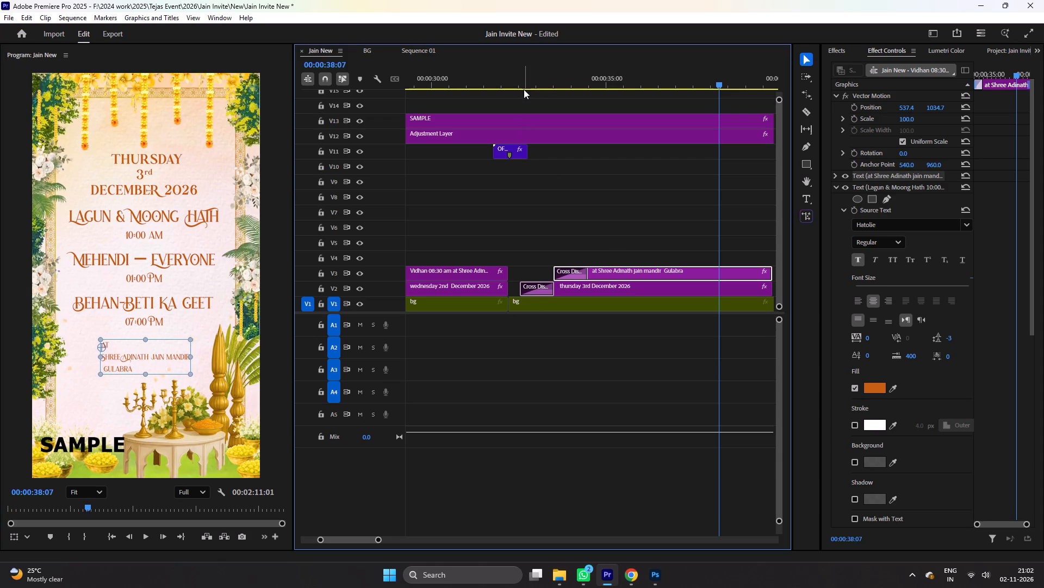
click(535, 81)
key(space)
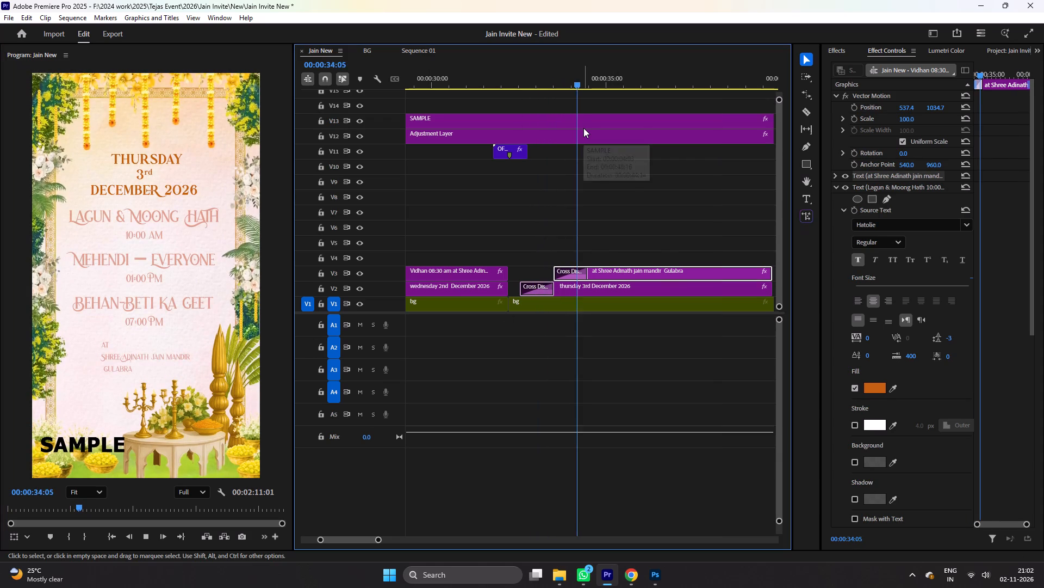
key(space)
double_click(133, 354)
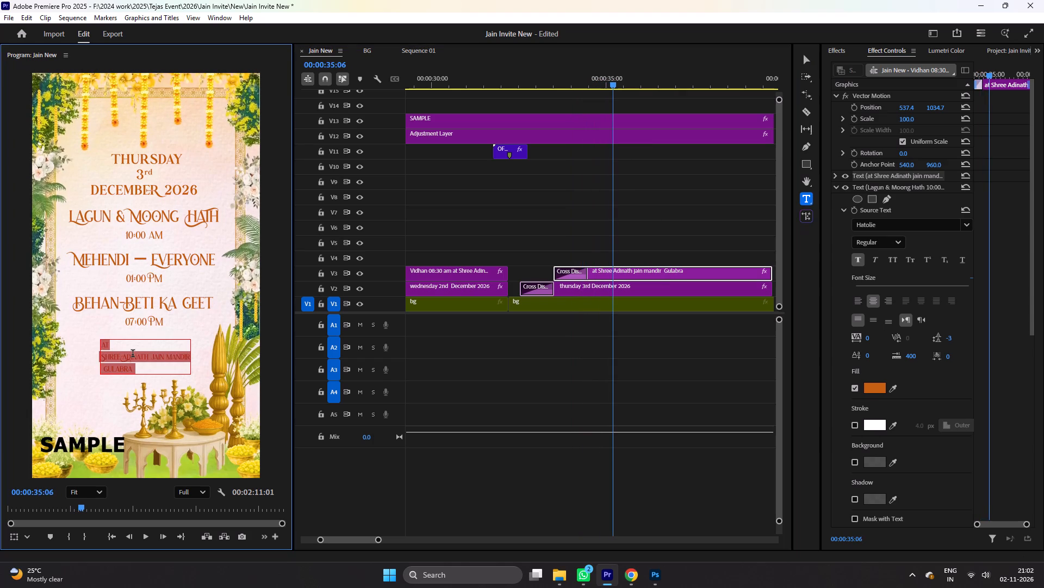
key(ctrl+x)
click(633, 228)
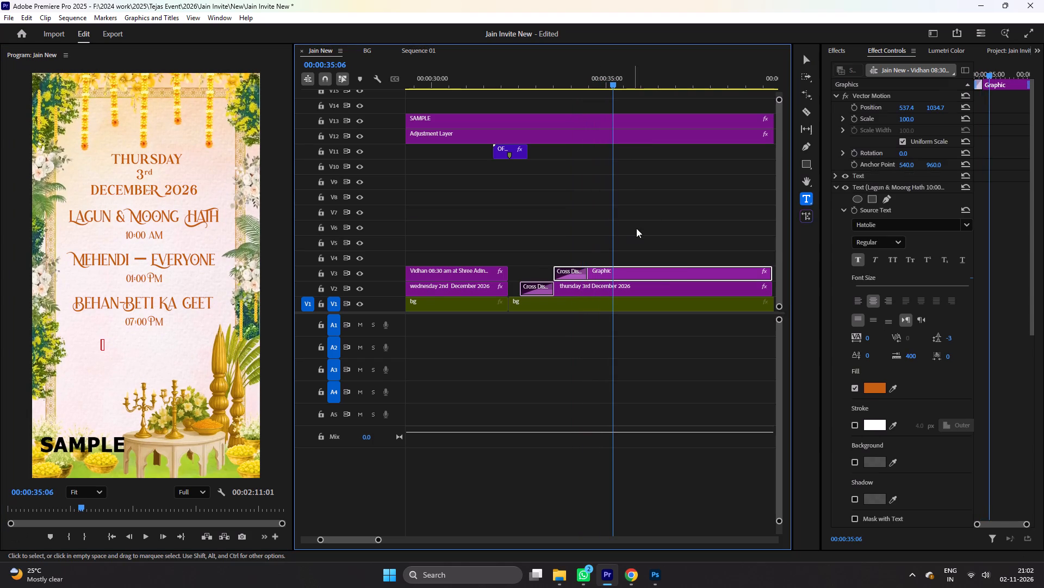
key(ctrl+t)
drag(640, 110, 630, 130)
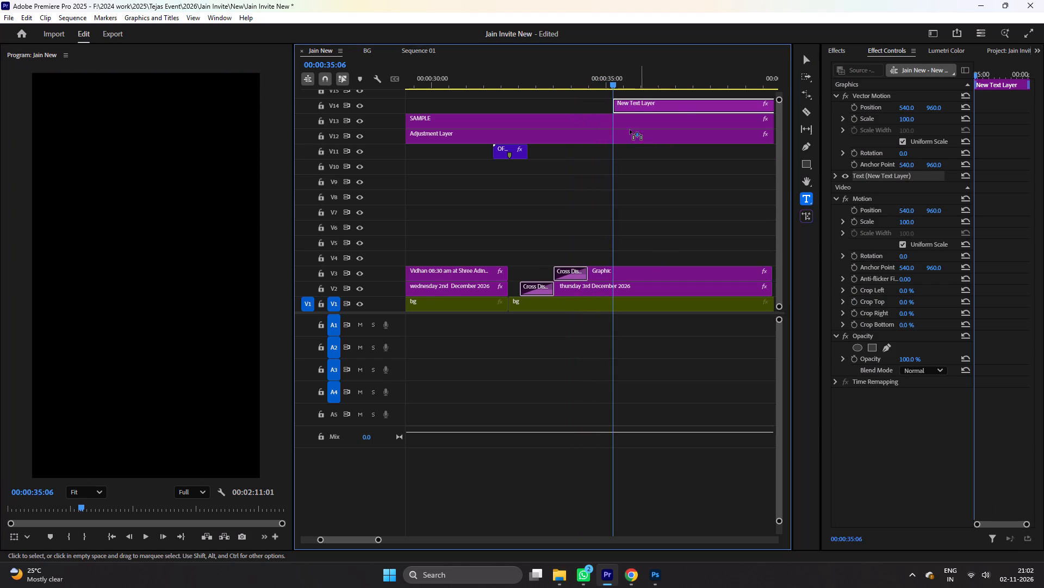
drag(630, 130, 617, 262)
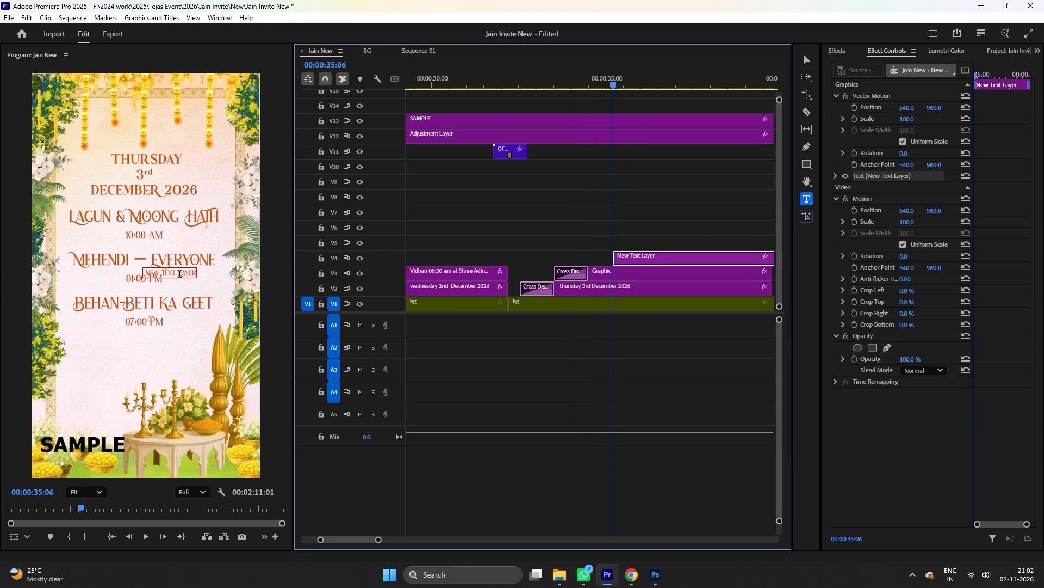
click(179, 275)
key(ctrl+a)
key(ctrl+v)
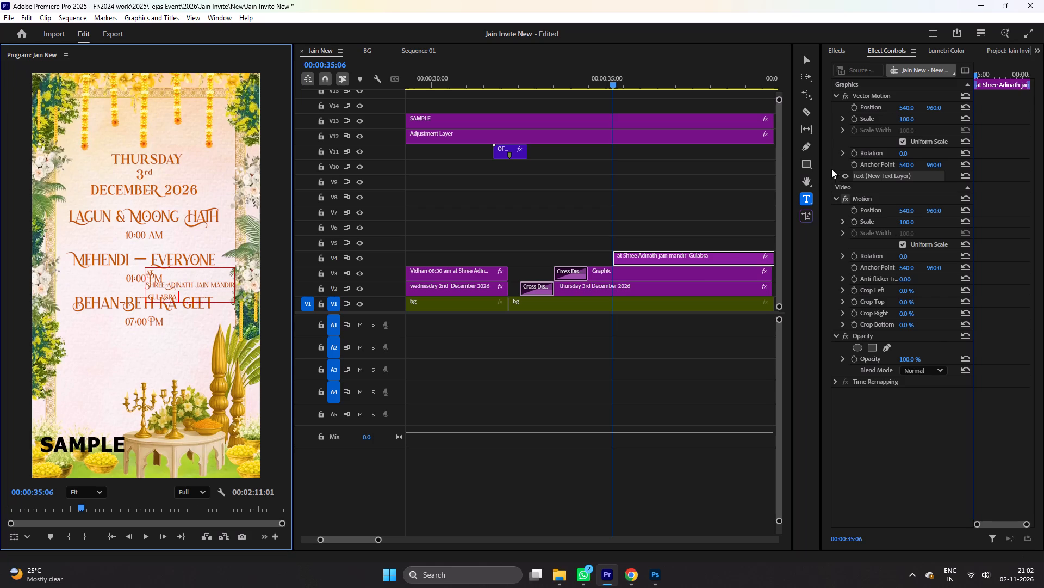
Centre-align the new venue text and place it centred just below the 07:00 PM line.
click(836, 173)
click(874, 293)
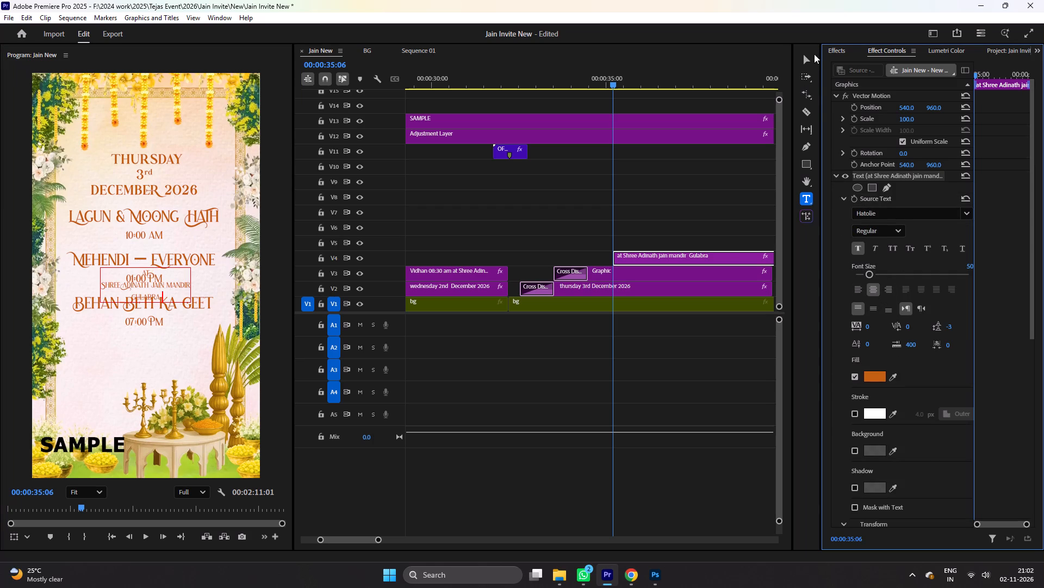
click(809, 57)
drag(171, 285, 169, 354)
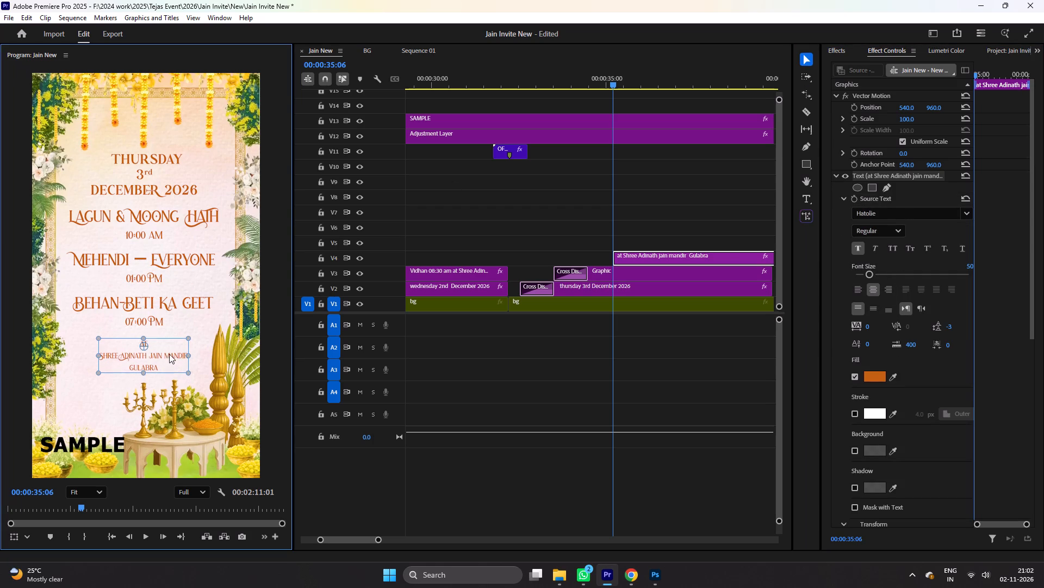
drag(169, 354, 169, 352)
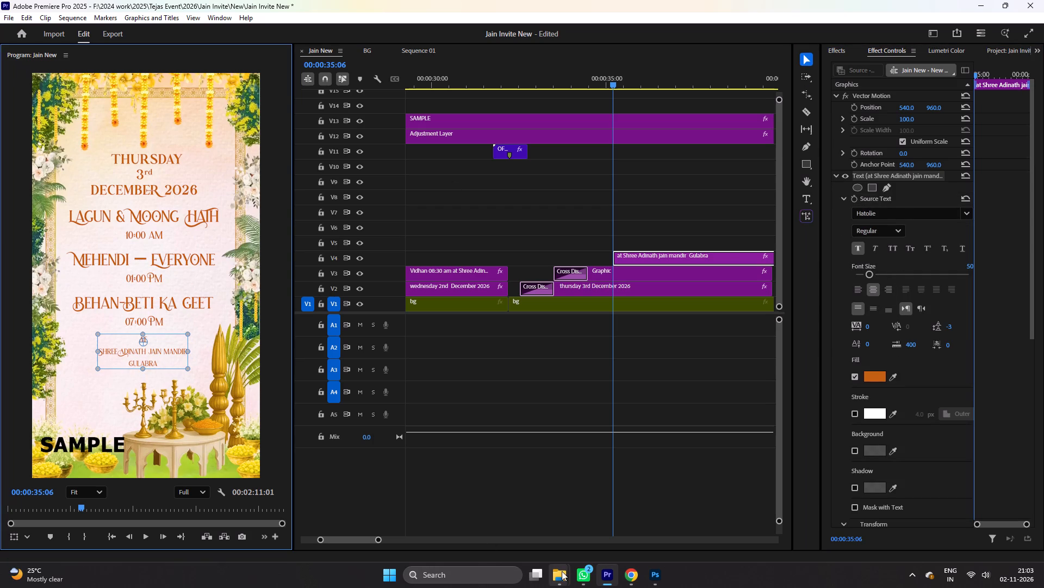
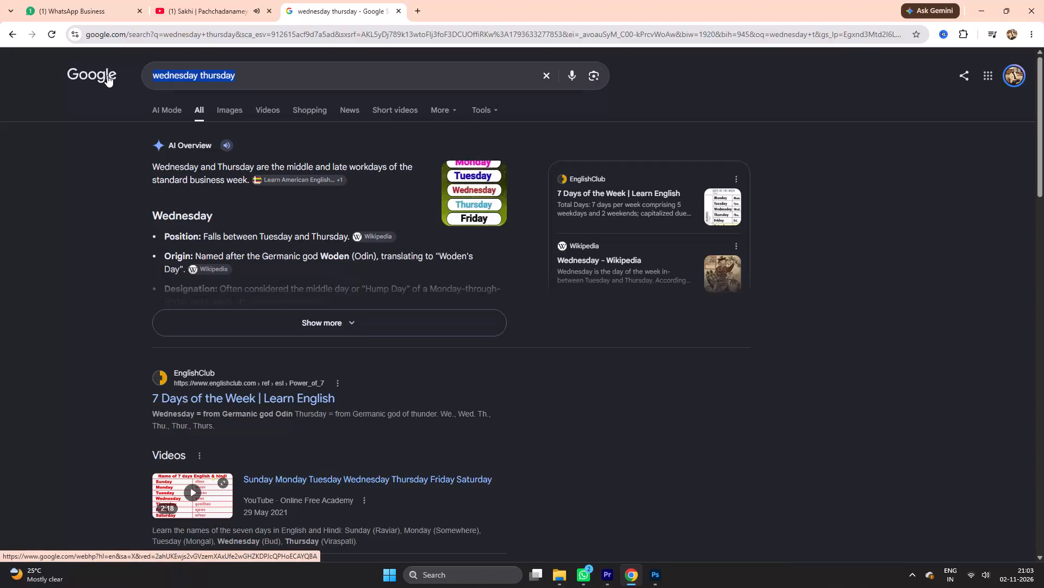
Search Google for the venue "VIP heights near raimens cafe".
key(ctrl+v)
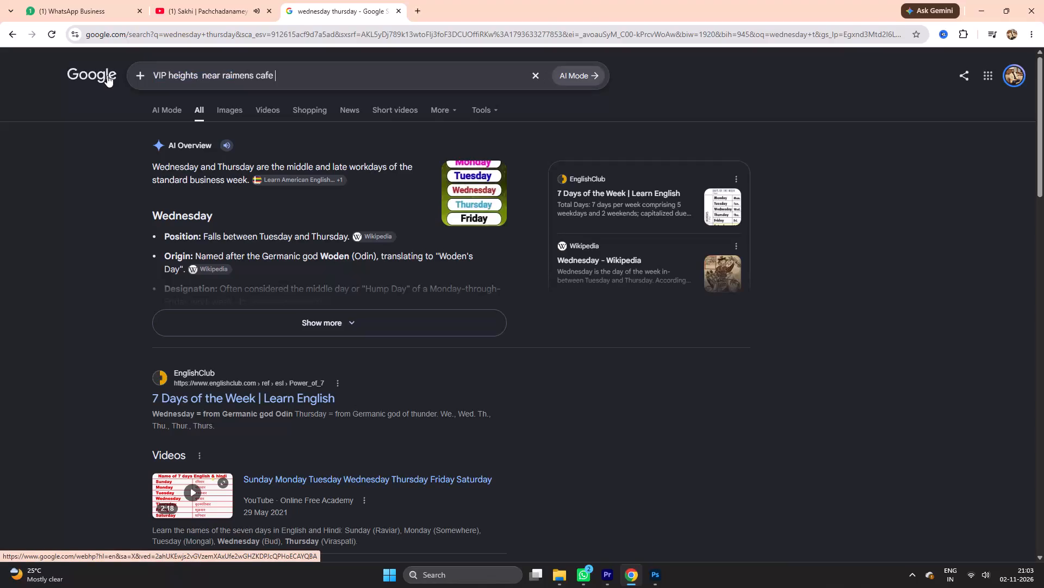
key(Return)
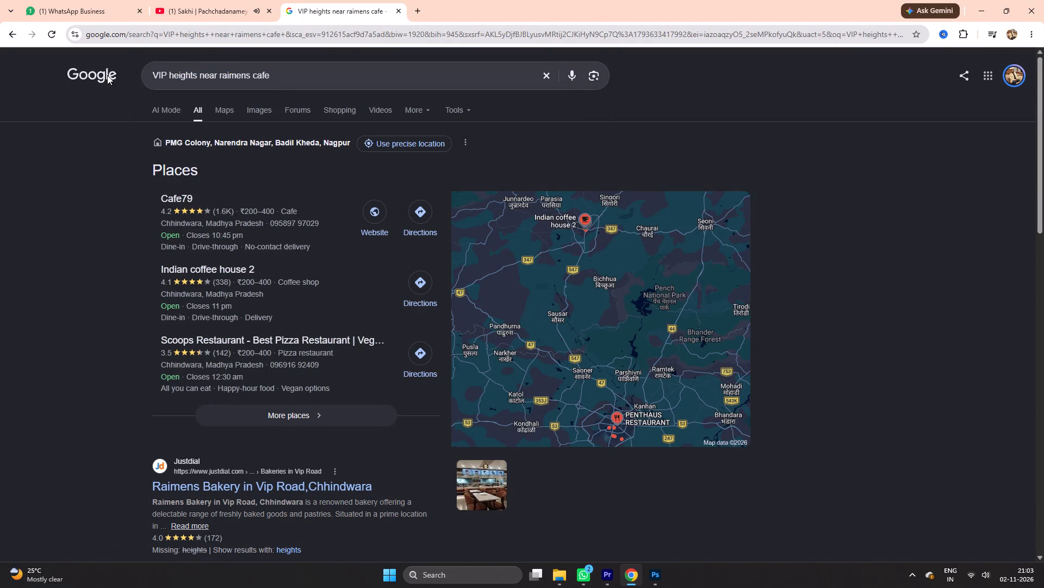
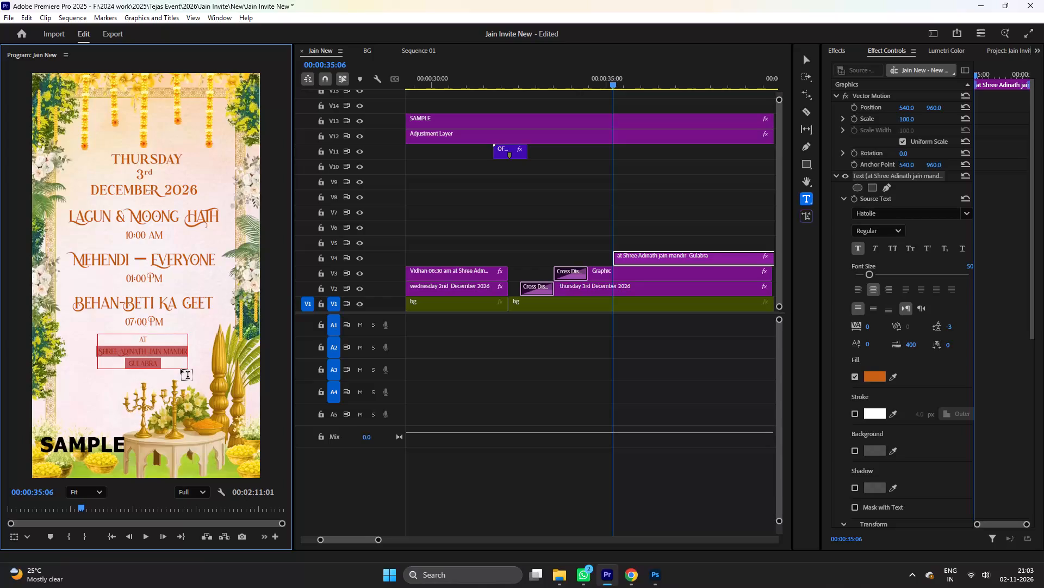
Replace the venue below "at" with "vip heights near raimens cafe" and enlarge the text block.
key(ctrl+v)
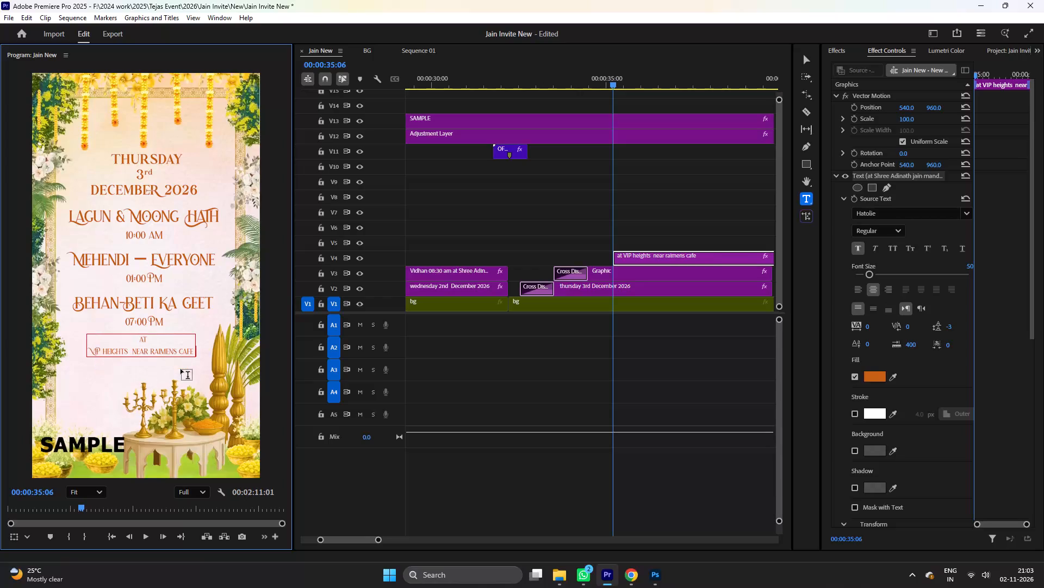
key(BackSpace)
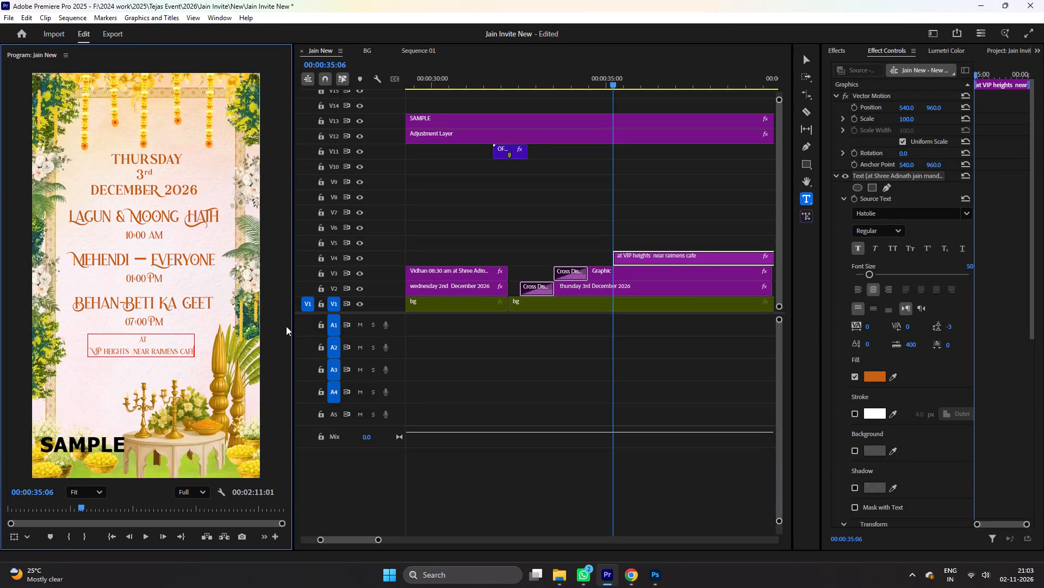
drag(101, 353, 74, 353)
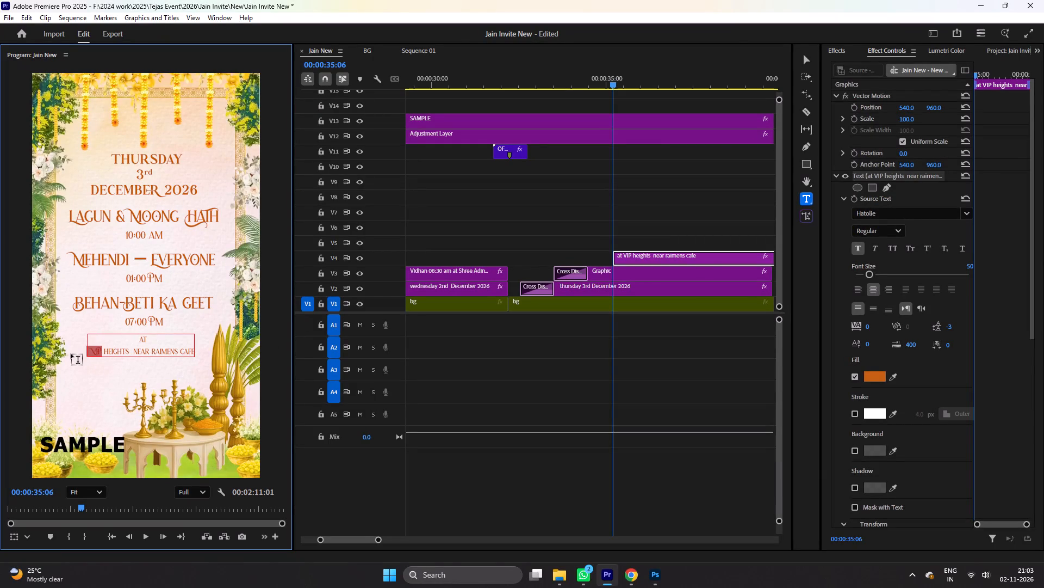
text(vip)
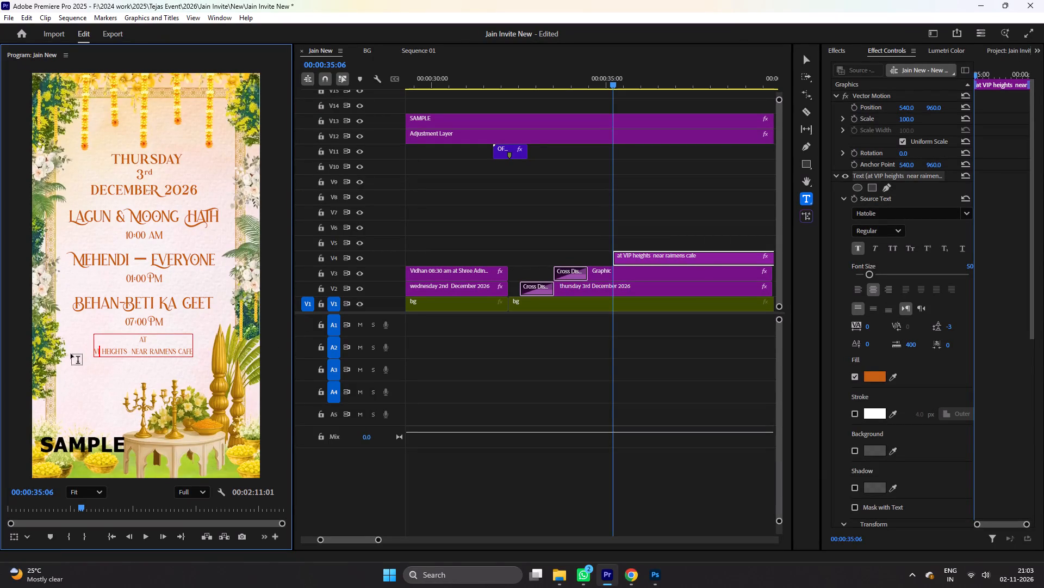
click(809, 58)
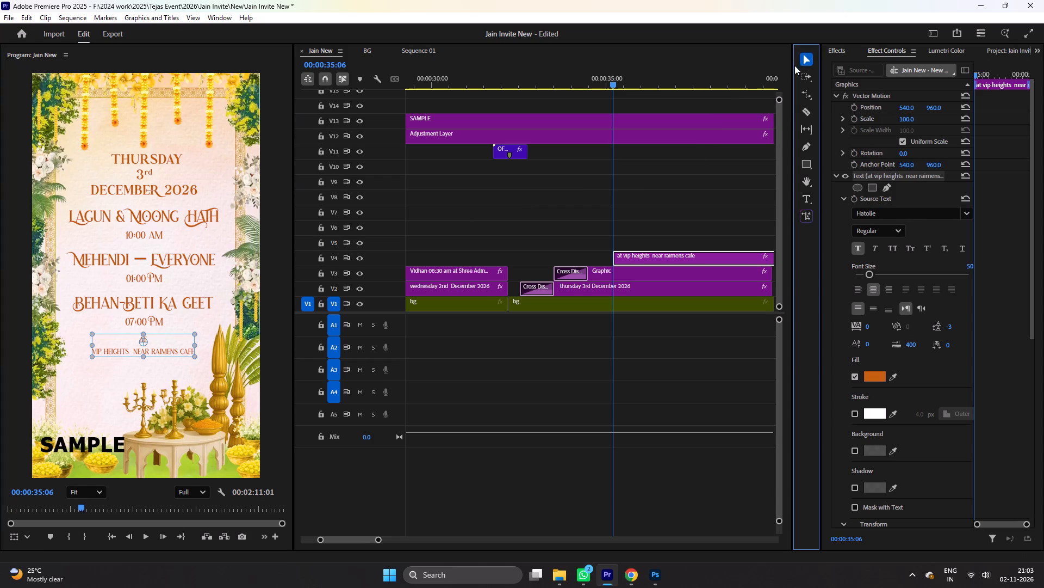
drag(194, 356, 197, 364)
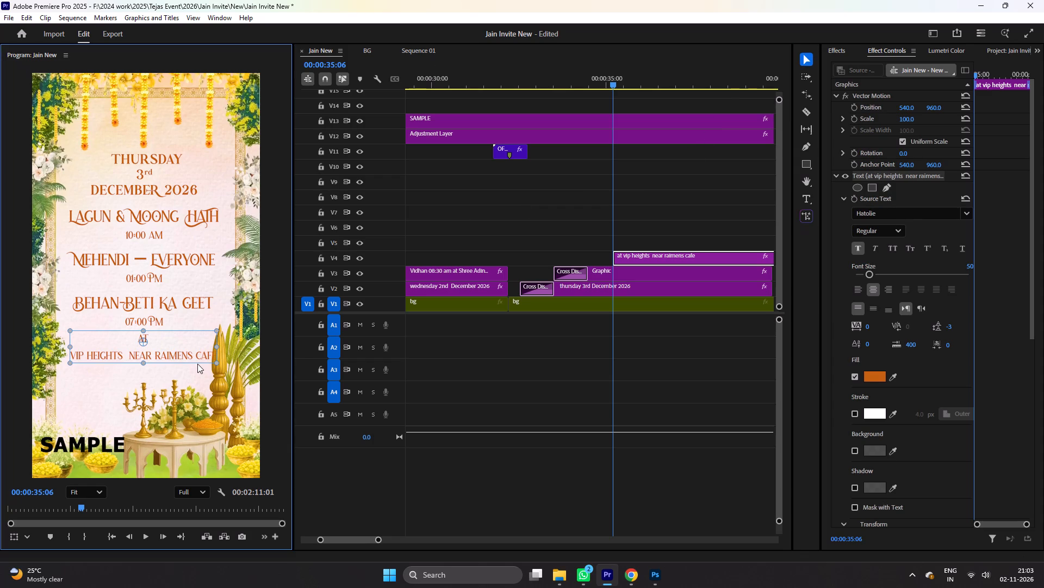
drag(197, 364, 197, 364)
Remove the extra space before "near", add a comma after it and move "raimens cafe" onto its own line.
double_click(183, 359)
click(156, 355)
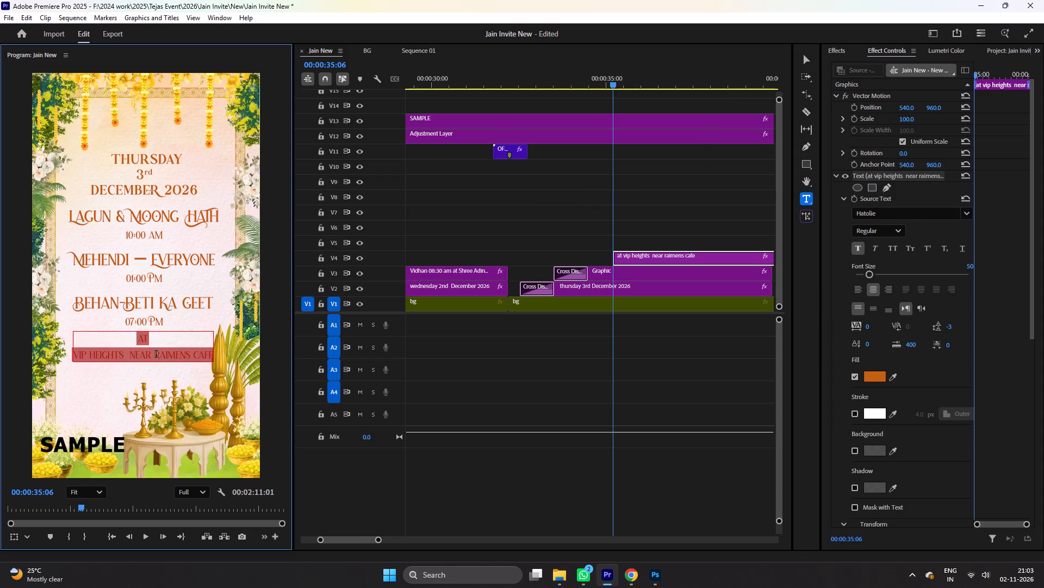
click(130, 356)
key(equal)
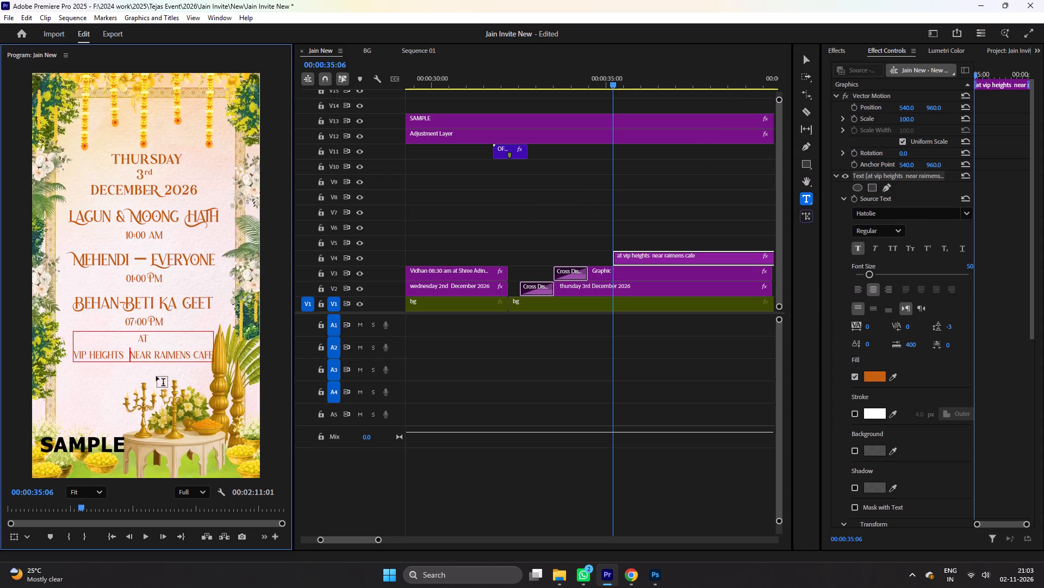
key(BackSpace)
key(BackSpace)
click(153, 357)
key(BackSpace)
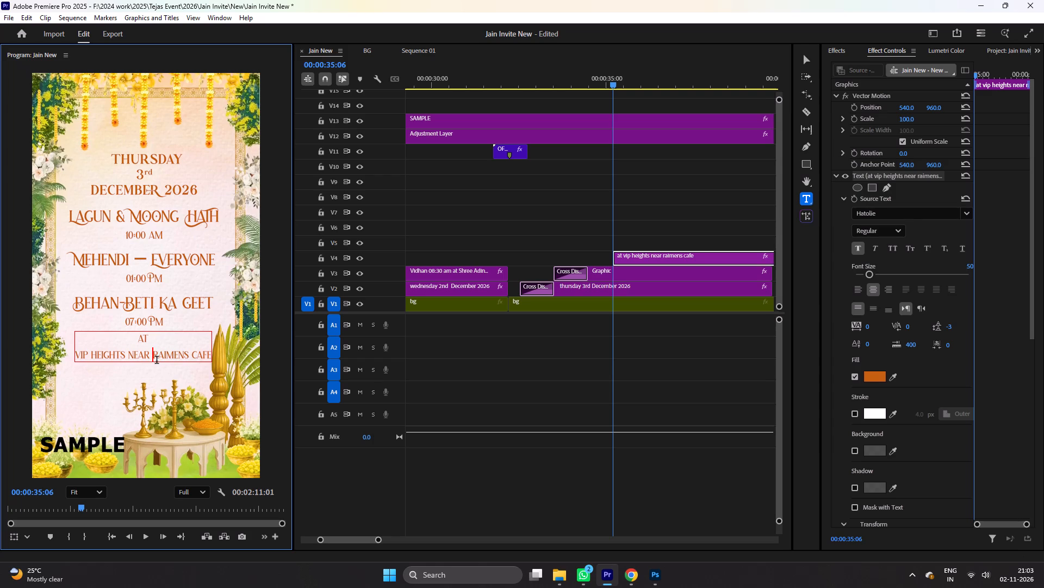
key(comma)
key(Return)
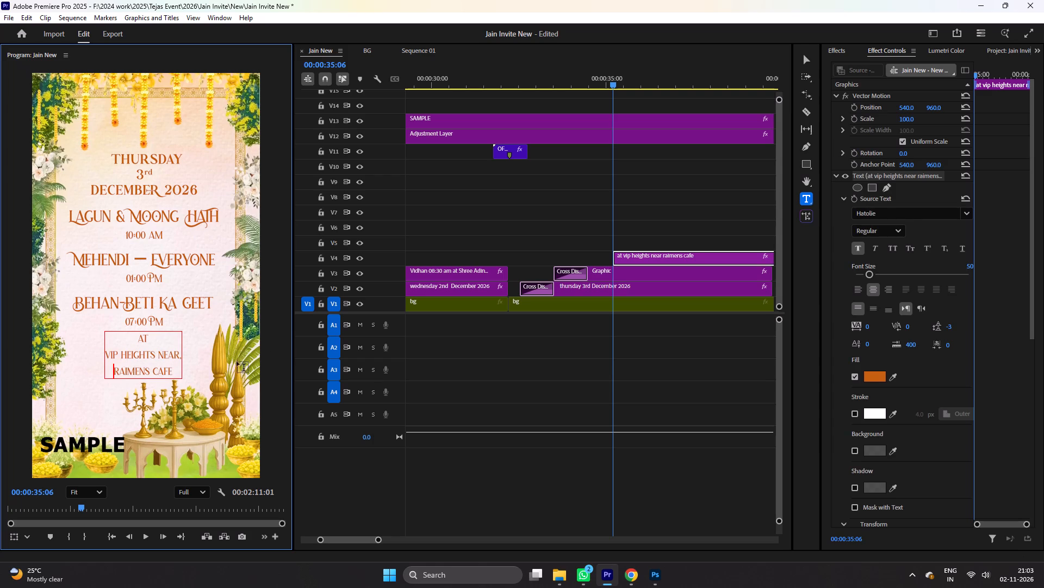
Tighten the venue text's leading to -15 and scale the text block up slightly.
key(ctrl+a)
drag(960, 328, 952, 327)
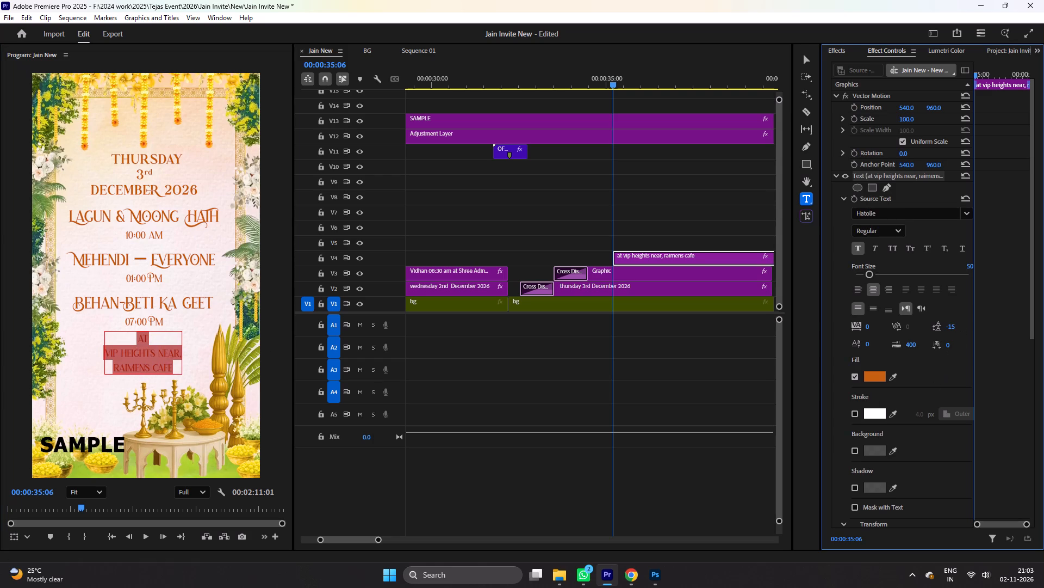
drag(952, 327, 952, 326)
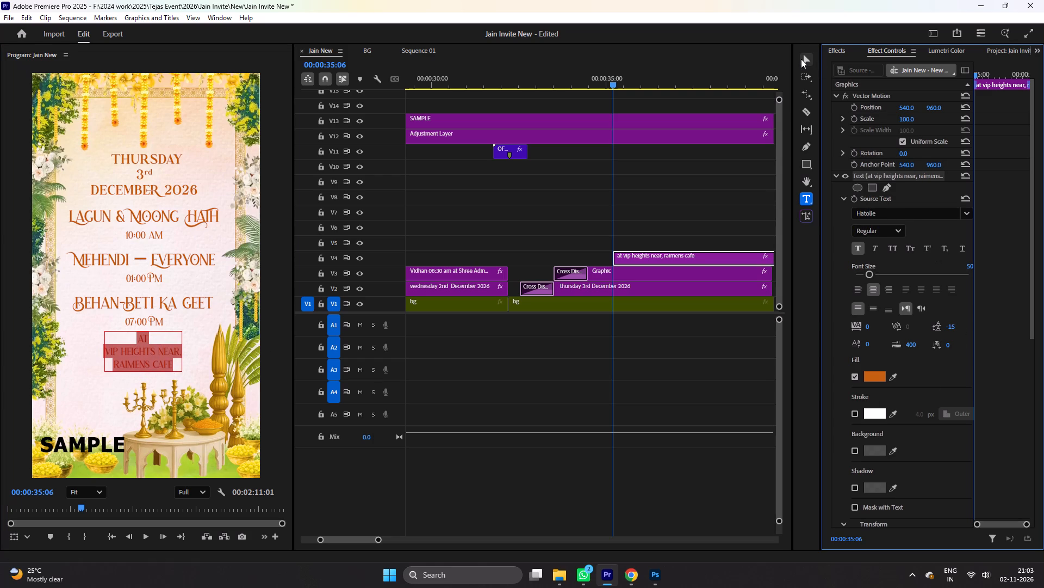
click(804, 58)
drag(181, 372, 185, 377)
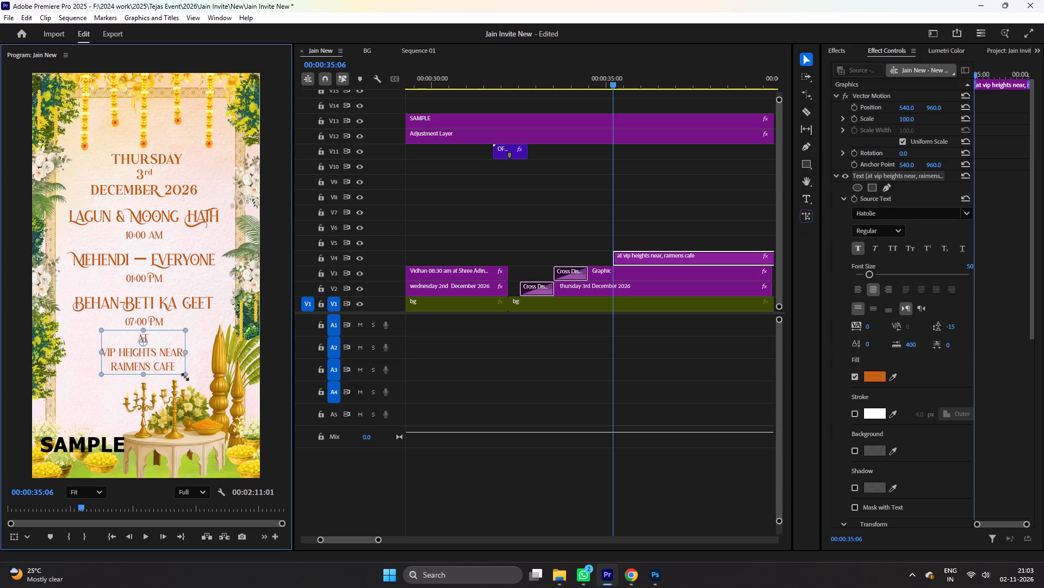
drag(185, 377, 188, 382)
Reduce the font size of only the word "at" to about 37 and enlarge the whole venue text slightly.
double_click(165, 348)
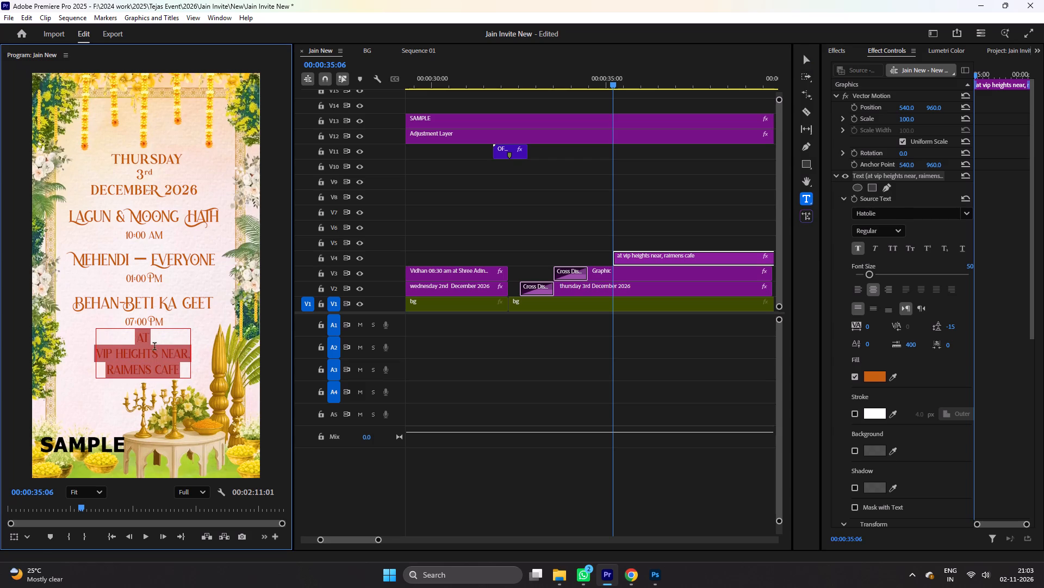
drag(127, 338, 148, 335)
click(871, 275)
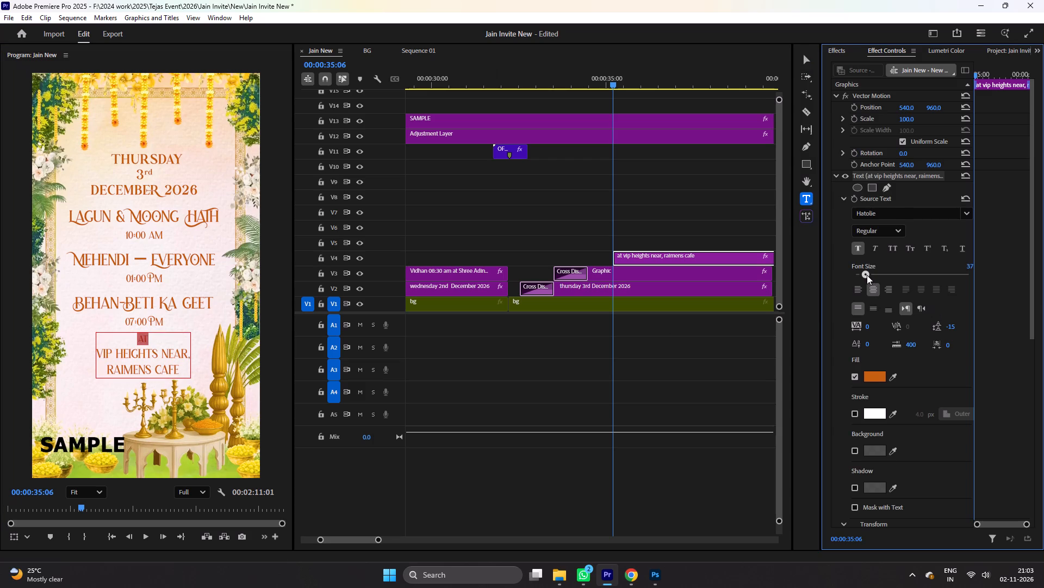
click(810, 59)
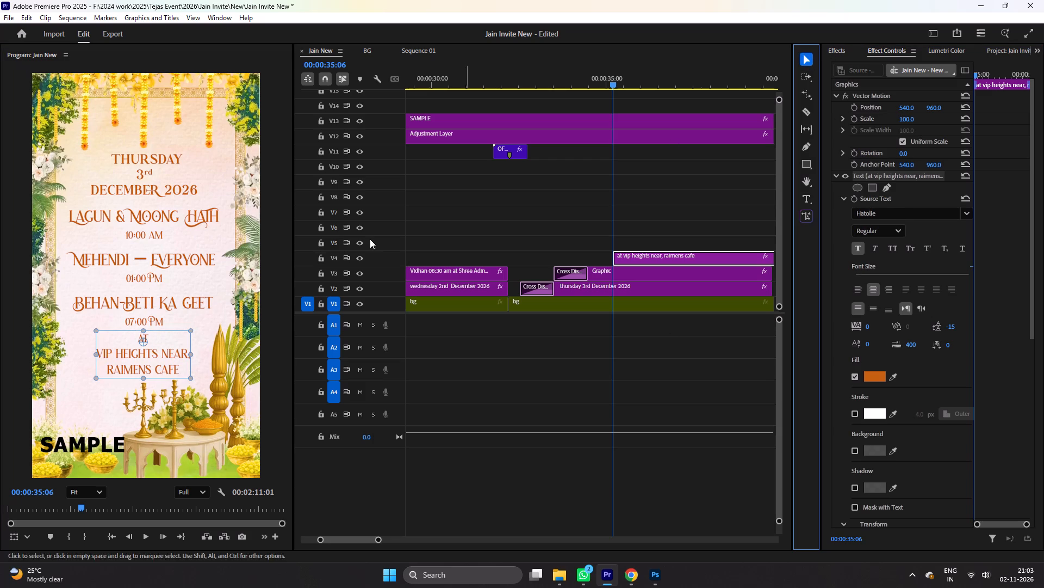
drag(189, 379, 193, 384)
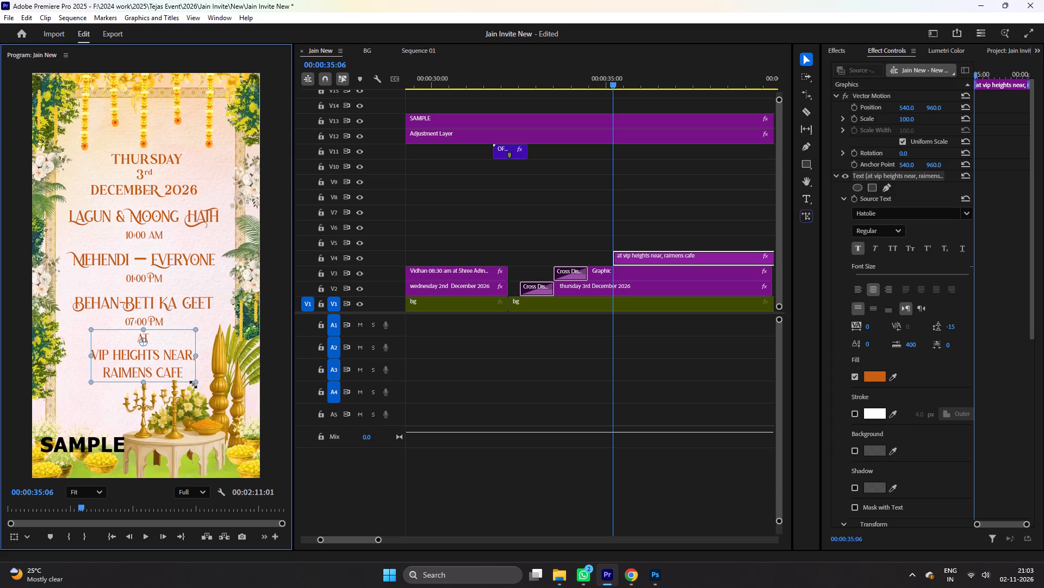
drag(193, 384, 194, 386)
click(207, 369)
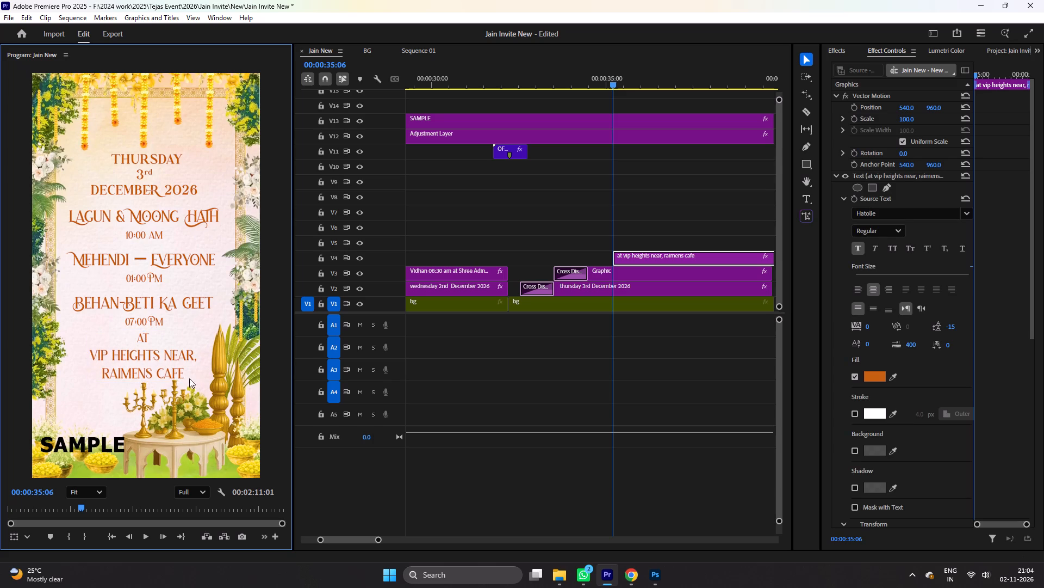
Move "near" to the last venue line without the comma, so it reads "near raimens cafe".
double_click(147, 354)
drag(165, 354, 166, 353)
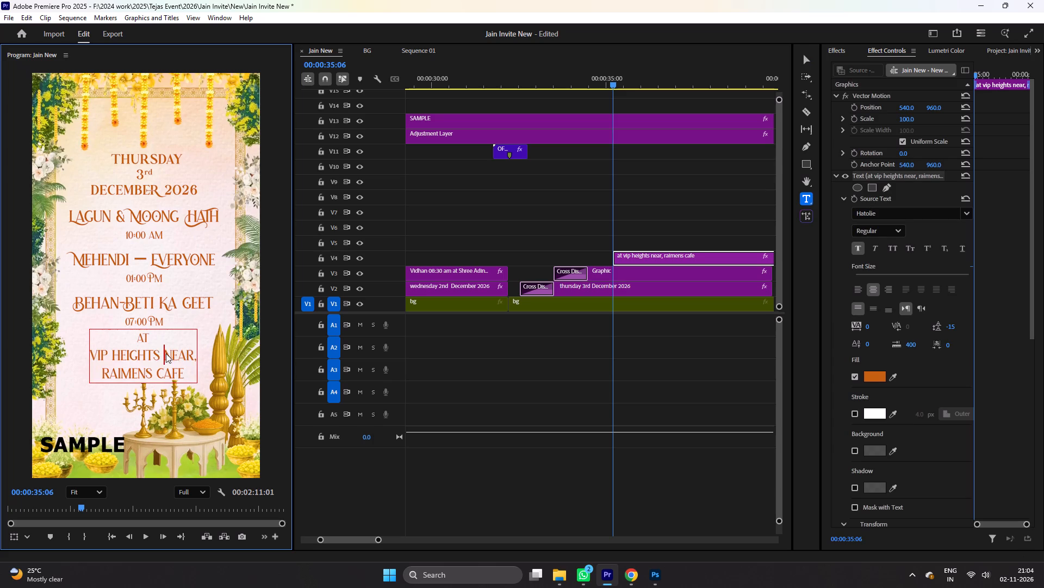
drag(166, 353, 196, 356)
key(ctrl+x)
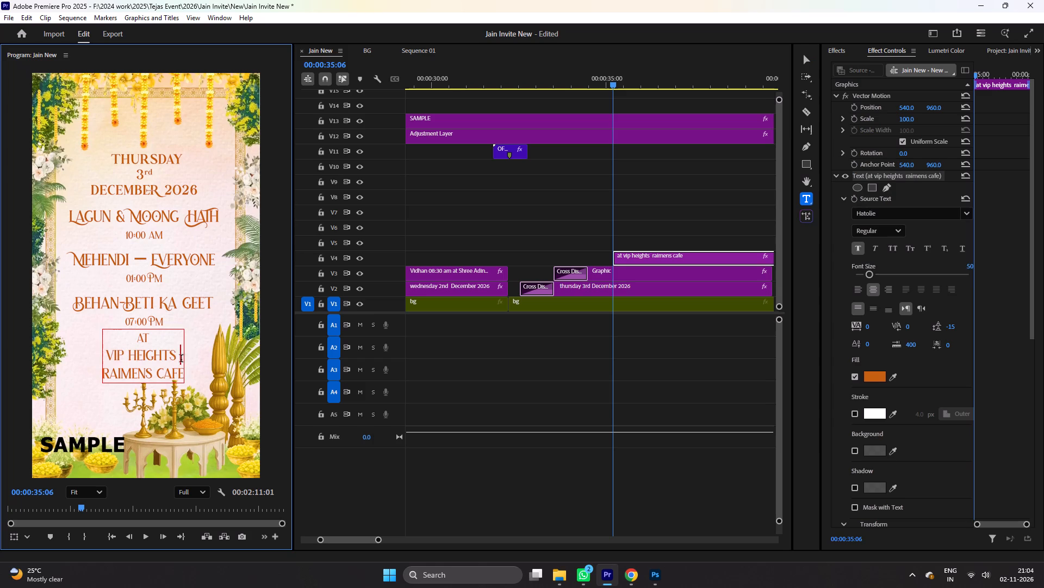
click(104, 373)
key(ctrl+v)
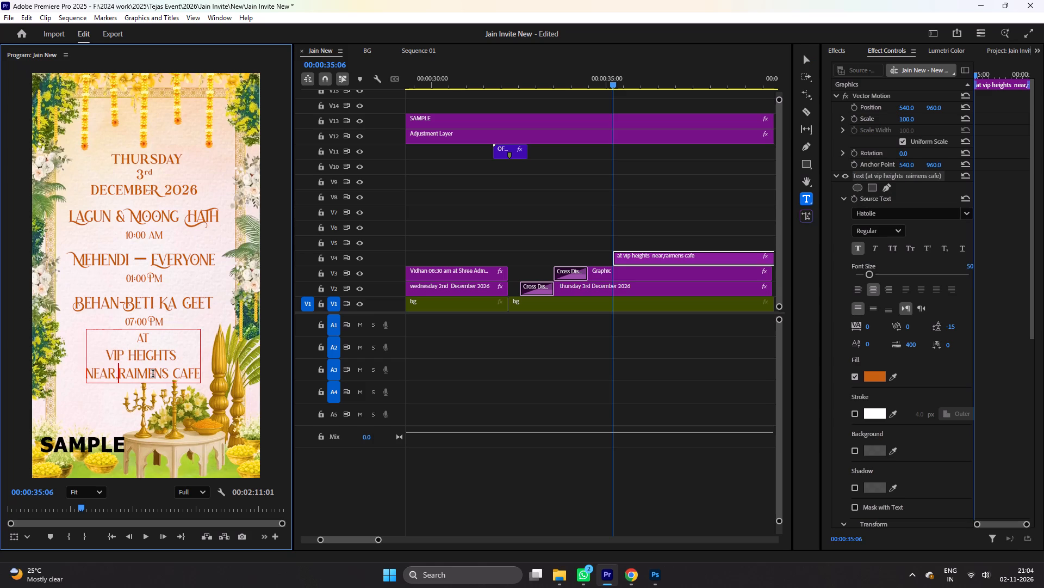
key(BackSpace)
key(space)
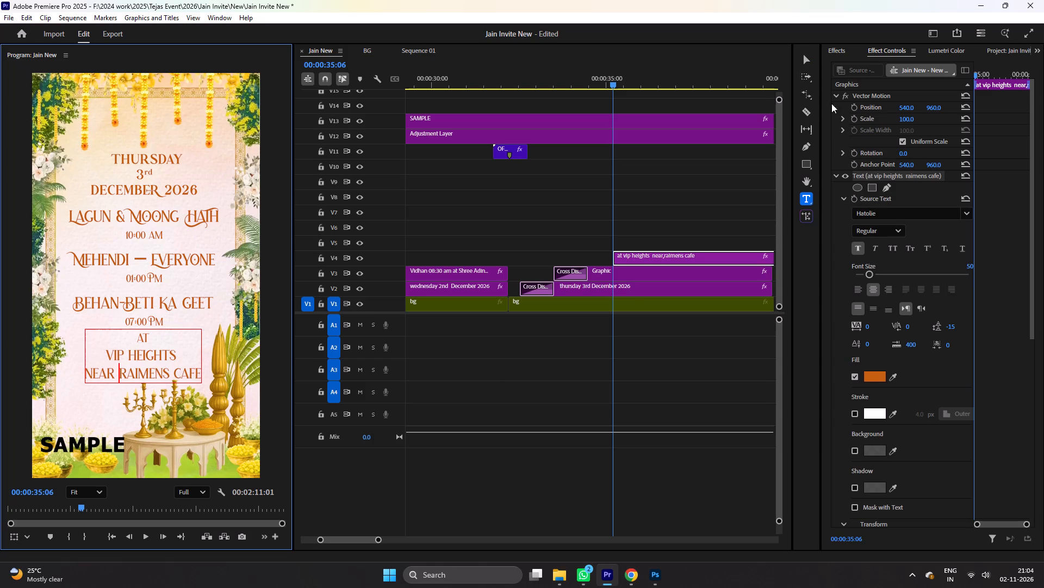
click(807, 60)
click(699, 215)
Shift the venue text clip on V4 earlier to the end of the Graphic clip's dissolve and add a Cross Dissolve at its start.
drag(635, 260, 620, 262)
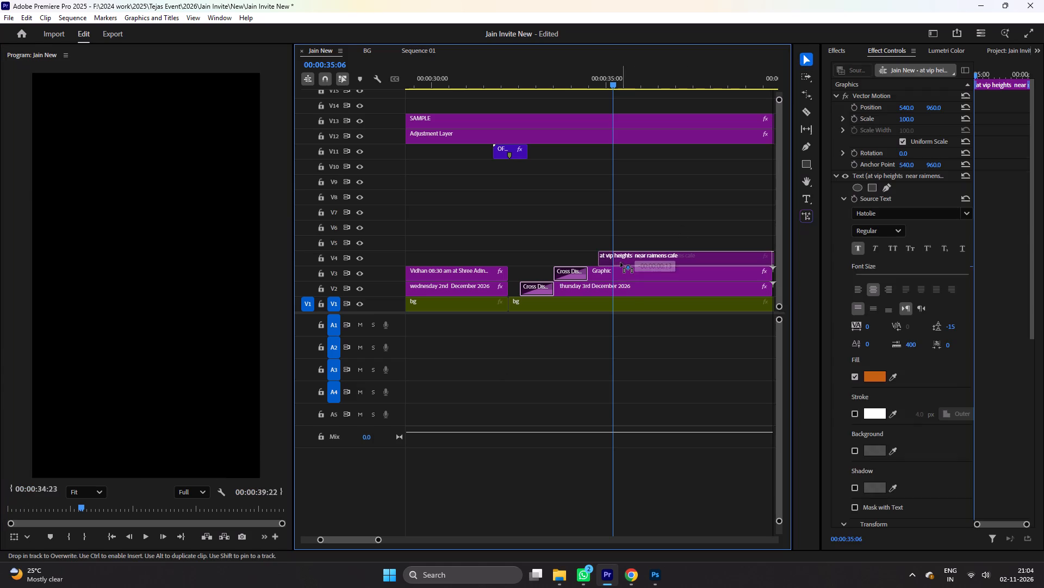
drag(620, 262, 610, 262)
click(844, 52)
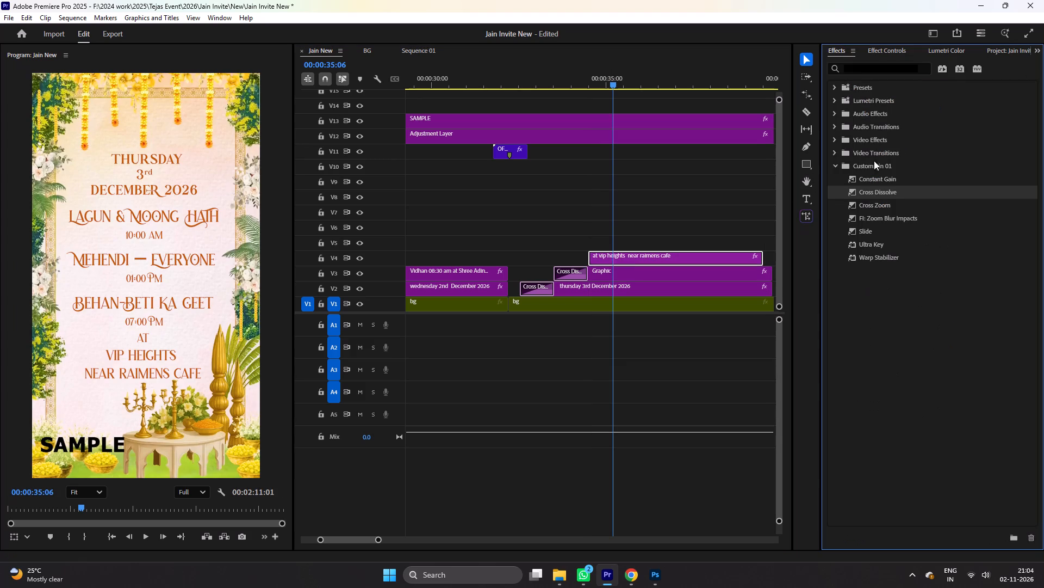
drag(870, 194, 594, 254)
Extend the venue clip's end to match the Graphic and Thursday date clips below it, and save the project.
scroll(717, 224, down, 3)
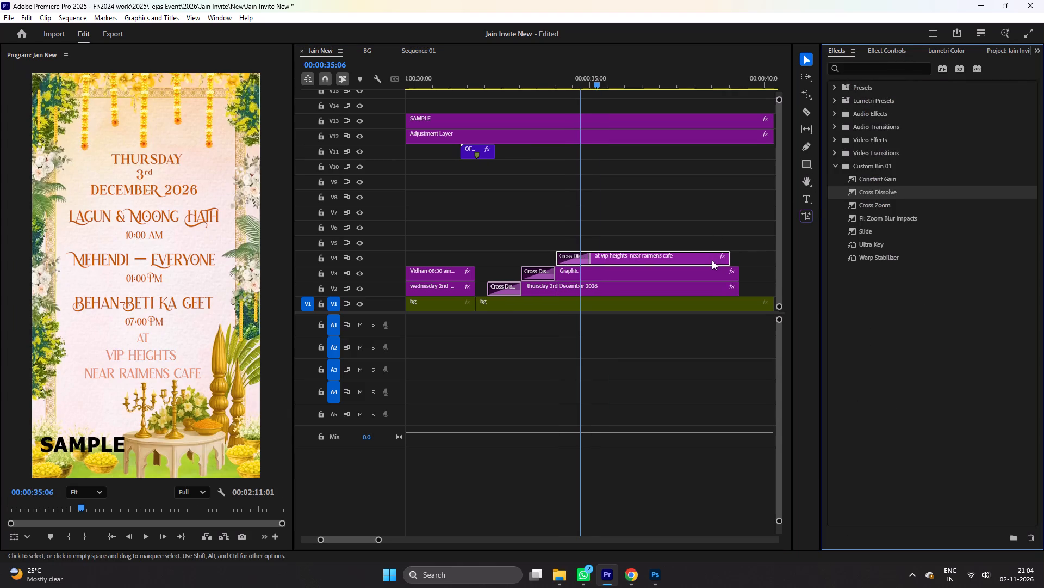
drag(714, 259, 722, 259)
click(732, 207)
key(ctrl+s)
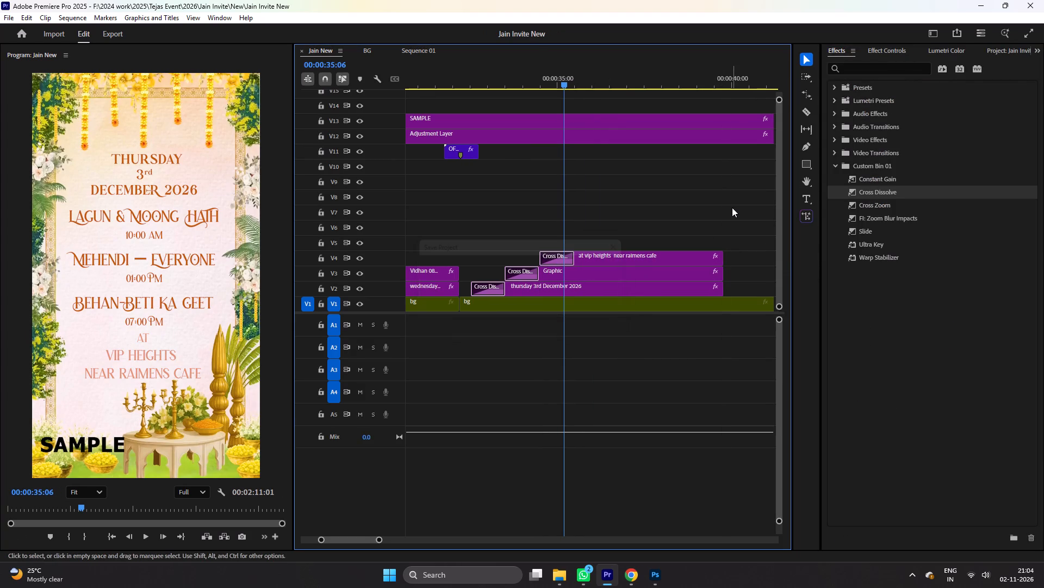
Scale down the event list text slightly to leave more space above the venue.
click(579, 281)
click(169, 267)
click(214, 330)
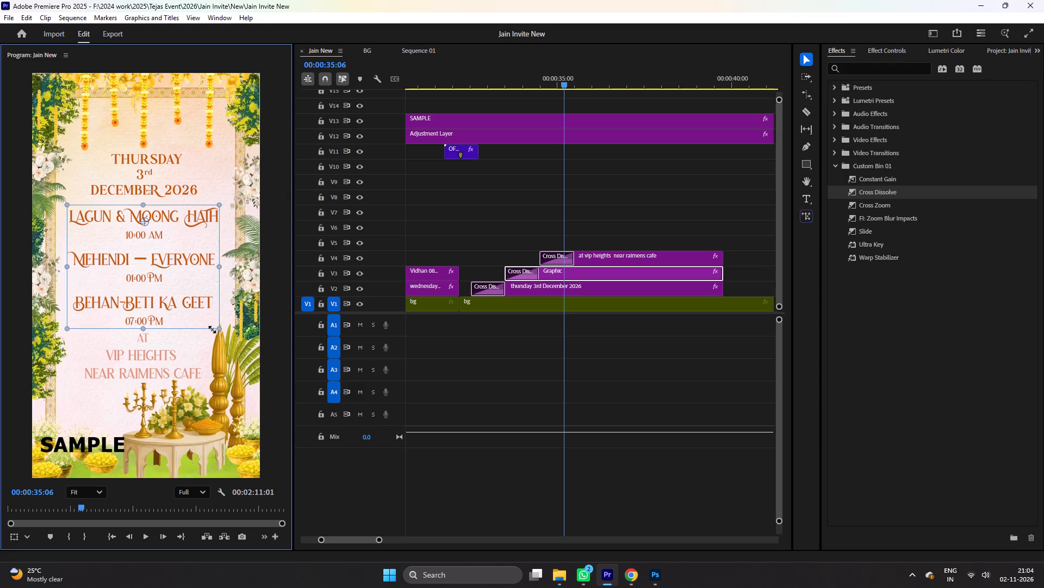
click(168, 294)
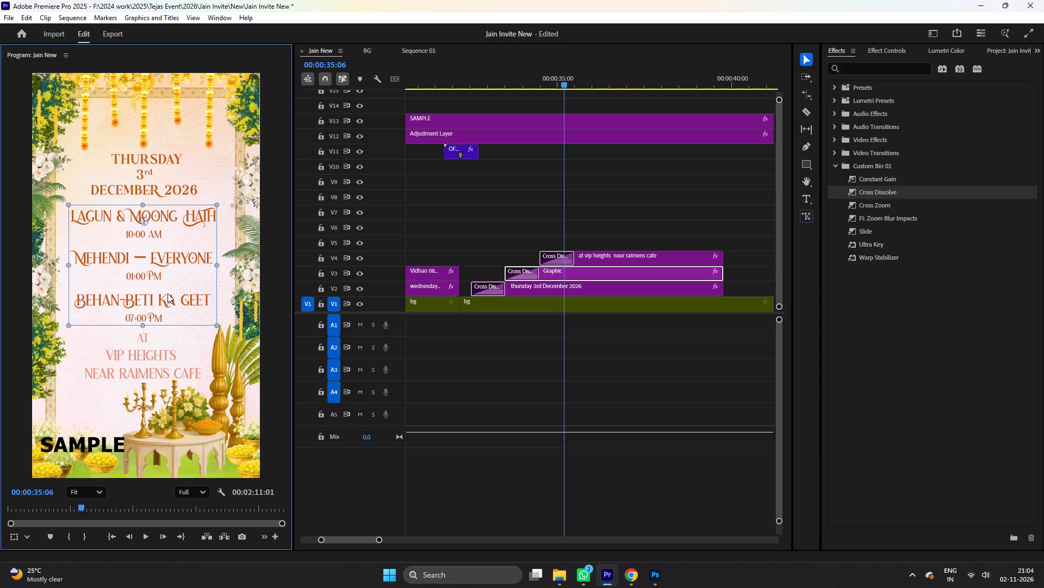
click(616, 227)
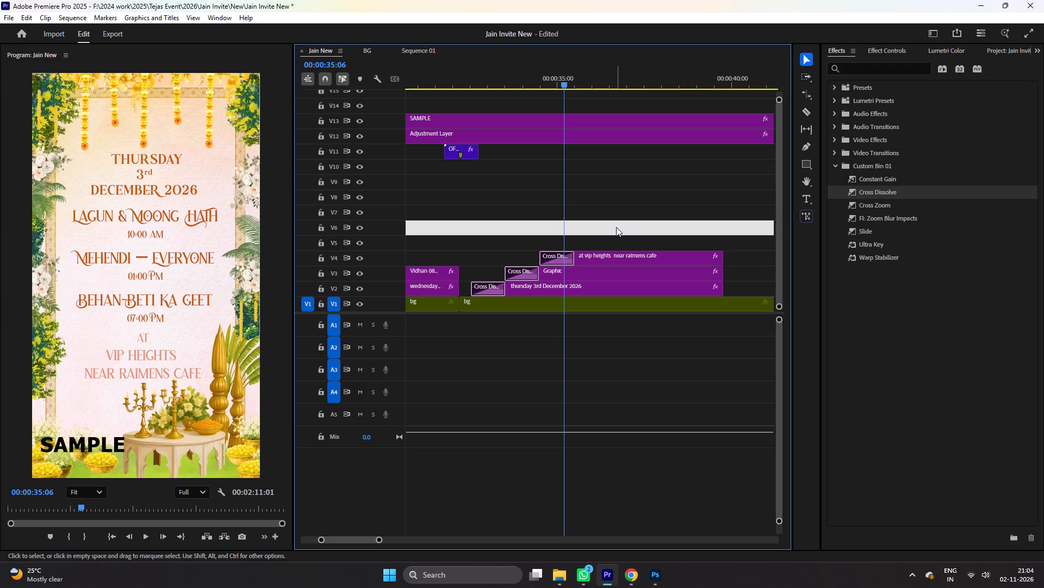
Play past the venue text's dissolve and set the "10:00 AM" line in the event list to font size 55.
key(space)
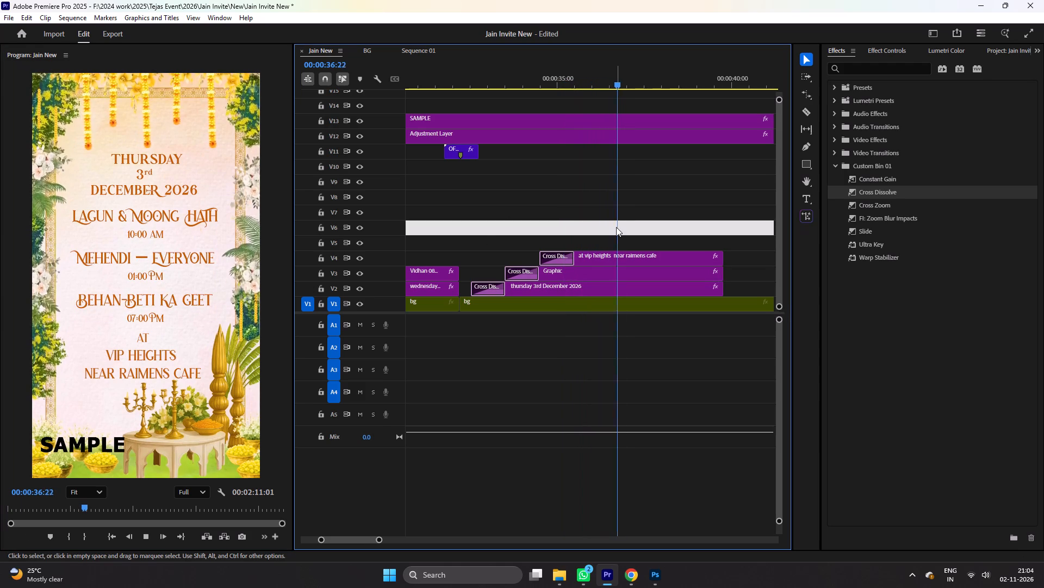
scroll(616, 227, down, 4)
key(space)
click(554, 269)
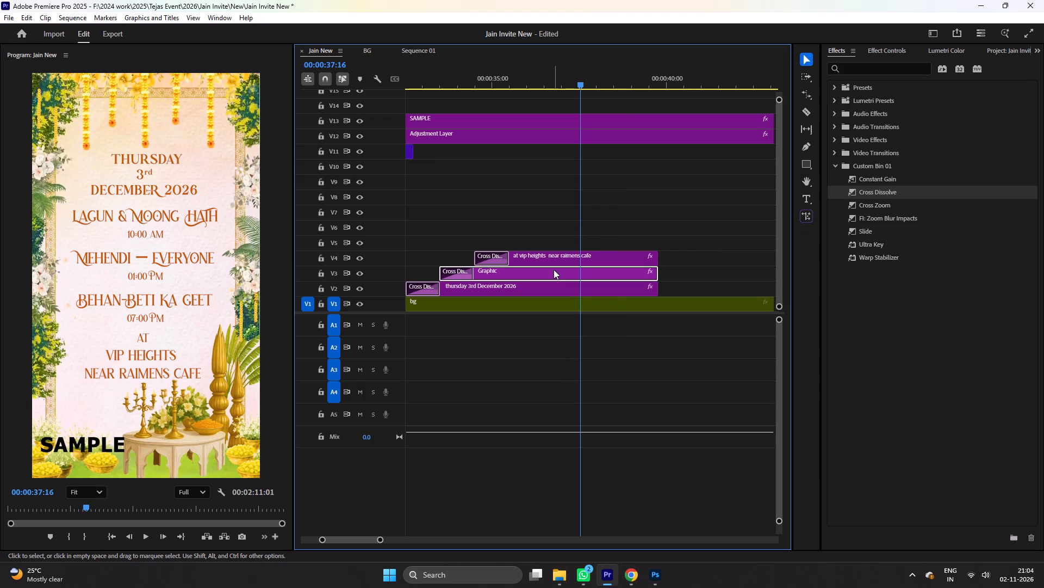
double_click(135, 232)
drag(110, 235, 169, 235)
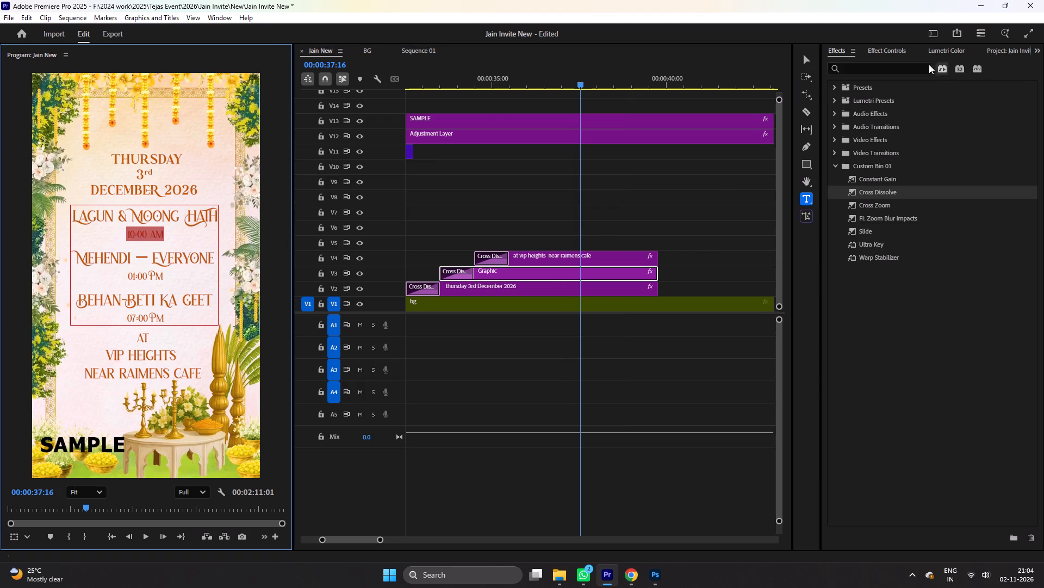
click(890, 45)
click(970, 278)
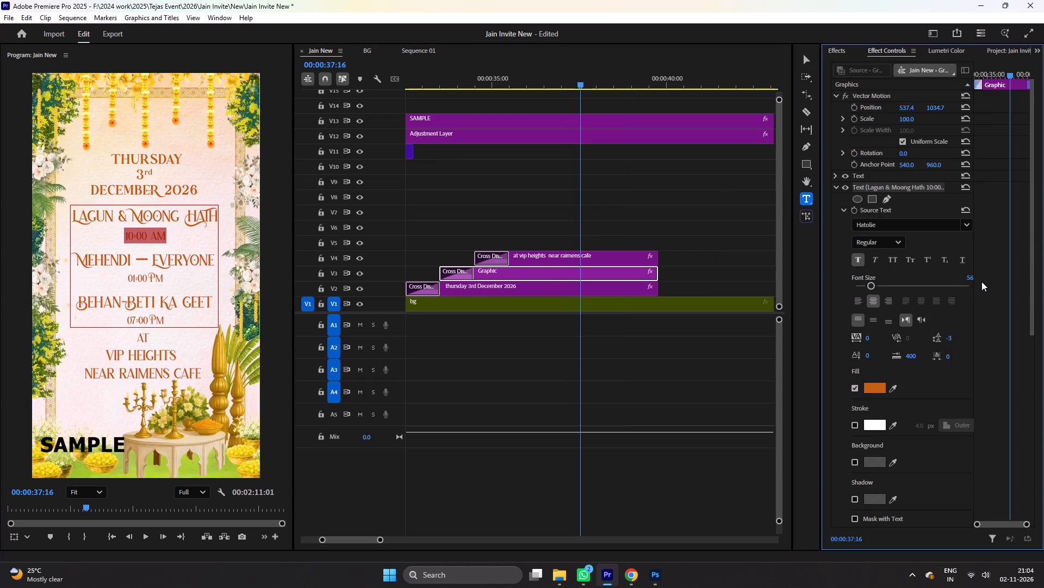
click(974, 279)
click(968, 279)
text(55)
key(Return)
Set the "01:00 PM" and "07:00 PM" lines in the event list to font size 55.
drag(119, 283, 196, 282)
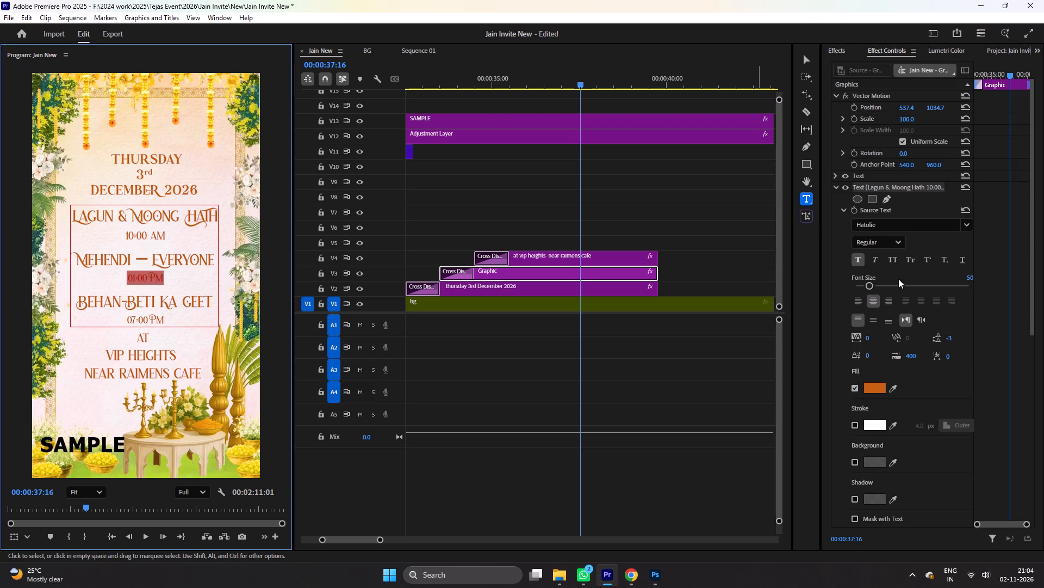
click(966, 278)
key(5)
key(5)
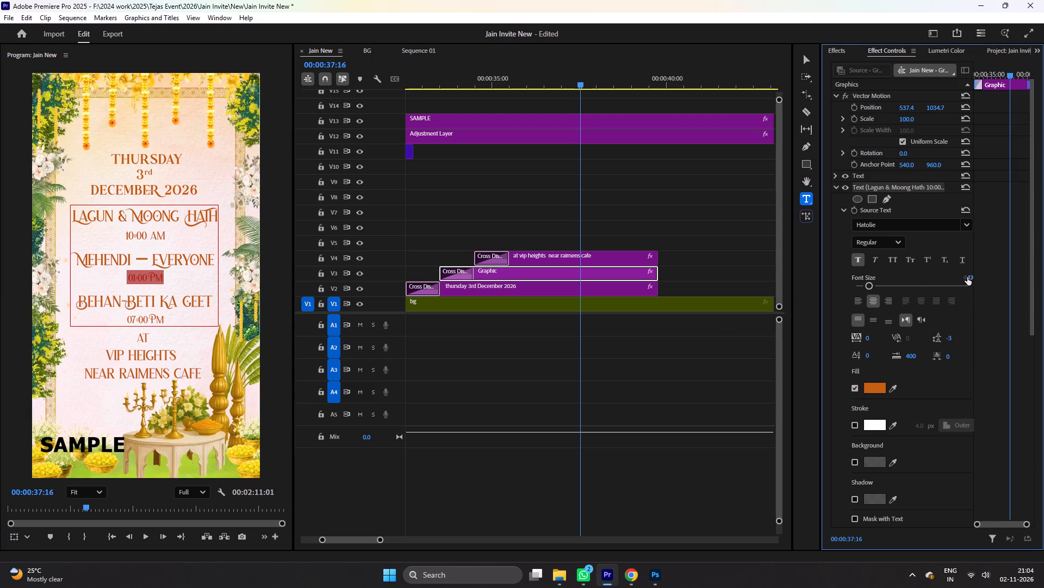
click(969, 277)
text(55)
key(Return)
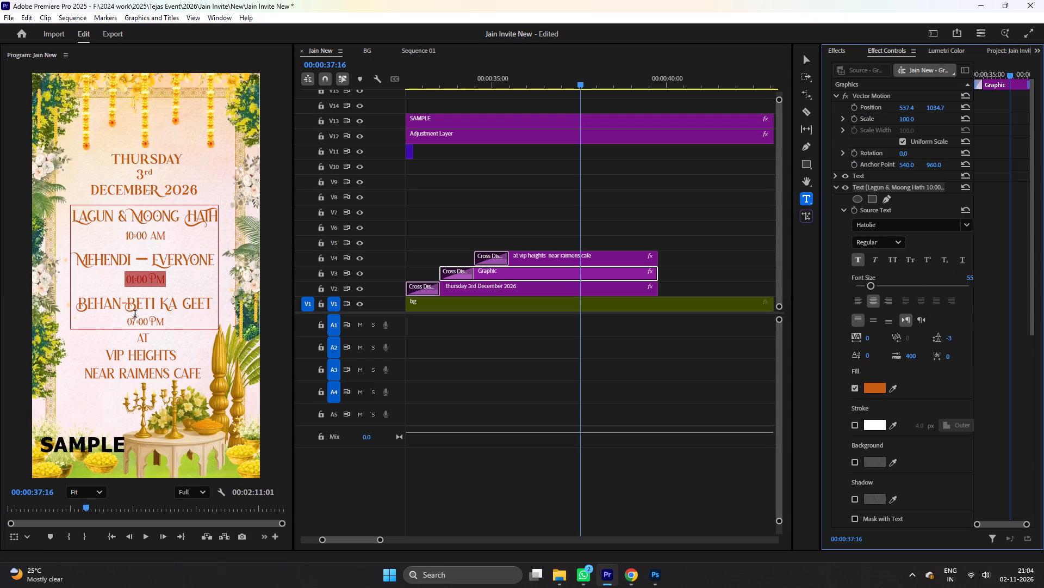
drag(124, 324, 202, 324)
click(967, 277)
text(55)
key(Return)
click(688, 222)
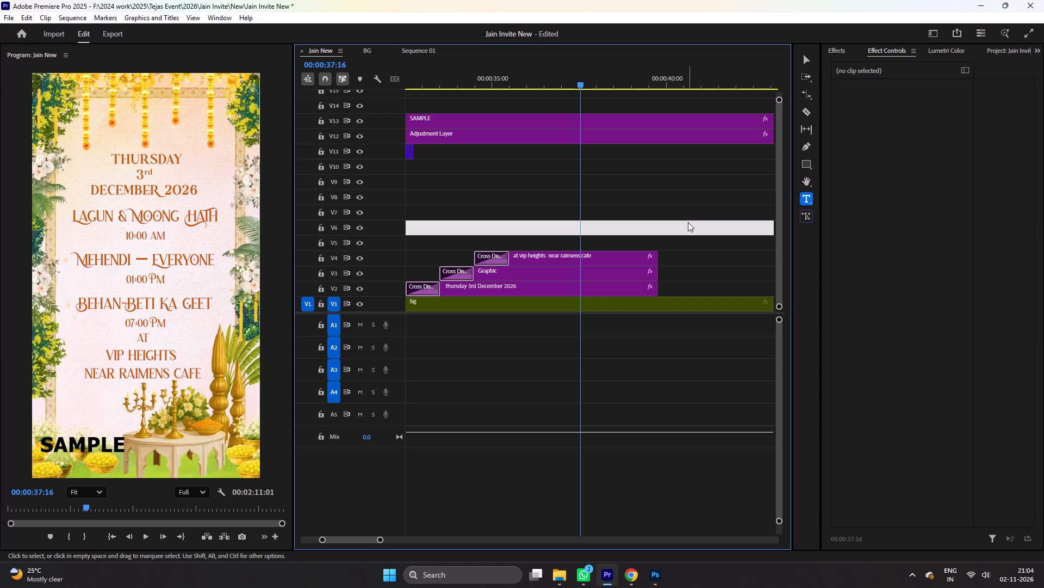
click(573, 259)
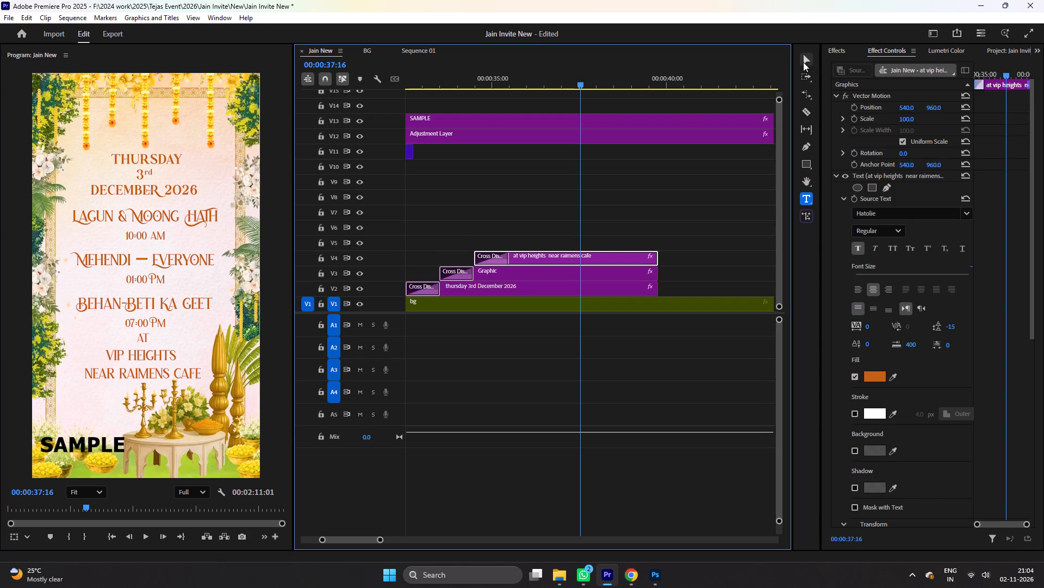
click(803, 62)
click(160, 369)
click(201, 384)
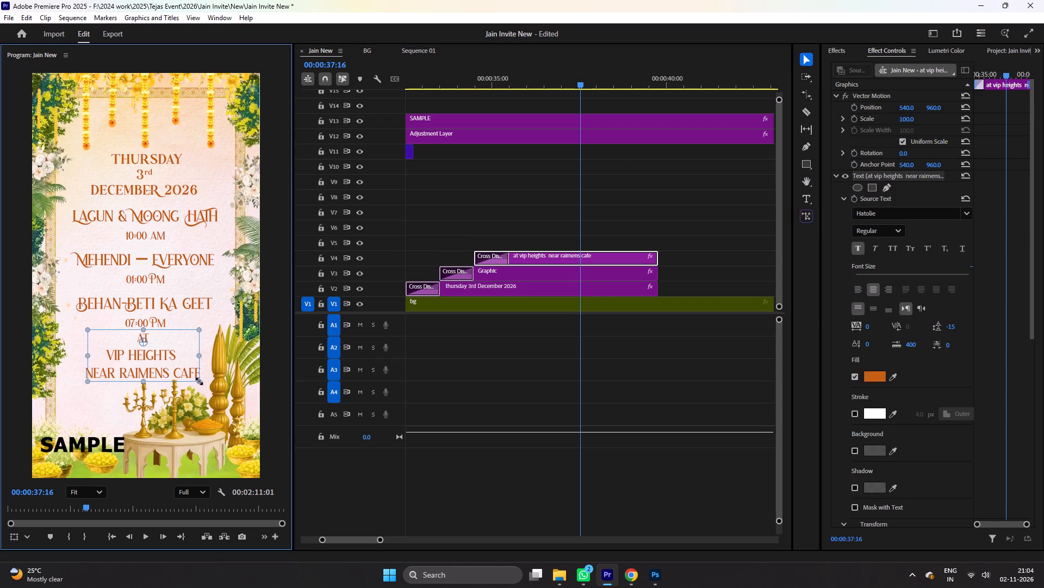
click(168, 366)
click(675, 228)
Split the bg clip on V1 where the Thursday date, Graphic and venue text clips end.
key(c)
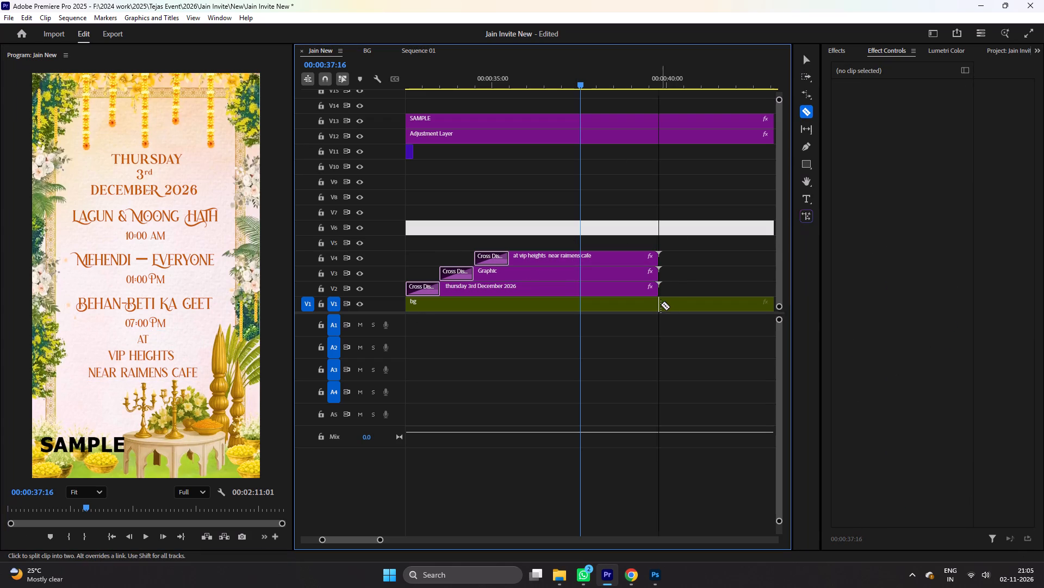
click(661, 304)
key(v)
click(695, 257)
Duplicate the OF.mov transition on V11, centre the copy over the new bg cut, save the project and play through it.
key(minus)
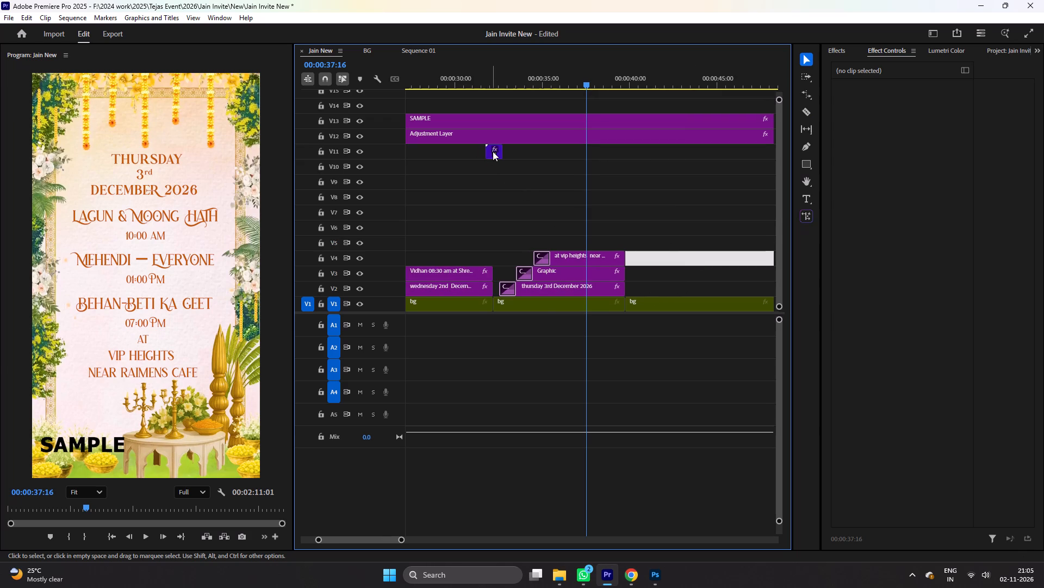
alt+drag(493, 151, 495, 175)
drag(496, 176, 641, 150)
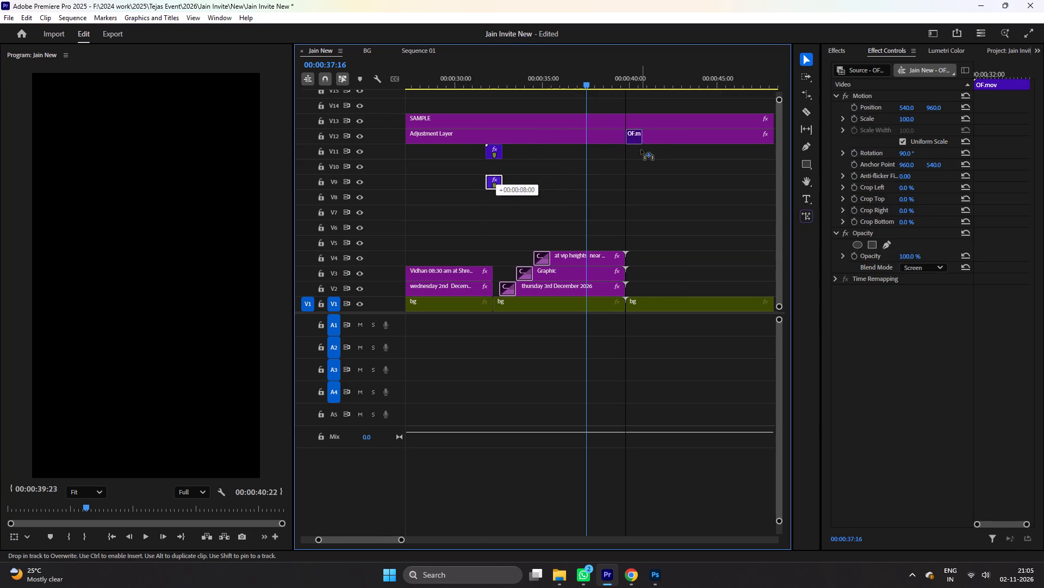
drag(641, 150, 630, 150)
drag(611, 90, 618, 90)
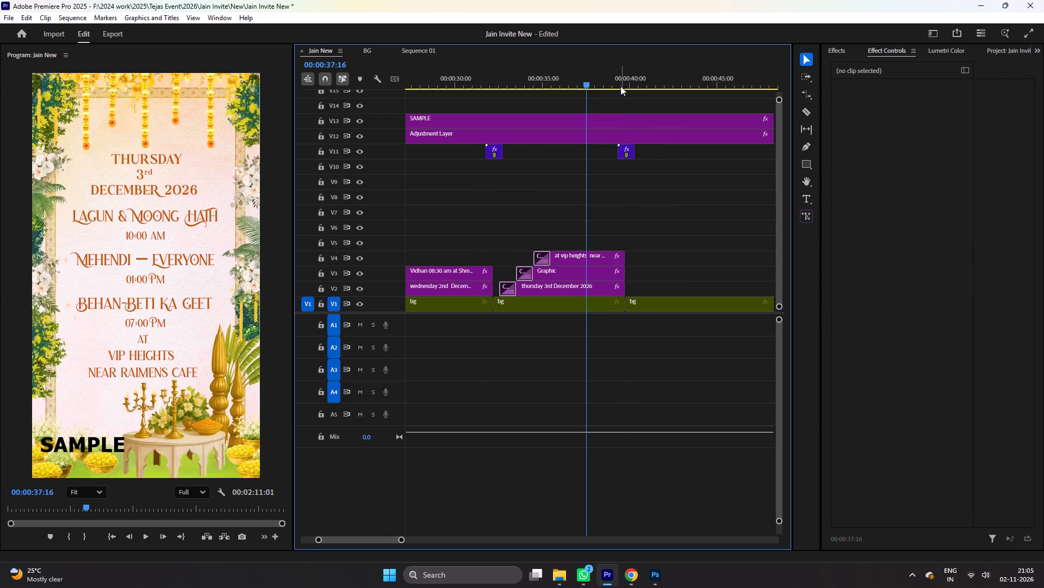
drag(620, 79, 626, 79)
key(ctrl+s)
key(space)
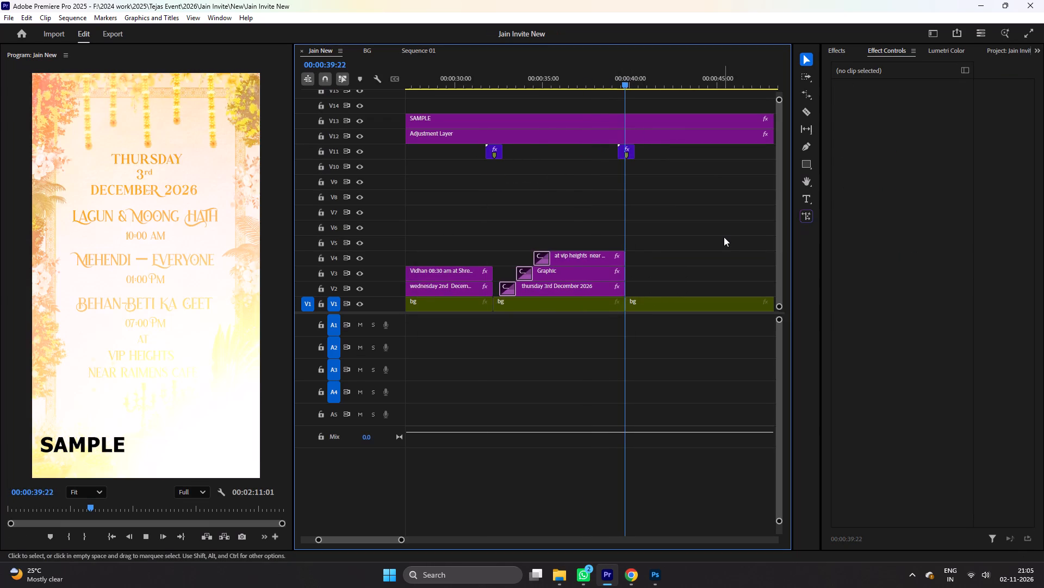
scroll(724, 237, down, 3)
key(space)
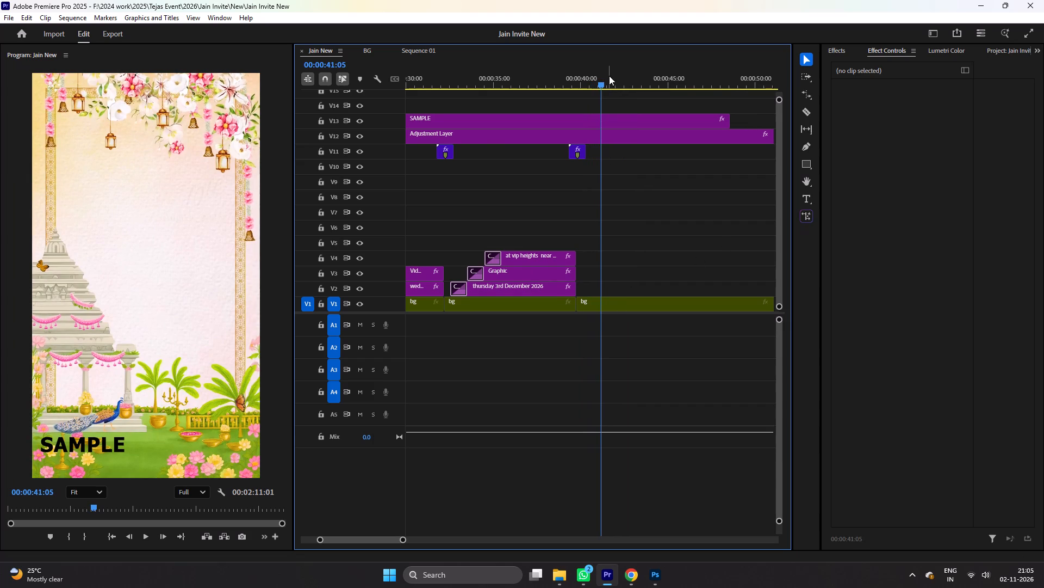
Split the bg clip on V1 at 00:00:40:16 and delete the pieces between the scene cut and that point.
drag(602, 82, 591, 81)
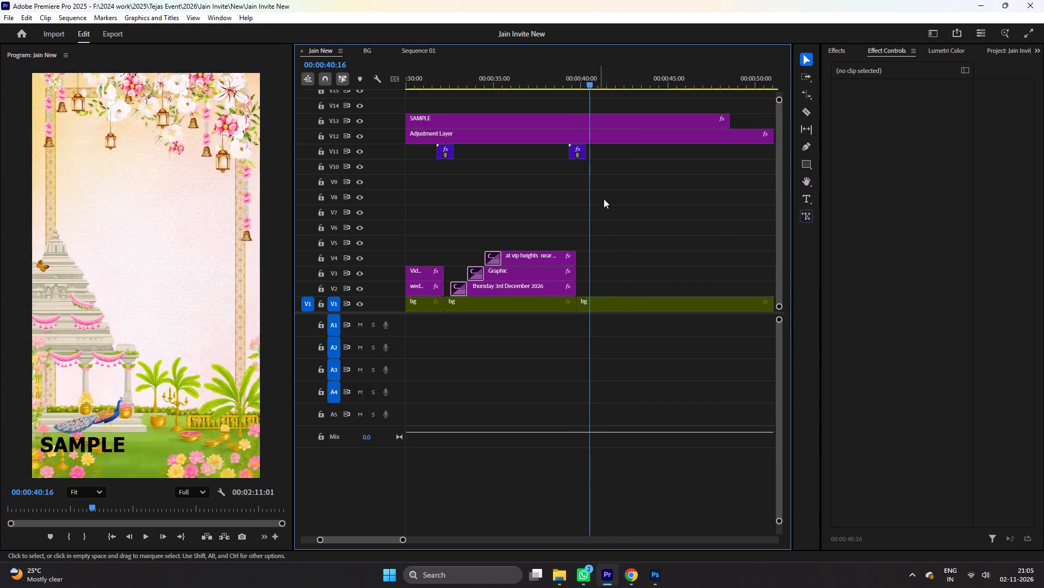
key(c)
click(587, 301)
click(587, 304)
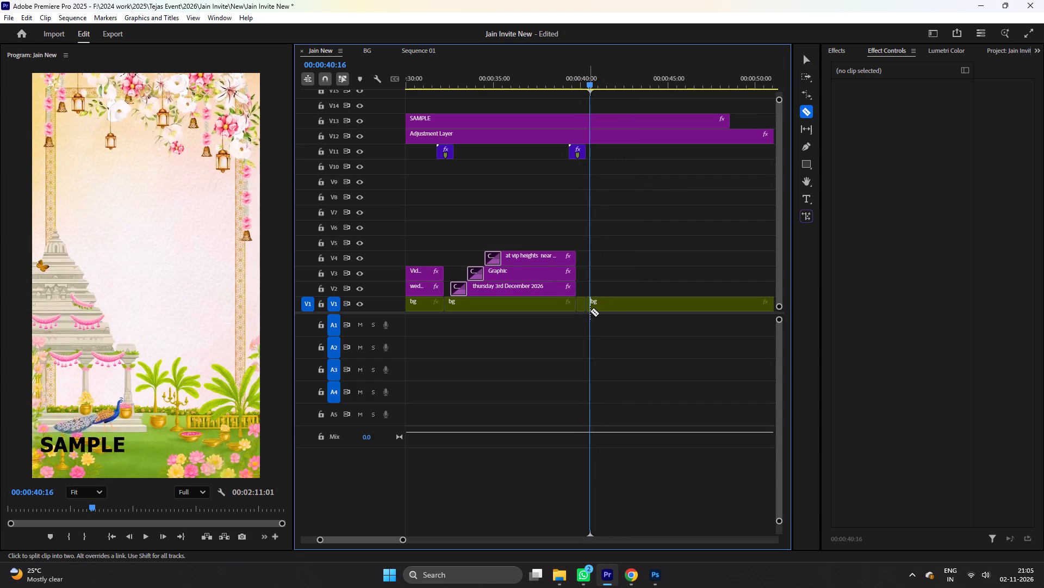
click(592, 309)
key(v)
click(581, 303)
key(Delete)
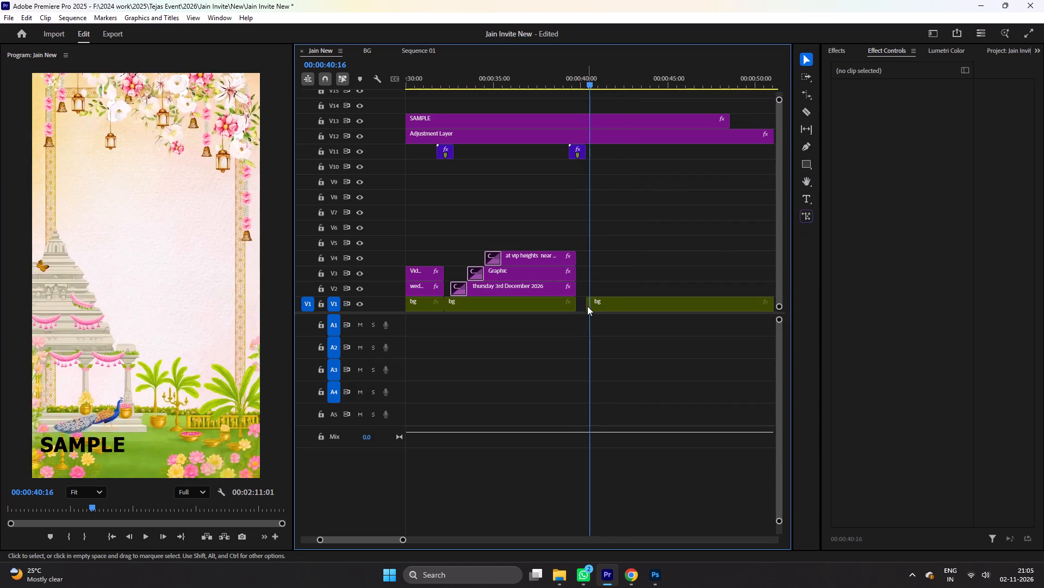
click(587, 306)
key(Delete)
Ripple delete the gap left in the bg track on V1, save the project and play past the transition.
right_click(582, 308)
click(589, 314)
key(ctrl+s)
key(space)
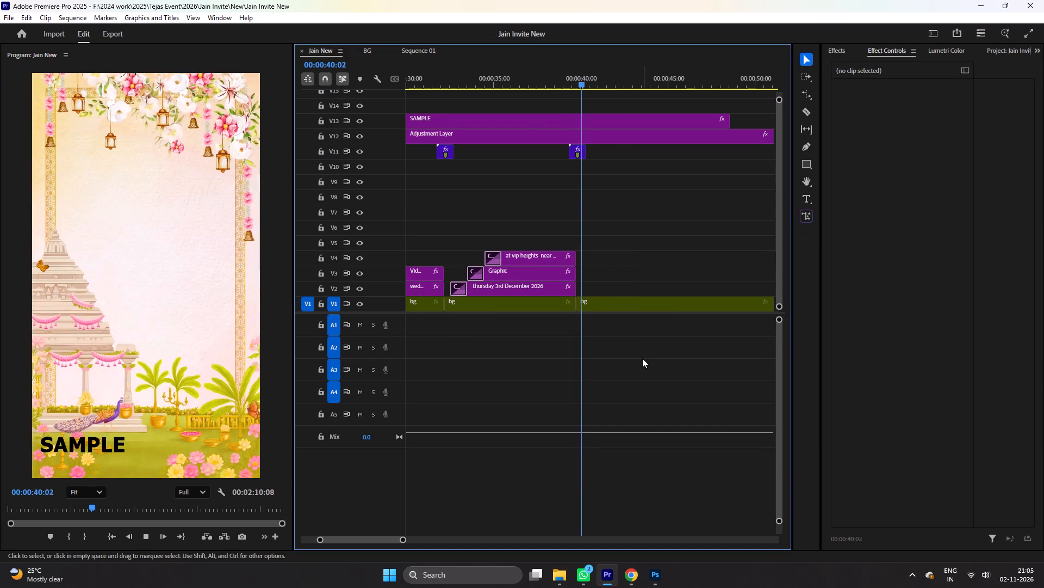
key(space)
key(ctrl+s)
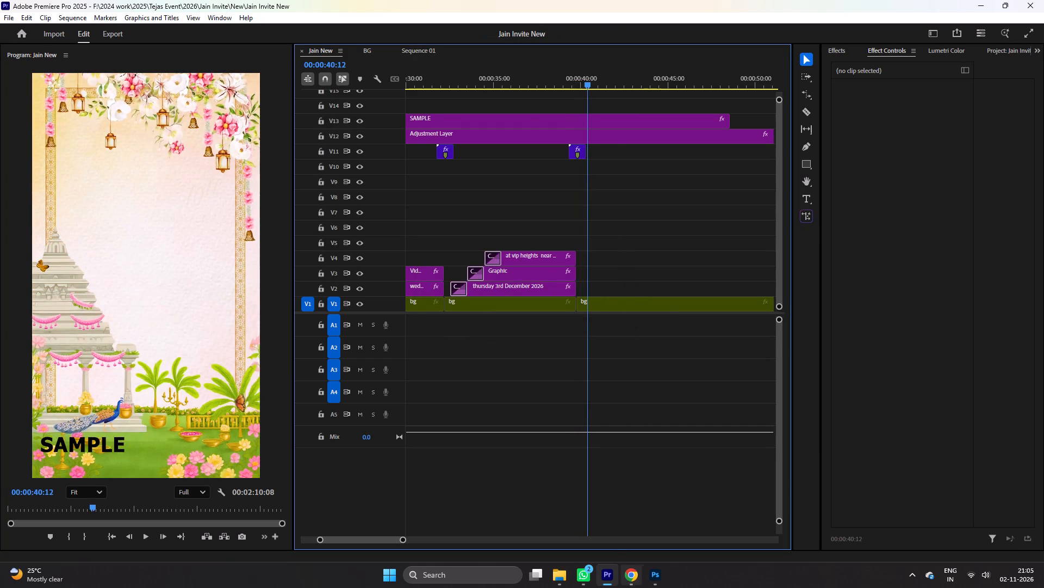
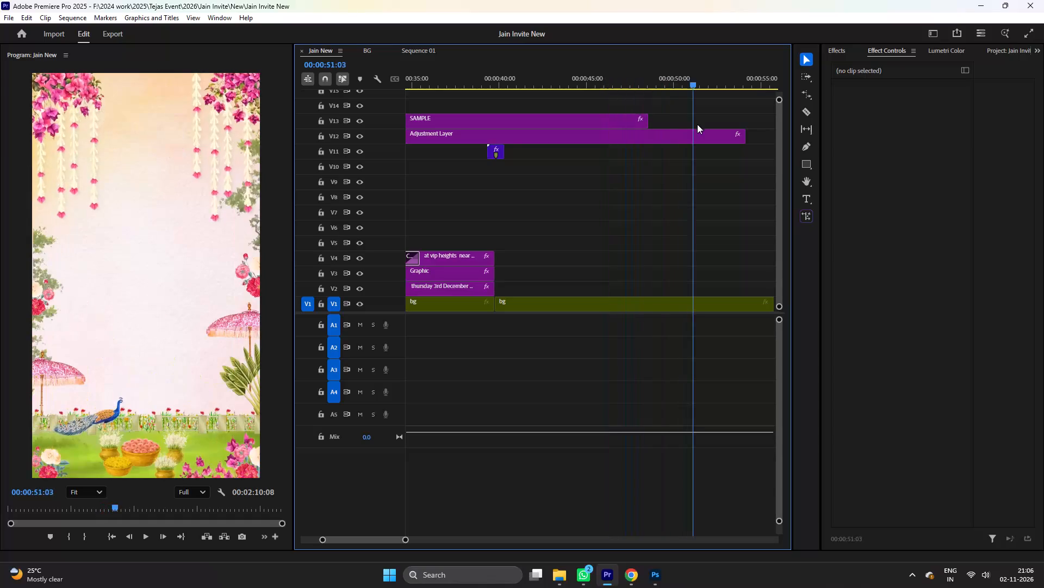
Move the bg clip following the Thursday scene on V1 to the far end of the timeline, beyond the other separate bg clip.
scroll(678, 218, down, 5)
key(minus)
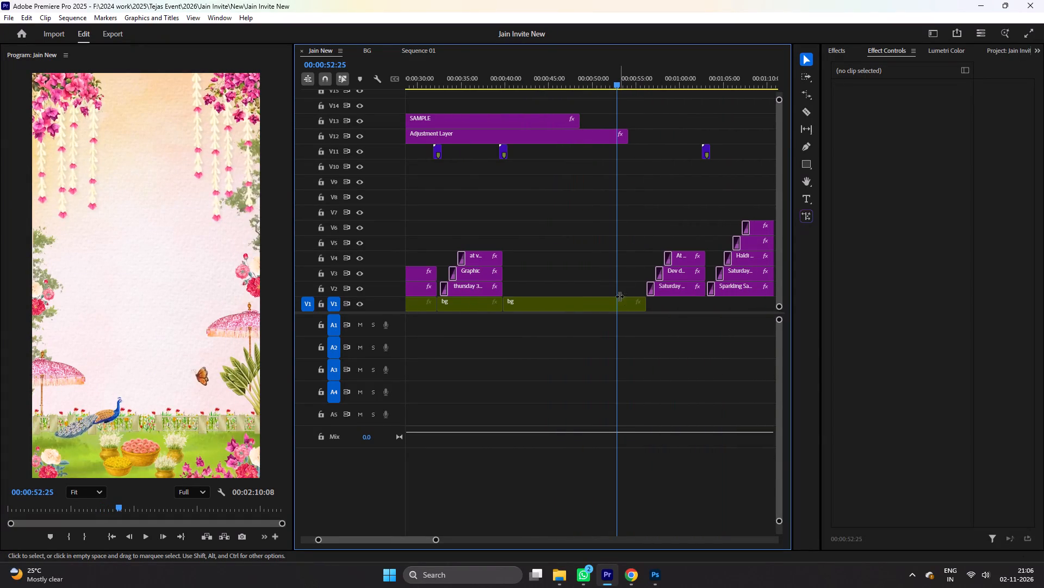
key(minus)
key(minus)
drag(501, 303, 511, 303)
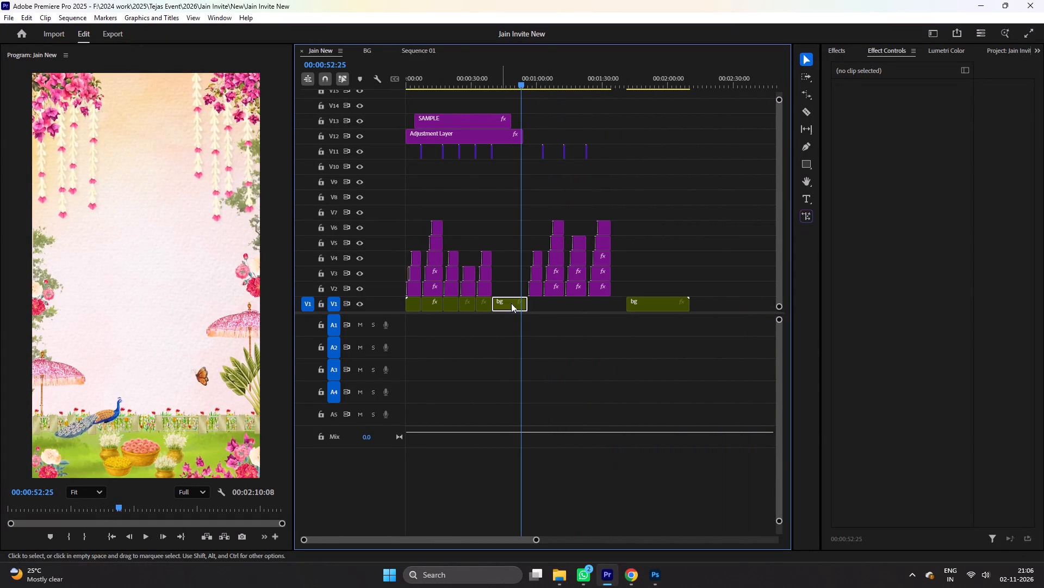
drag(511, 303, 756, 304)
Split the separate bg clip on V1 at 00:01:47:02, where the purple lantern scene is fully revealed, and delete the piece before the cut.
drag(624, 82, 631, 82)
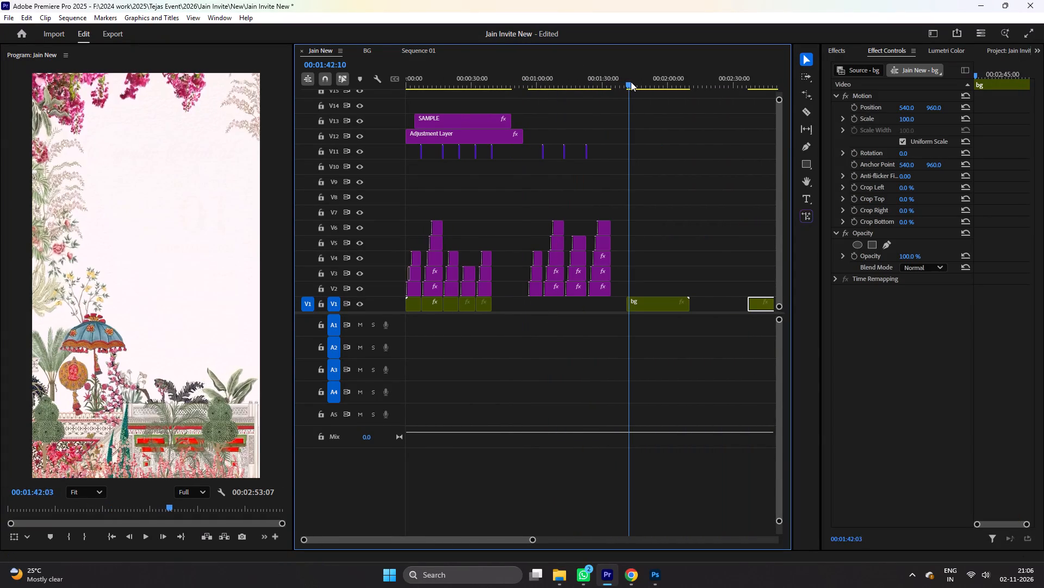
drag(631, 82, 644, 83)
key(equal)
key(equal)
key(equal)
drag(579, 82, 544, 88)
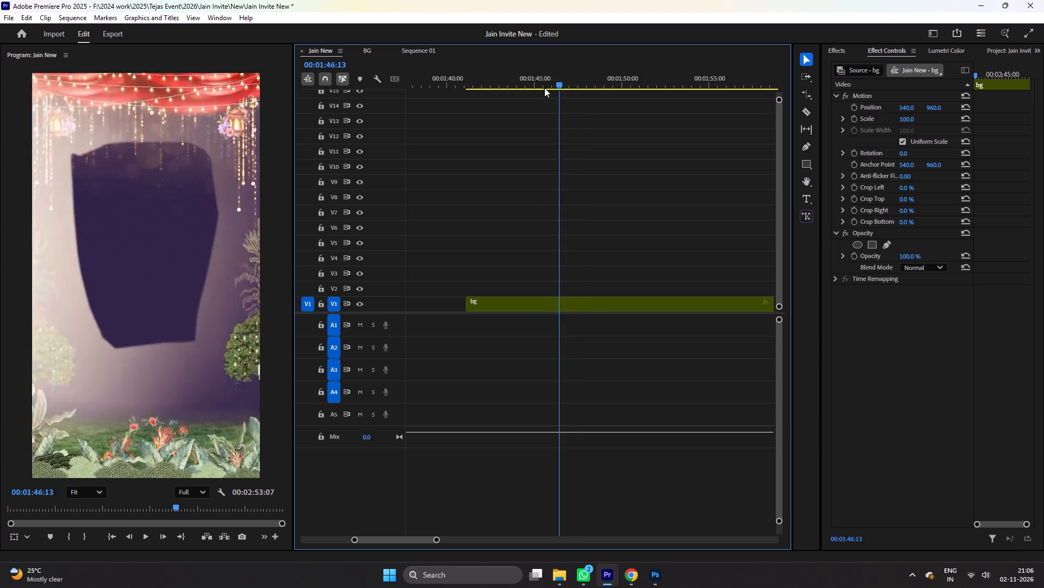
drag(544, 88, 562, 90)
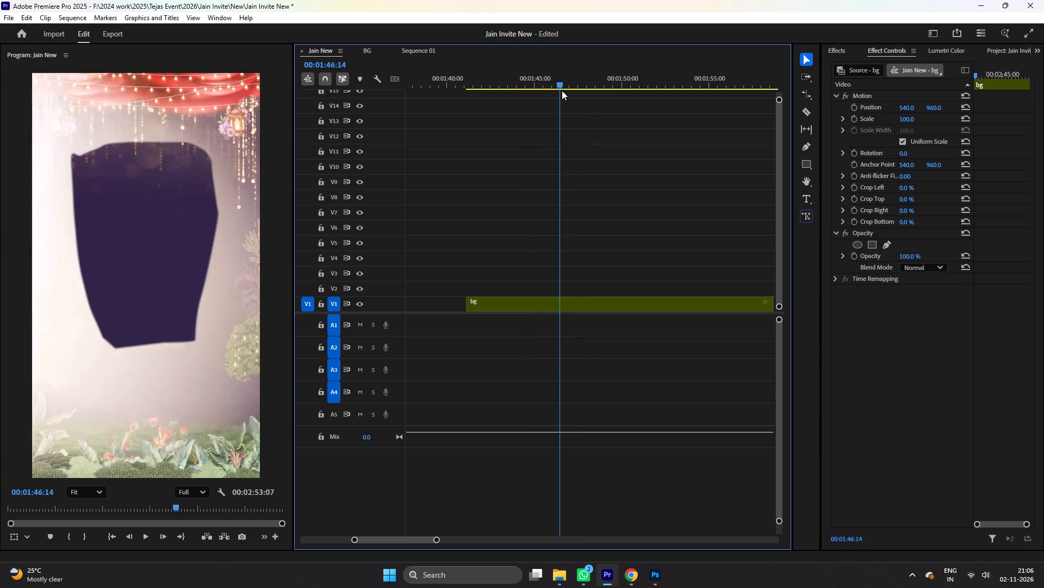
drag(562, 90, 572, 95)
key(c)
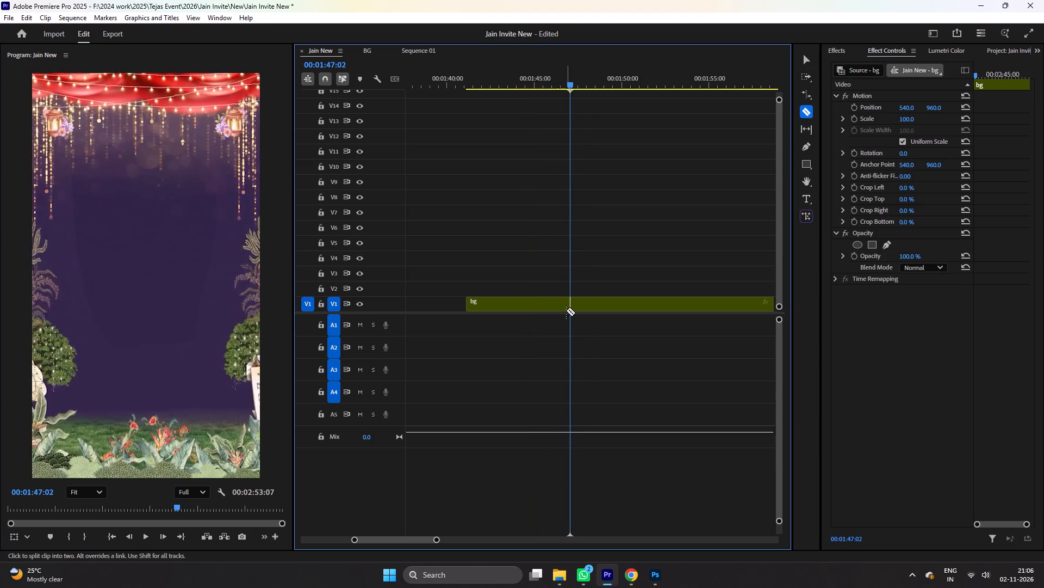
click(569, 303)
key(v)
click(521, 302)
key(Delete)
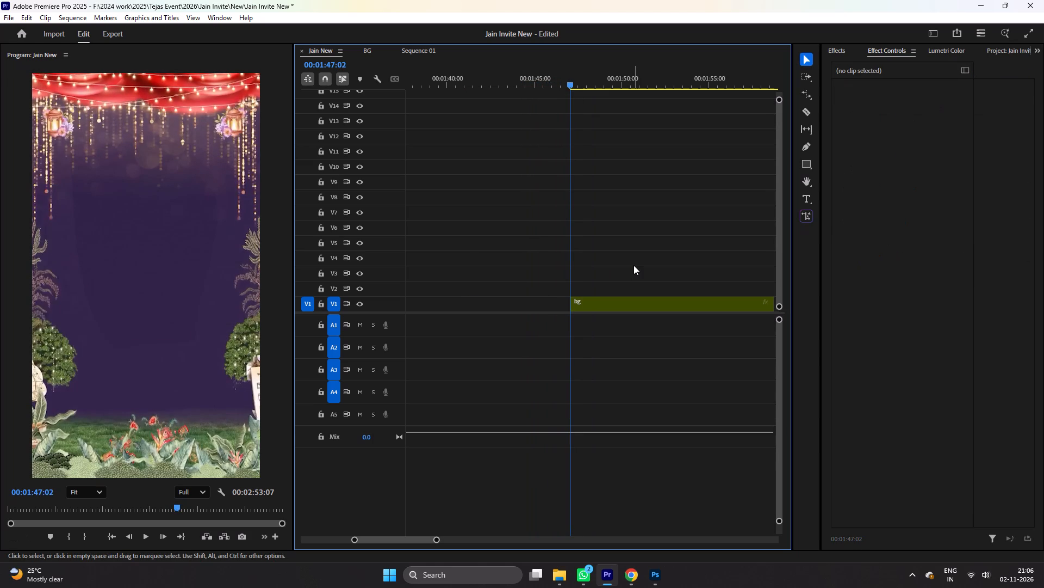
Move the remaining later-scene text and image clips with their three OF.mov transitions further along the timeline and one track up.
click(633, 265)
text(--)
key(minus)
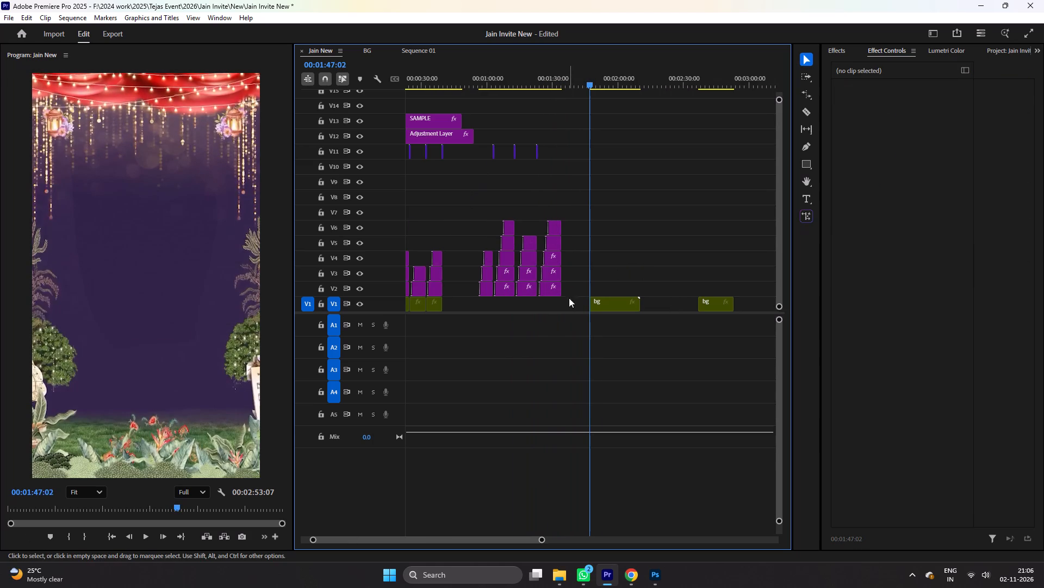
drag(570, 304, 472, 153)
drag(550, 289, 639, 275)
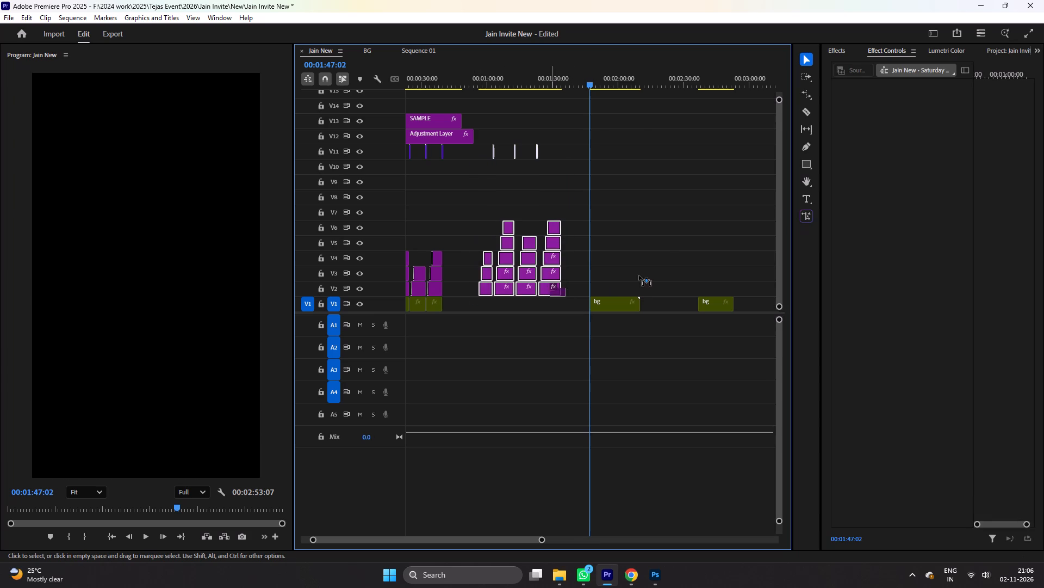
drag(639, 275, 679, 273)
Move the purple lantern bg clip earlier, ripple delete the gap before it on V1, save the project and play past the transition.
drag(616, 305, 568, 311)
right_click(480, 309)
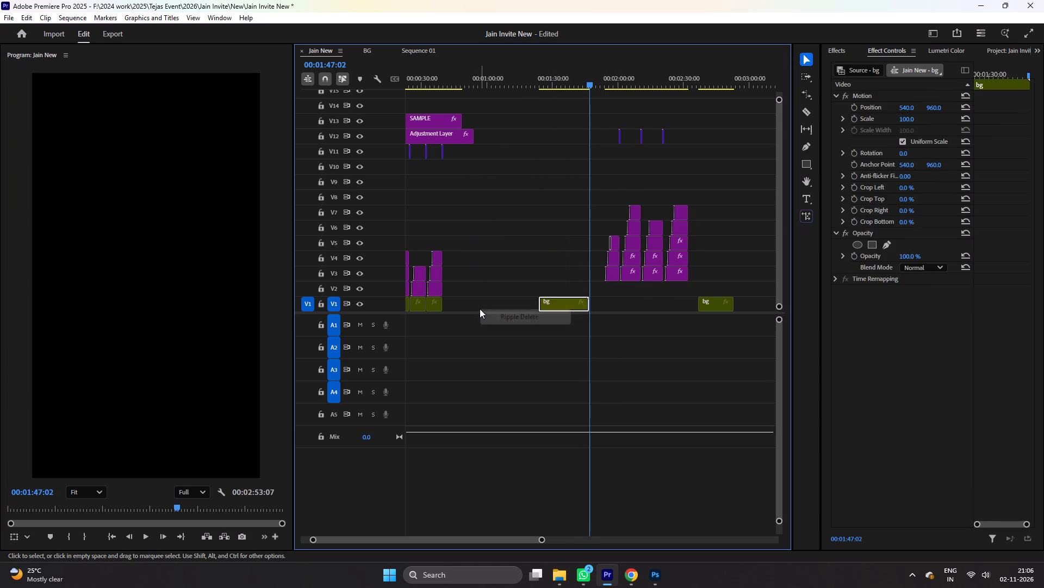
click(497, 318)
key(equal)
key(equal)
key(equal)
key(equal)
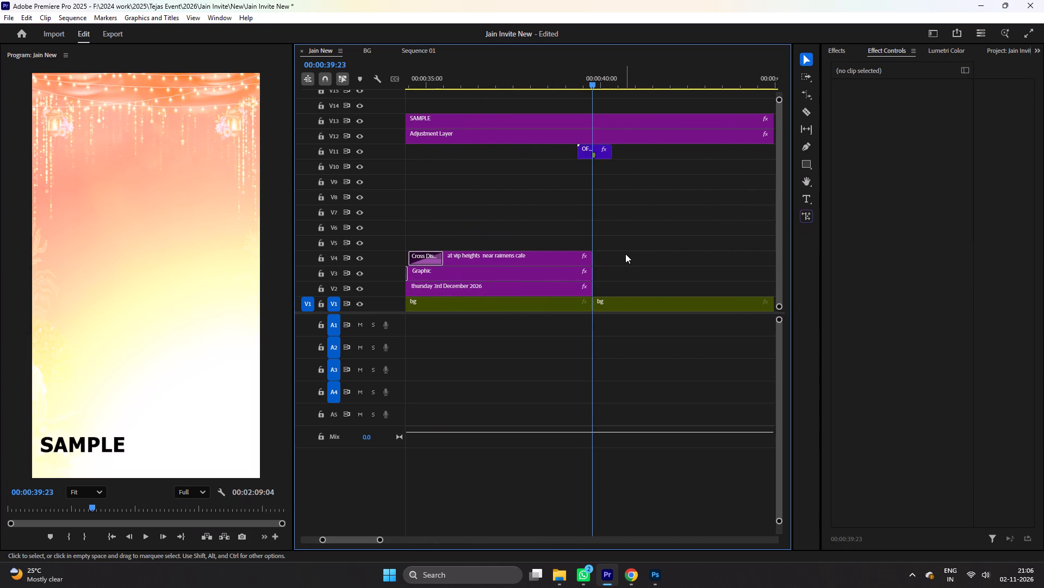
key(ctrl+s)
key(ctrl+space)
scroll(625, 254, down, 4)
key(space)
Copy the Thursday date, Graphic and venue text clips, paste them at 00:00:40:02 over the purple lantern scene and check the frame.
drag(500, 232, 506, 282)
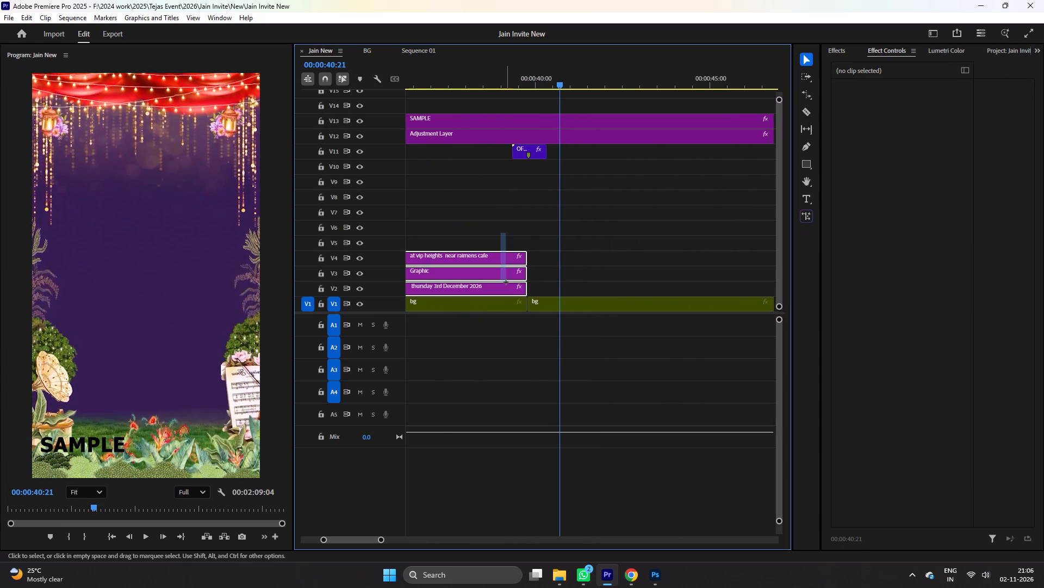
drag(506, 282, 506, 284)
key(ctrl+c)
key(ctrl+c)
key(ctrl+c)
key(ctrl+c)
click(538, 78)
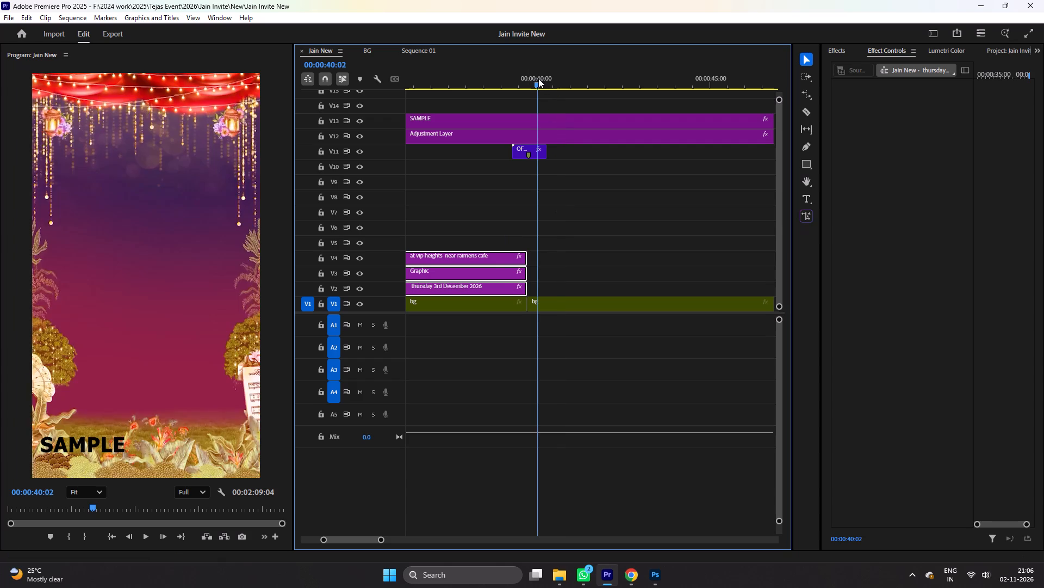
key(ctrl+v)
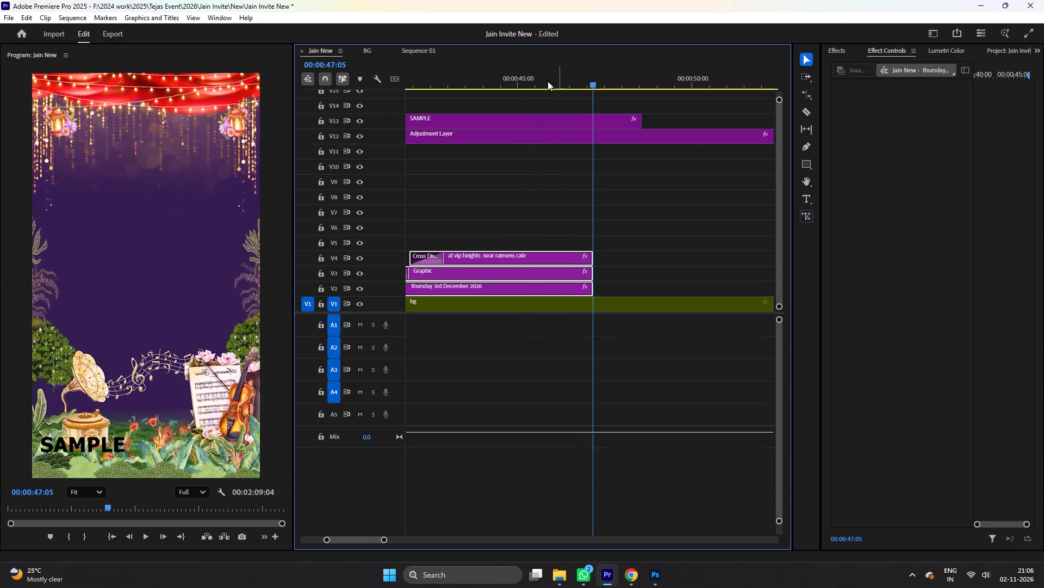
click(531, 79)
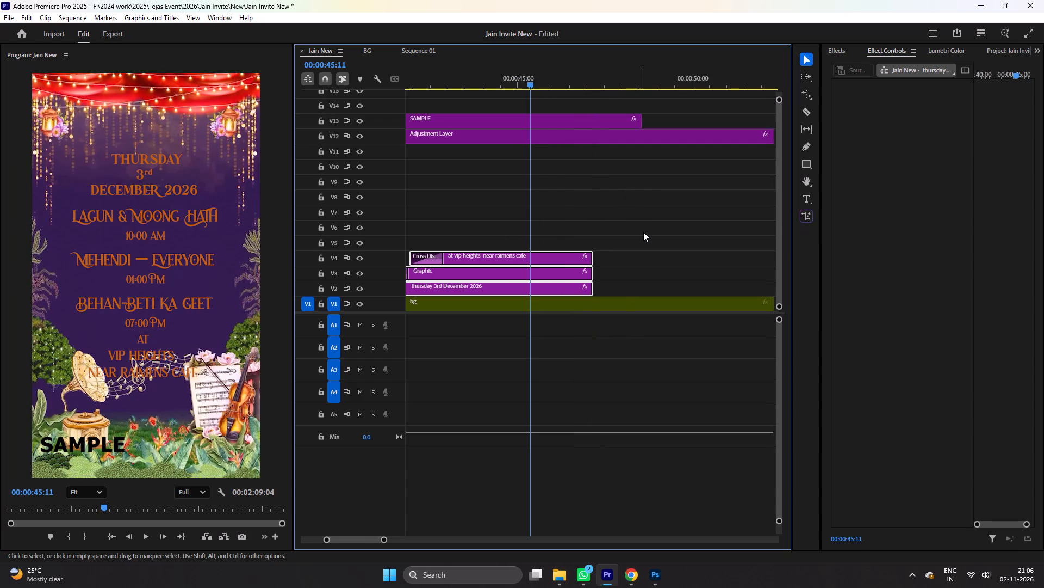
click(644, 232)
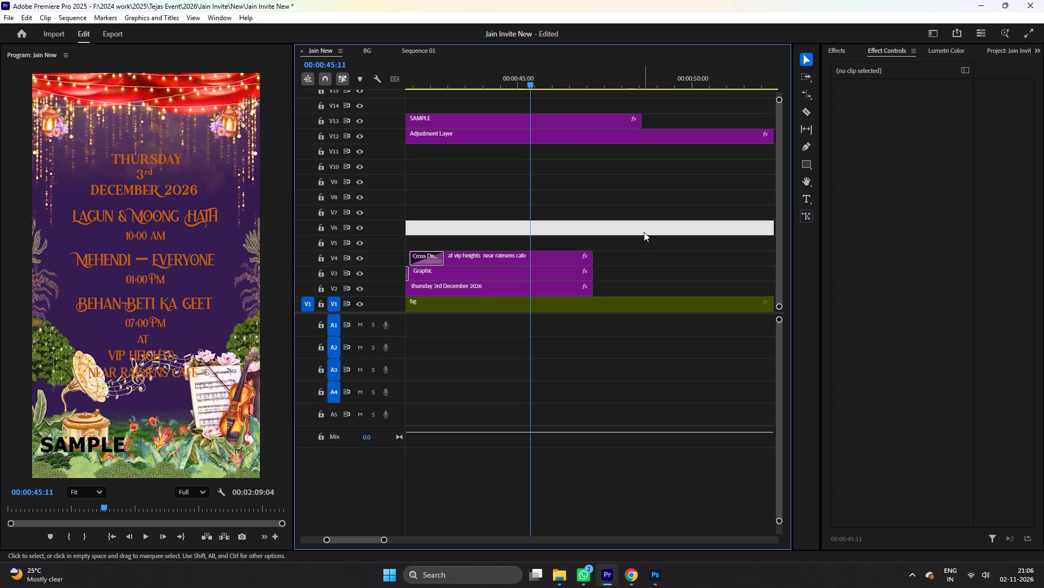
click(646, 230)
Place the Sparkling Sangeet Couple Portrait clip on V2 beneath the pasted Thursday text clips, raising those clips to V3–V5.
key(minus)
key(minus)
key(minus)
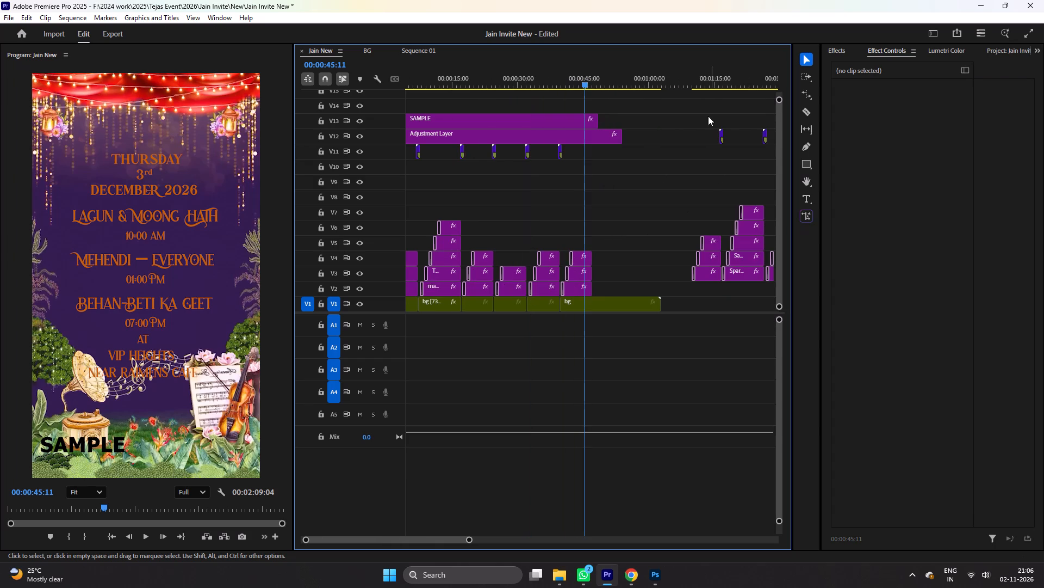
click(751, 83)
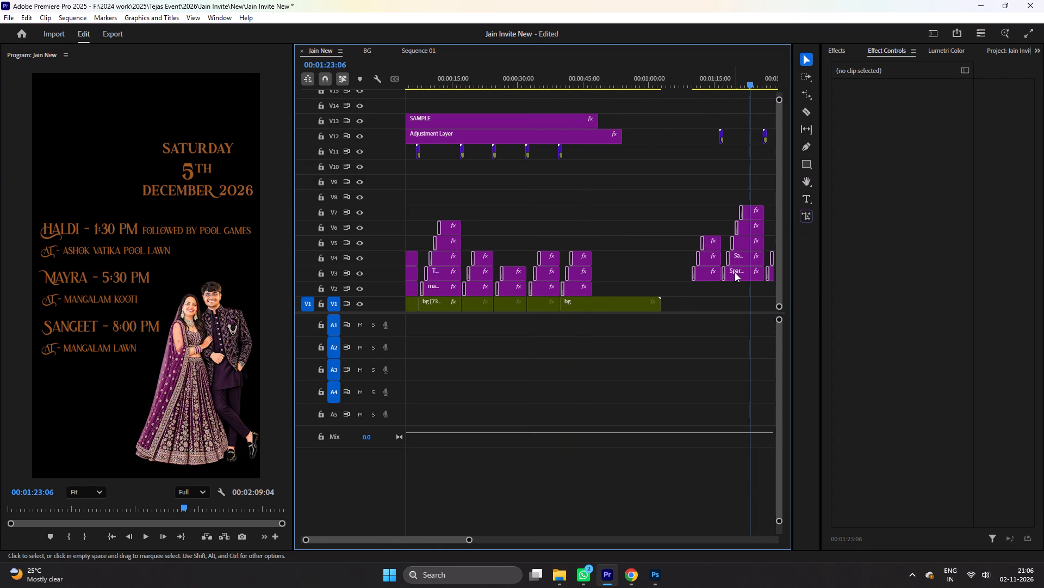
drag(736, 273, 623, 286)
drag(587, 229, 583, 278)
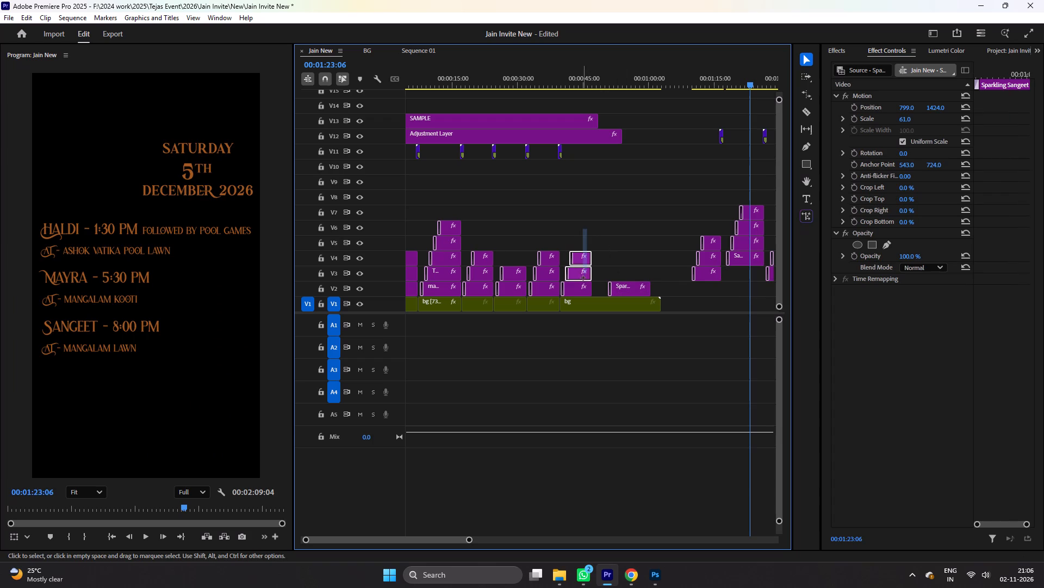
drag(583, 278, 585, 286)
drag(582, 287, 589, 272)
drag(626, 285, 581, 291)
Align the start of the Sparkling Sangeet Couple Portrait clip on V2 to 00:00:40:01 and save the project.
click(564, 82)
text(===)
key(equal)
drag(573, 82, 570, 84)
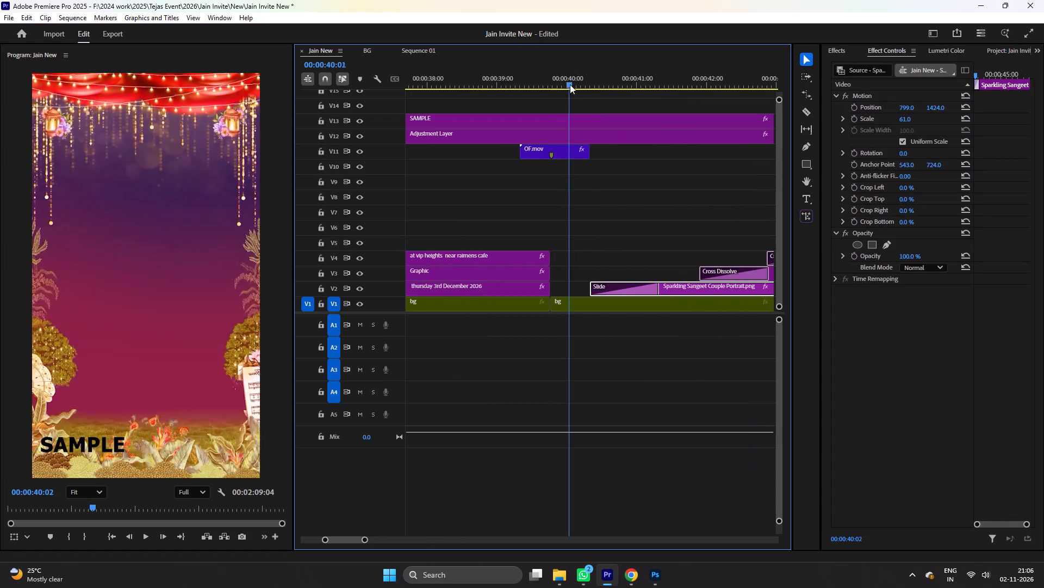
drag(570, 84, 570, 93)
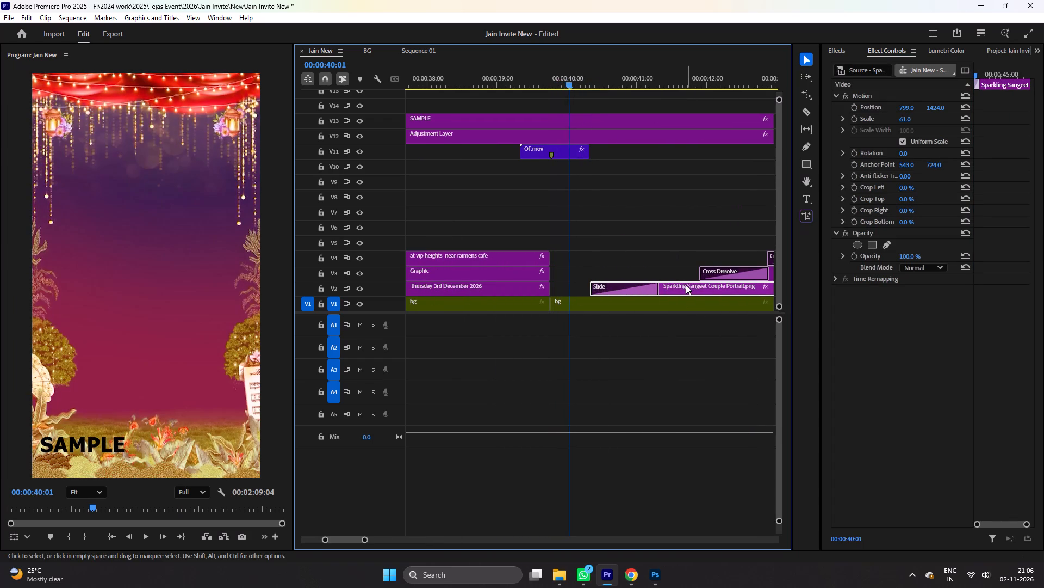
drag(683, 289, 660, 289)
click(654, 238)
key(ctrl+s)
Move the three pasted text clips on V3–V5 earlier so the date text starts where the couple portrait's Slide transition ends.
click(654, 231)
key(minus)
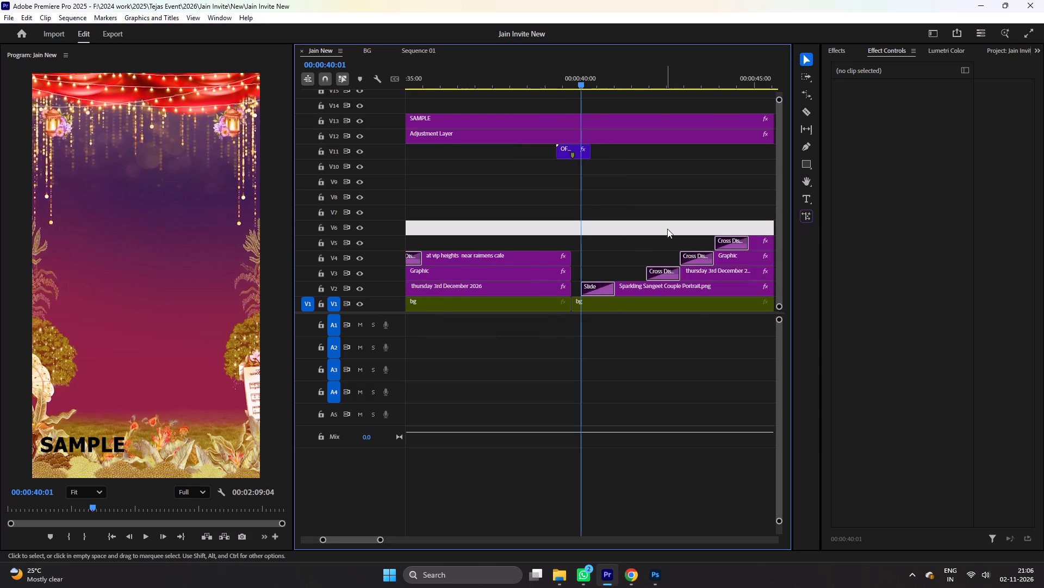
key(minus)
drag(706, 206, 685, 275)
drag(676, 280, 659, 279)
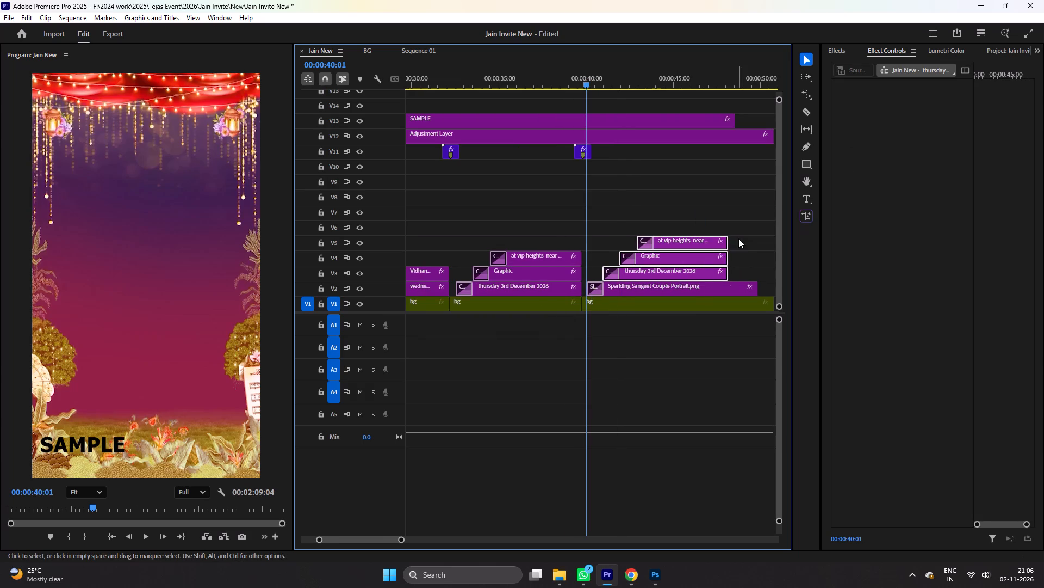
Extend the ends of the three pasted text clips to match the couple portrait clip's end and check the frame at 00:00:47:29.
drag(713, 223, 729, 278)
drag(730, 275, 760, 278)
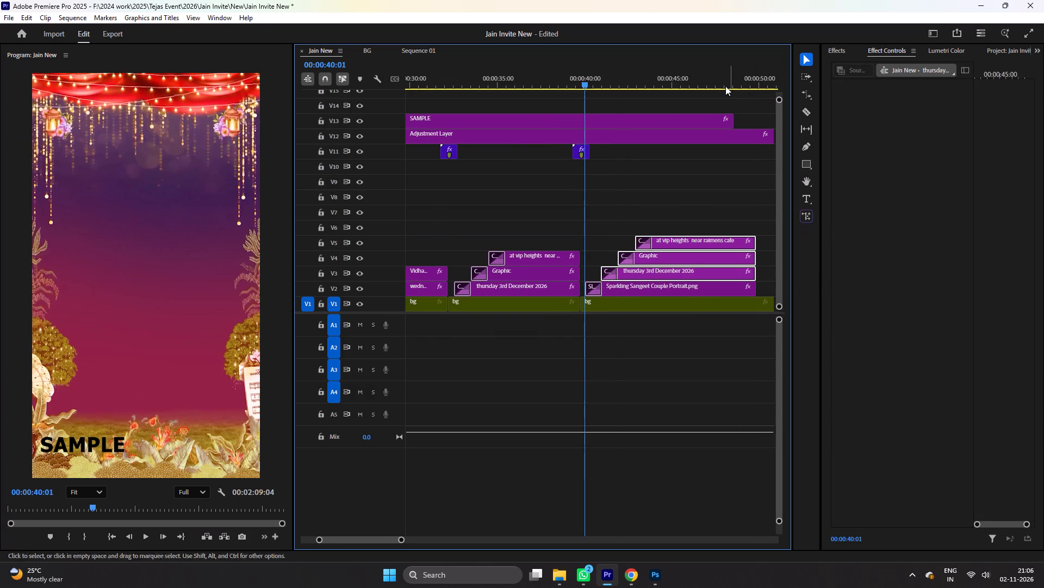
click(725, 79)
key(equal)
click(666, 218)
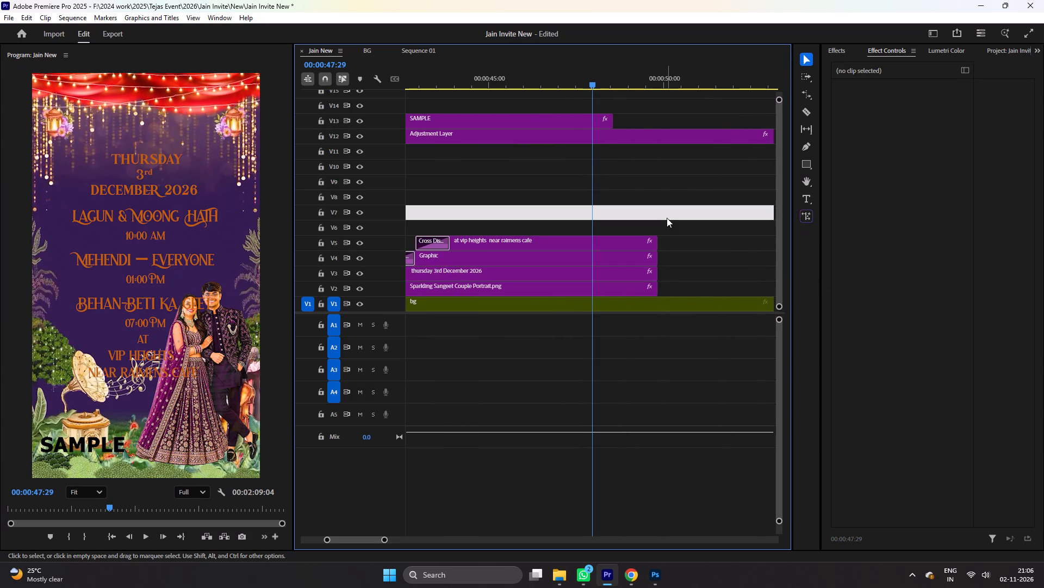
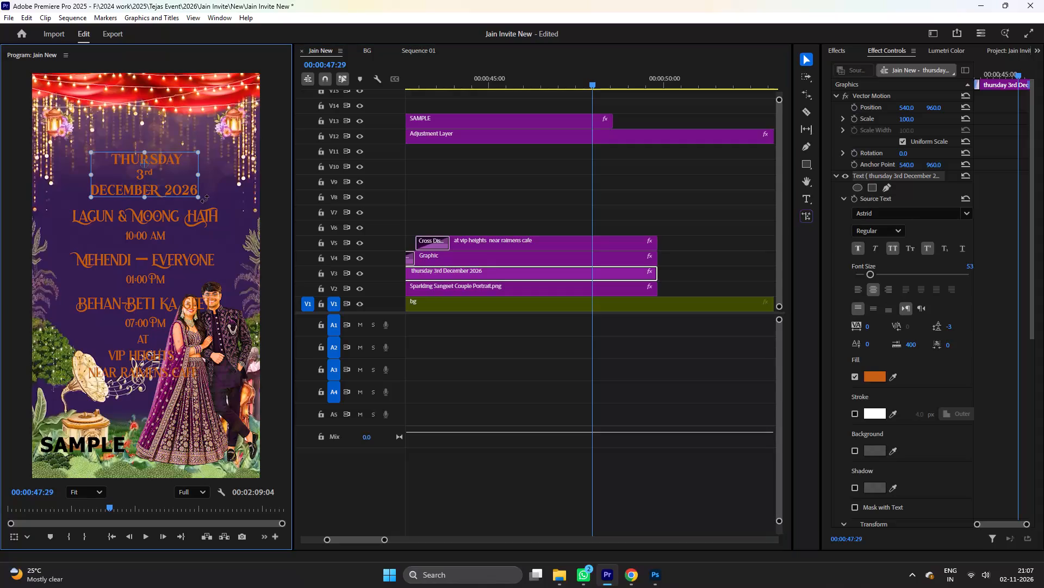
Adjust the Thursday date text block's size slightly and move it higher, between the two hanging lanterns.
drag(201, 198, 196, 198)
drag(171, 182, 173, 161)
Change the date text to Friday 4th December 2026 and make its fill white.
double_click(173, 161)
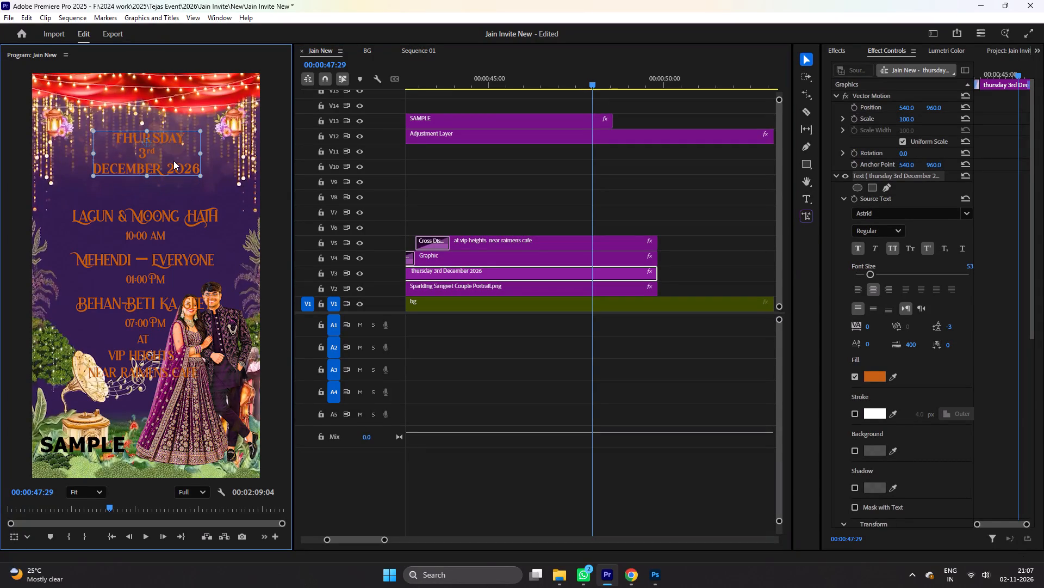
click(895, 375)
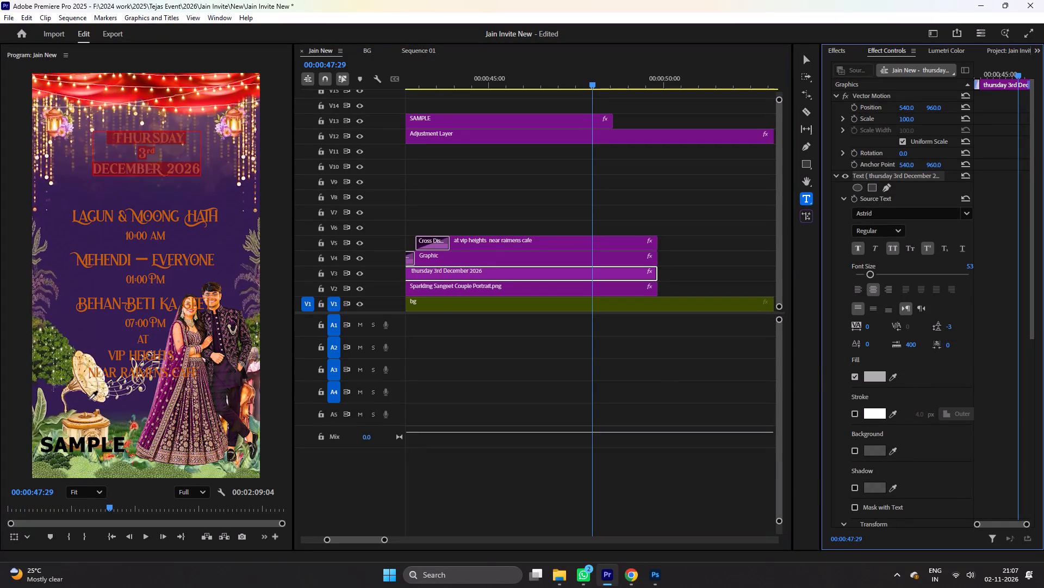
click(88, 366)
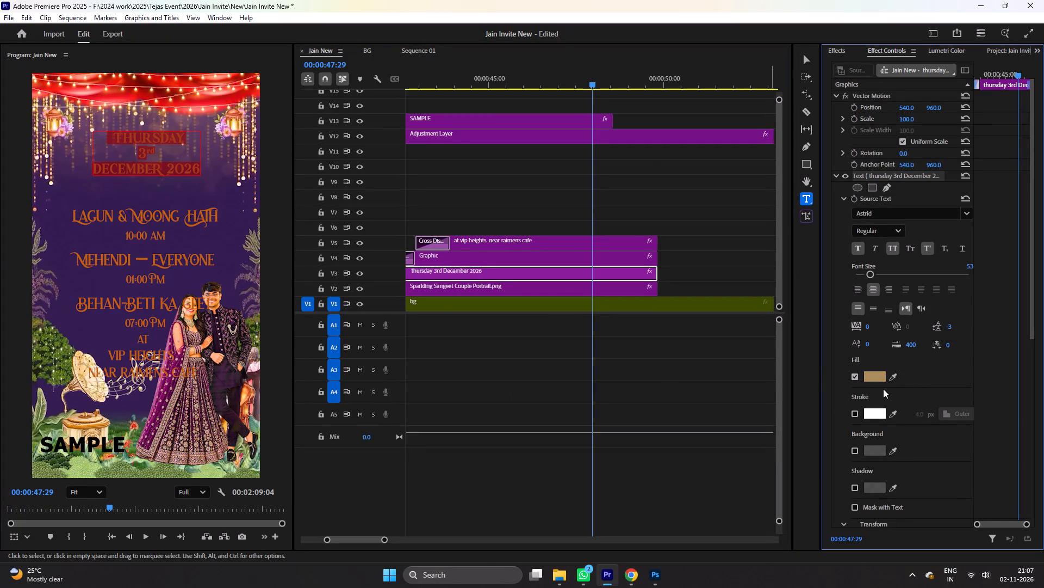
click(875, 372)
click(521, 328)
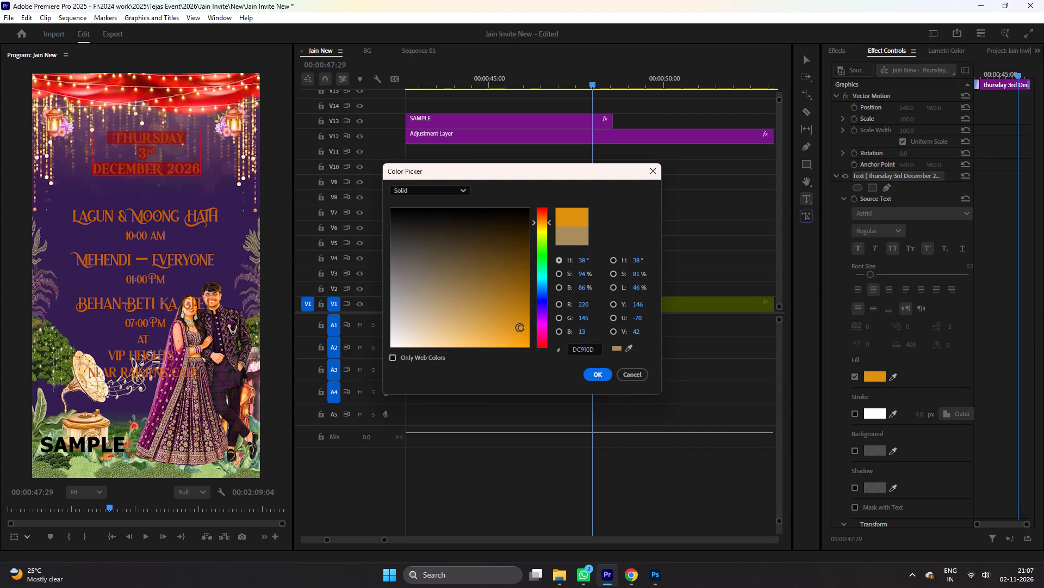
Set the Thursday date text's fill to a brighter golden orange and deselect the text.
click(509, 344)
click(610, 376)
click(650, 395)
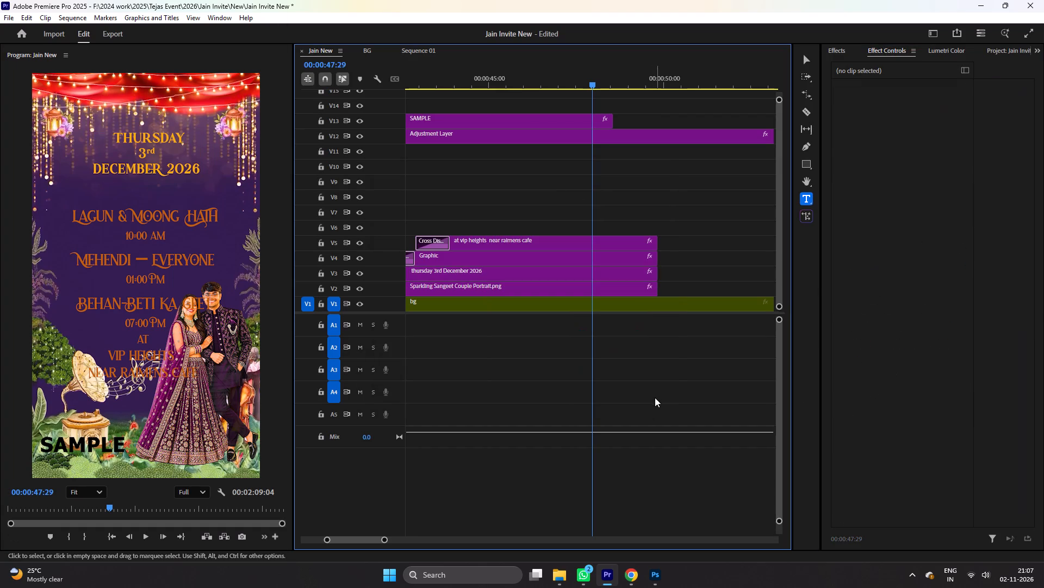
Change the day number in the December date text to 4th.
click(147, 154)
key(BackSpace)
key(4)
click(163, 154)
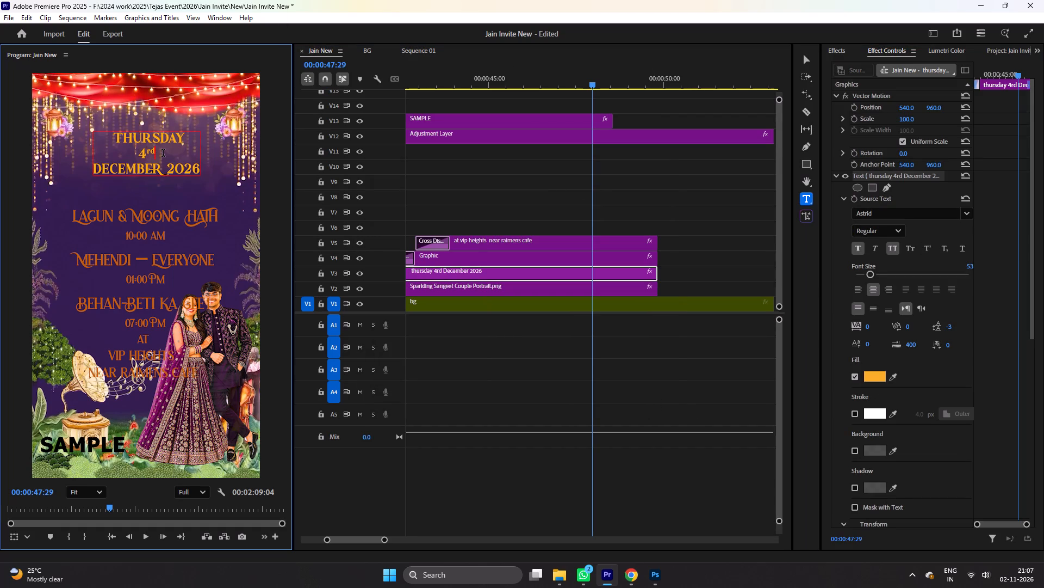
key(BackSpace)
key(BackSpace)
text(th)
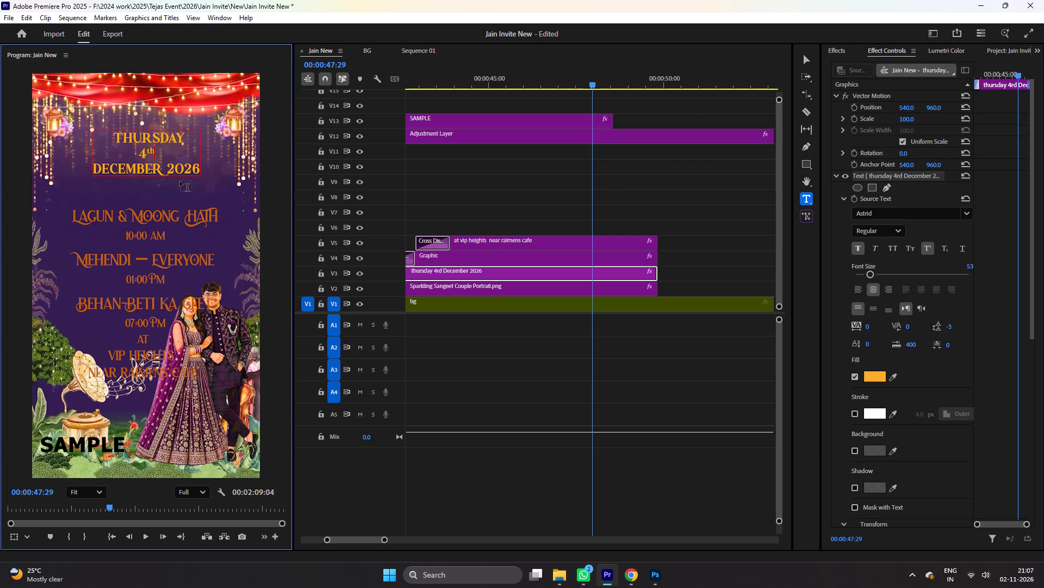
Check the weekday of 4 December 2026 in the system calendar and change the date title's weekday to Friday.
click(1027, 574)
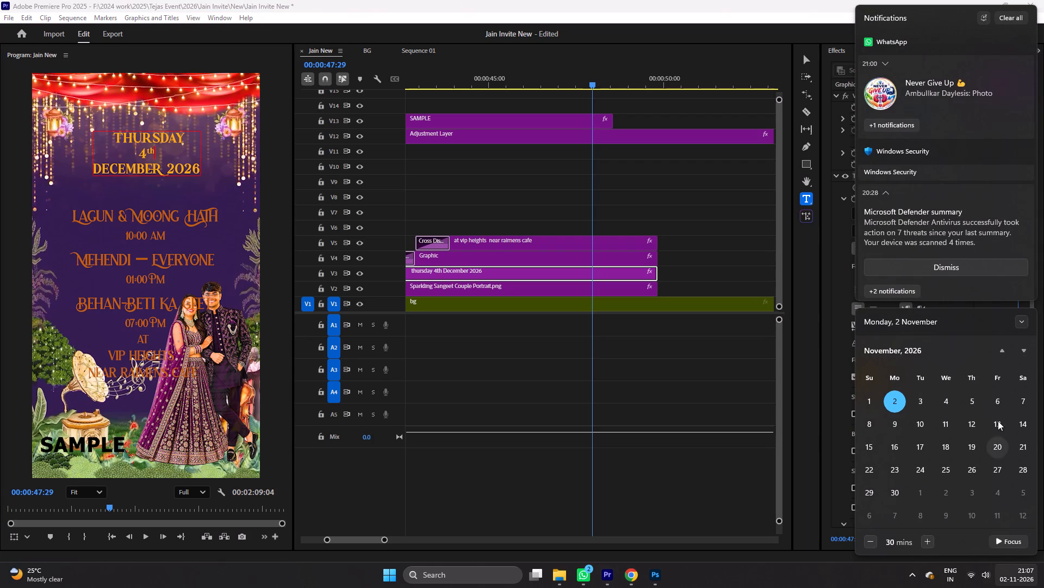
click(1026, 351)
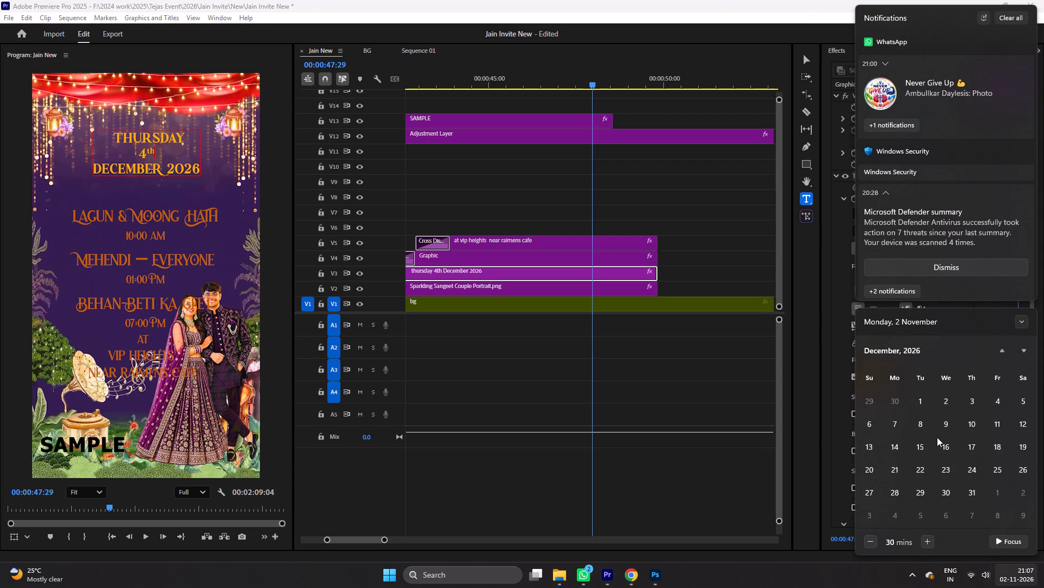
click(999, 403)
drag(114, 134, 243, 148)
click(182, 138)
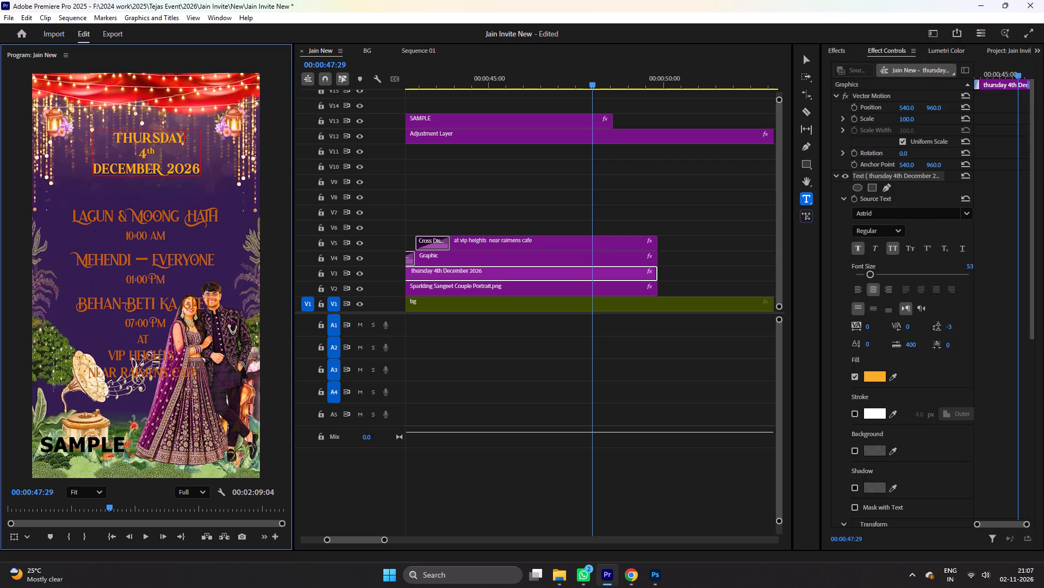
drag(185, 139, 113, 135)
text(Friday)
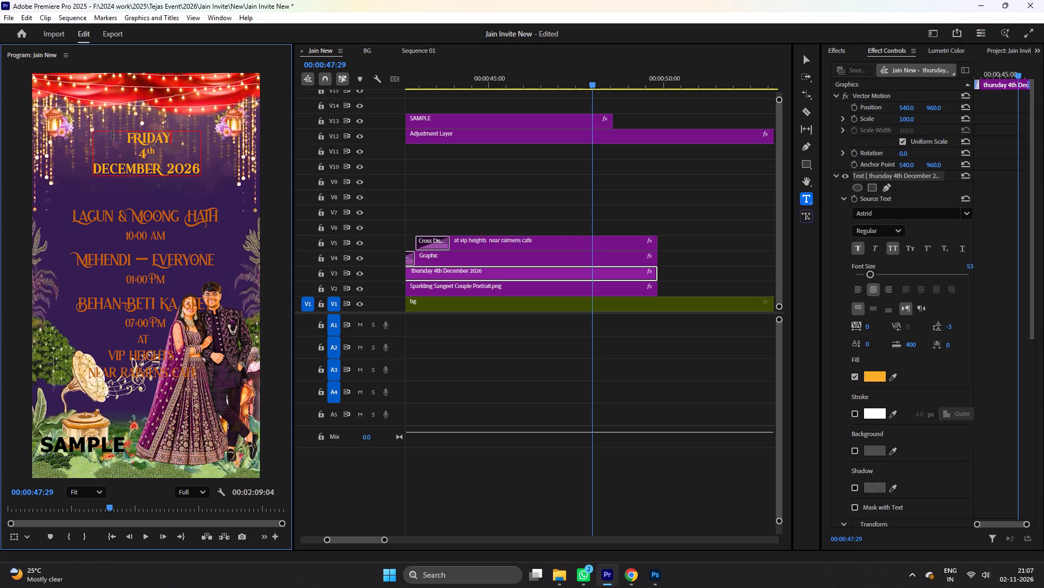
Recolour the whole date text's fill white by sampling the bright glow of the hanging lantern beside it.
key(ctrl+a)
click(893, 372)
click(893, 374)
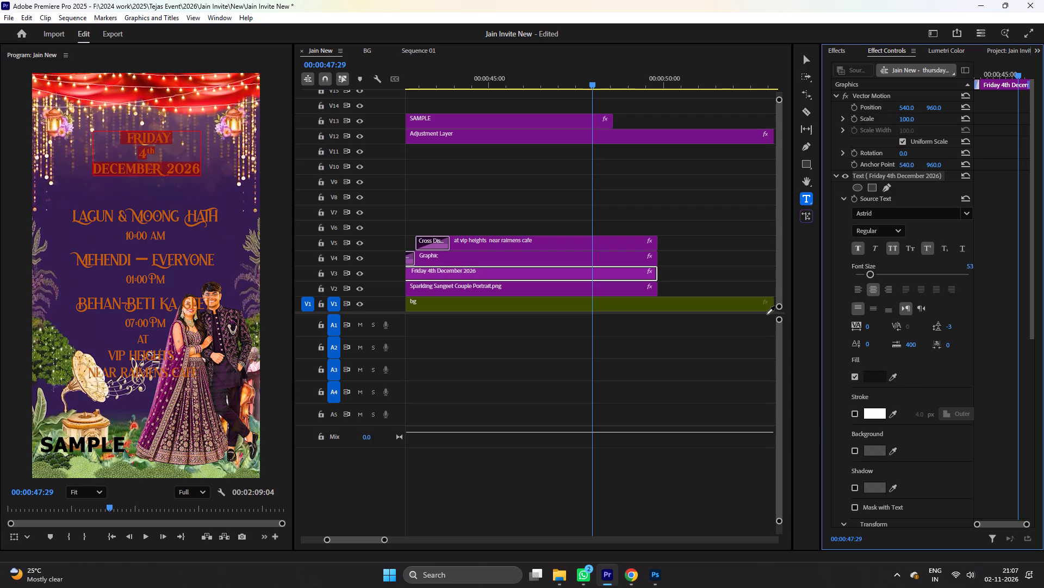
click(234, 127)
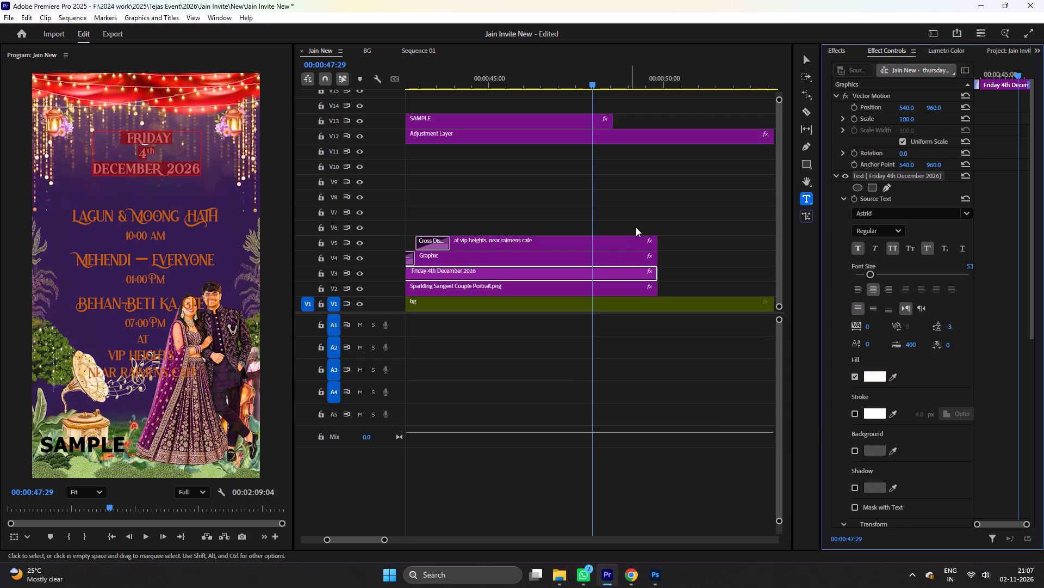
click(649, 226)
click(806, 60)
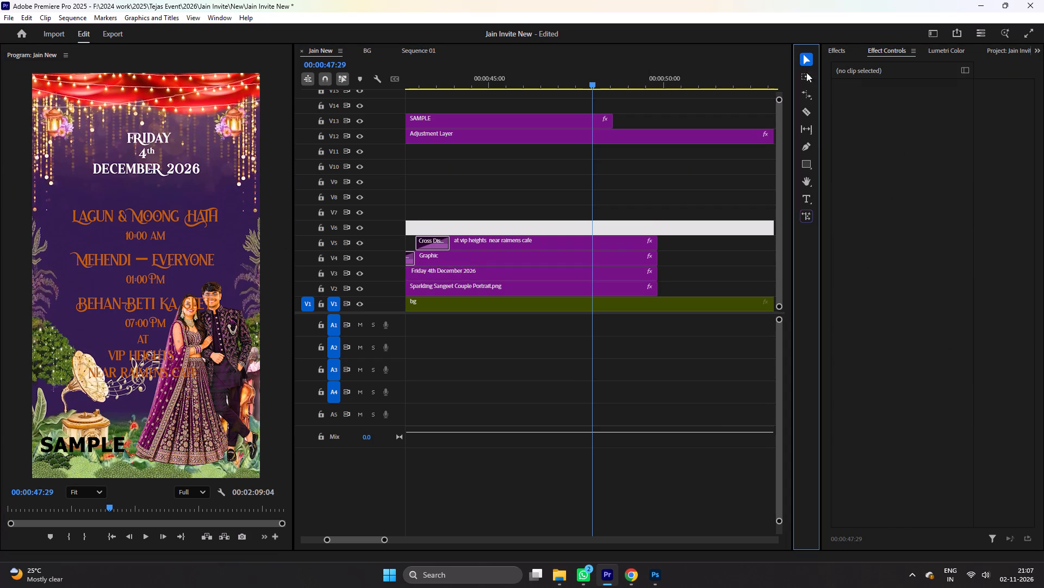
Enlarge the Friday 4th December 2026 text slightly and nudge it into place between the lanterns.
click(177, 160)
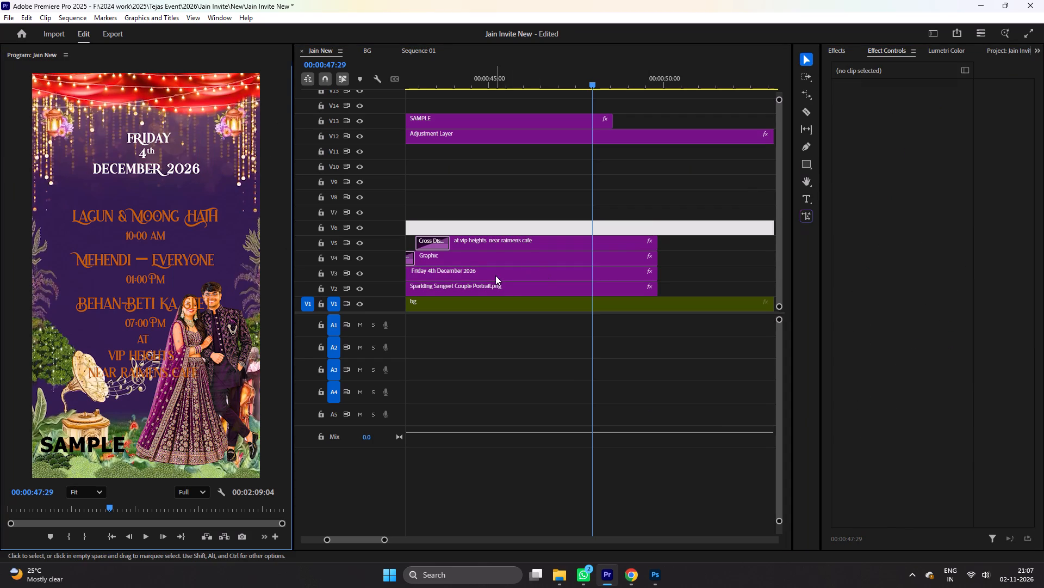
click(495, 275)
click(167, 154)
click(169, 165)
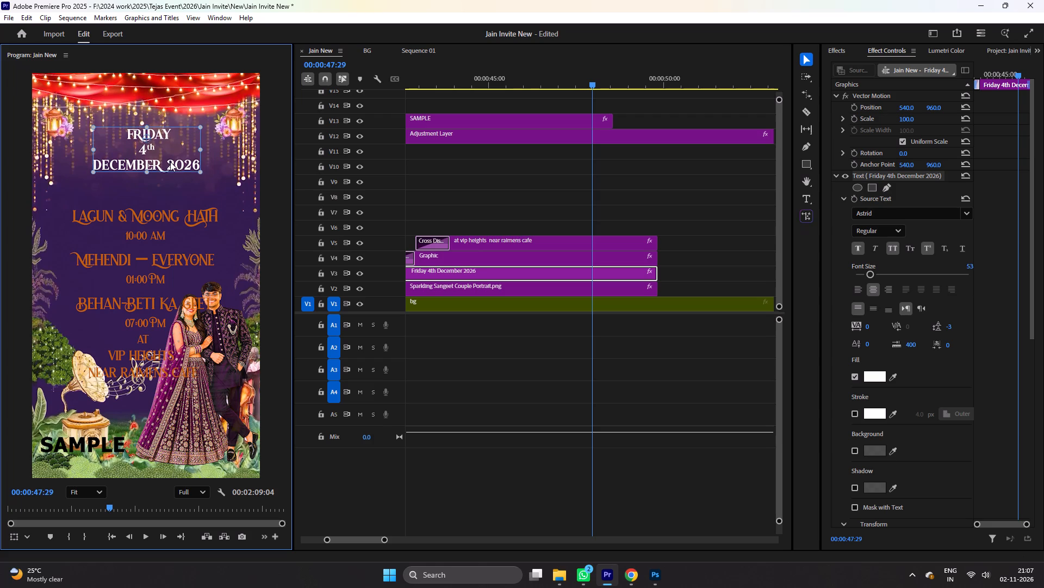
click(200, 173)
click(184, 168)
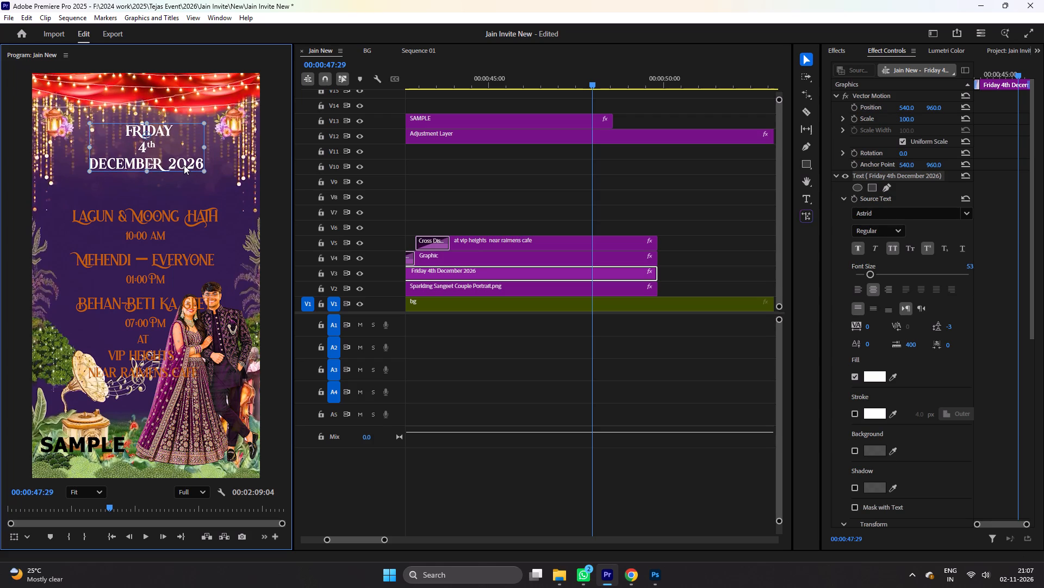
click(177, 184)
Hide track V5 containing the "at vip heights near raimens cafe" venue text.
click(505, 244)
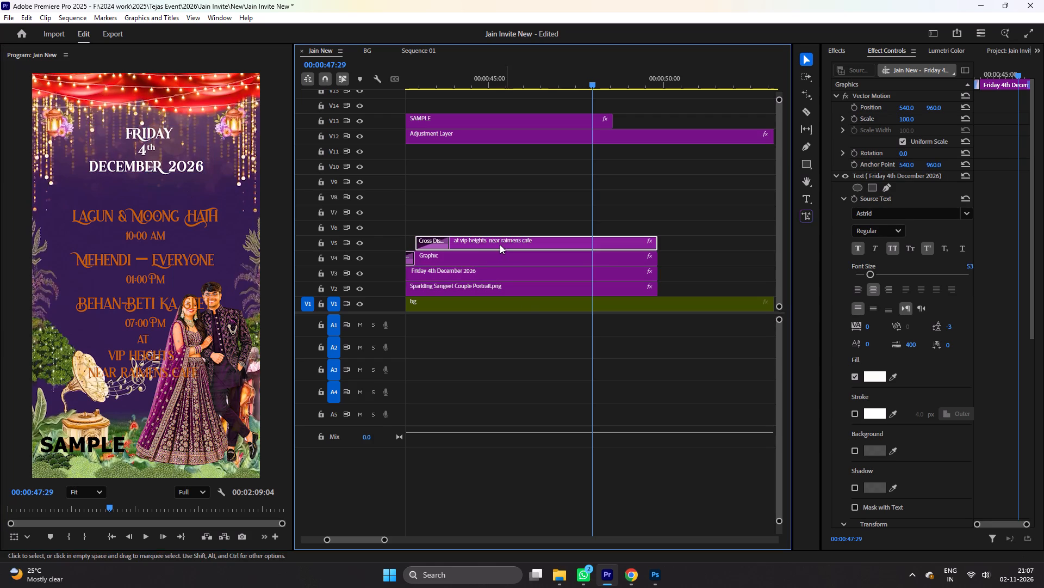
click(363, 241)
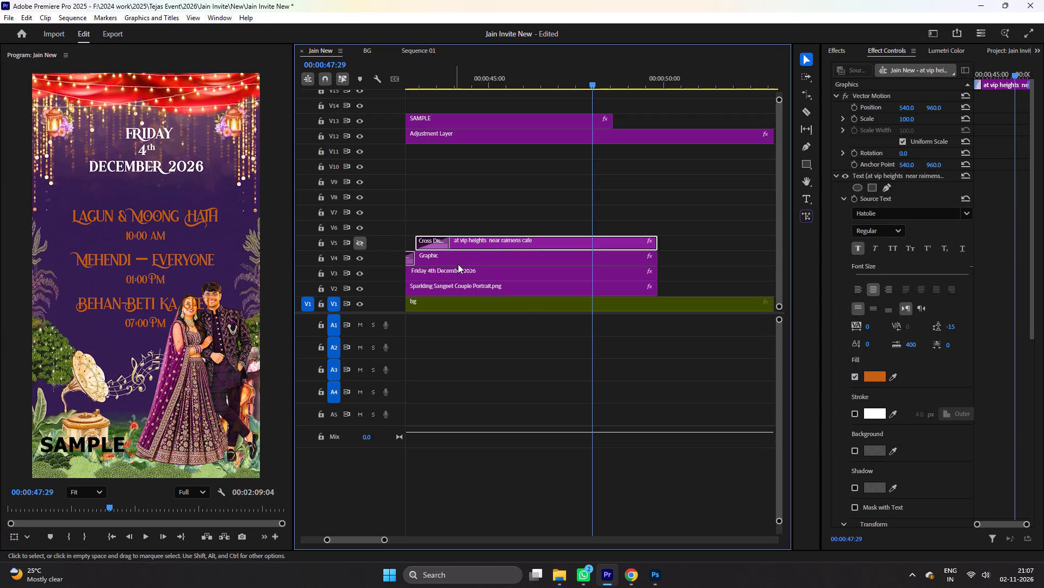
Set the Sparkling Sangeet Couple Portrait clip's scale to 51 and its position to 557, 1541.
scroll(498, 270, up, 4)
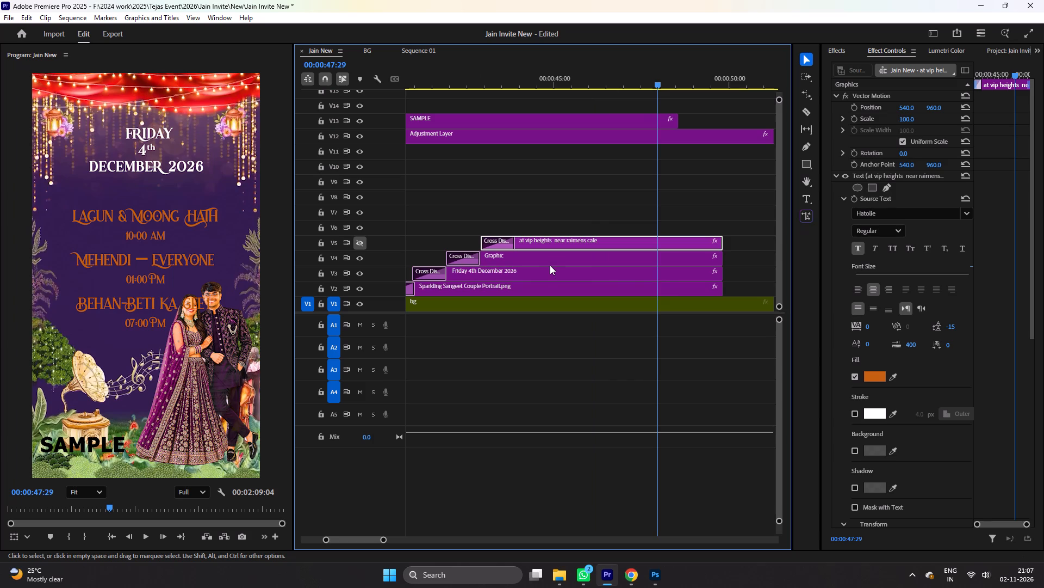
click(549, 284)
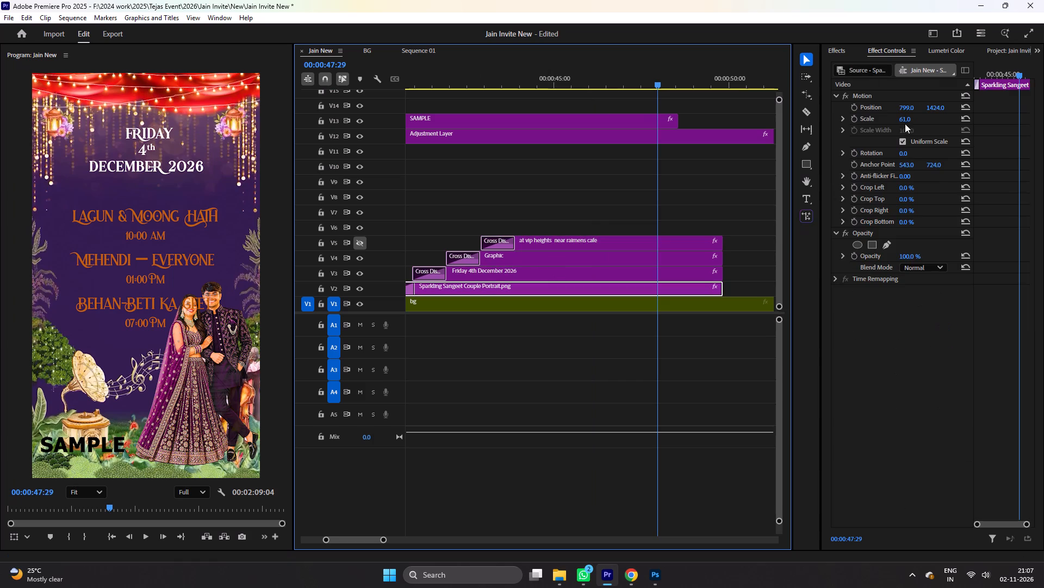
click(905, 120)
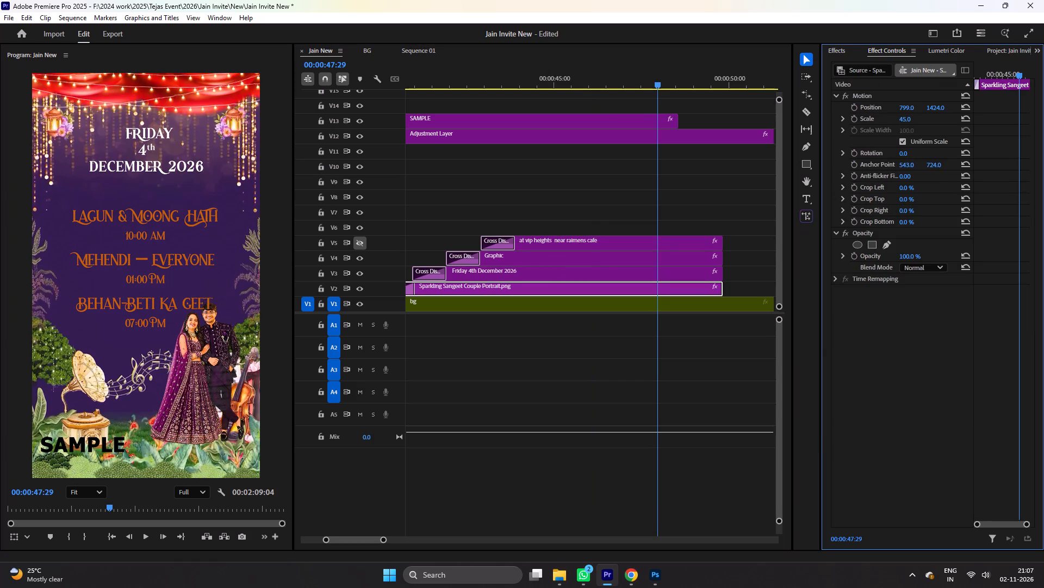
drag(935, 103, 983, 113)
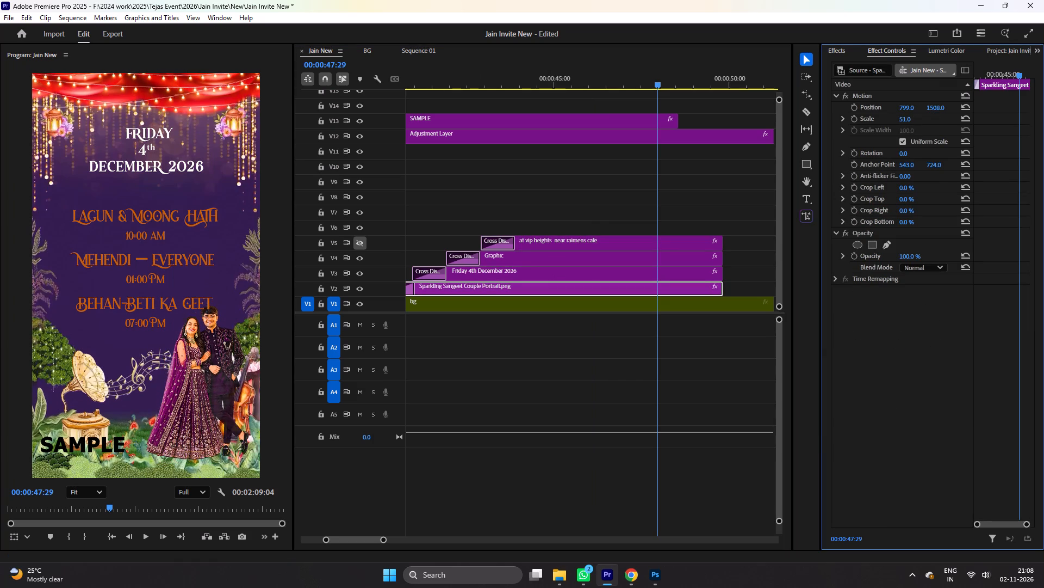
drag(983, 113, 999, 113)
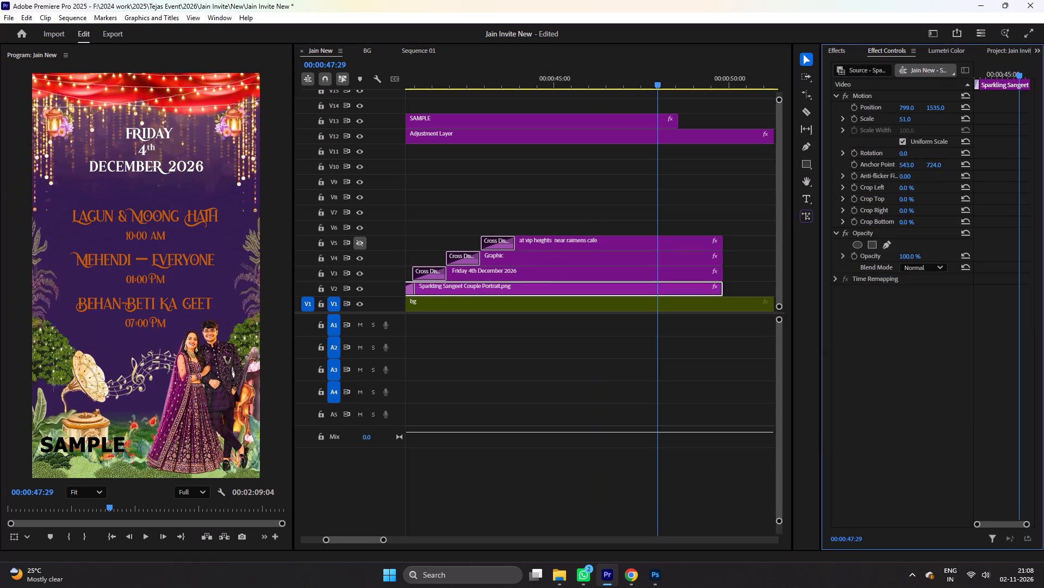
drag(999, 113, 1002, 112)
drag(908, 106, 907, 106)
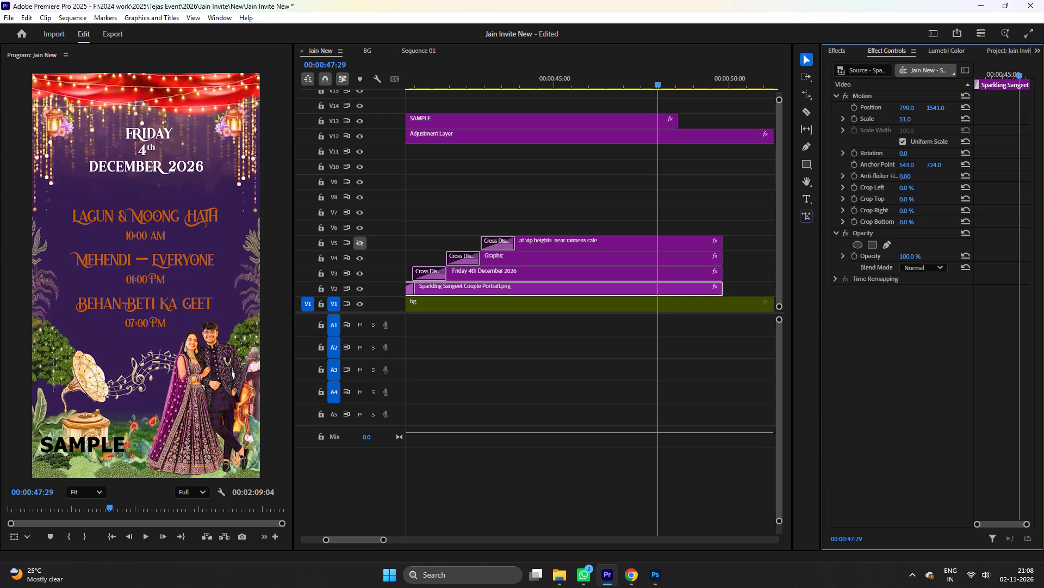
drag(907, 106, 776, 122)
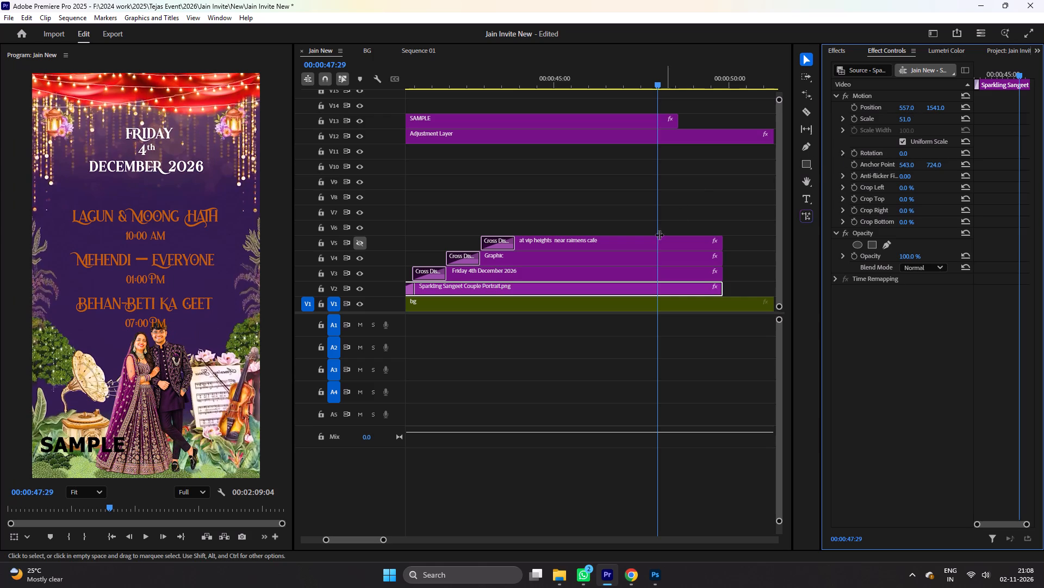
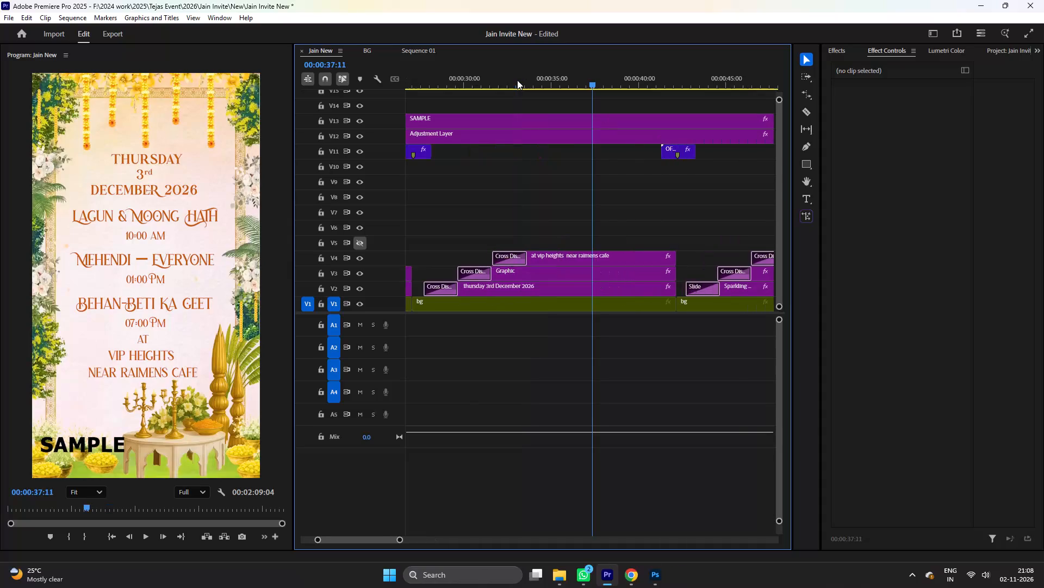
Change the date text in the purple Sangeet couple scene to Saturday 5th December 2026.
text(-)
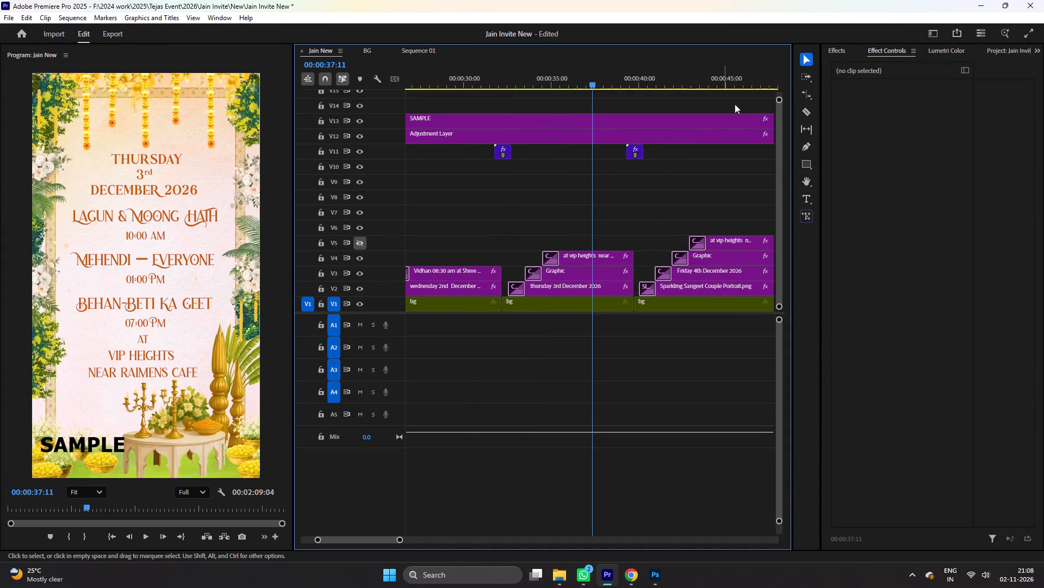
click(743, 83)
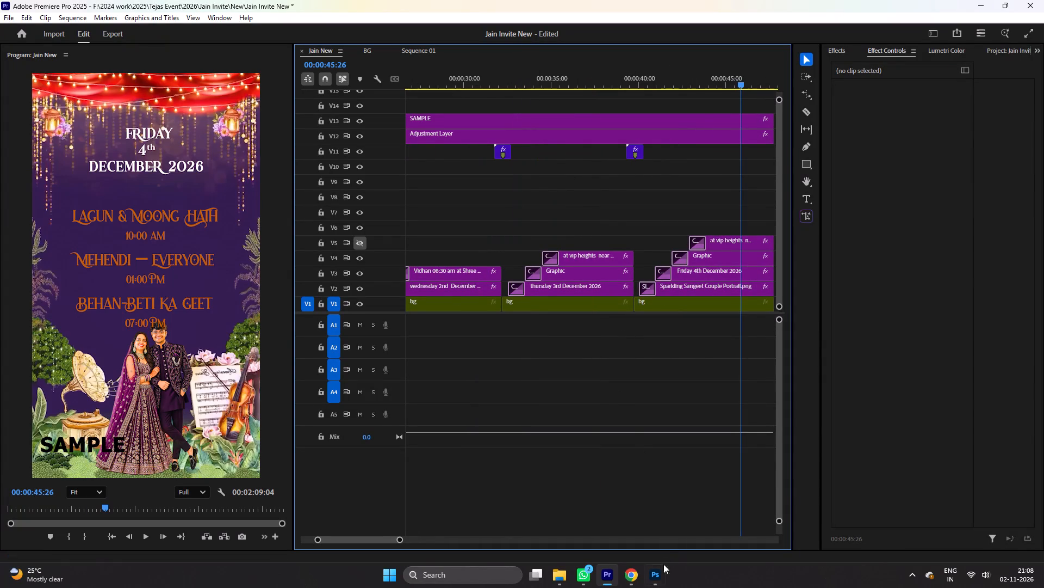
click(719, 277)
double_click(142, 159)
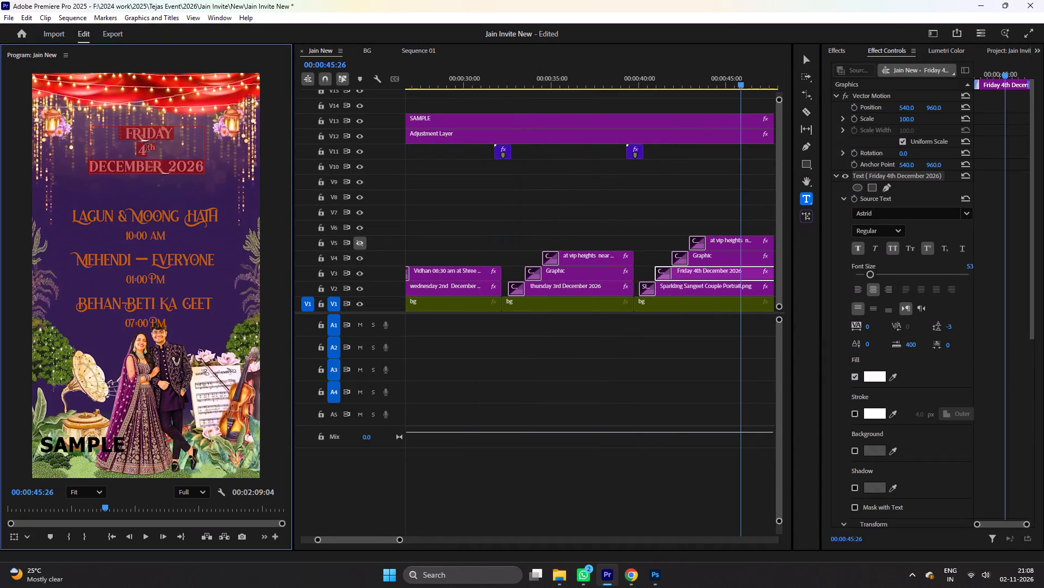
click(146, 148)
key(BackSpace)
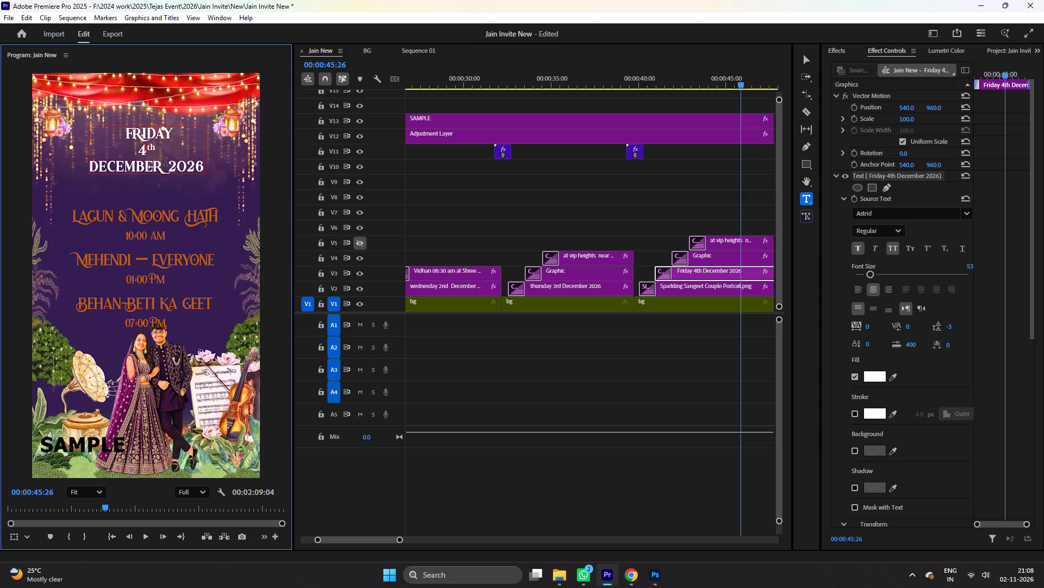
key(5)
drag(117, 131, 207, 132)
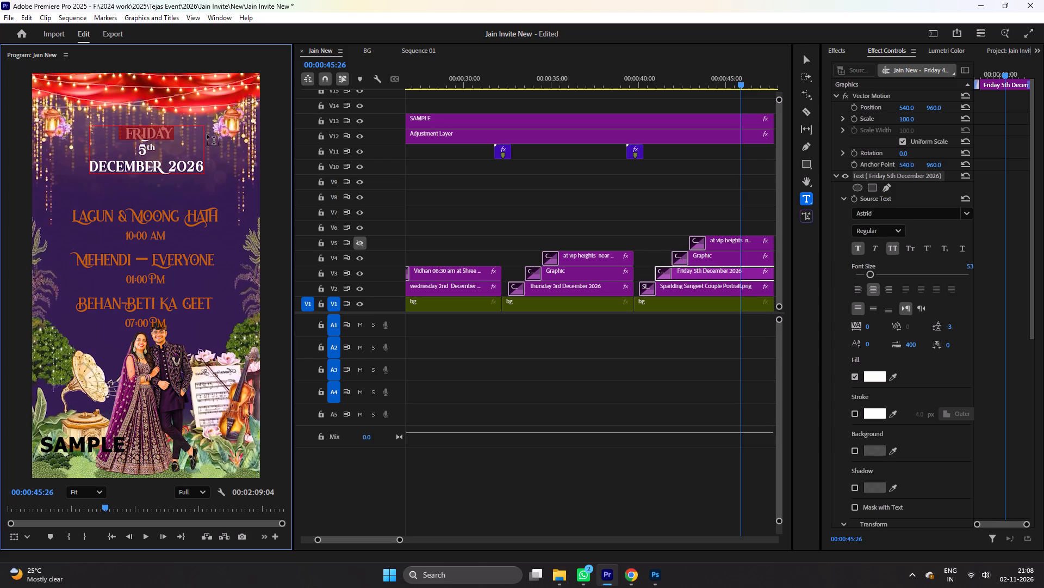
text(Sat)
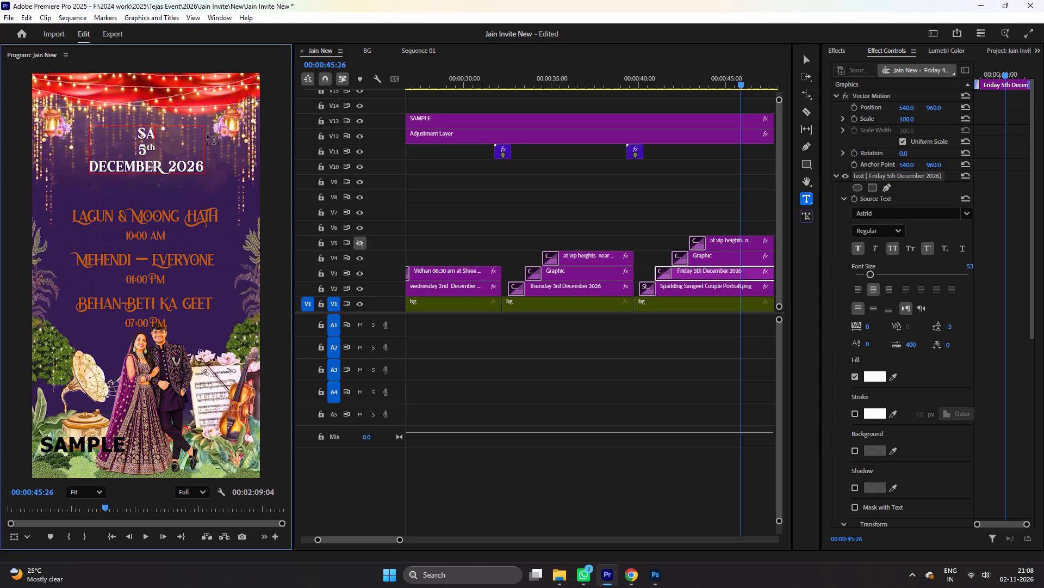
text(urday)
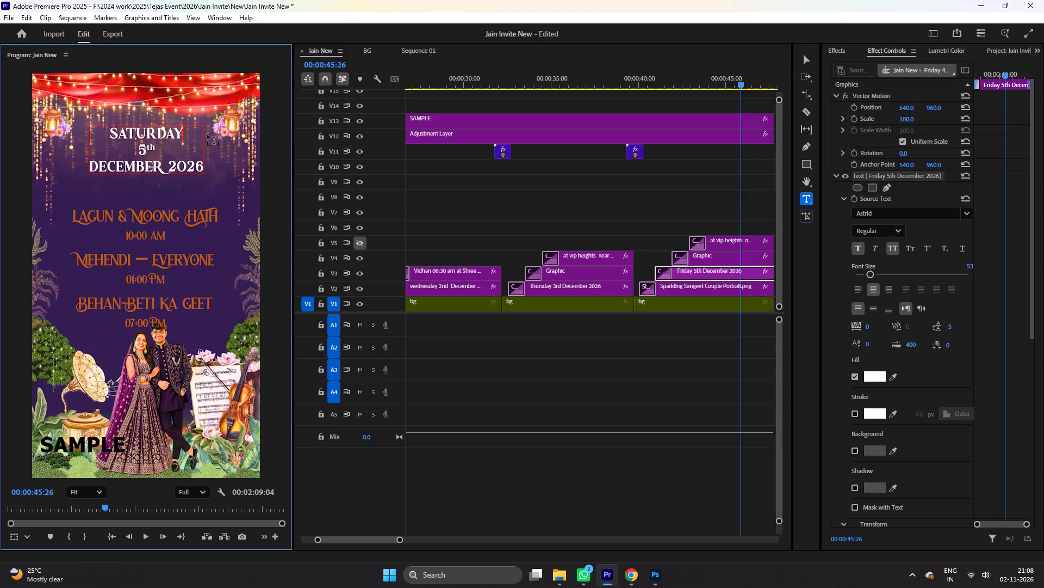
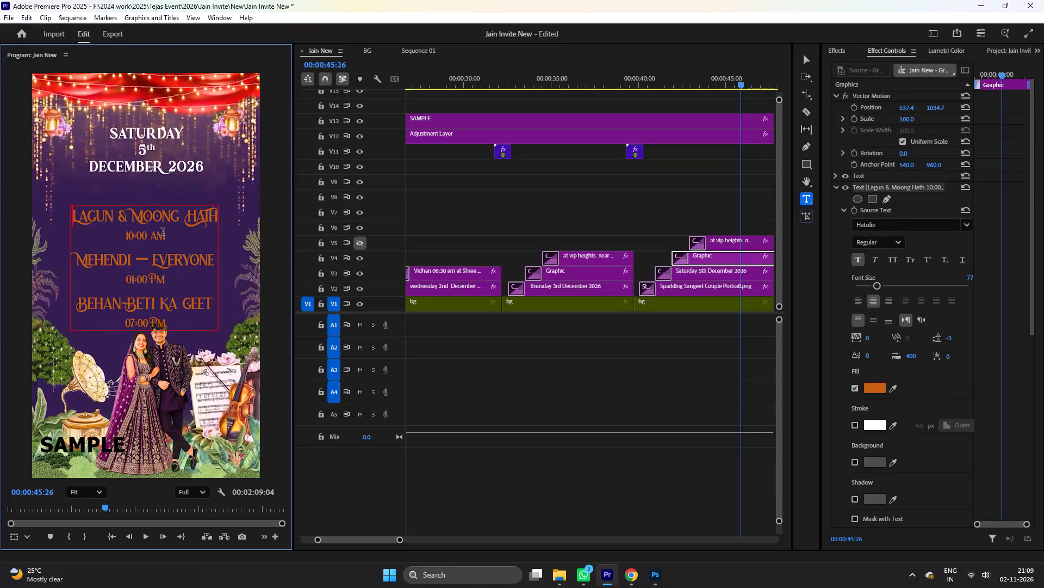
Replace the Lagun & Moong Hath title with Dev Darshan in the Sangeet scene's event list.
drag(217, 215, 31, 215)
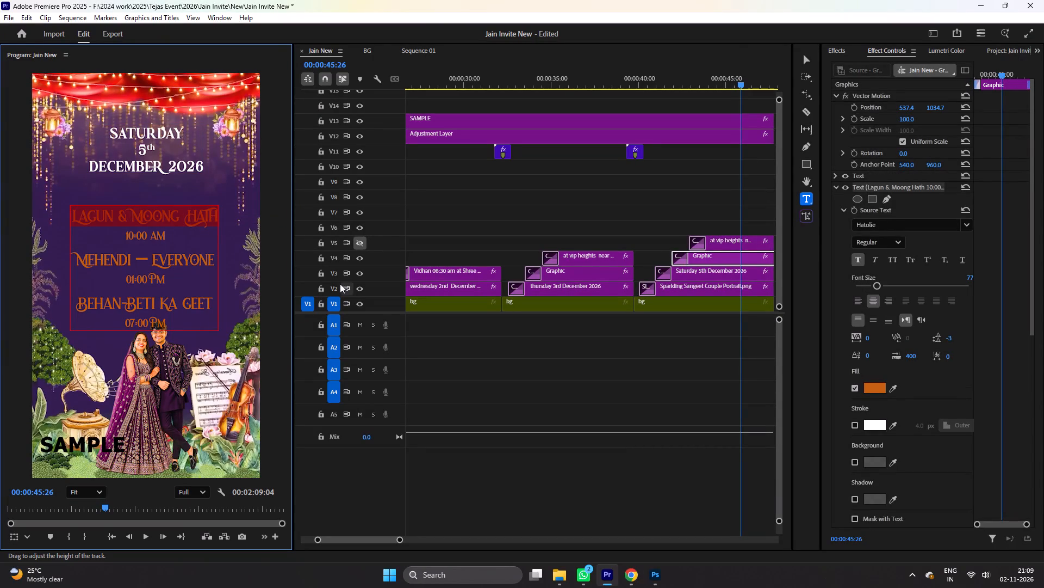
key(ctrl+v)
Recolour the whole event list text, sampling the date text's fill colour first and finishing with a pure white fill.
key(ctrl+a)
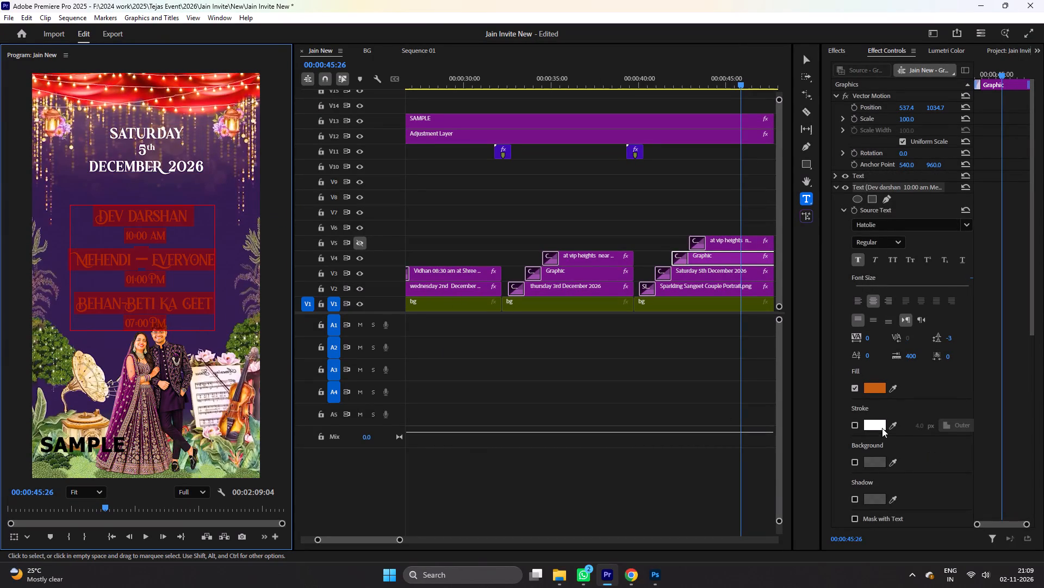
click(894, 387)
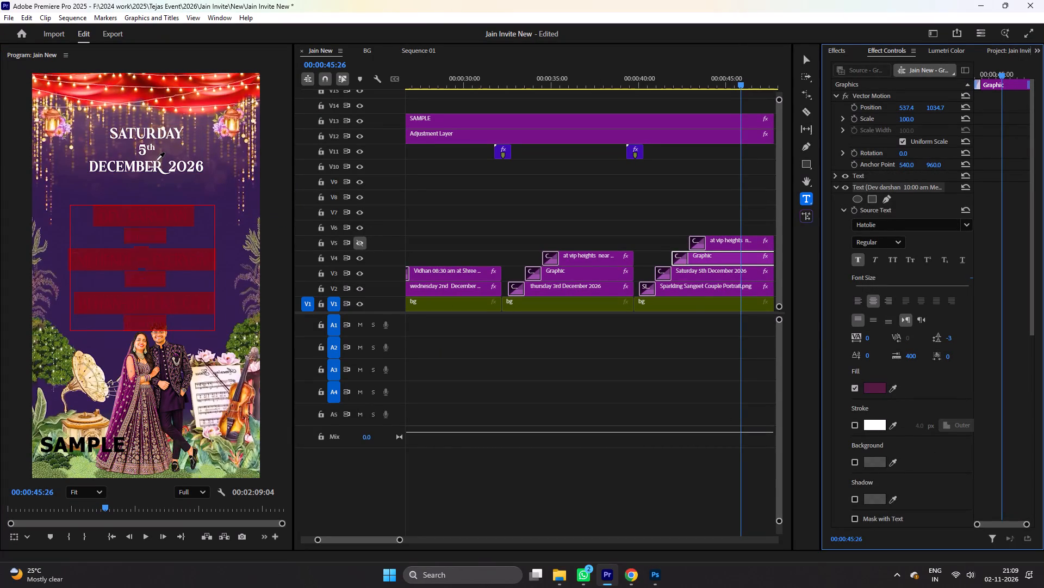
click(158, 162)
click(703, 212)
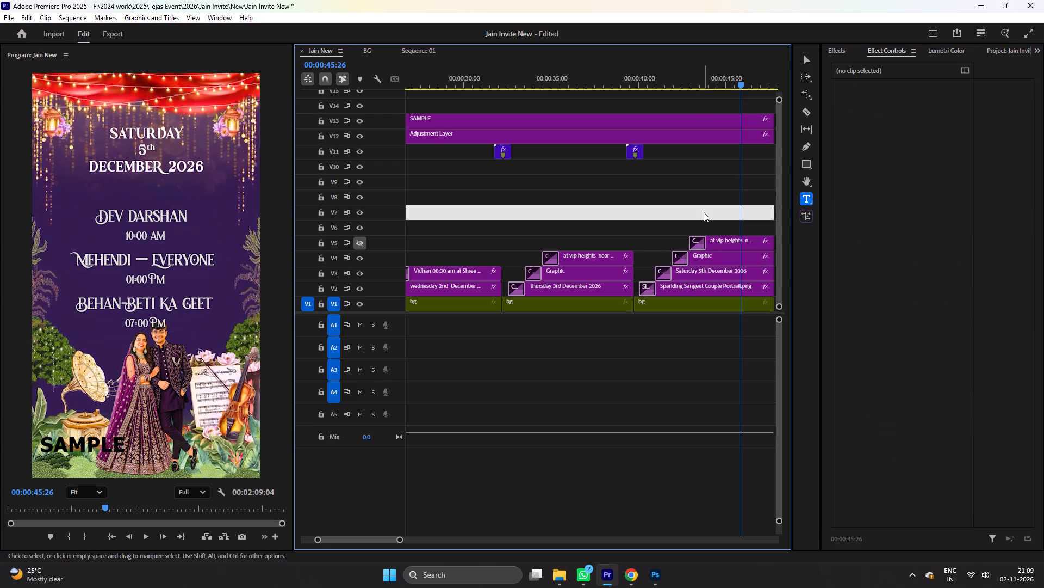
click(131, 232)
key(ctrl+a)
click(874, 390)
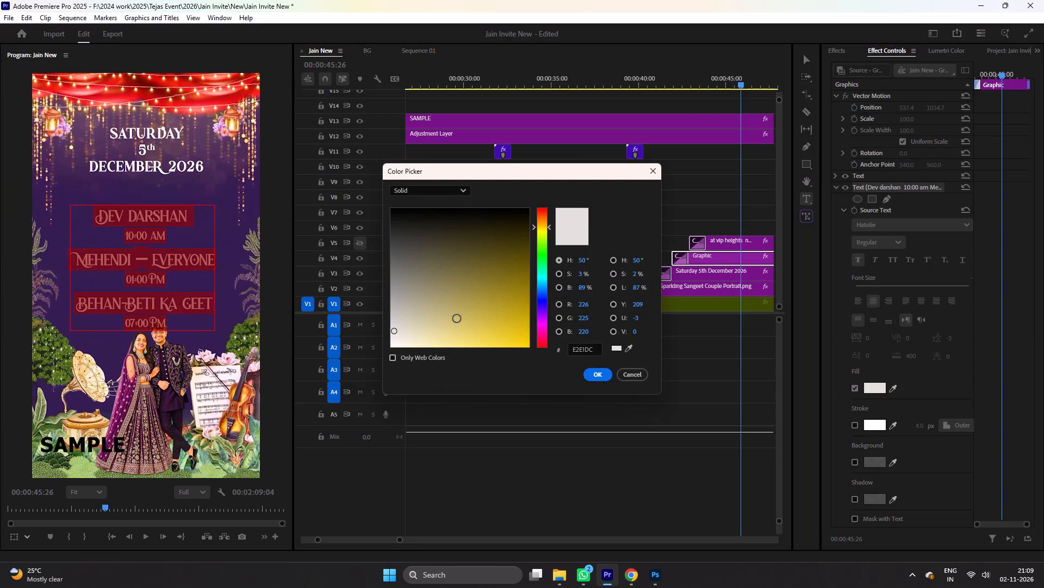
drag(434, 320, 238, 388)
click(593, 372)
click(646, 401)
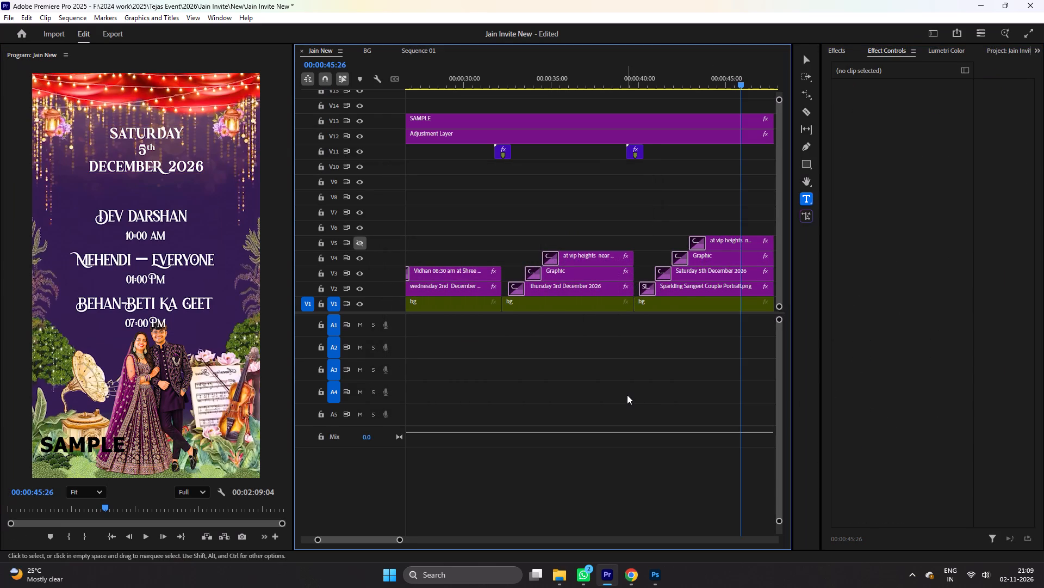
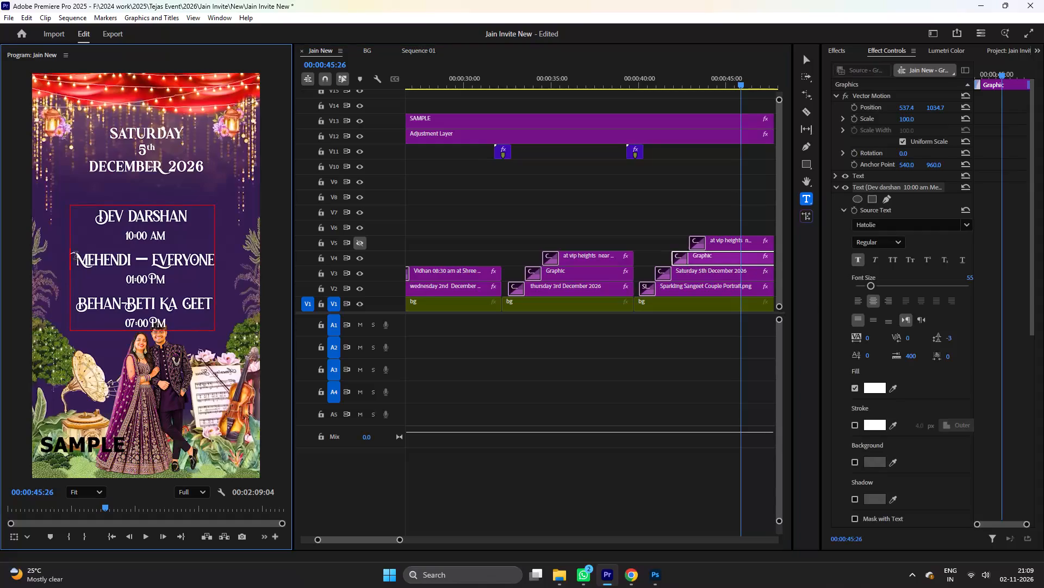
Replace the Mehendi – Everyone title with the copied text The Fam-Jam (Welcome) in the Sangeet scene's event list.
drag(76, 256, 215, 258)
key(ctrl+v)
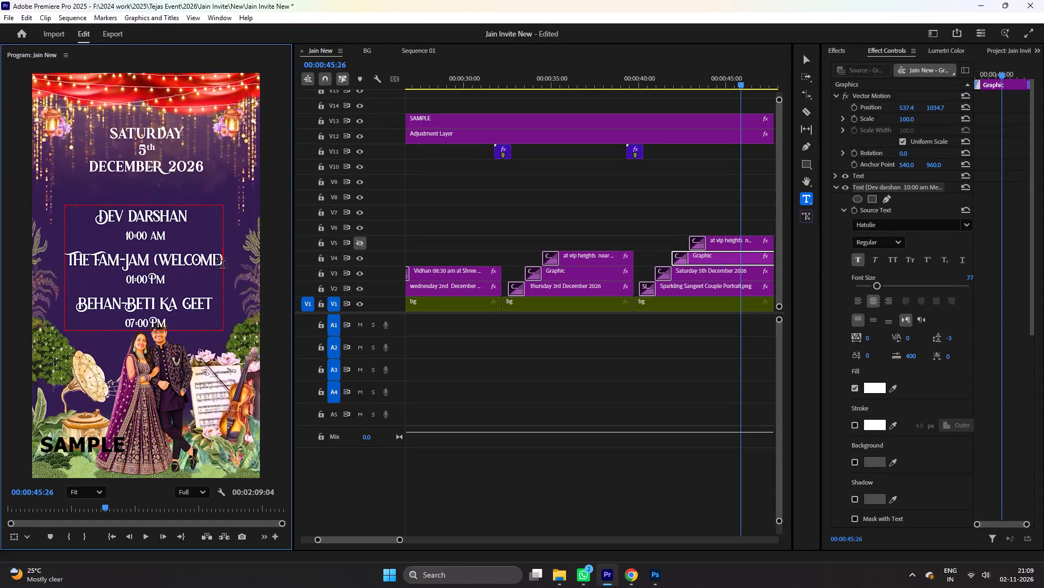
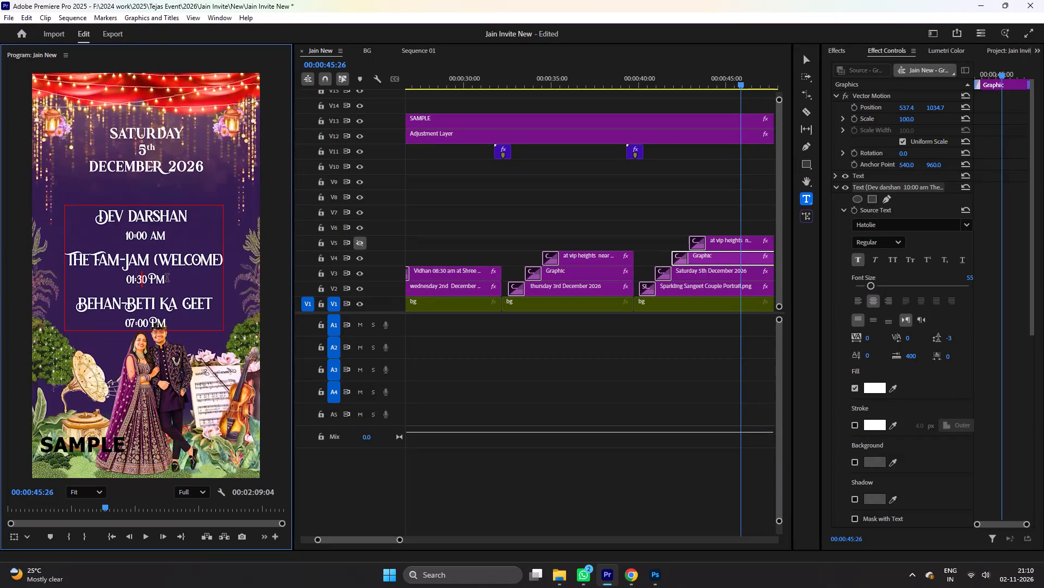
Add the venue note (Reception Gate) after 01:30 PM under The Fam-Jam (Welcome) in the Sangeet scene's event list.
click(167, 279)
key(space)
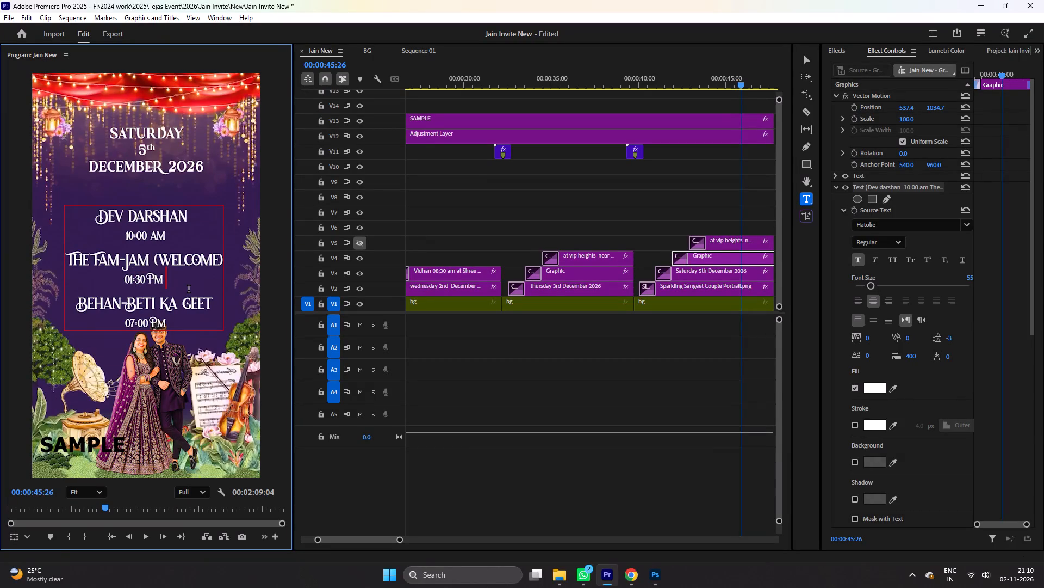
text(( Rece)
text(ption Gate)
key(shift+parenright)
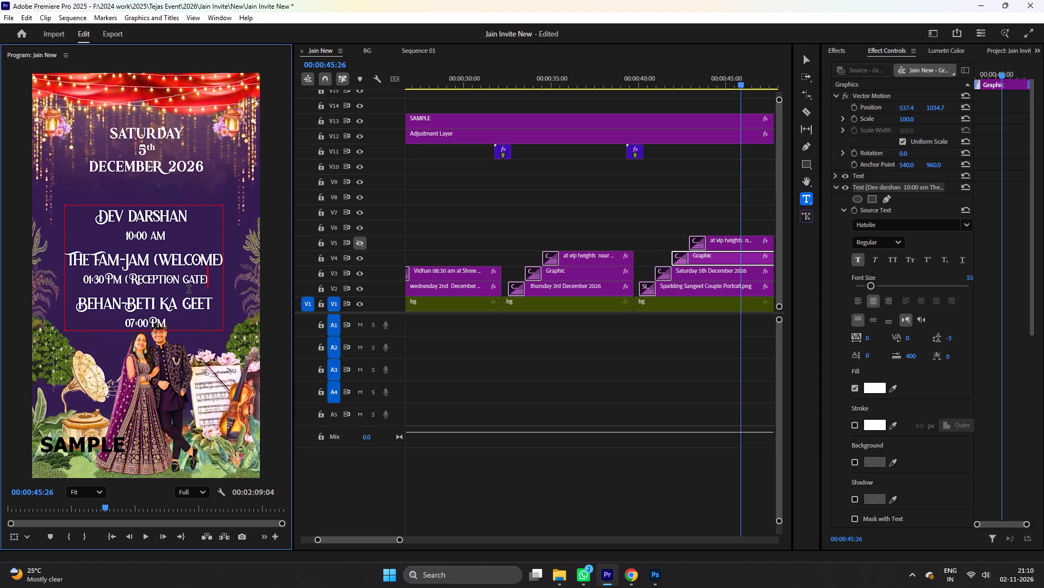
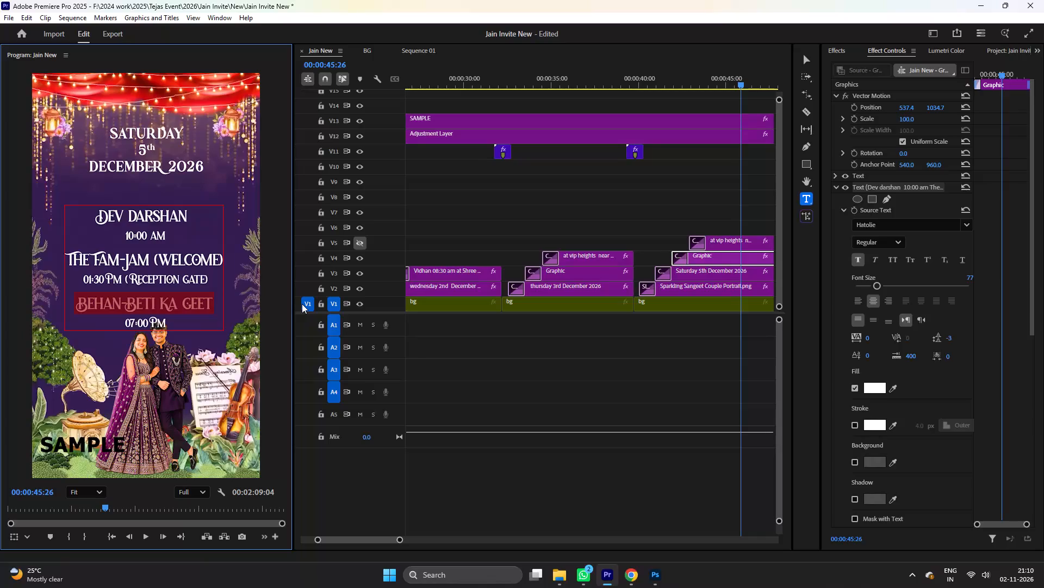
Replace the selected Behan-Beti ka Geet title in the Sangeet scene's event list with the copied text Rangotsav – Haldi.
key(ctrl+v)
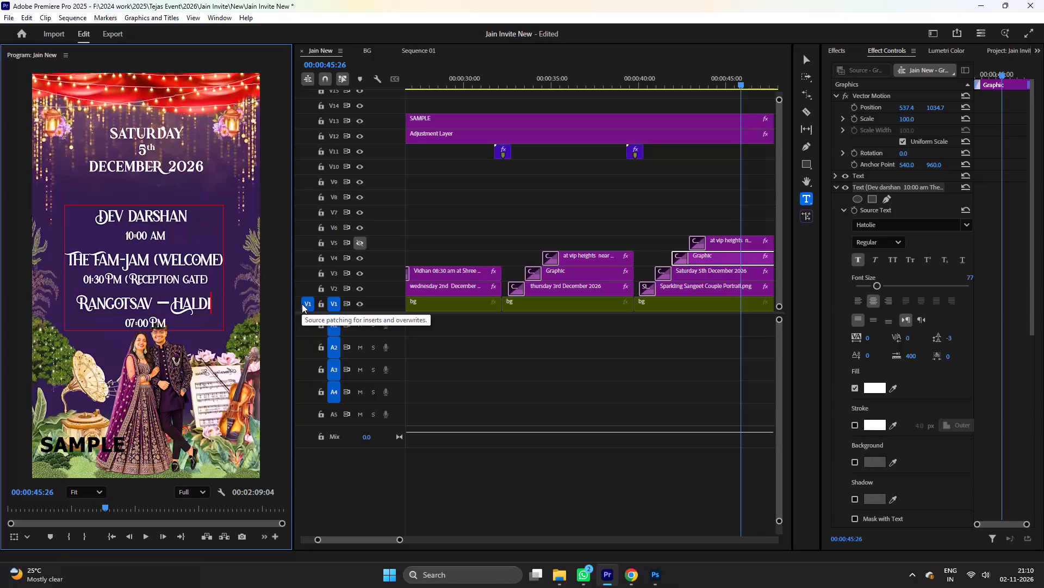
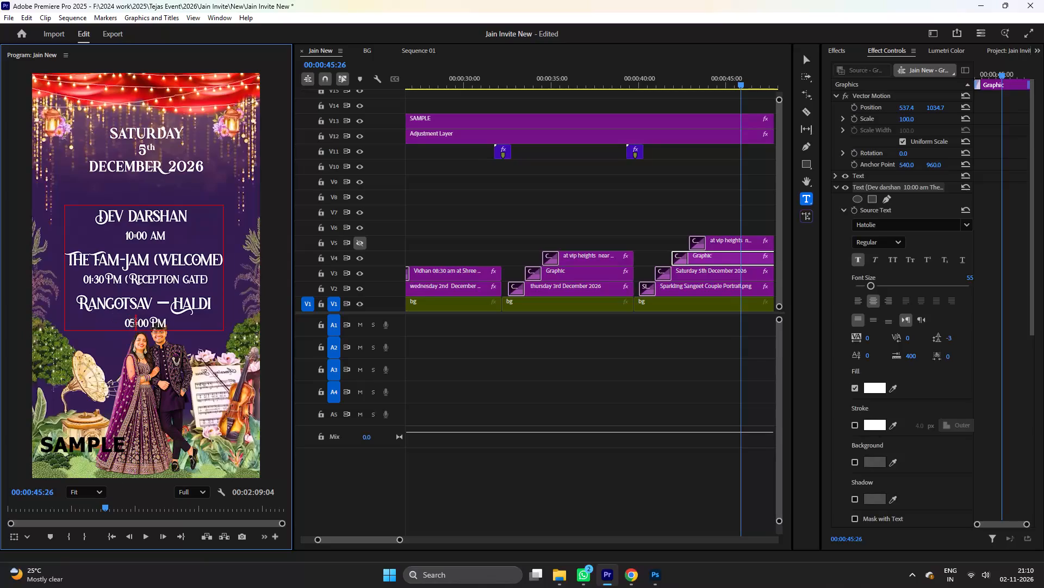
Change the time under Rangotsav – Haldi to 05:30 PM in the event list.
click(144, 323)
key(BackSpace)
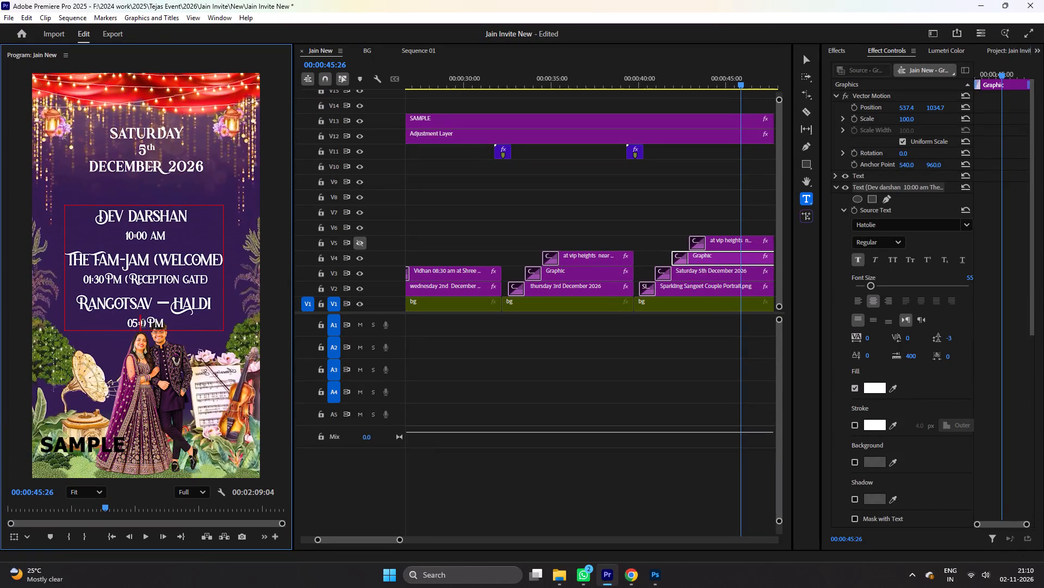
key(3)
Add the copied venue Ashok Vatika Pool Lawn after the 05:30 PM time, separated by a space.
click(173, 324)
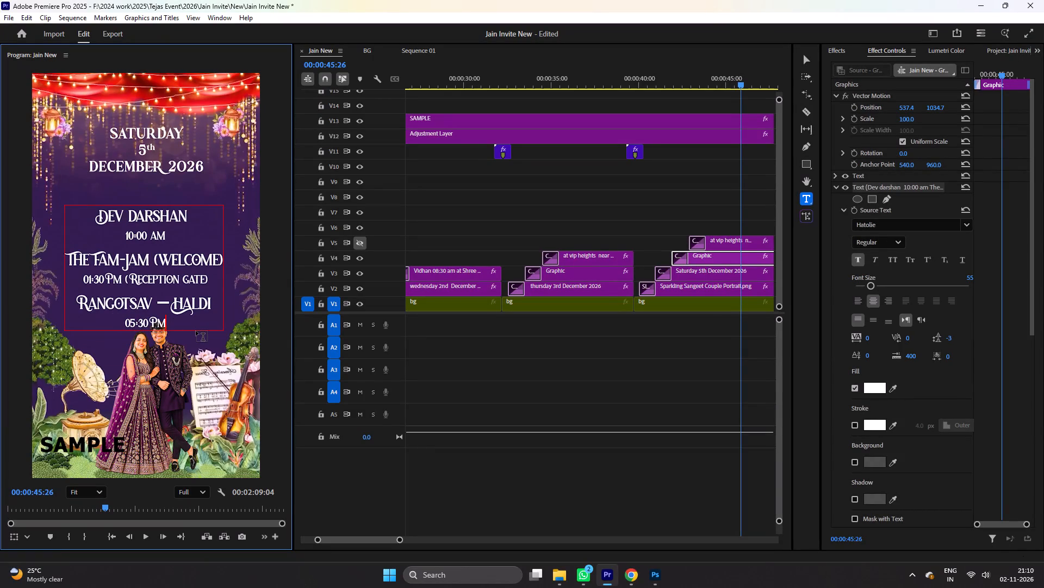
key(space)
key(ctrl+v)
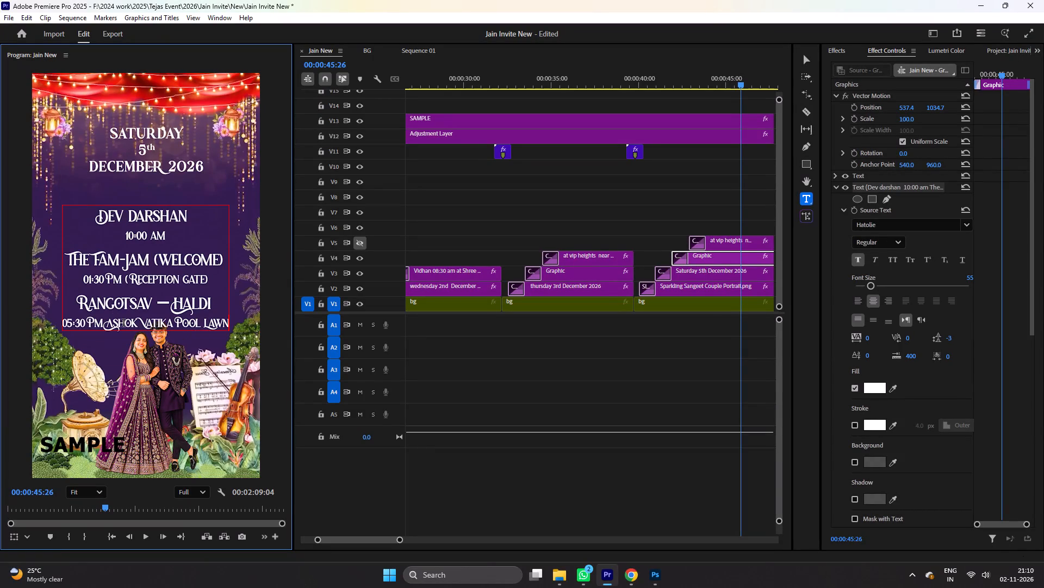
drag(108, 326, 288, 326)
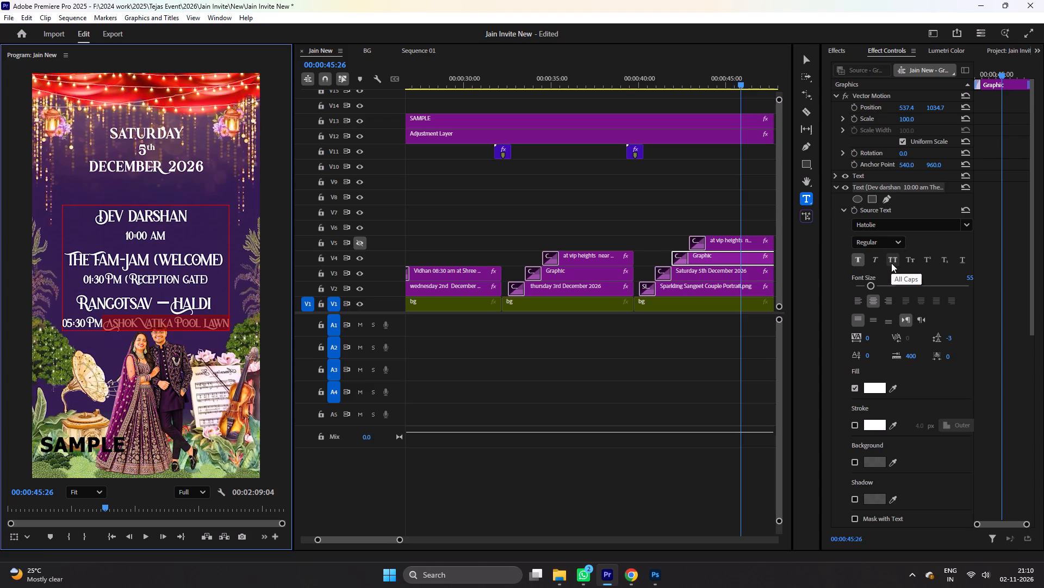
click(102, 327)
key(space)
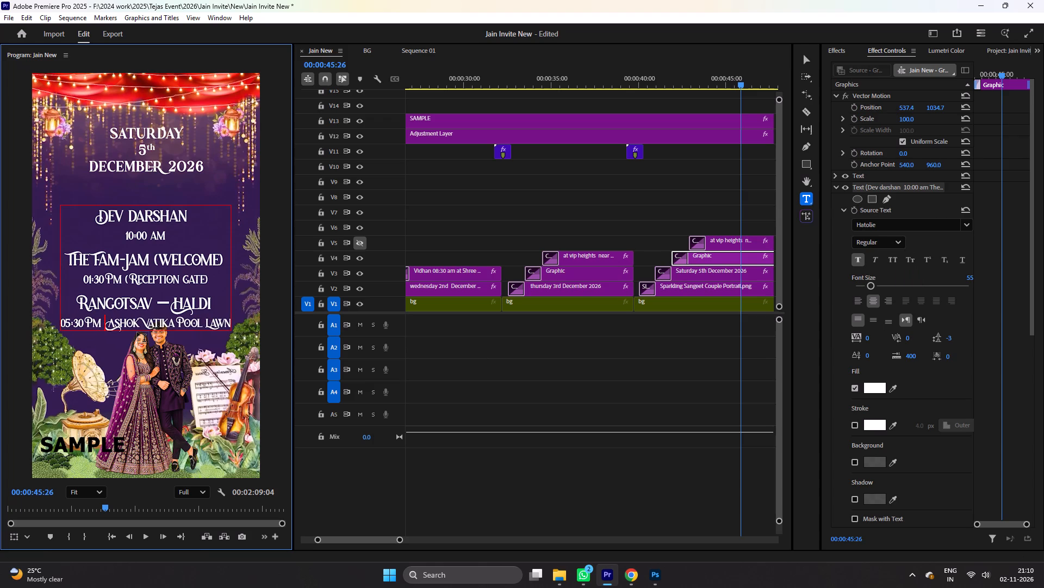
Move the event list text block up, just below the December 2026 date and clear of the couple artwork.
click(811, 56)
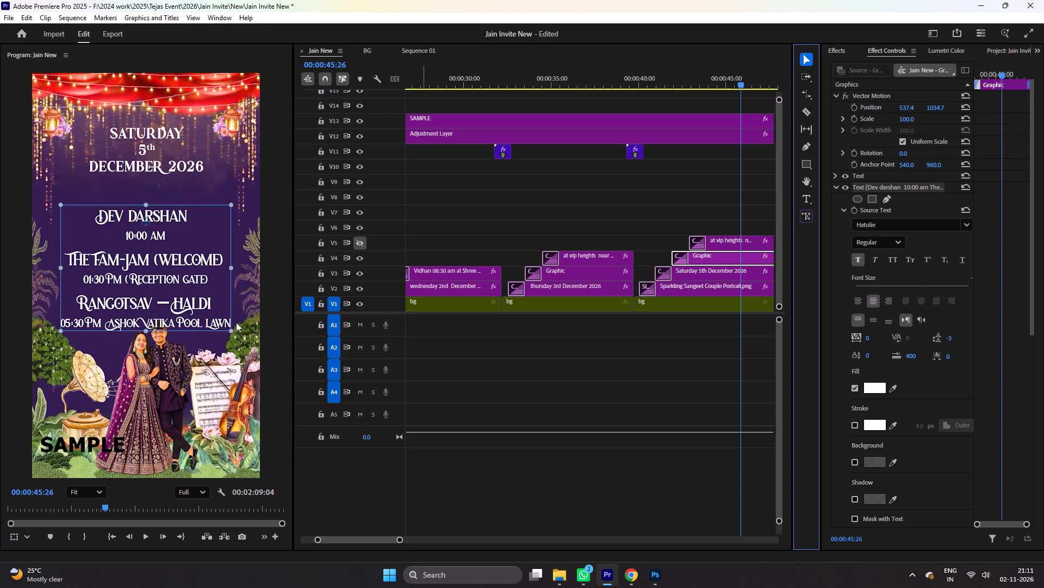
click(233, 330)
click(230, 327)
drag(191, 291, 187, 276)
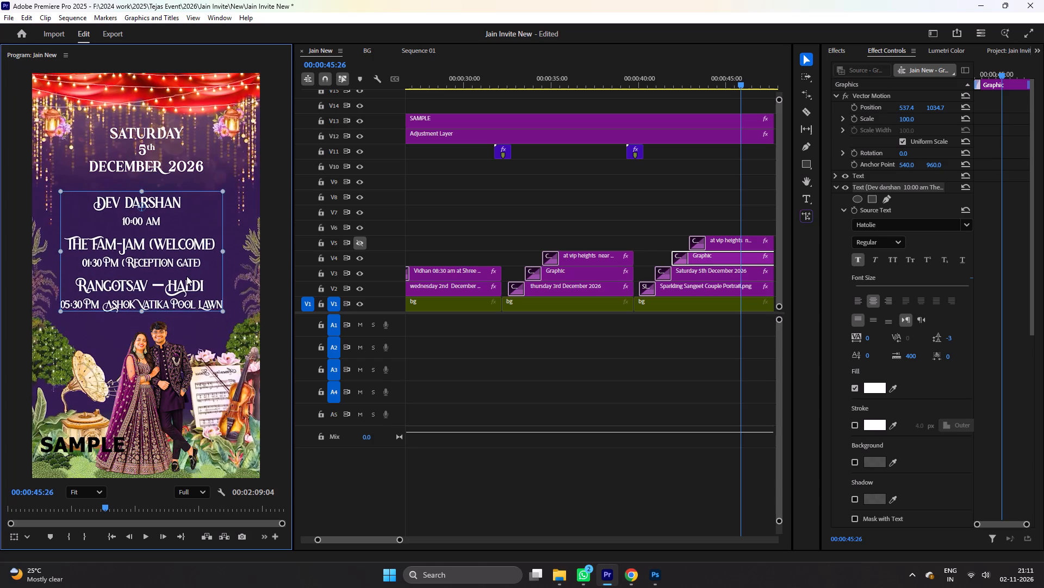
drag(187, 276, 191, 269)
click(191, 269)
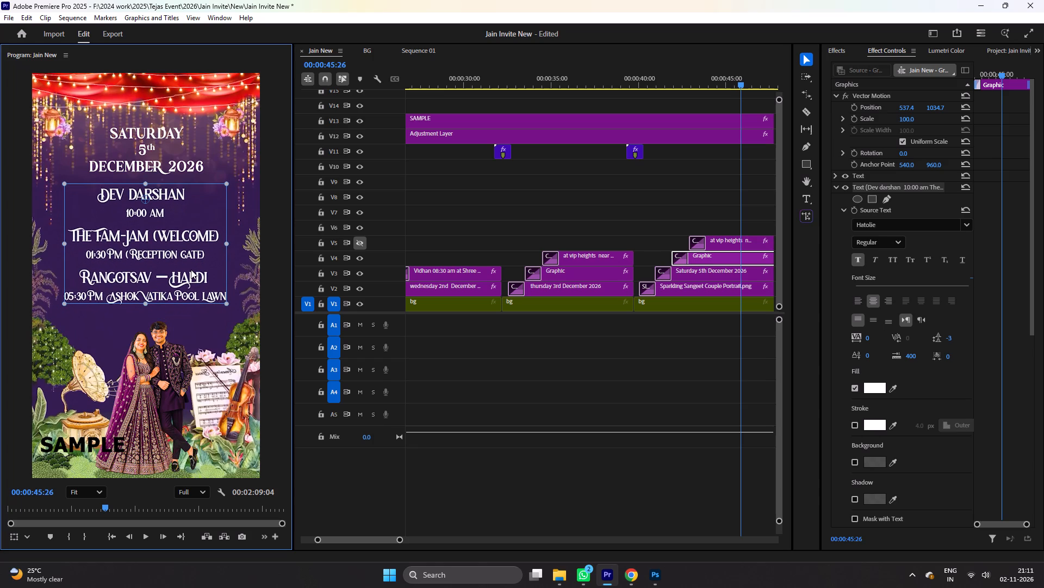
Insert a space before the closing bracket of the (Reception Gate) line.
double_click(188, 251)
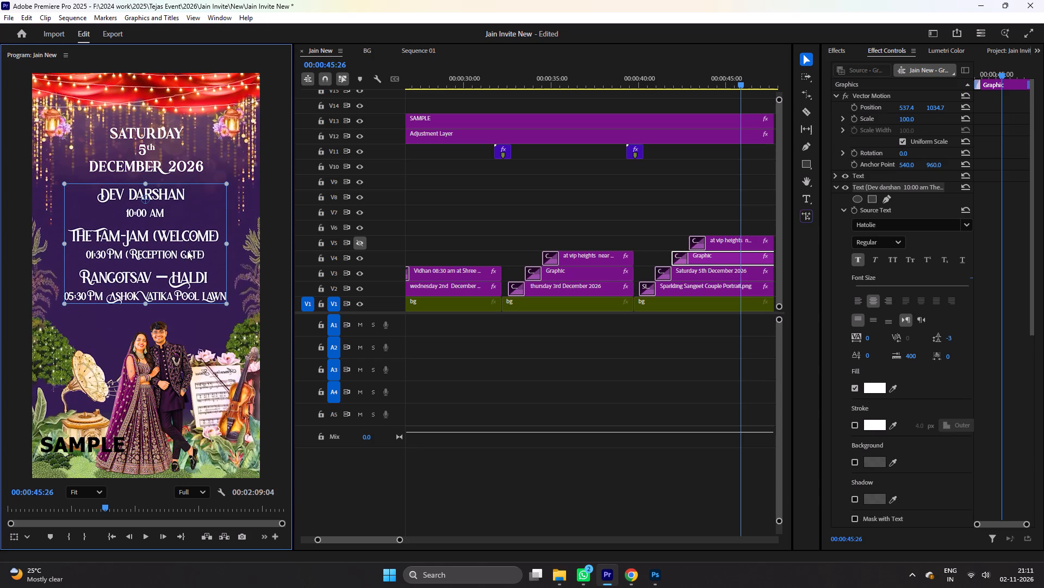
double_click(195, 251)
click(202, 254)
key(space)
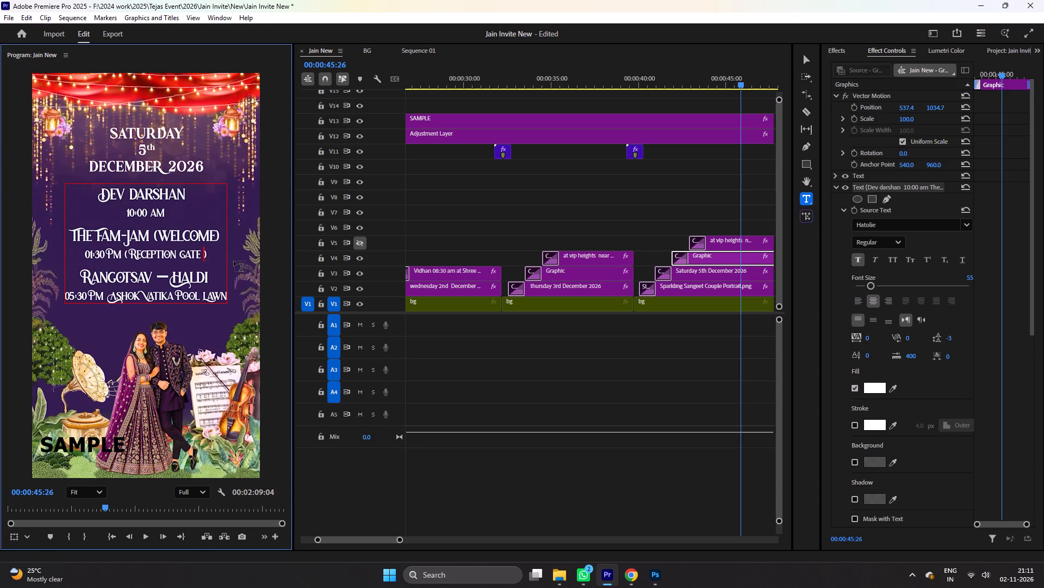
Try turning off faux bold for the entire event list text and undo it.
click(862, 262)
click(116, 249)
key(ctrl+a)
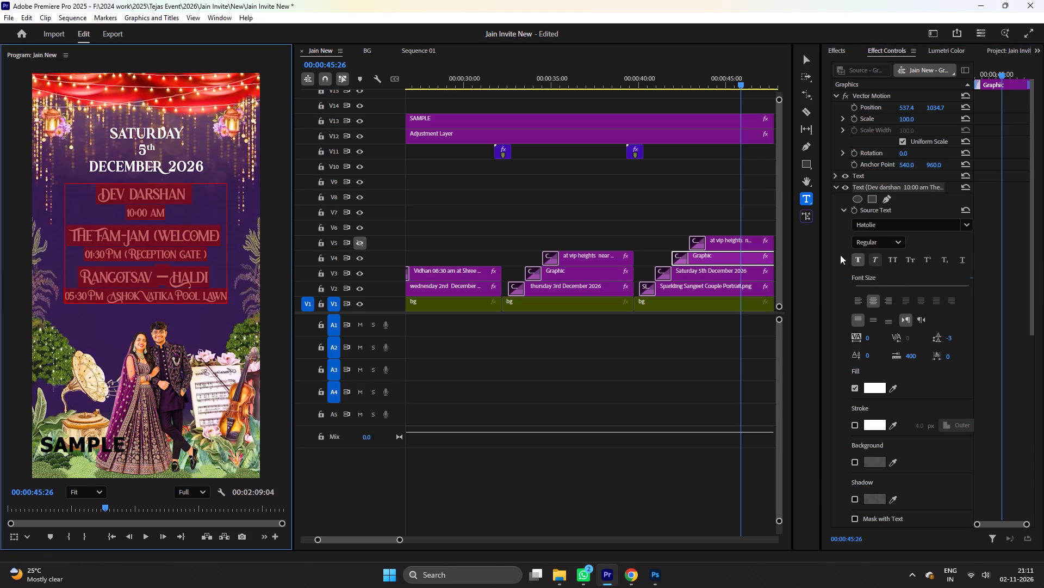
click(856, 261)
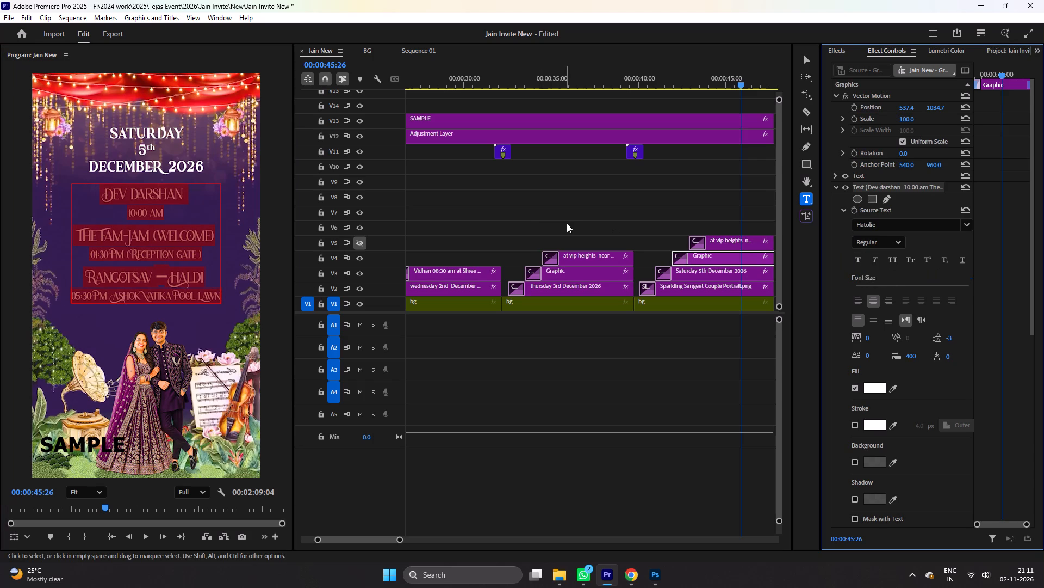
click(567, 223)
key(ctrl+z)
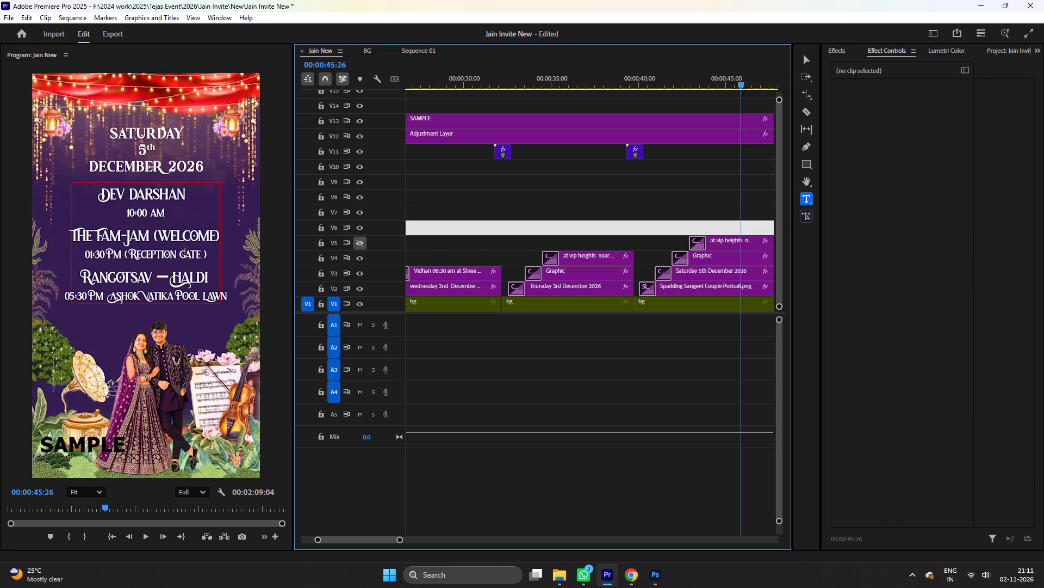
Insert a space between The and Fam-Jam in the welcome event's title, keeping no space before its closing bracket.
click(92, 236)
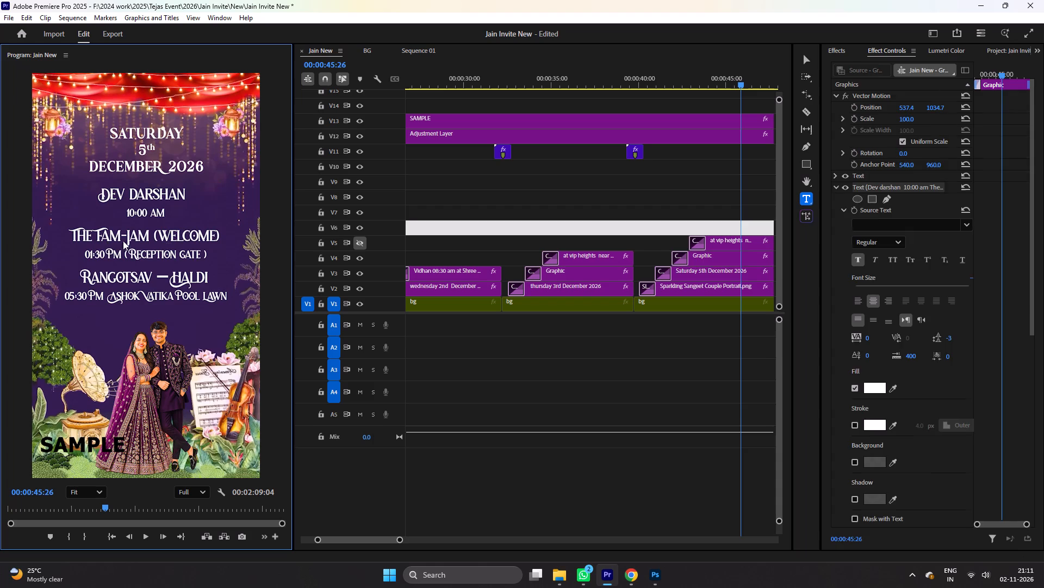
key(space)
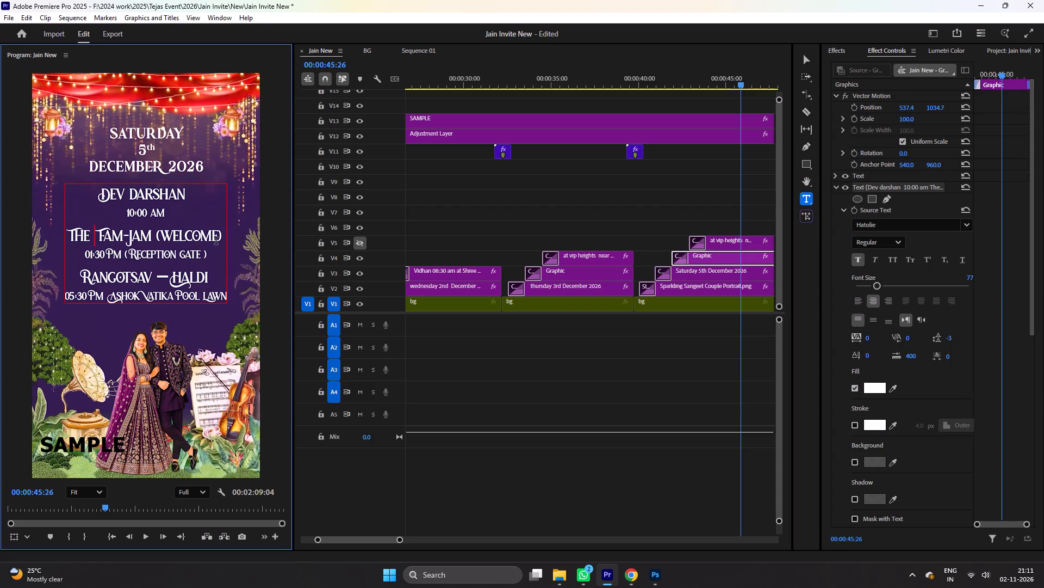
click(217, 240)
key(space)
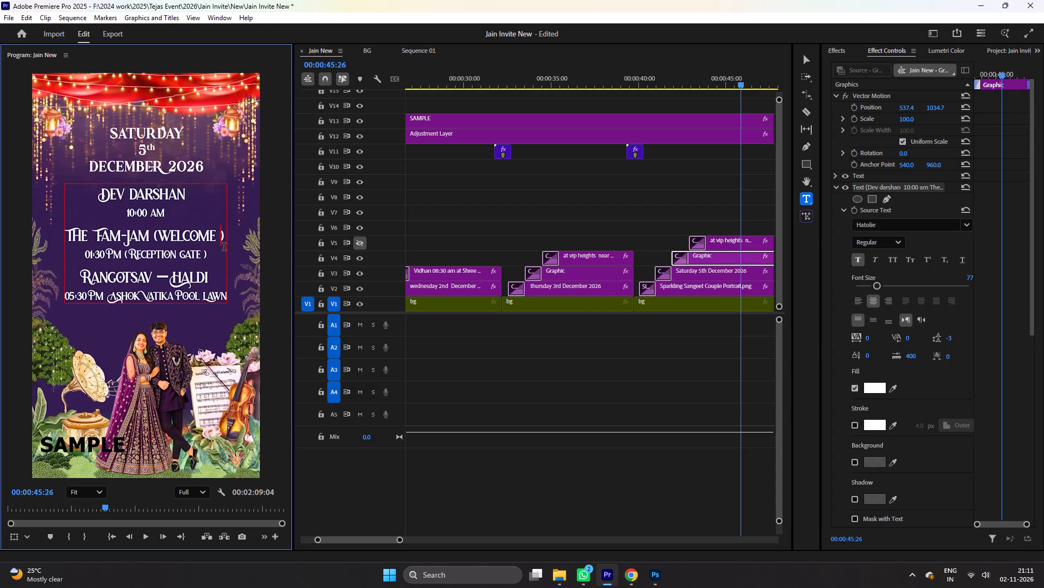
key(BackSpace)
Open the nested bg sequence from the background clip that runs past the Sangeet scene.
scroll(589, 189, down, 10)
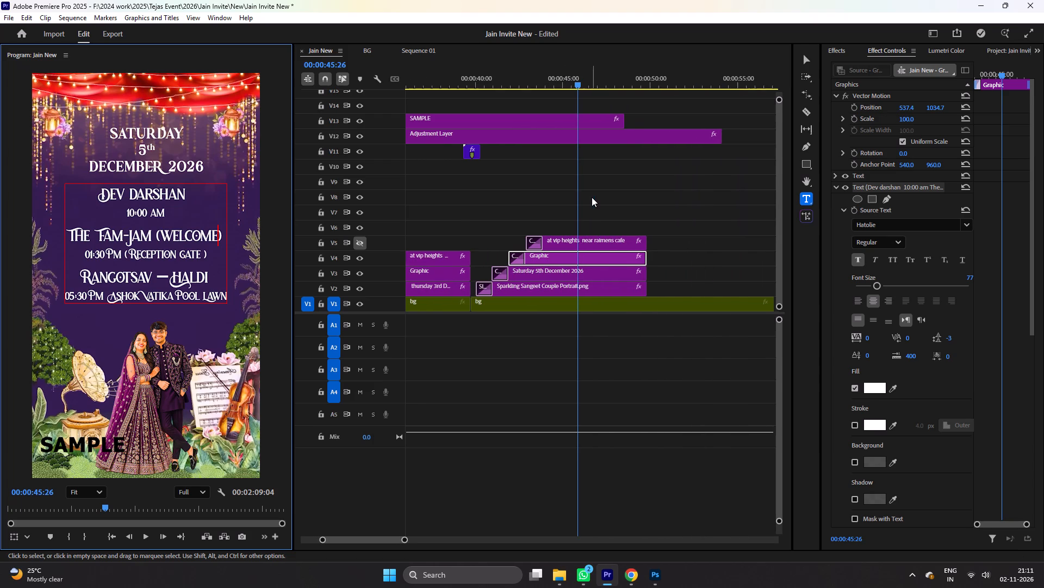
scroll(667, 198, down, 5)
double_click(682, 310)
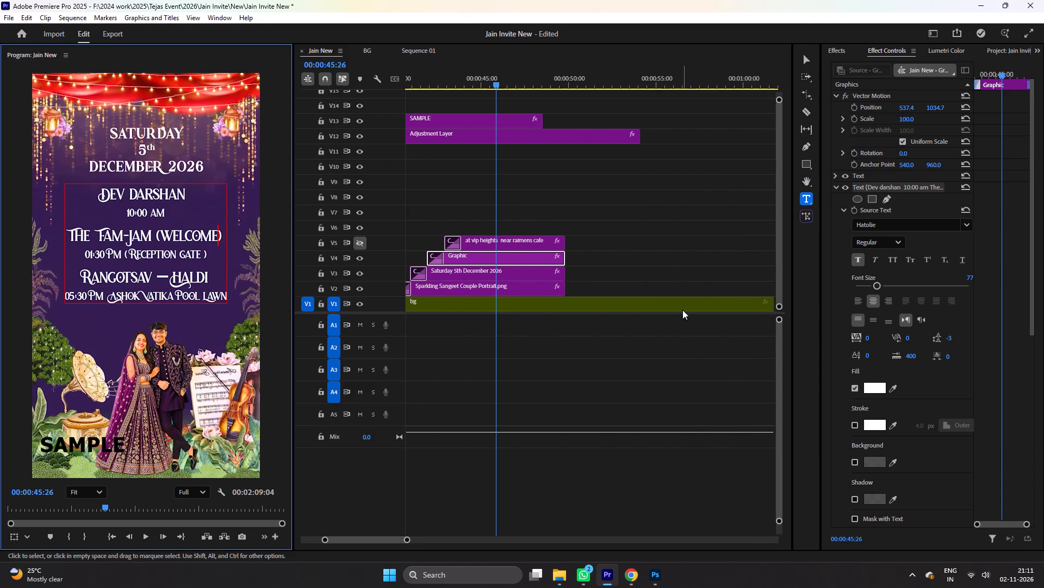
Copy the V1 video clip ending near 00:00:58 and paste it in the empty area at 00:02:42:11.
click(521, 72)
drag(505, 79, 504, 80)
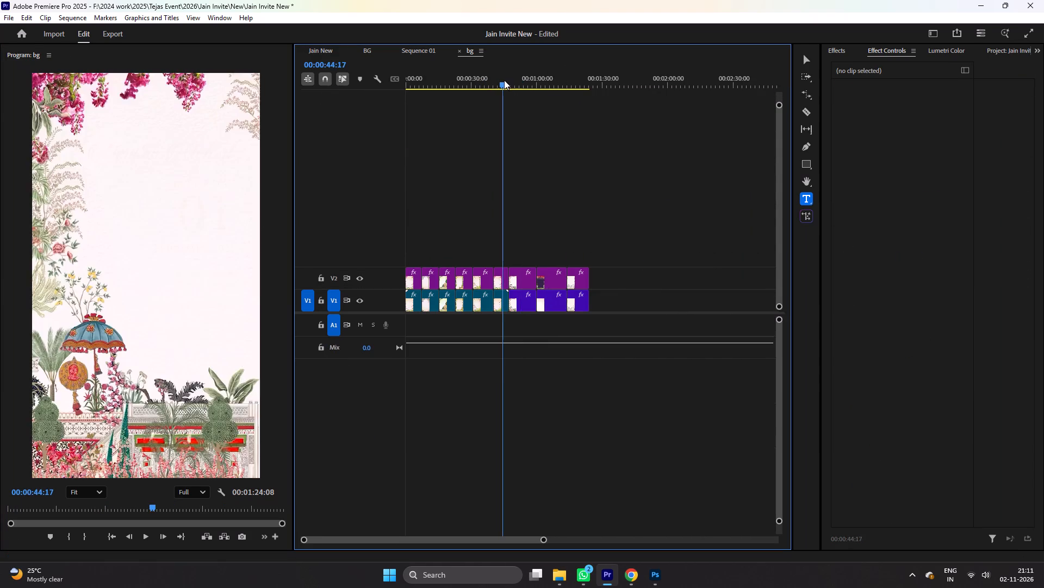
drag(504, 80, 468, 86)
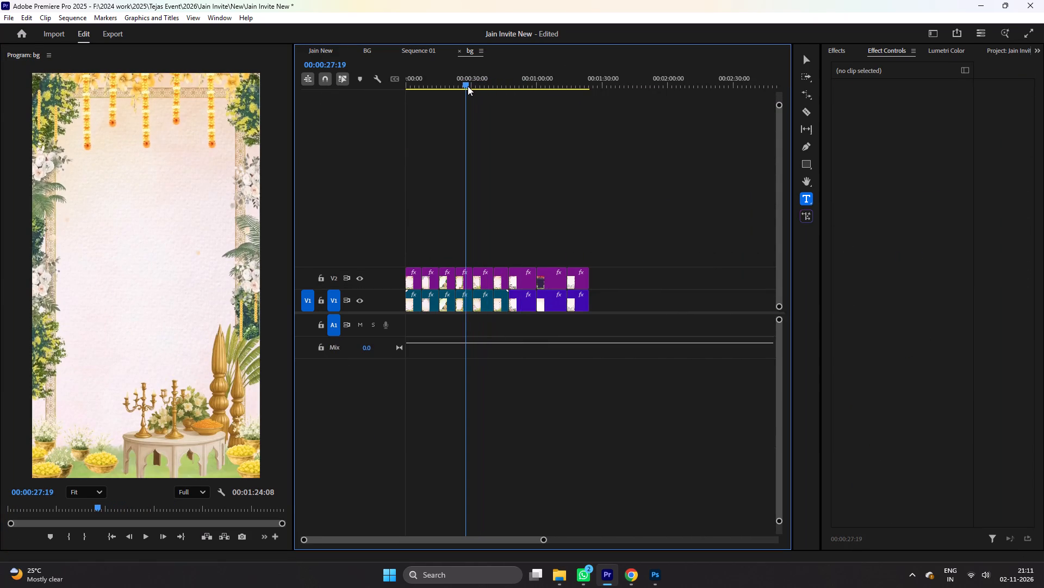
drag(468, 86, 536, 87)
click(523, 311)
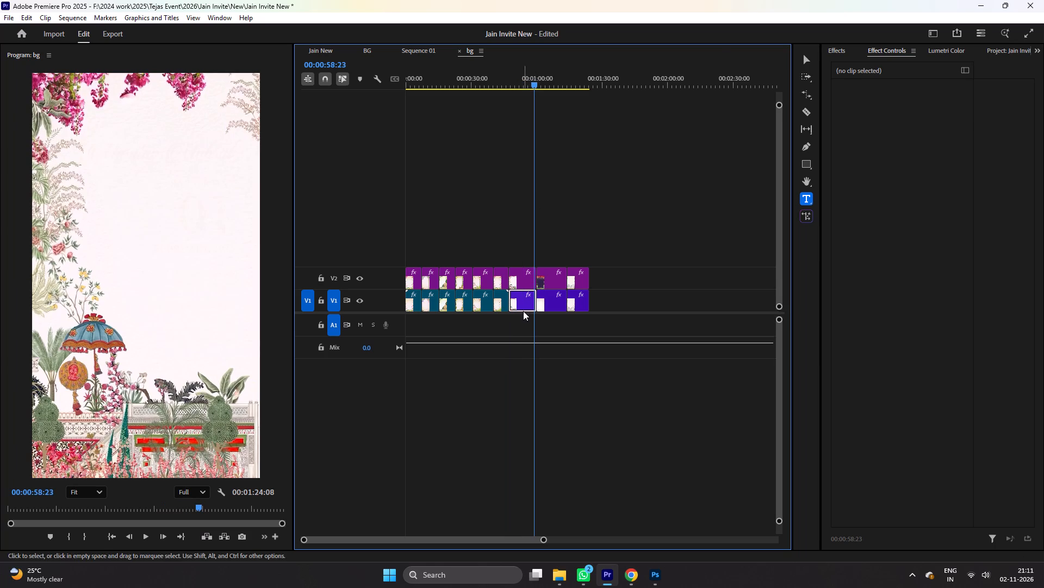
key(ctrl+c)
key(ctrl+c)
click(762, 81)
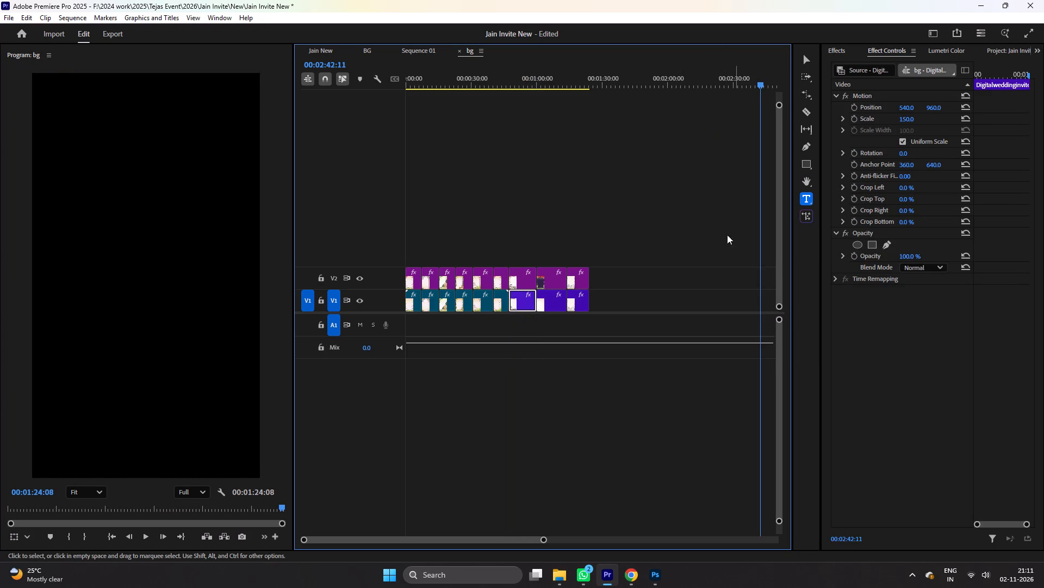
key(ctrl+v)
Extend the pasted clip's start back to its media limit and its end out to 00:03:47:18.
drag(562, 297, 453, 291)
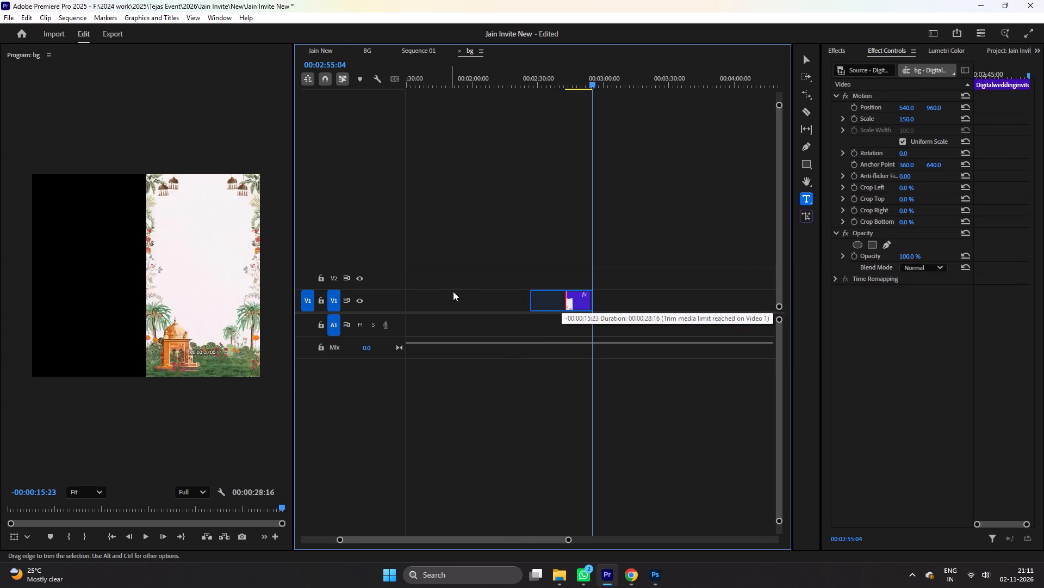
drag(453, 291, 450, 293)
drag(525, 71, 558, 73)
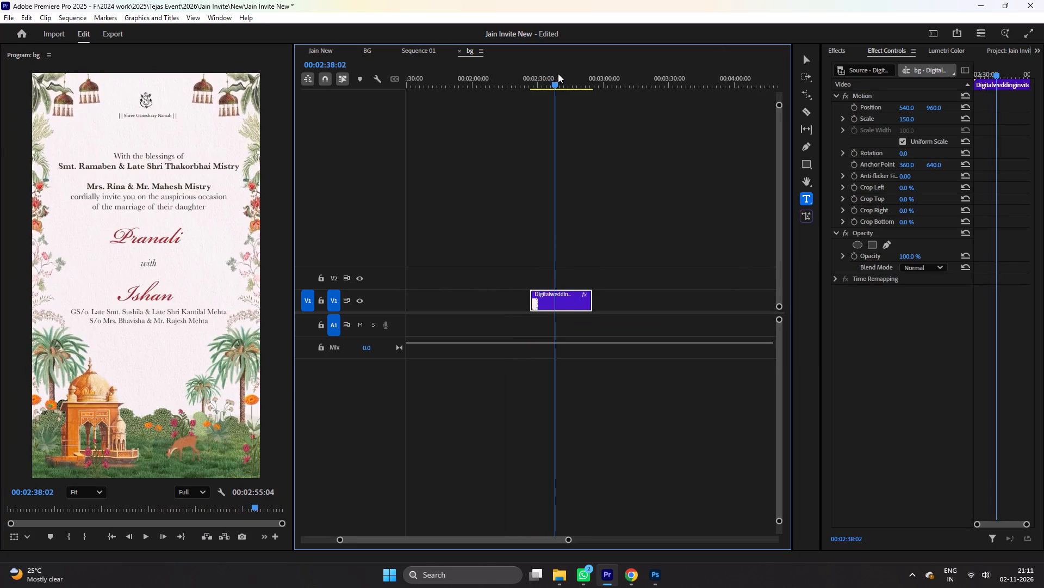
drag(558, 73, 579, 82)
drag(596, 303, 999, 283)
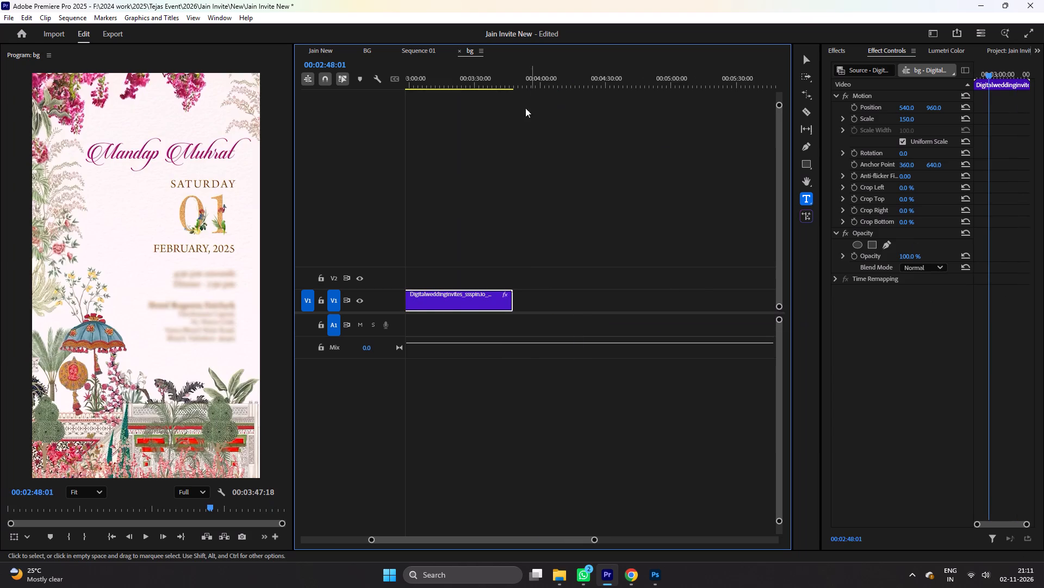
Split the extended clip at 00:02:57:22, where the empty floral arch background appears, and delete the part before it.
scroll(550, 148, up, 6)
drag(479, 83, 524, 84)
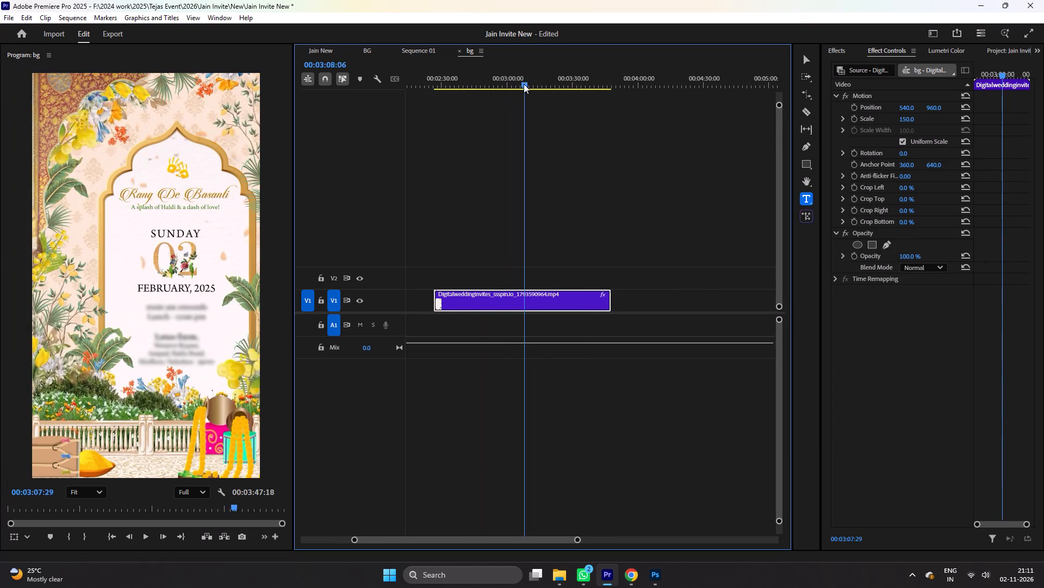
drag(524, 84, 501, 89)
key(c)
click(501, 302)
key(v)
click(487, 304)
key(Delete)
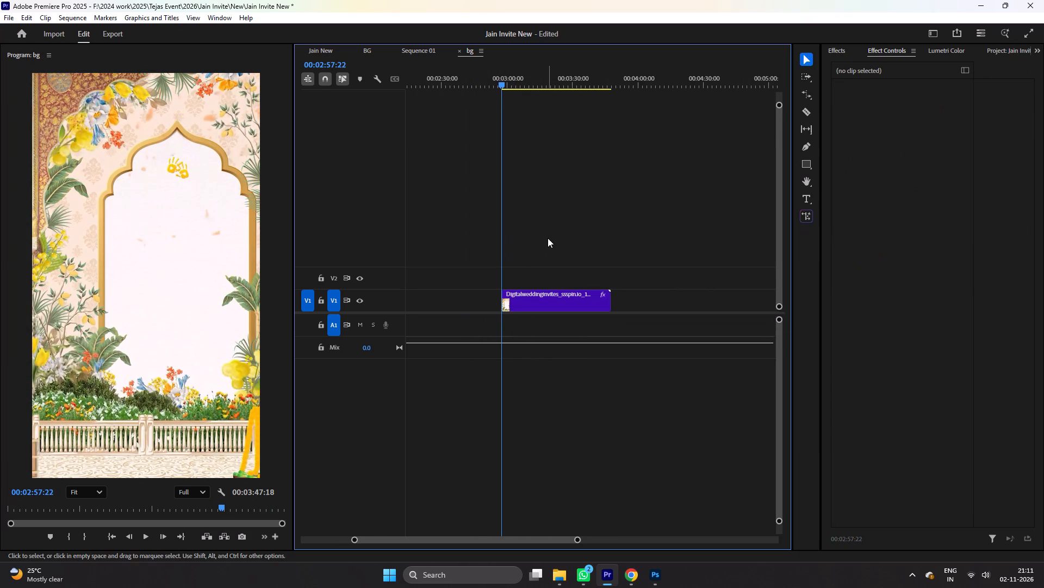
Create a Color Matte in colour FBF6F5, sampled from the pale interior of the floral arch.
click(844, 50)
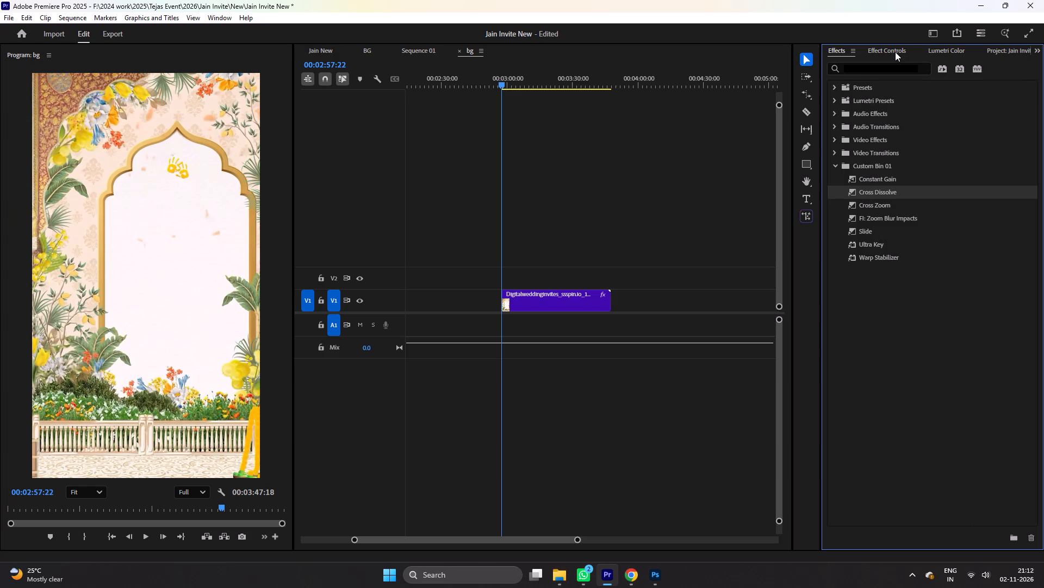
click(1000, 49)
click(896, 397)
right_click(896, 397)
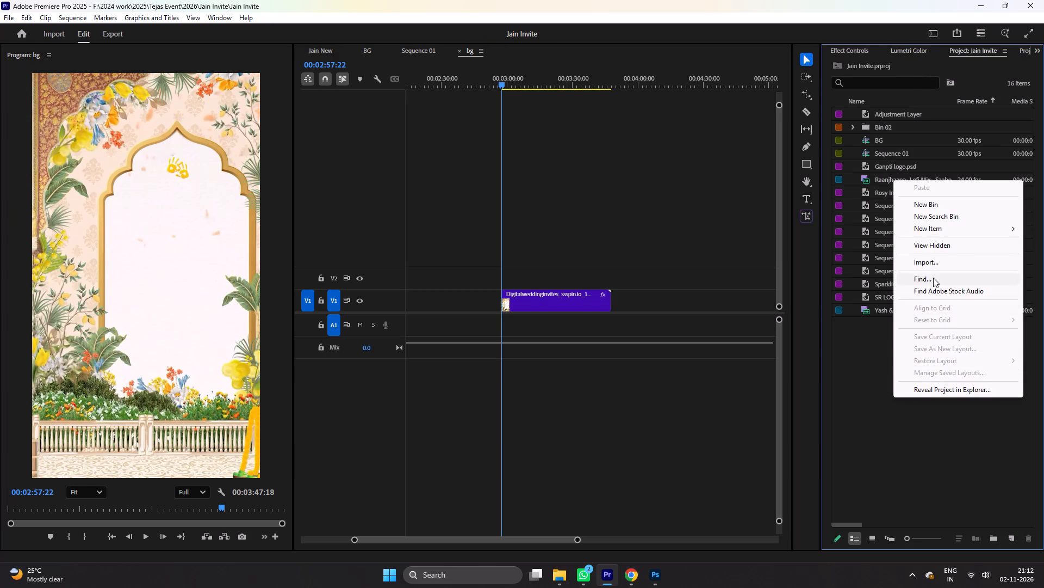
click(932, 233)
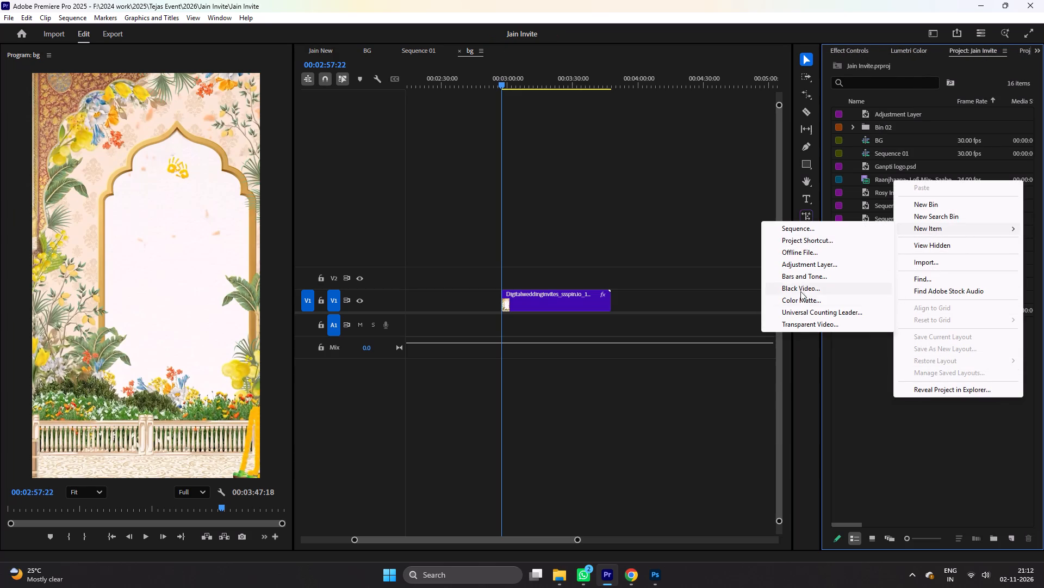
click(803, 303)
click(560, 333)
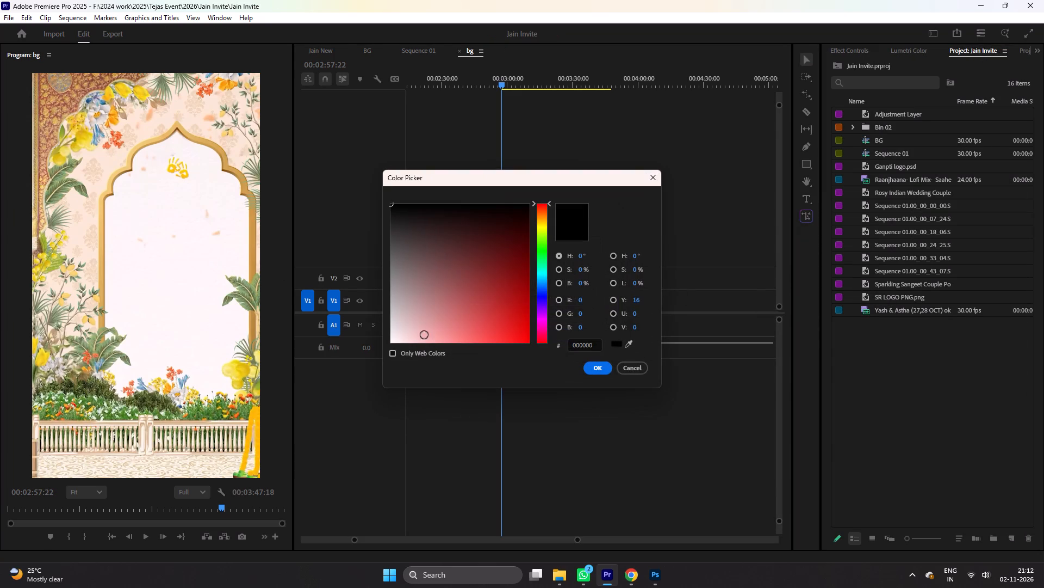
click(629, 345)
click(177, 261)
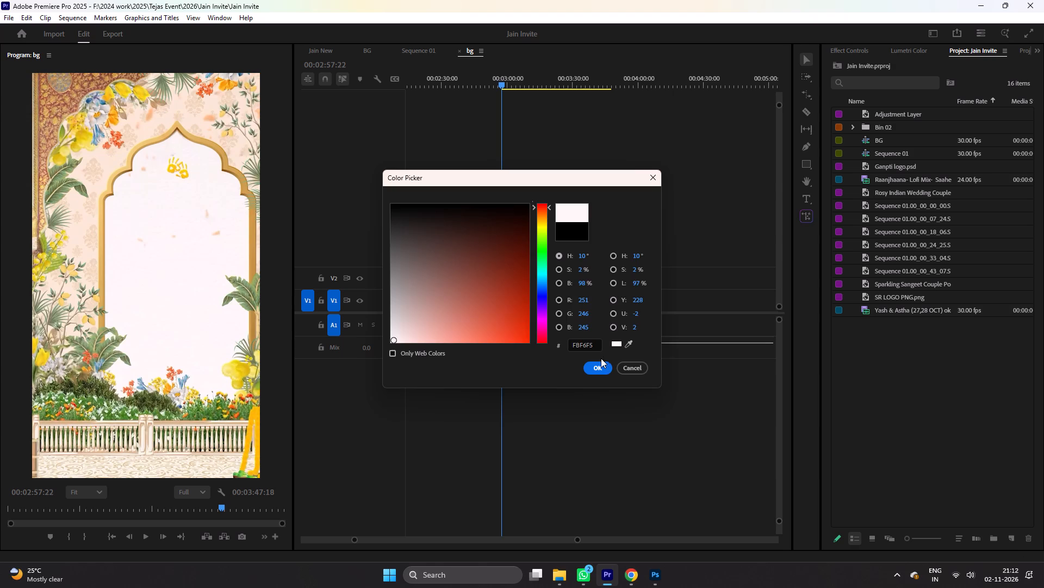
click(599, 364)
click(513, 308)
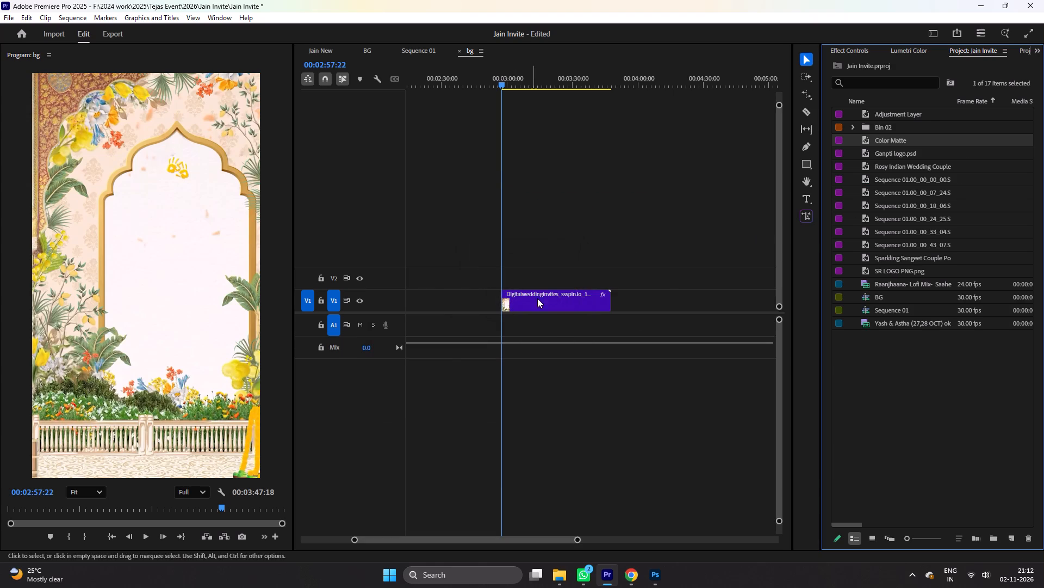
Place the Color Matte on V2 above the arch clip, starting at 00:02:57:22.
drag(864, 139, 505, 282)
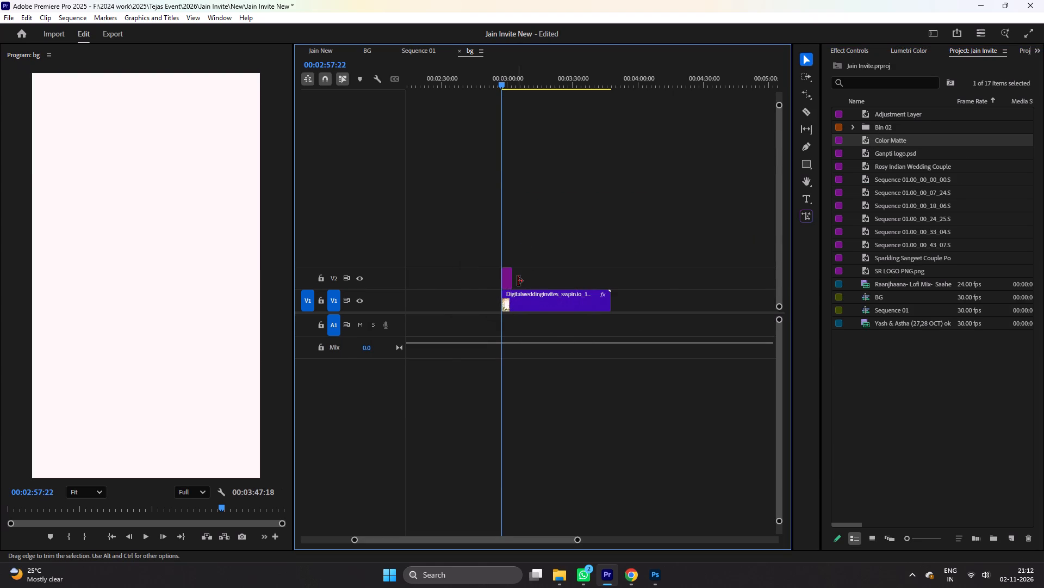
Extend the Color Matte on V2 to the end of the arch clip beneath it.
drag(517, 280, 615, 281)
Lower the Color Matte's opacity to 8% so the arch clip shows through it.
click(552, 283)
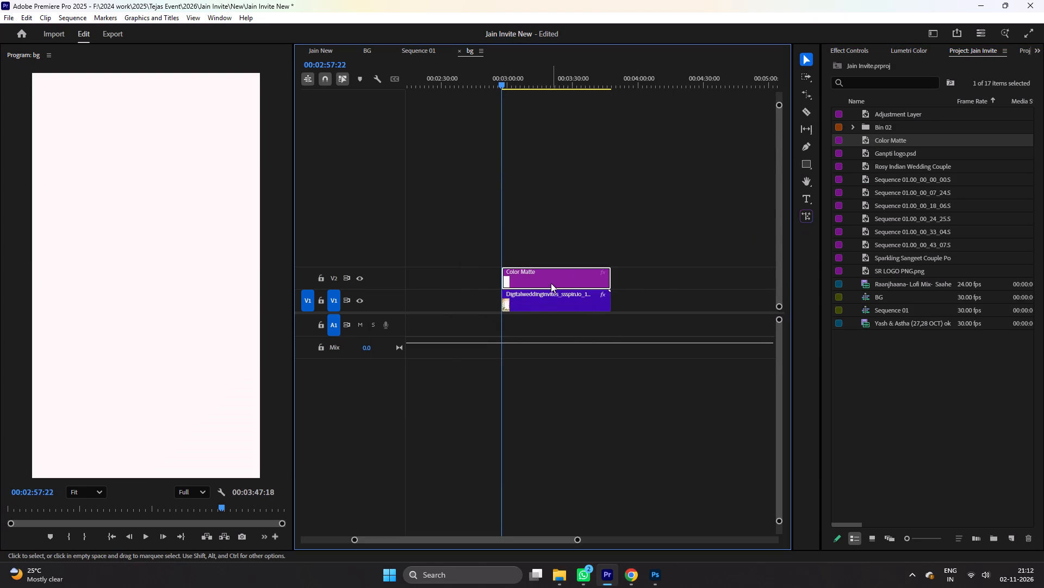
click(898, 50)
click(851, 52)
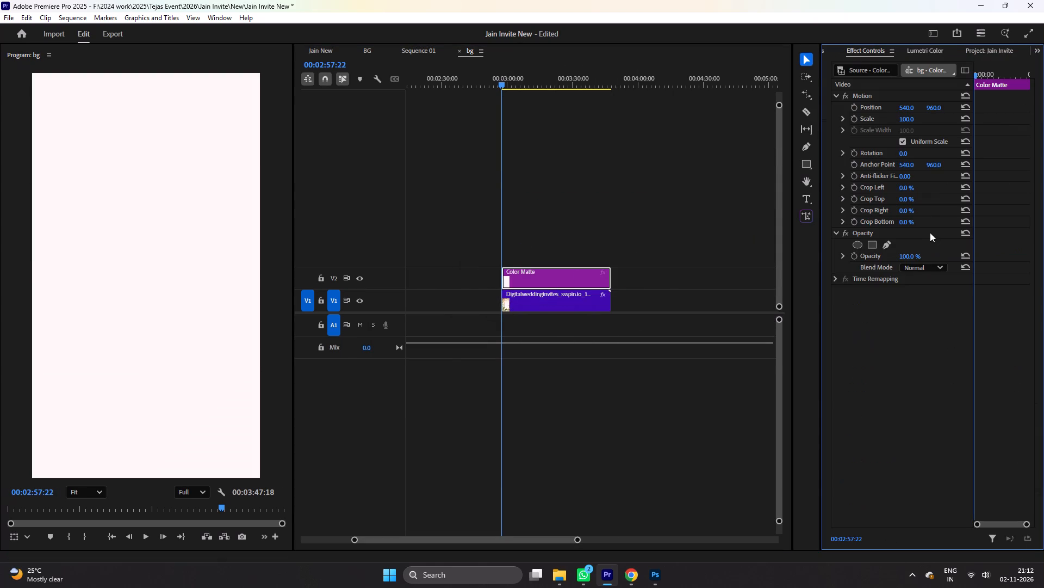
drag(908, 255, 857, 254)
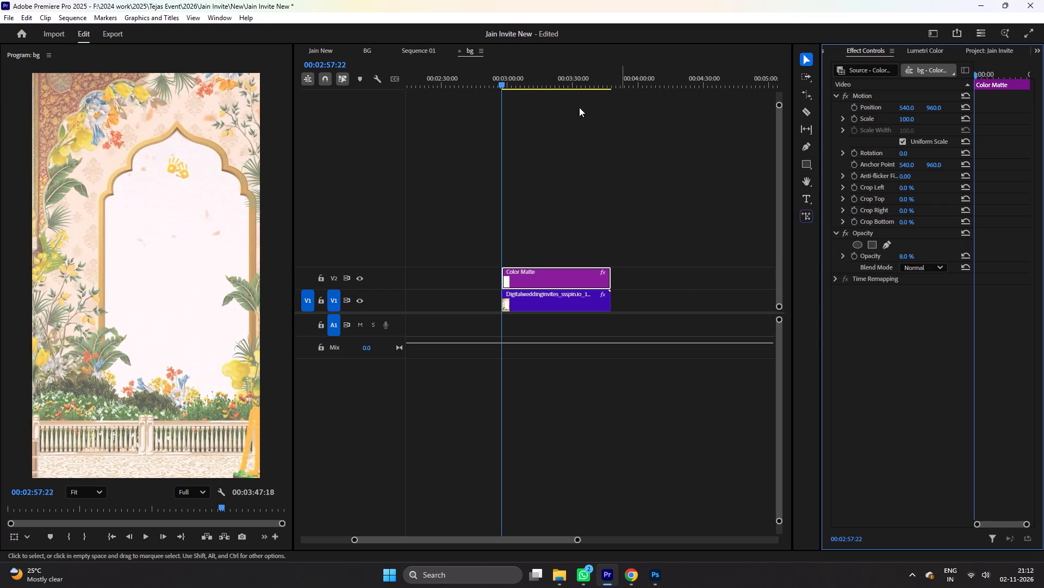
At 00:03:06:29, draw a closed freehand mask on the Color Matte around the arch's event text, from the title to the blurred venue lines.
drag(504, 81, 523, 85)
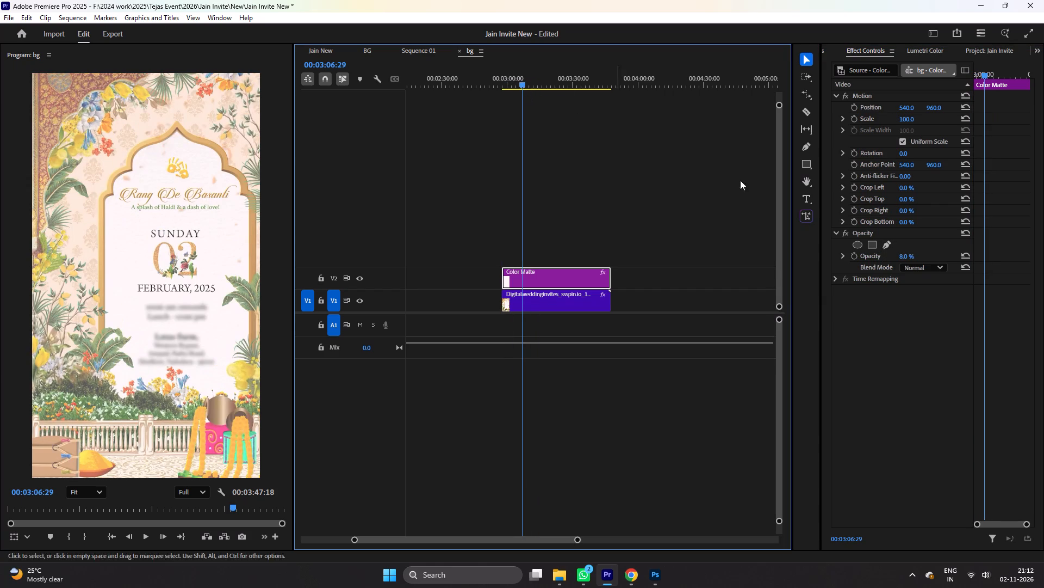
click(888, 246)
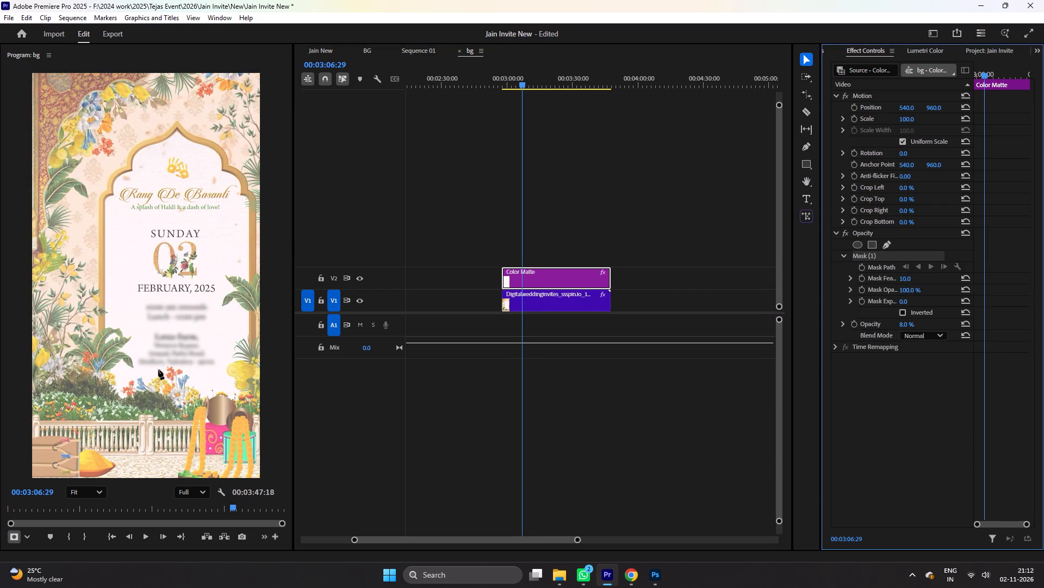
click(158, 370)
click(172, 365)
click(221, 377)
drag(223, 353, 218, 337)
click(209, 315)
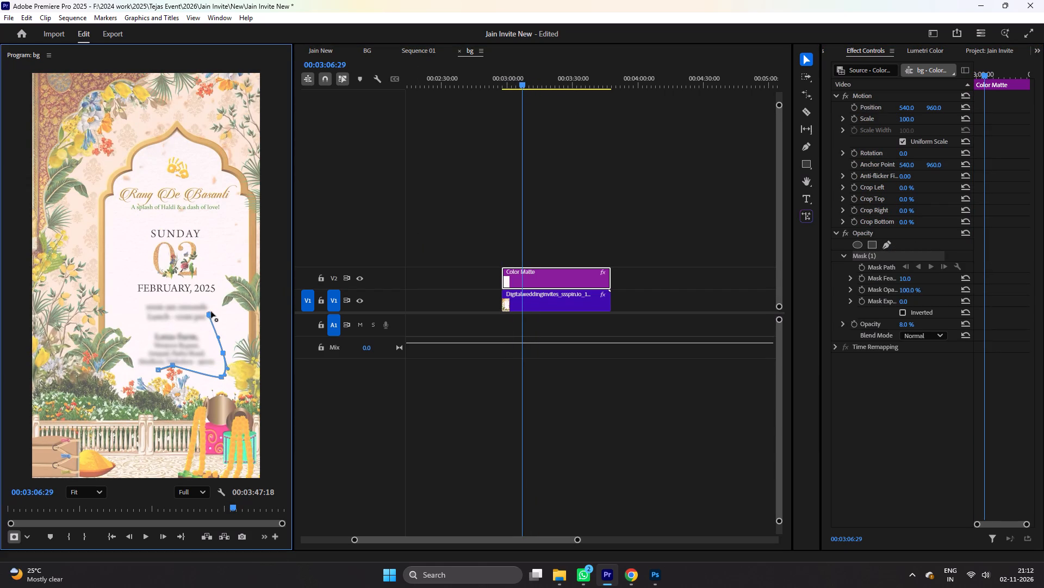
click(219, 295)
drag(219, 266, 223, 254)
click(232, 227)
drag(235, 209, 236, 203)
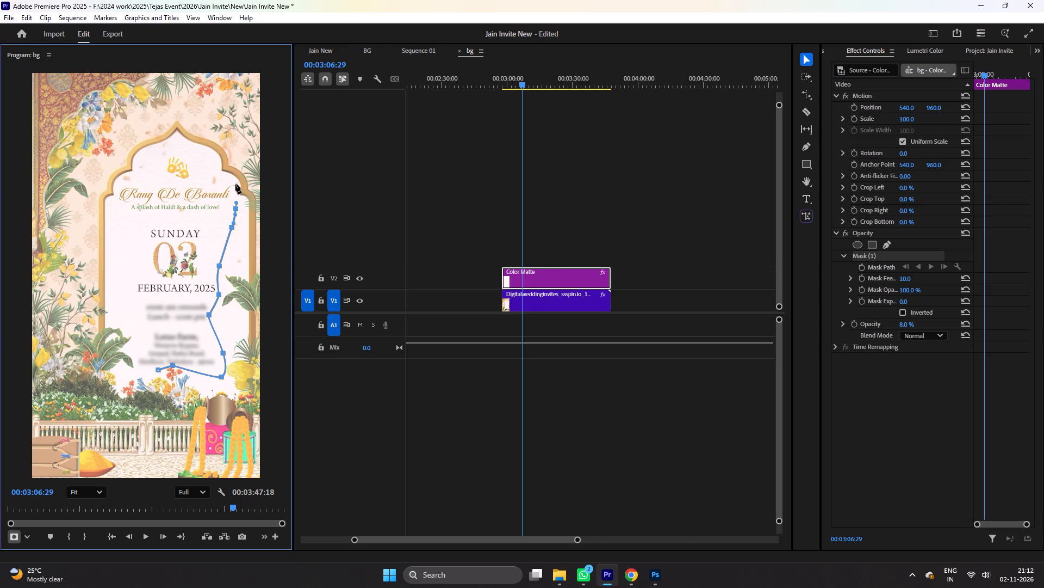
click(236, 183)
click(221, 181)
drag(161, 180, 152, 180)
click(120, 183)
click(117, 192)
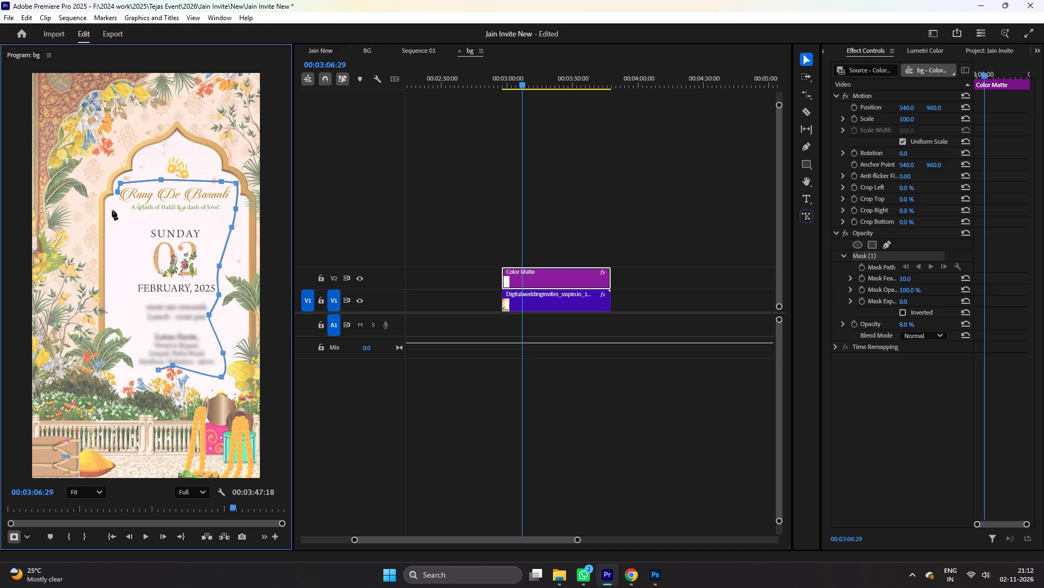
drag(113, 222, 115, 236)
drag(116, 275, 117, 285)
drag(125, 305, 130, 320)
drag(135, 337, 137, 345)
click(136, 358)
click(146, 368)
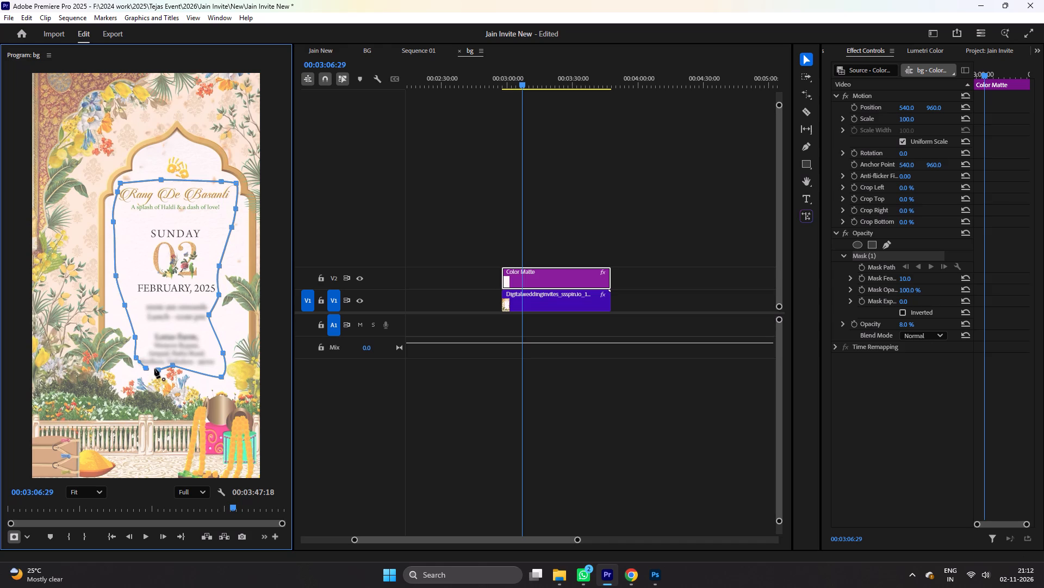
click(156, 369)
Raise the masked Color Matte's opacity to 99% to cover the event text.
drag(908, 325, 921, 329)
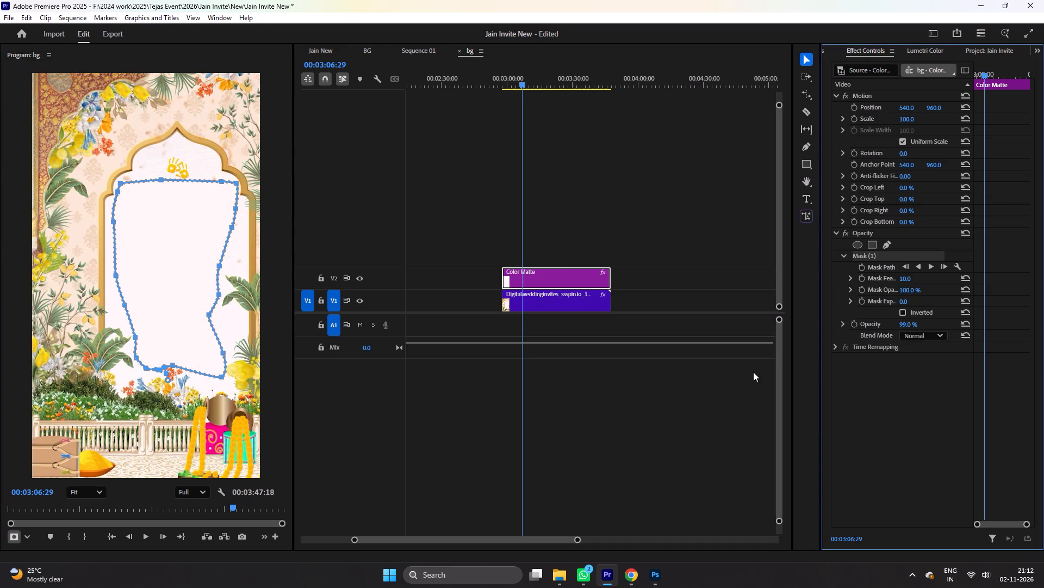
click(707, 384)
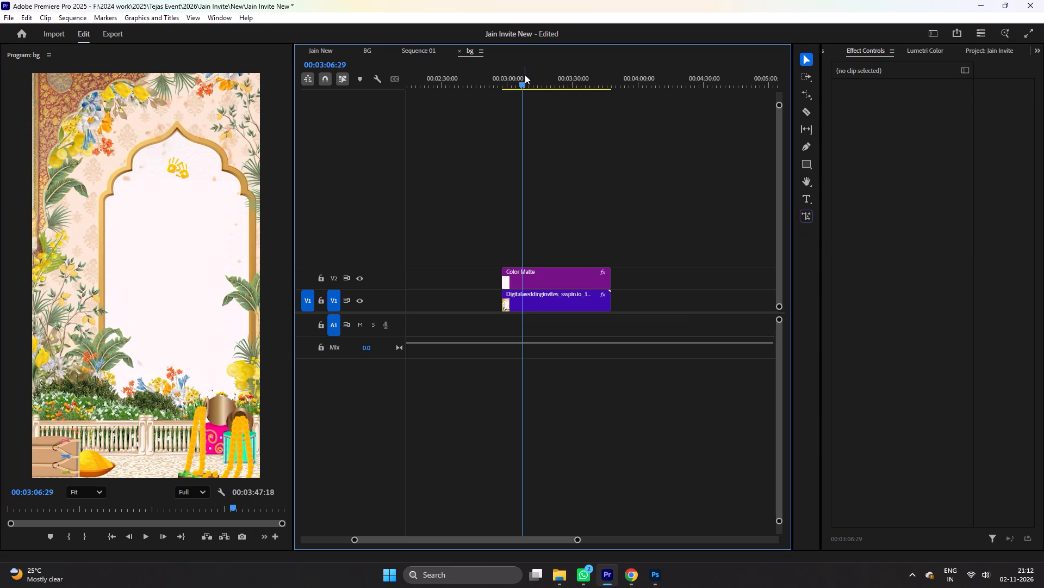
Ripple delete the empty gap before the arch clip and its Color Matte.
right_click(444, 299)
click(467, 301)
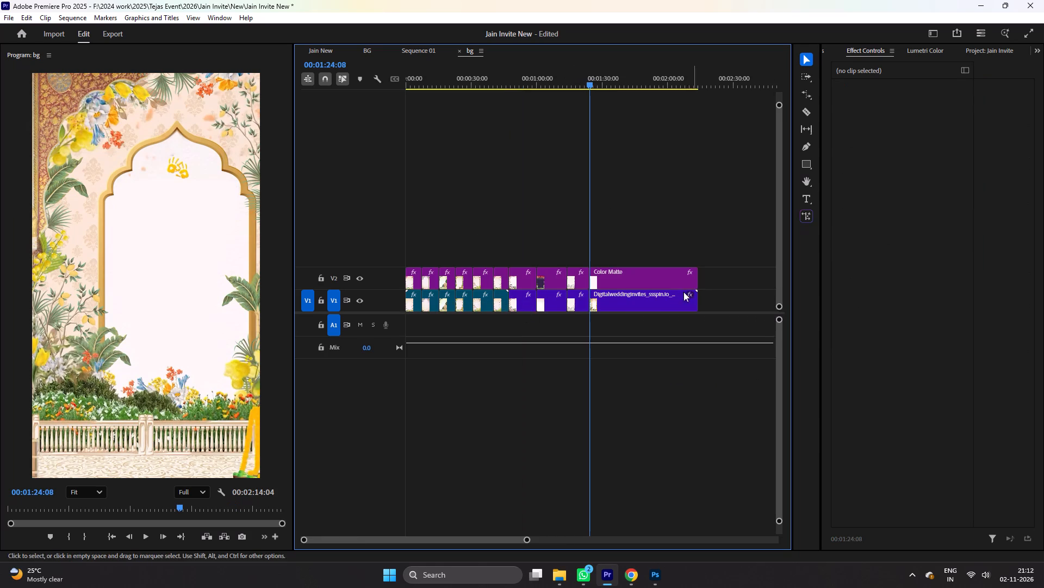
Split the Color Matte and the arch clip at 00:01:36:18 and delete both portions after the cut.
drag(592, 81, 617, 85)
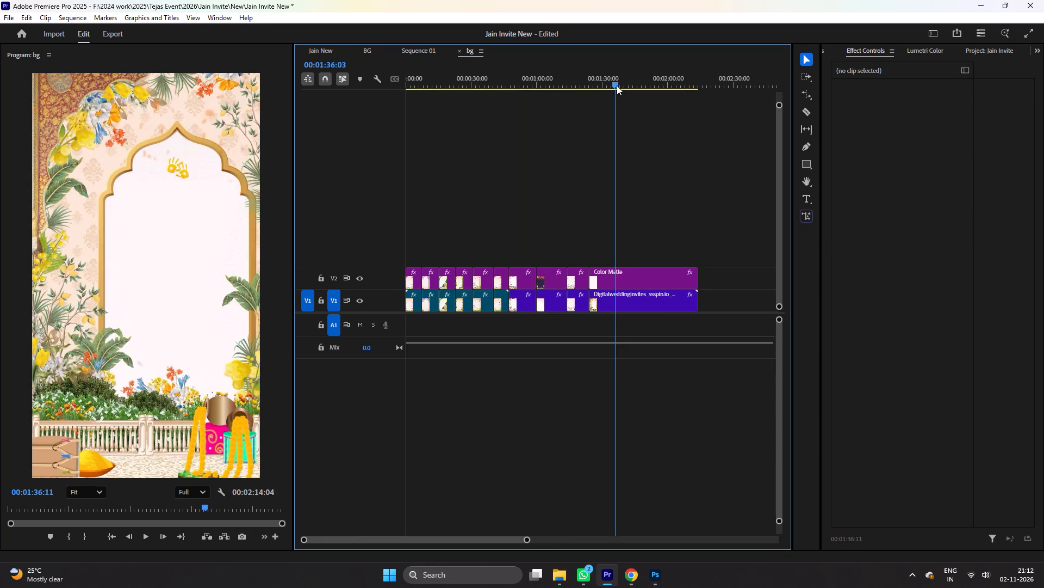
drag(617, 85, 618, 86)
key(c)
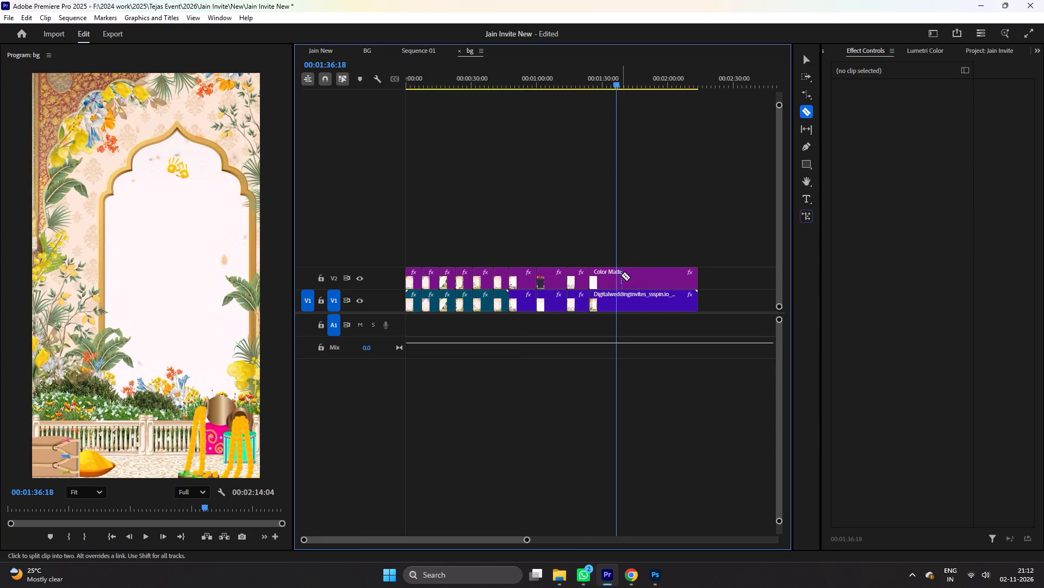
click(618, 278)
click(616, 296)
key(v)
drag(622, 85, 655, 91)
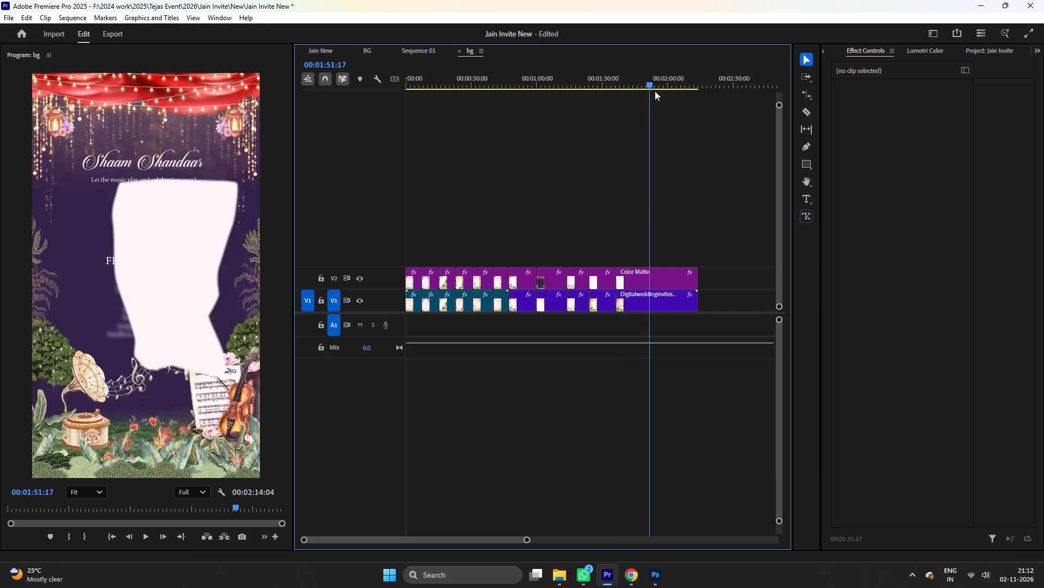
drag(655, 91, 677, 99)
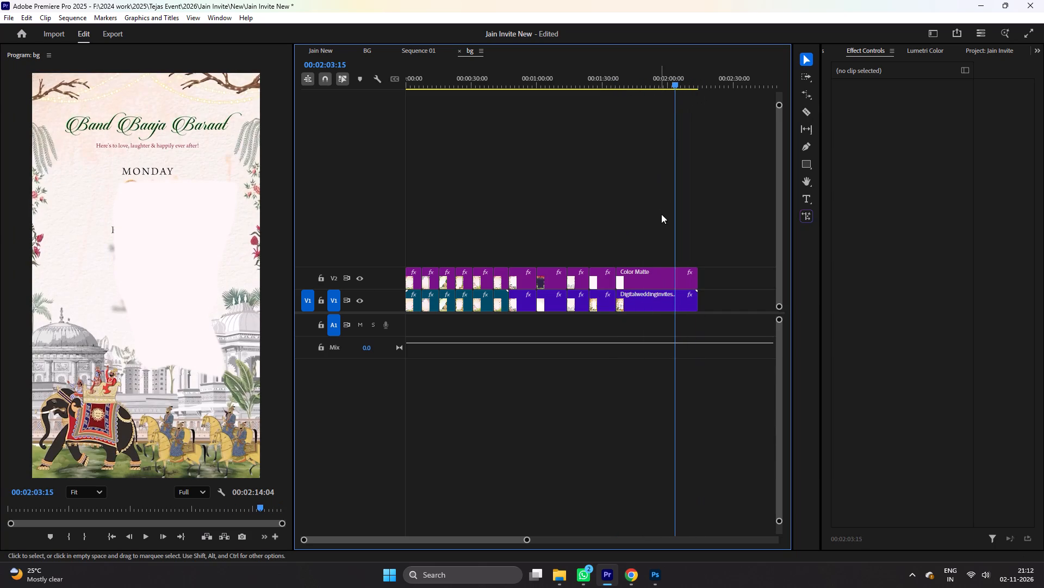
drag(659, 226, 666, 319)
key(Delete)
In the Jain New sequence, move the bg clip under the Saturday 5th December scene along V1 to start at about 00:01:07.
click(319, 51)
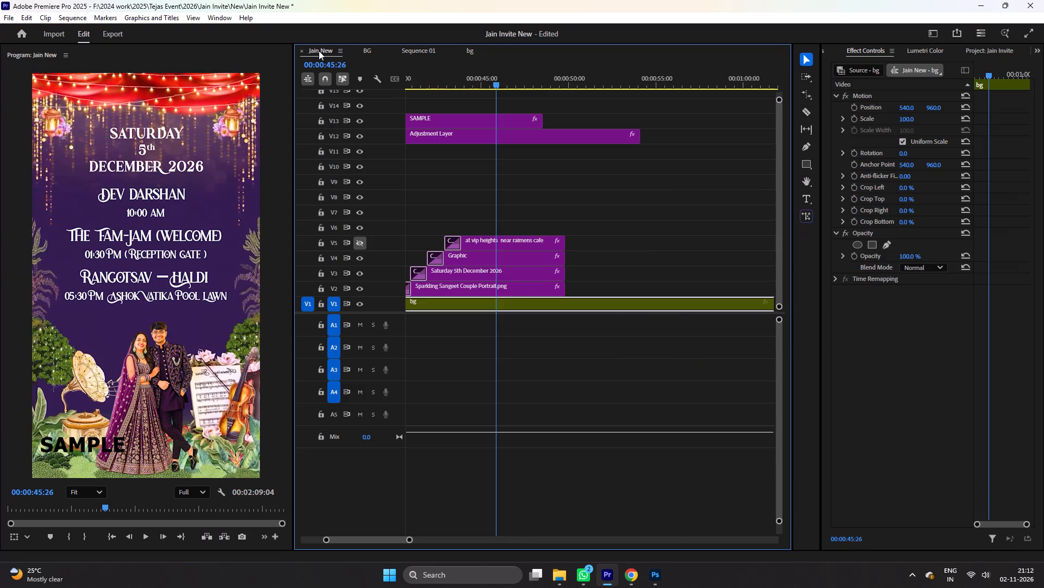
click(637, 241)
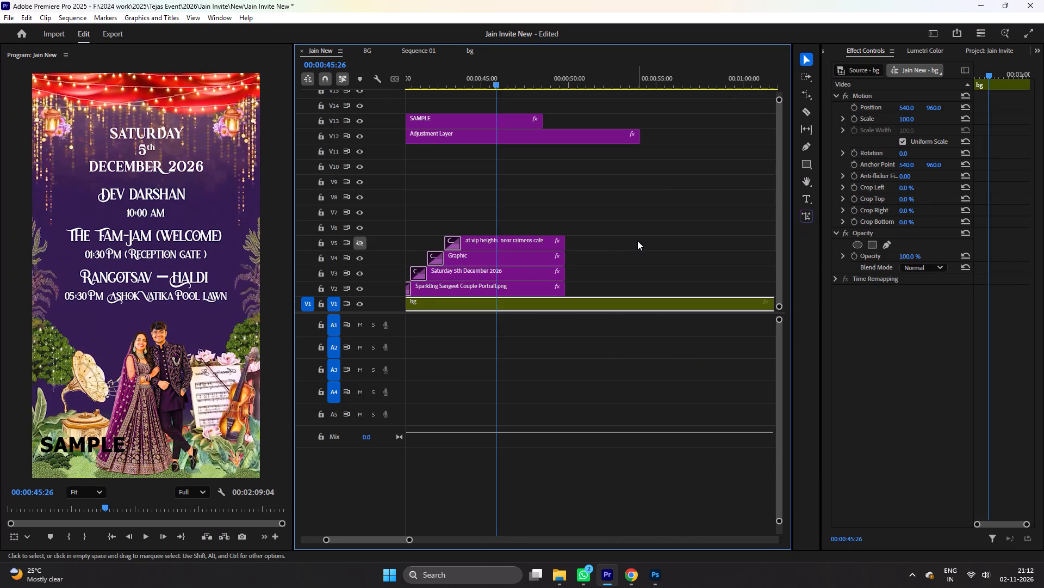
key(minus)
key(minus)
drag(586, 303, 709, 304)
key(minus)
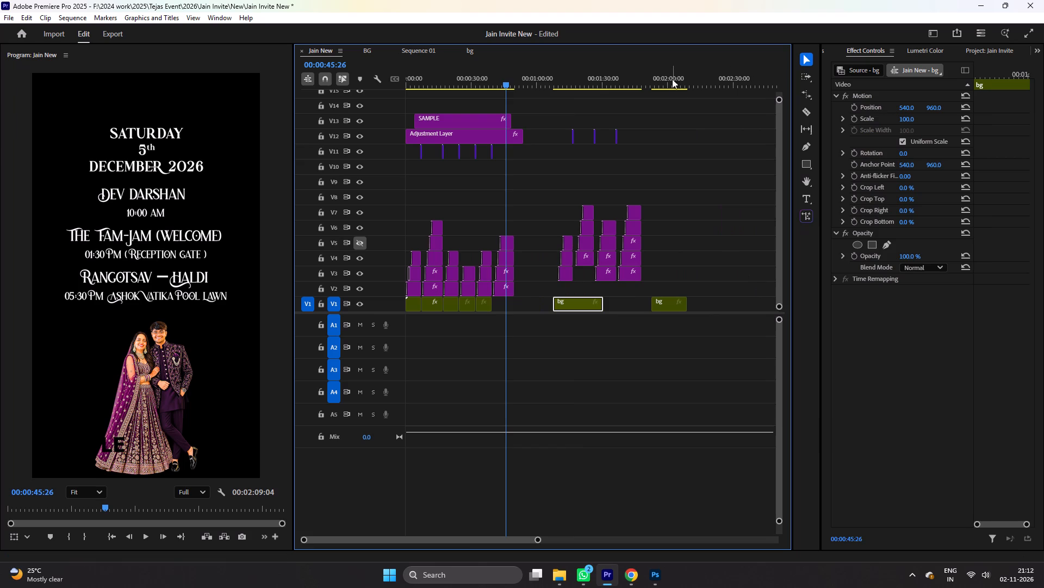
Extend the moved bg clip's end to its media limit, at about 00:01:42.
click(655, 76)
key(equal)
key(equal)
drag(596, 78, 705, 83)
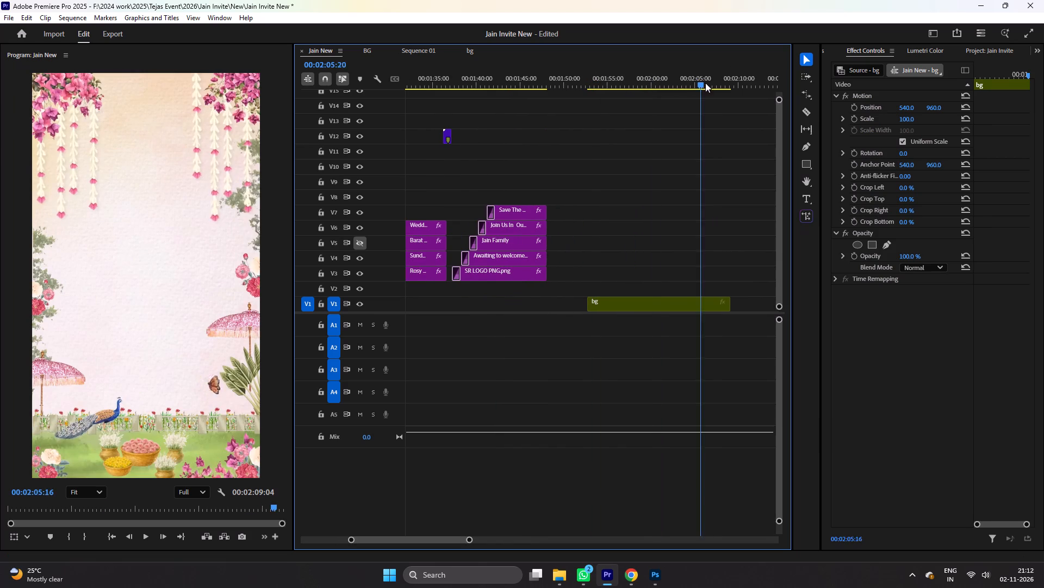
drag(705, 83, 714, 83)
key(minus)
drag(497, 304, 618, 303)
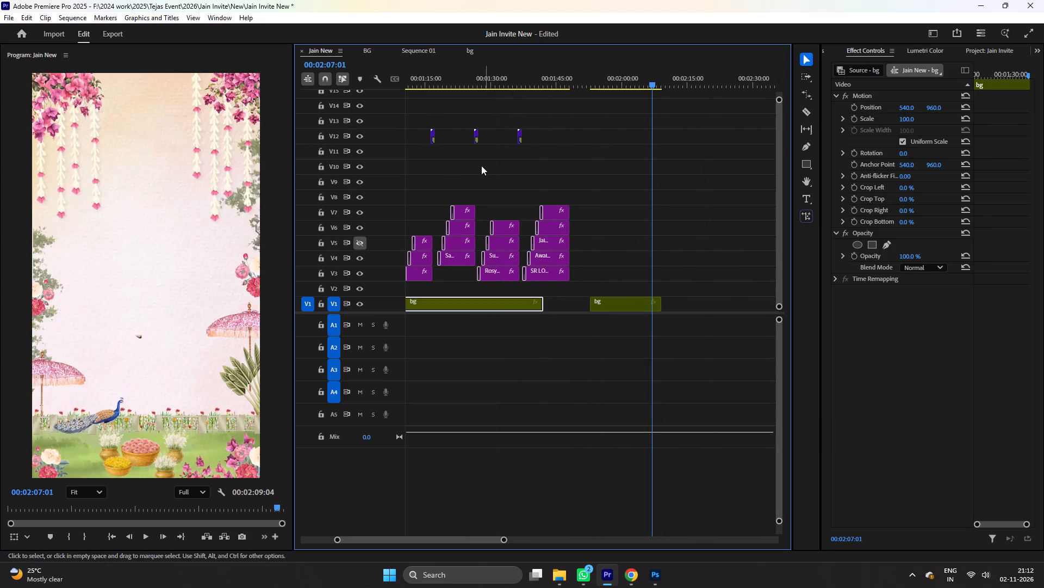
Split the extended bg clip at 00:01:30:29, within the floral arch background.
drag(504, 75, 520, 75)
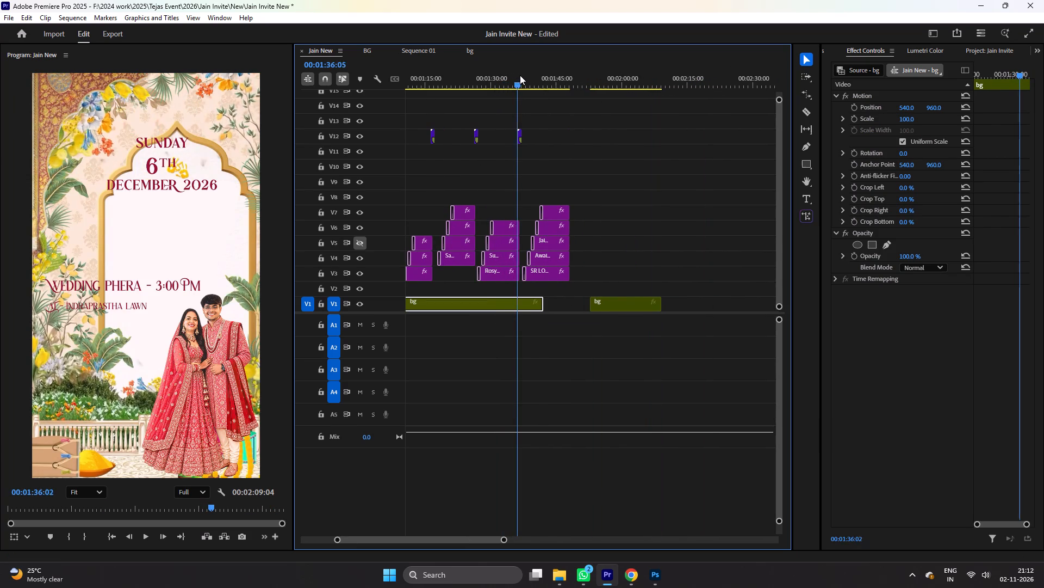
drag(520, 75, 494, 82)
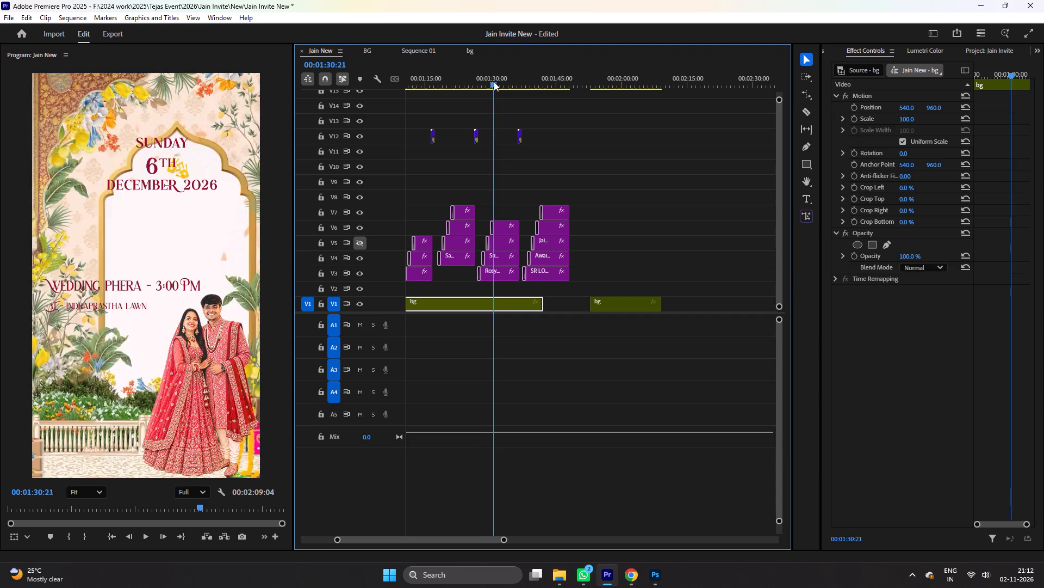
drag(494, 82, 496, 84)
key(c)
click(495, 303)
key(v)
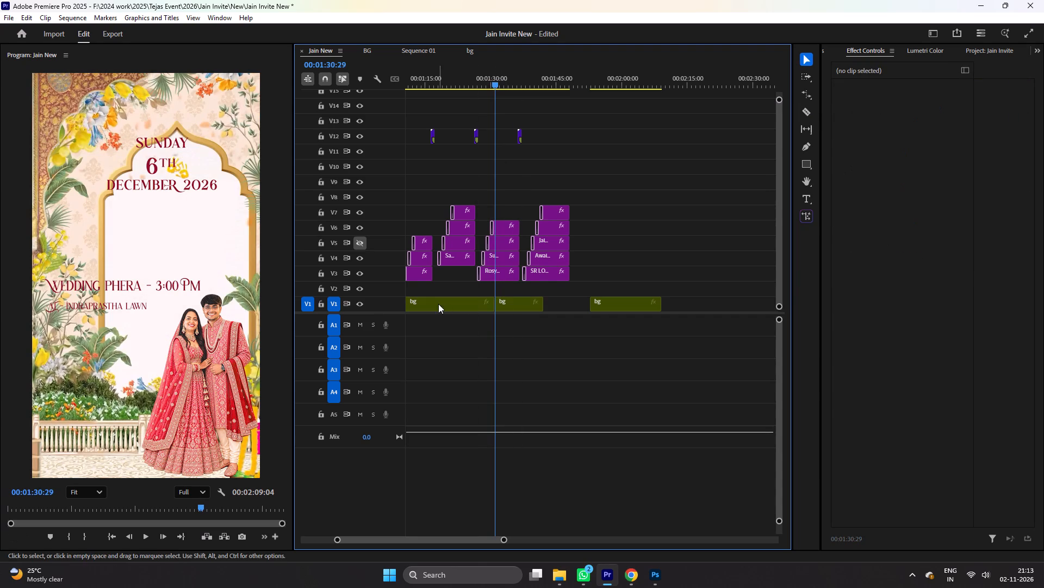
Move the bg portion before the cut past the last bg clip on V1, ending at 00:02:36:29.
drag(438, 304, 690, 300)
click(562, 301)
key(minus)
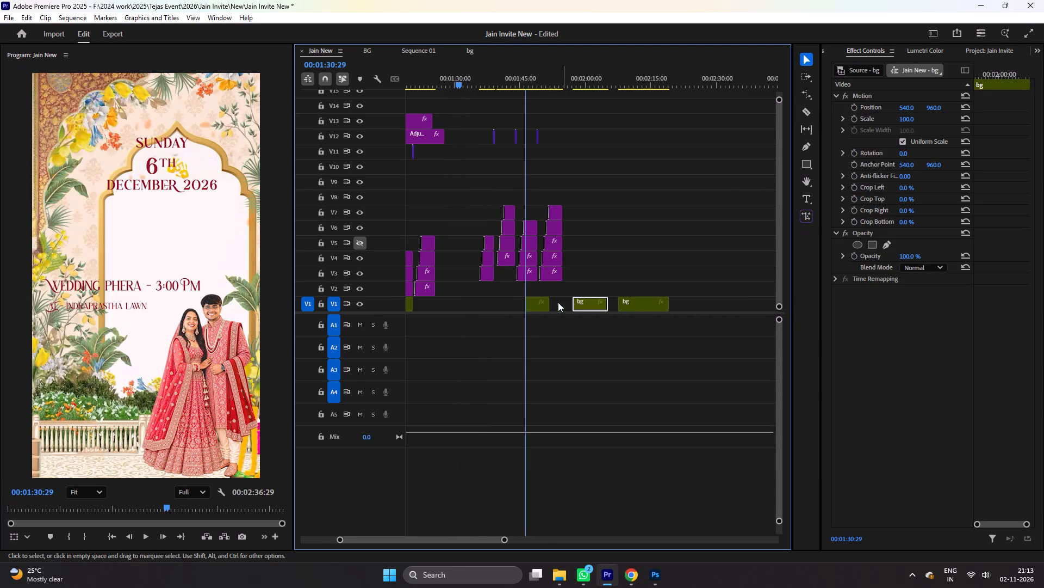
Place the floral arch bg portion under the 5th December scene, directly after the preceding bg clip at about 00:00:40, and save the project.
drag(536, 307, 439, 305)
click(426, 78)
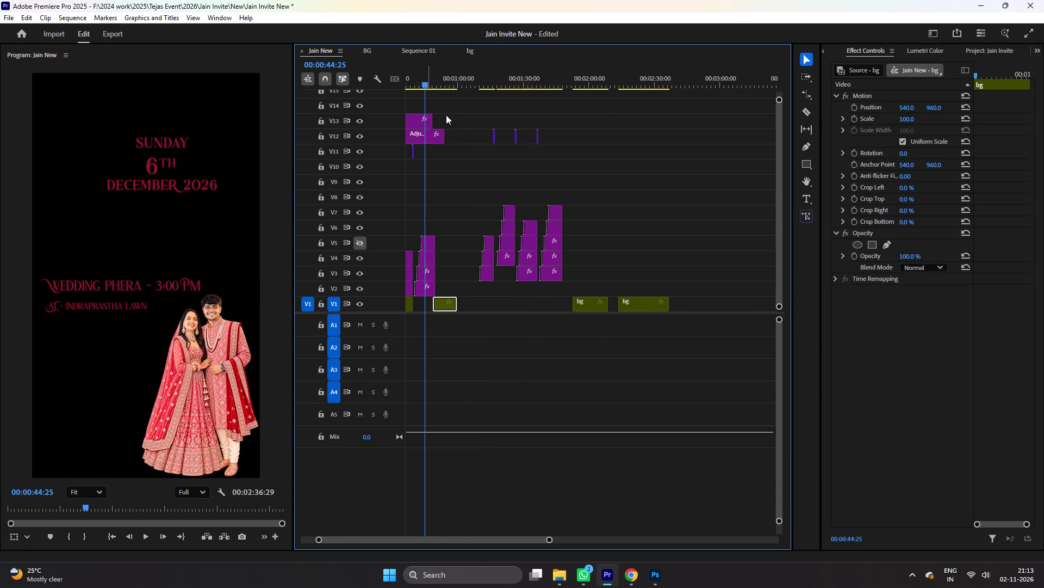
key(equal)
key(equal)
key(equal)
drag(687, 305, 532, 307)
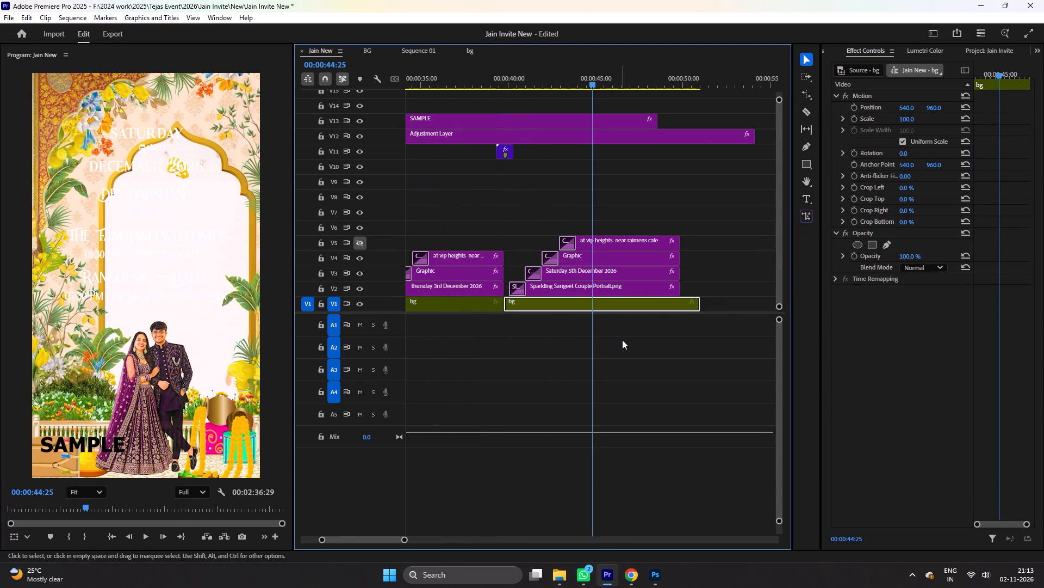
click(622, 340)
key(ctrl+s)
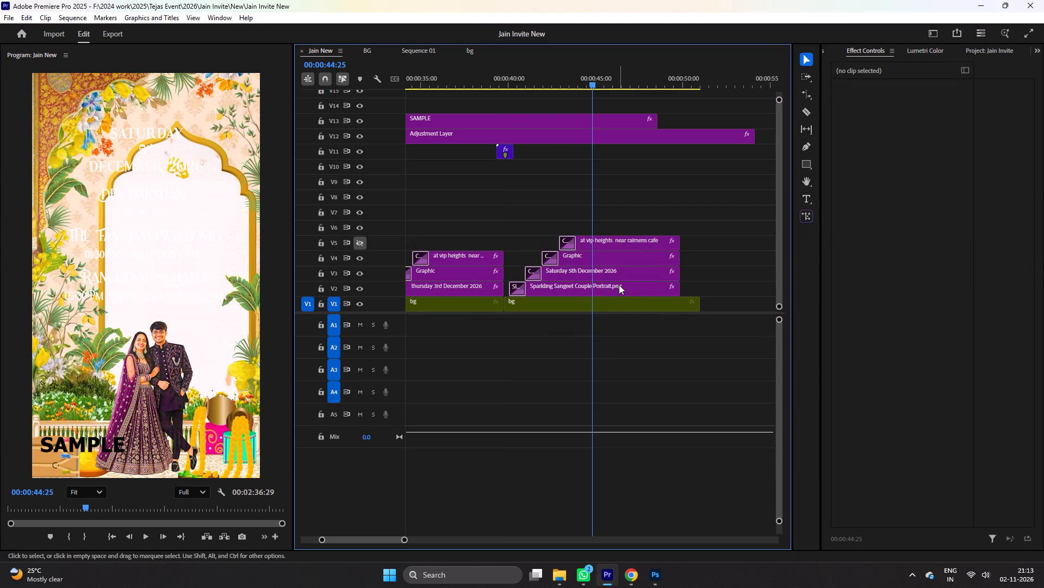
Hide tracks V4 and V3 to isolate the couple portrait in the 5th December scene.
click(365, 260)
click(364, 274)
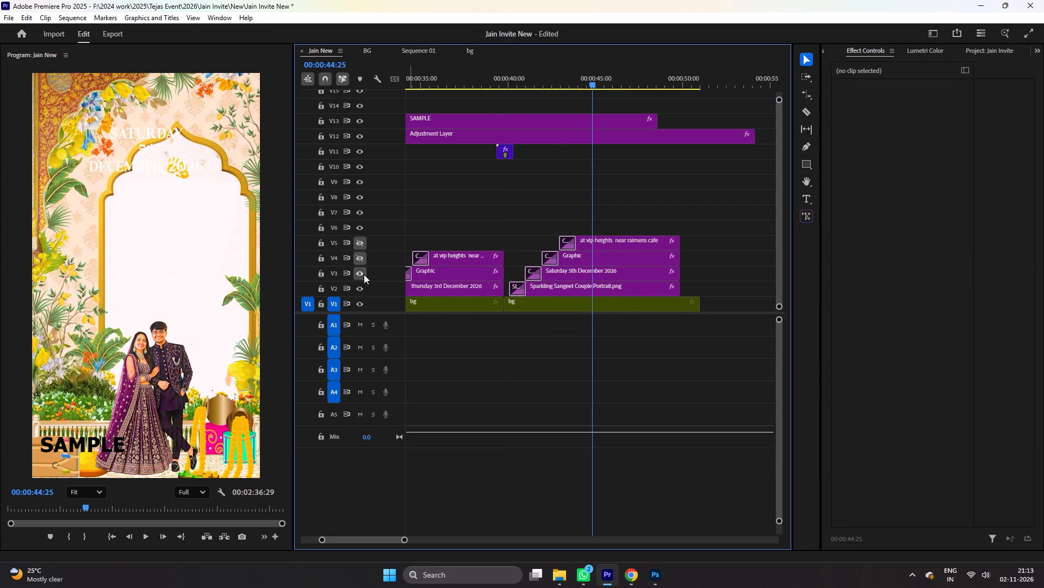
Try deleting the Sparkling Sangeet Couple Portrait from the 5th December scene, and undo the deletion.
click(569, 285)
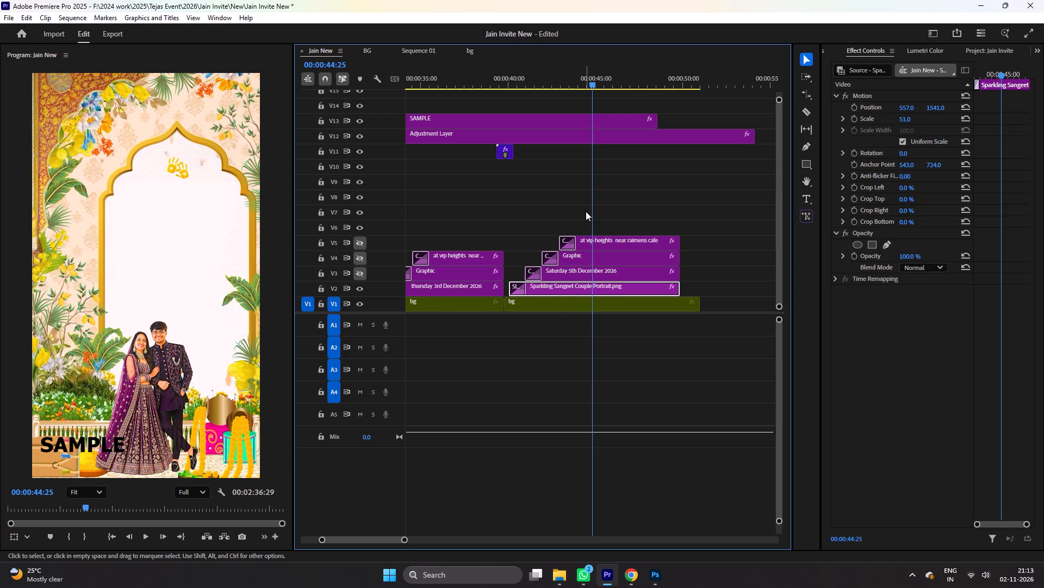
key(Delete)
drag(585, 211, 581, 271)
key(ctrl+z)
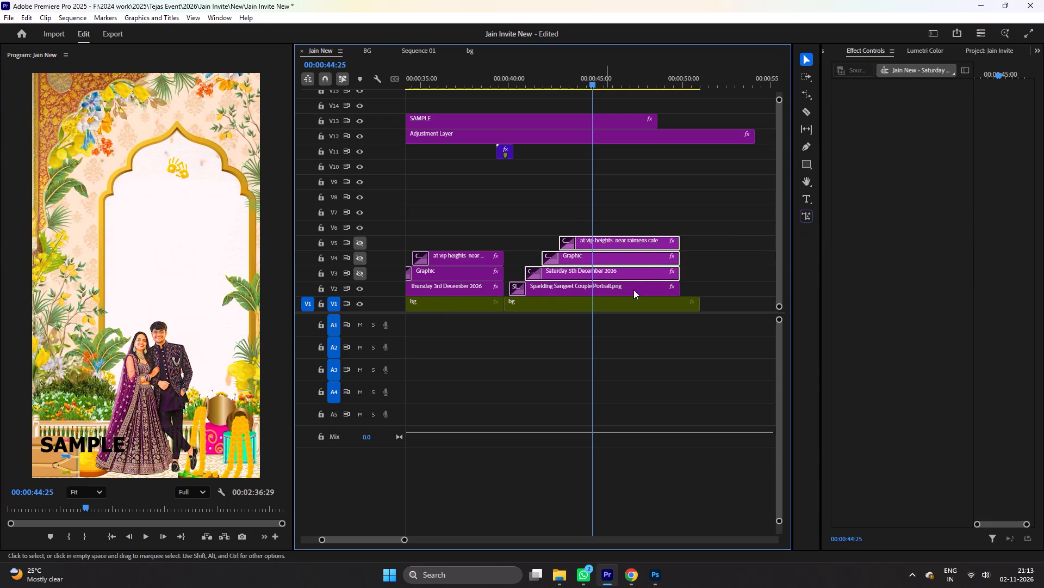
Move the Sparkling Sangeet Couple Portrait along V2 to about 00:01:20, beneath the later scene's text clips.
click(713, 273)
key(minus)
key(minus)
drag(589, 286, 736, 296)
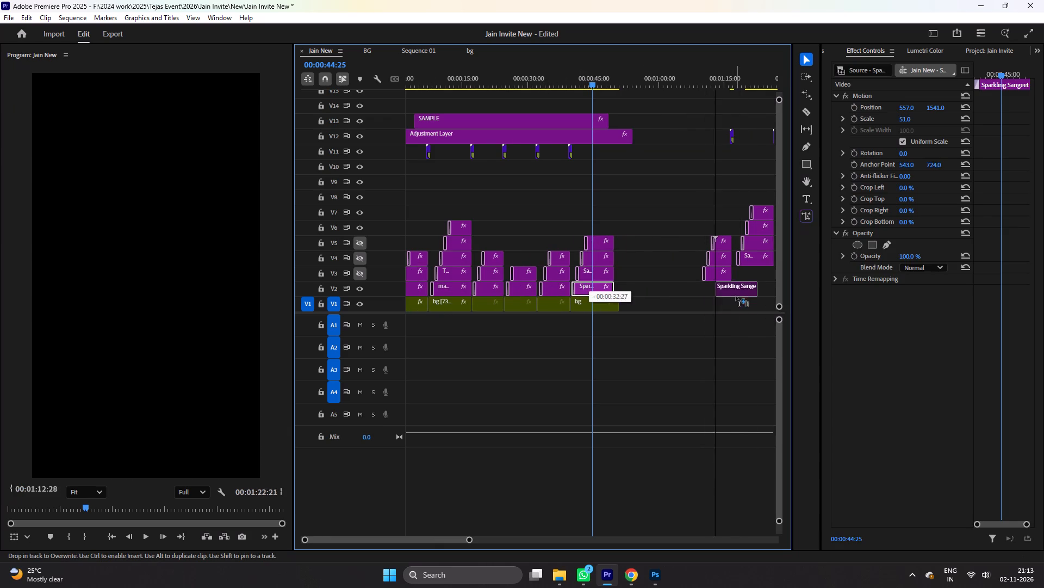
drag(736, 296, 757, 295)
key(minus)
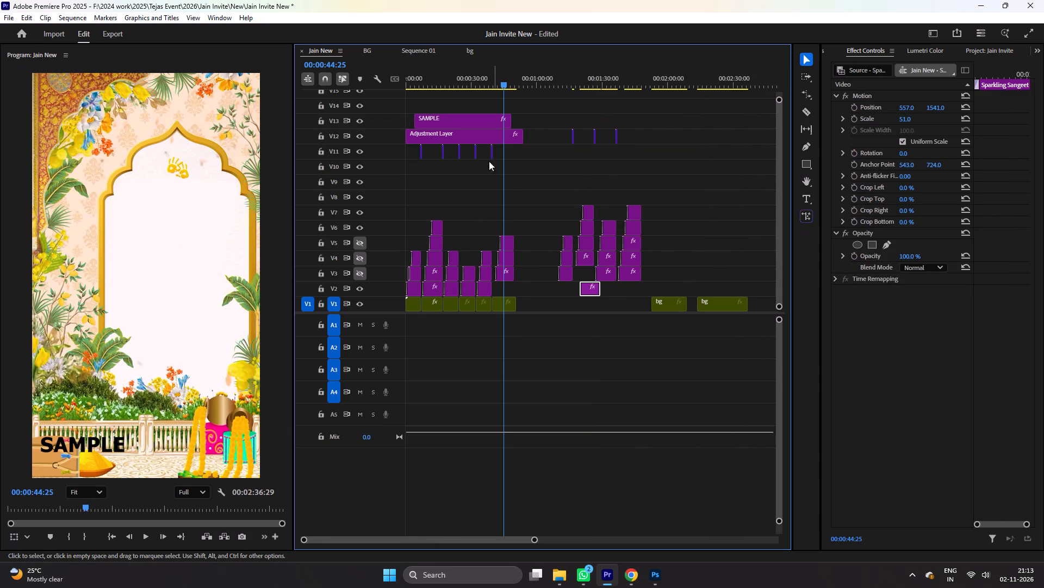
Show track V3 and move the 5th December scene's three text clips down to V2–V4, starting at about 00:00:40.
click(500, 78)
key(equal)
key(equal)
key(equal)
key(equal)
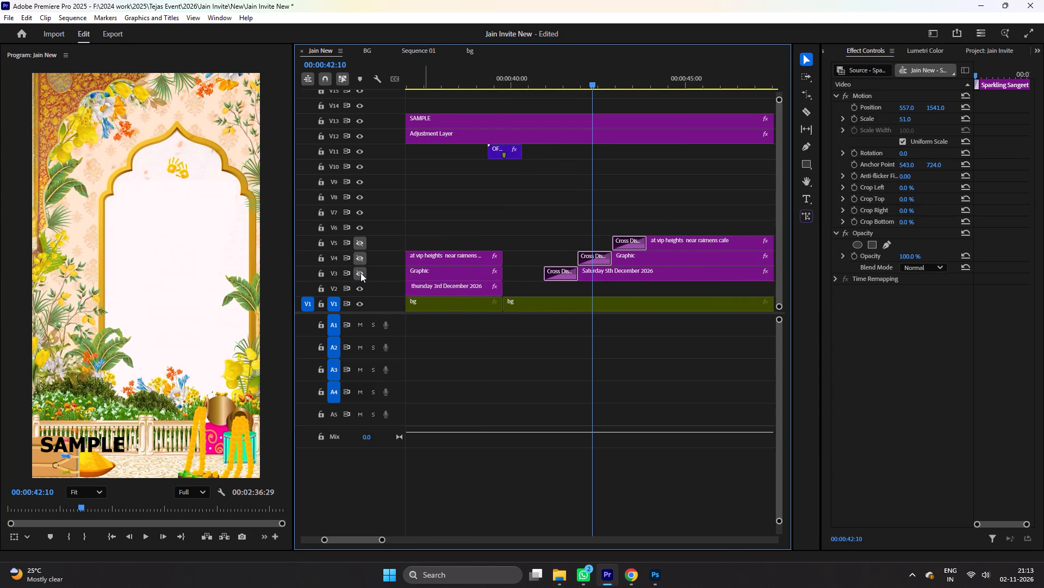
click(361, 273)
drag(669, 217, 654, 275)
drag(643, 275, 612, 290)
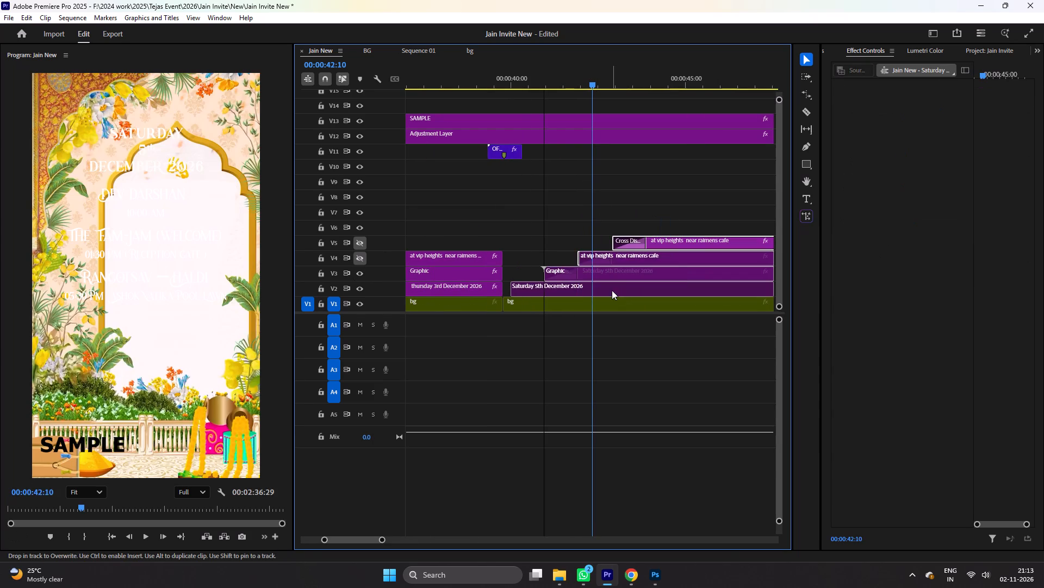
click(642, 222)
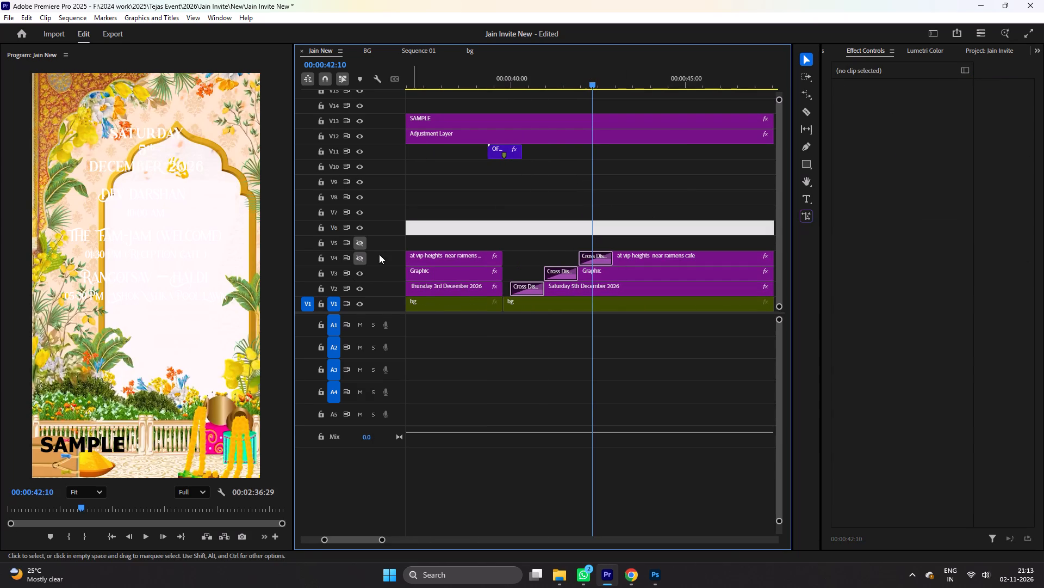
Hide track V3 and move the "Saturday 5th December 2026" text down inside the arch, below the yellow handprints.
click(364, 275)
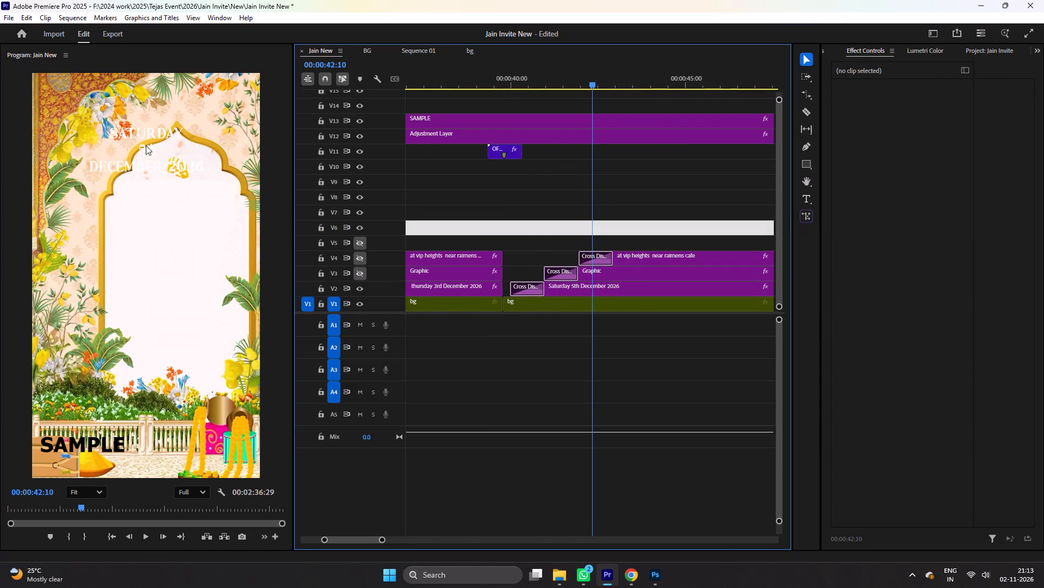
click(145, 139)
drag(130, 164, 166, 203)
click(592, 285)
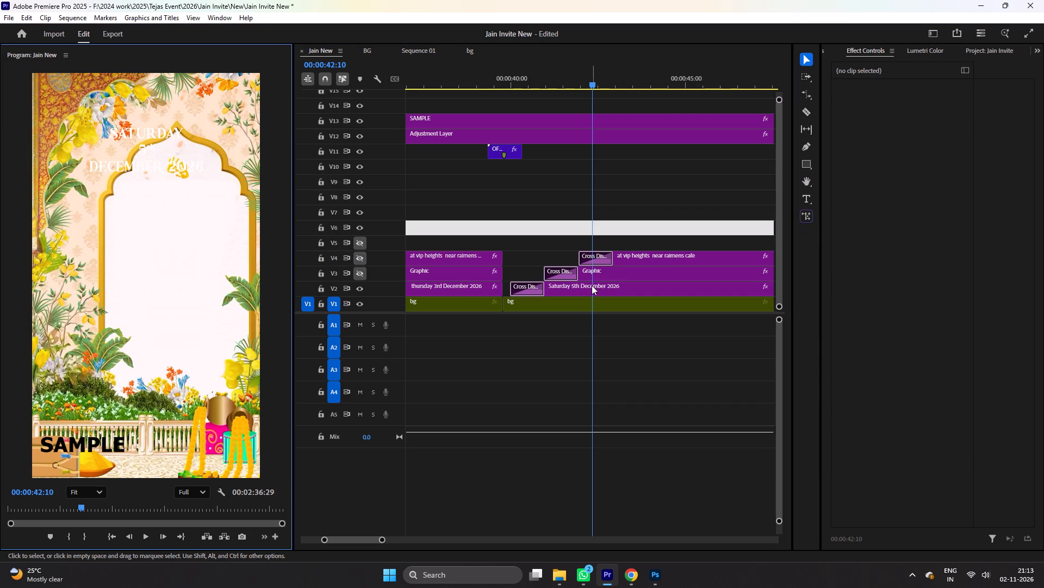
click(140, 144)
drag(161, 155, 196, 213)
Recolour the date text's fill with the gold sampled from the artwork, darkened to C48C11.
click(893, 376)
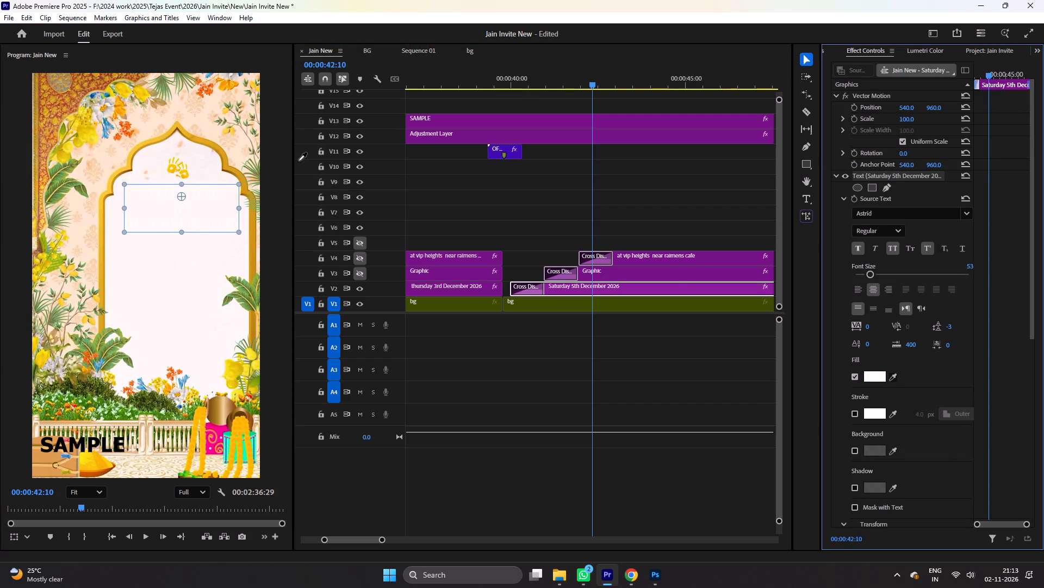
click(234, 169)
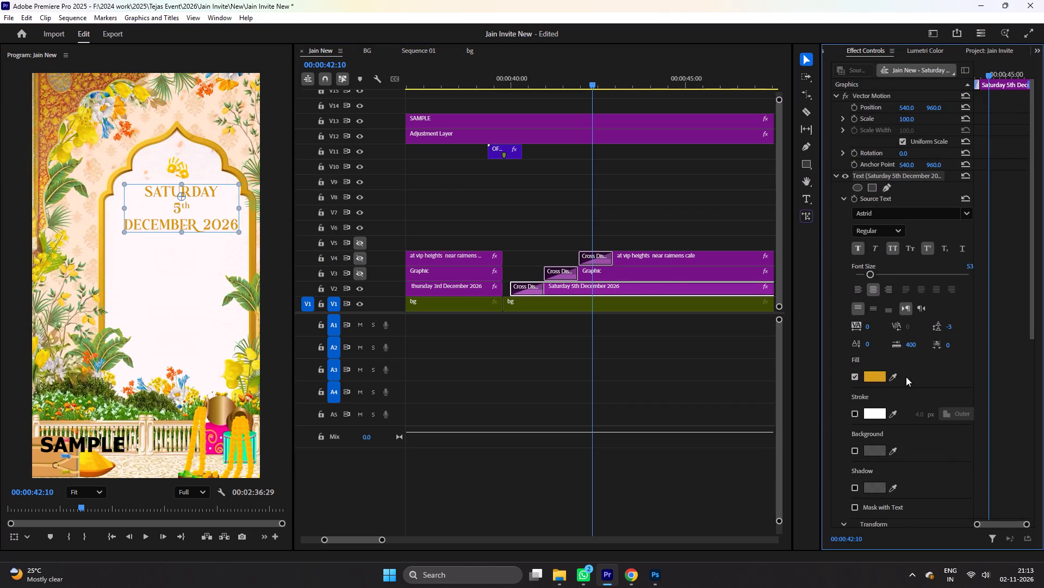
click(878, 372)
click(517, 315)
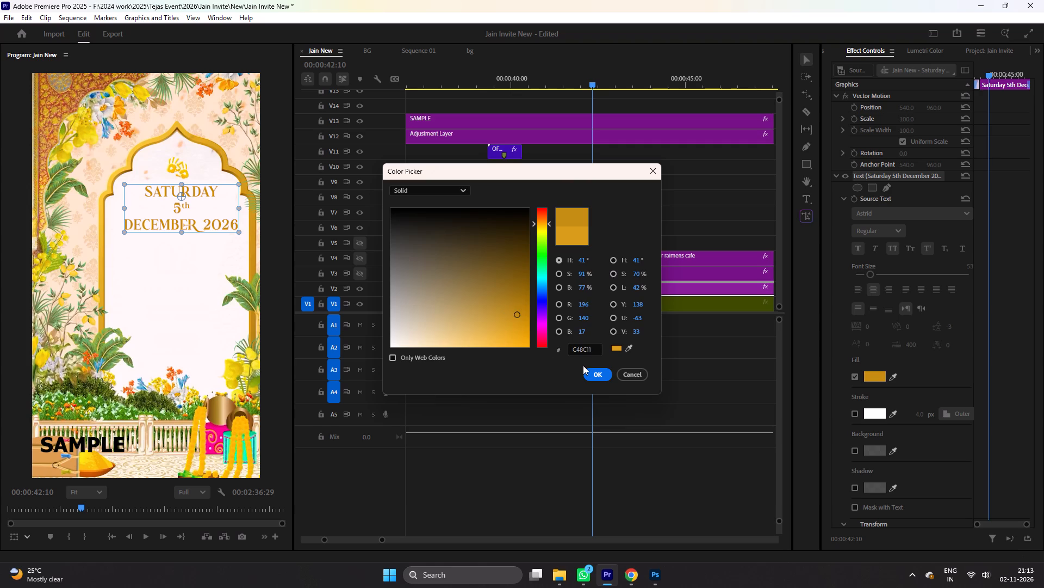
click(601, 372)
Scale down the gold date text and centre it within the arch beneath the handprints, saving the project along the way.
click(239, 231)
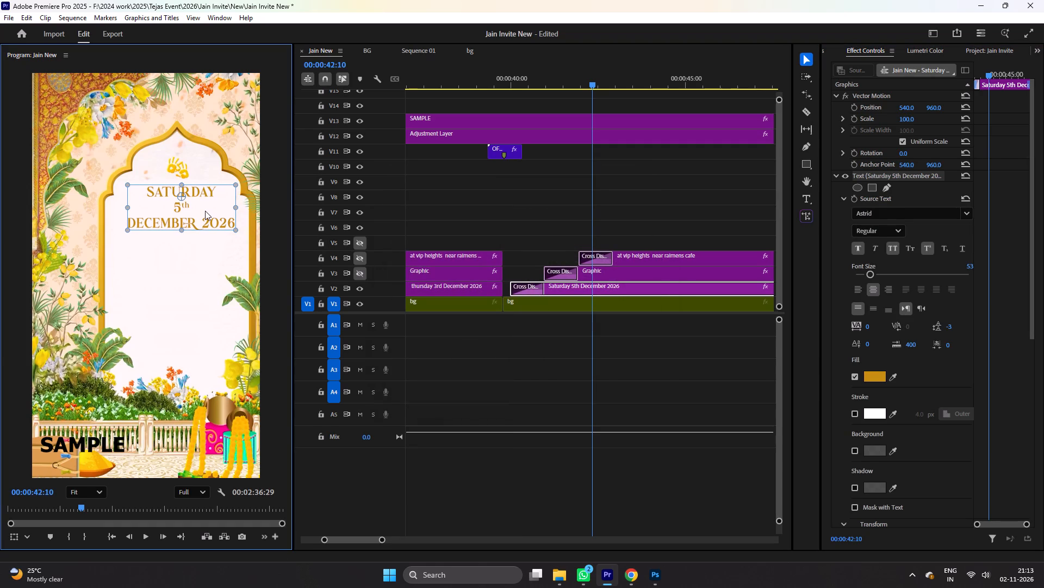
click(205, 211)
click(203, 236)
key(ctrl+s)
click(190, 223)
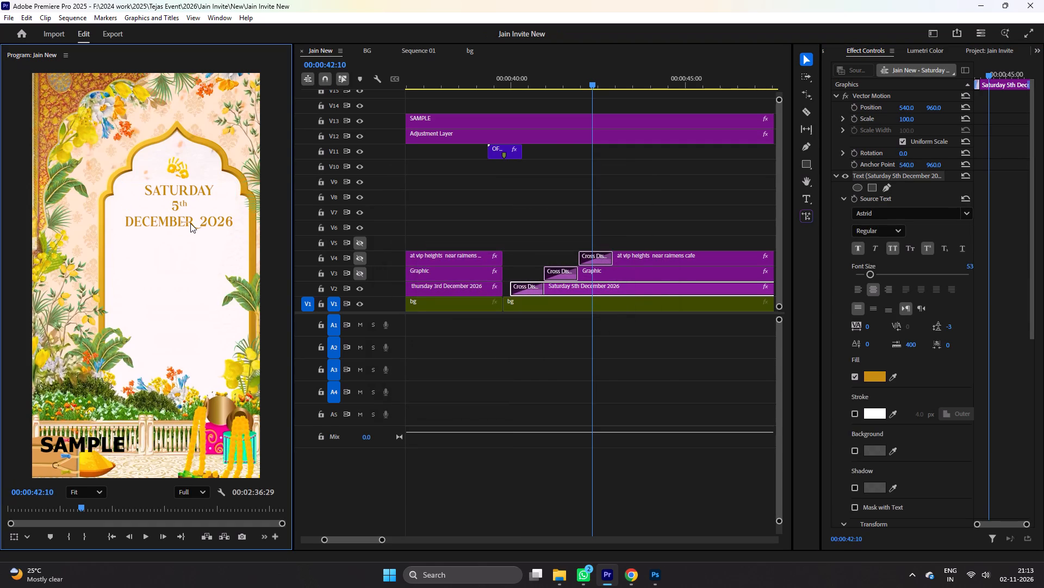
drag(235, 226, 228, 217)
click(192, 212)
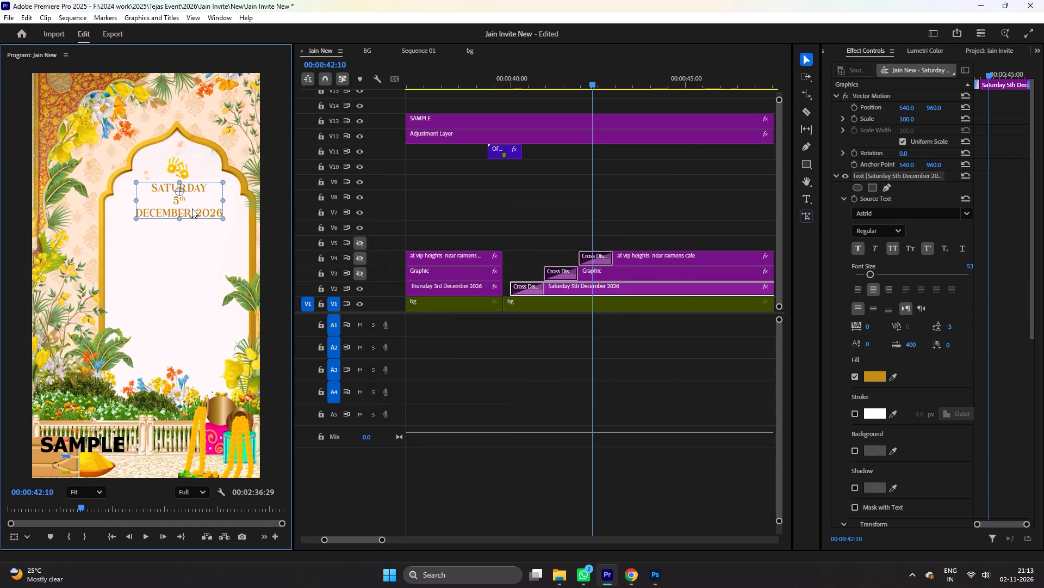
In the nested bg sequence, extend the Color Matte's mask upward over the handprints in the arch, and return to the Jain New sequence.
double_click(603, 304)
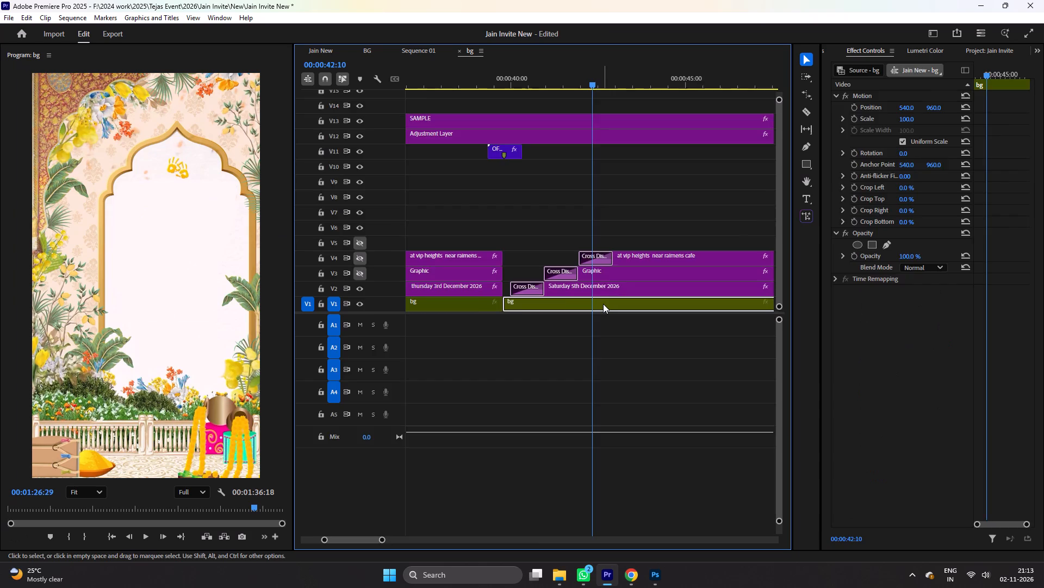
click(605, 272)
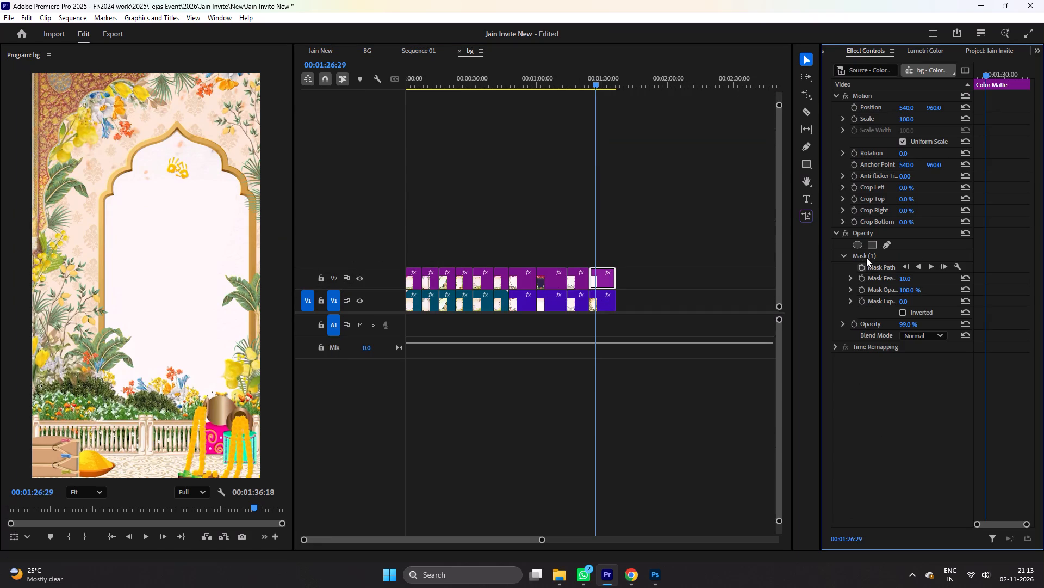
click(866, 257)
drag(187, 177, 182, 151)
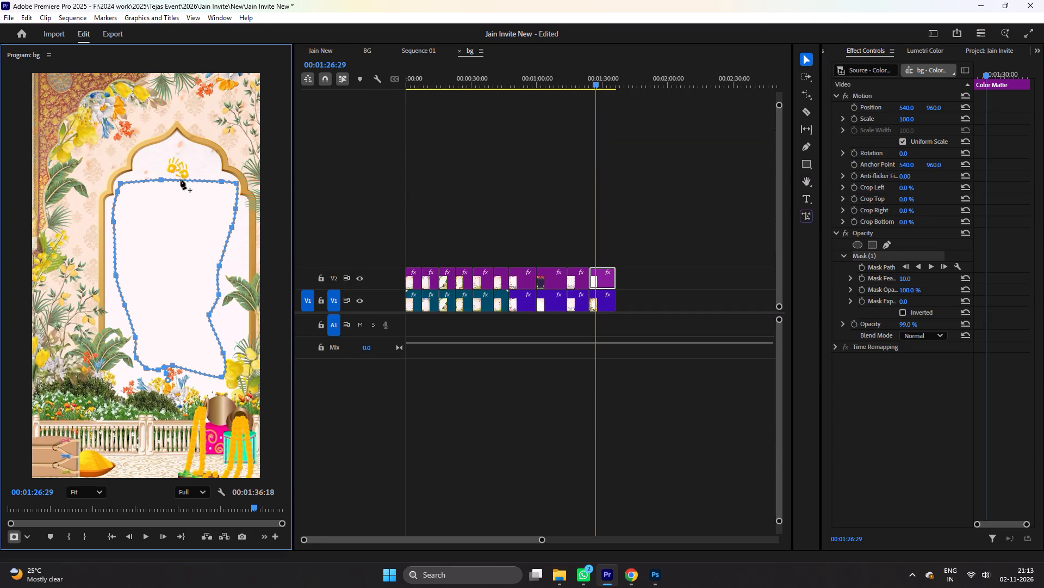
drag(181, 180, 178, 149)
drag(161, 180, 151, 162)
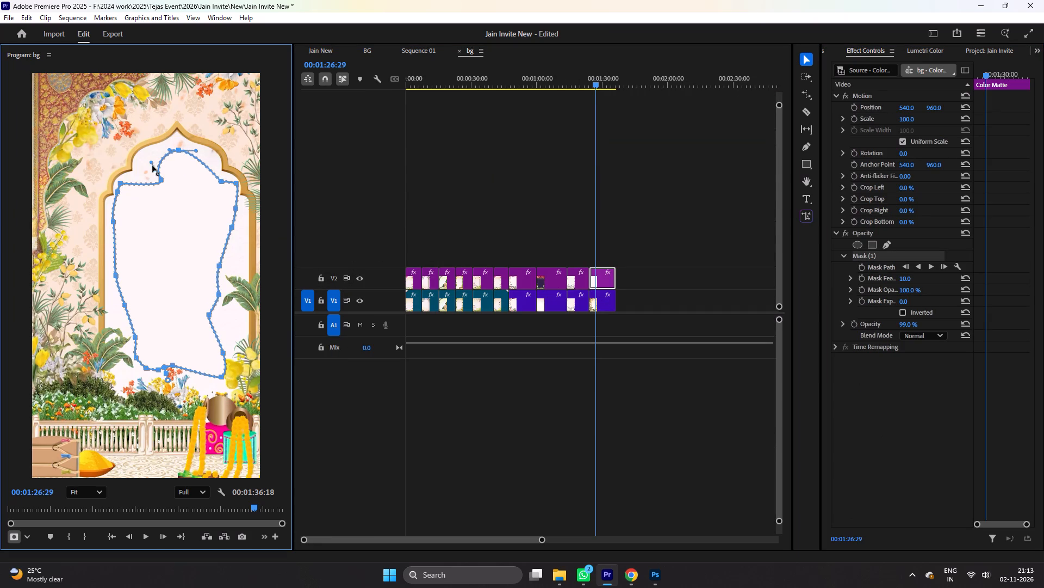
key(ctrl+z)
drag(161, 180, 149, 168)
key(ctrl+z)
drag(155, 181, 146, 166)
drag(162, 180, 159, 162)
key(ctrl+z)
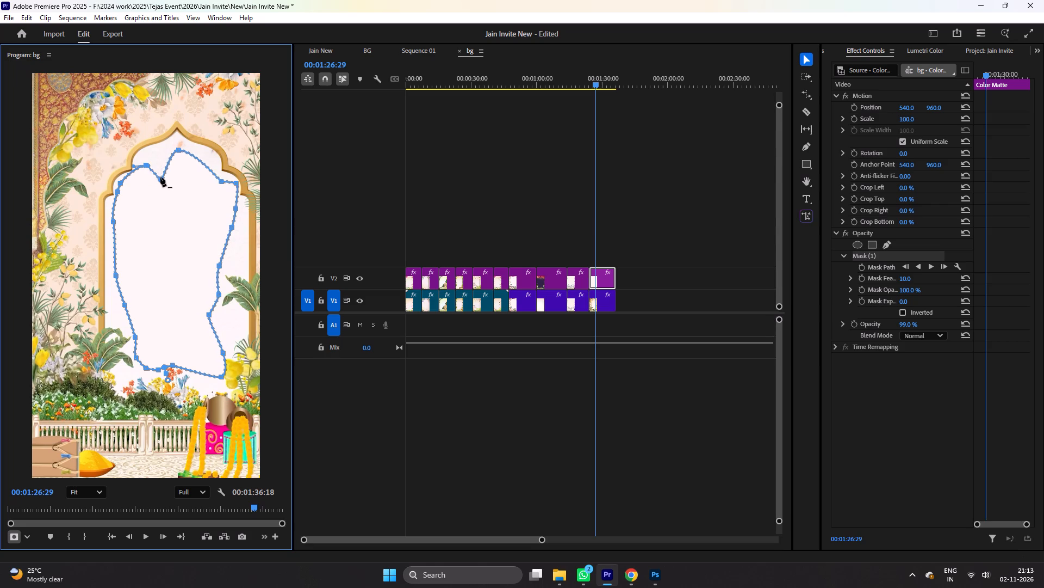
drag(160, 177, 161, 157)
click(330, 48)
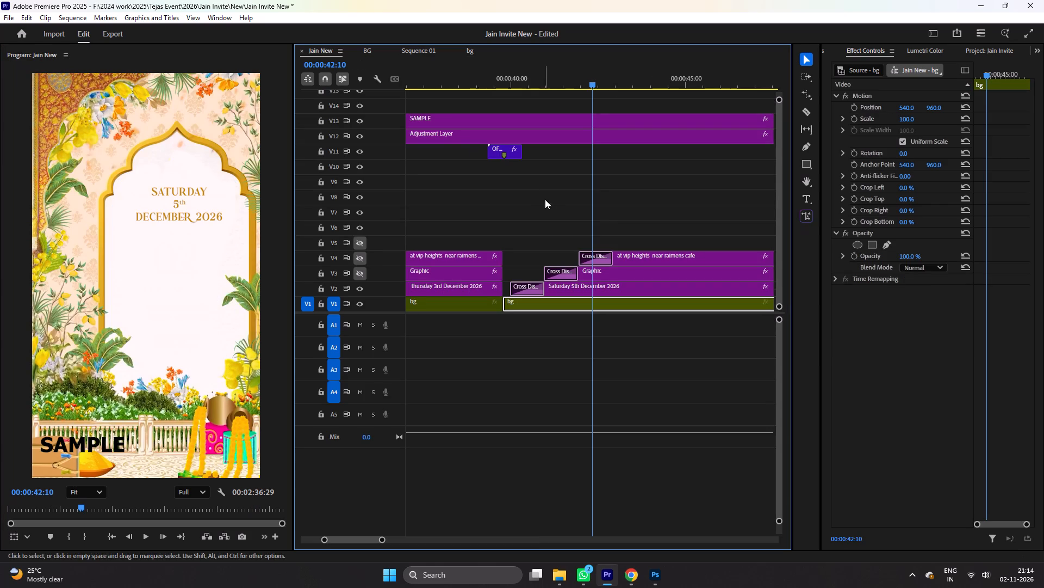
Enlarge the date text slightly and move it up into the cleared top of the arch.
click(160, 200)
click(569, 286)
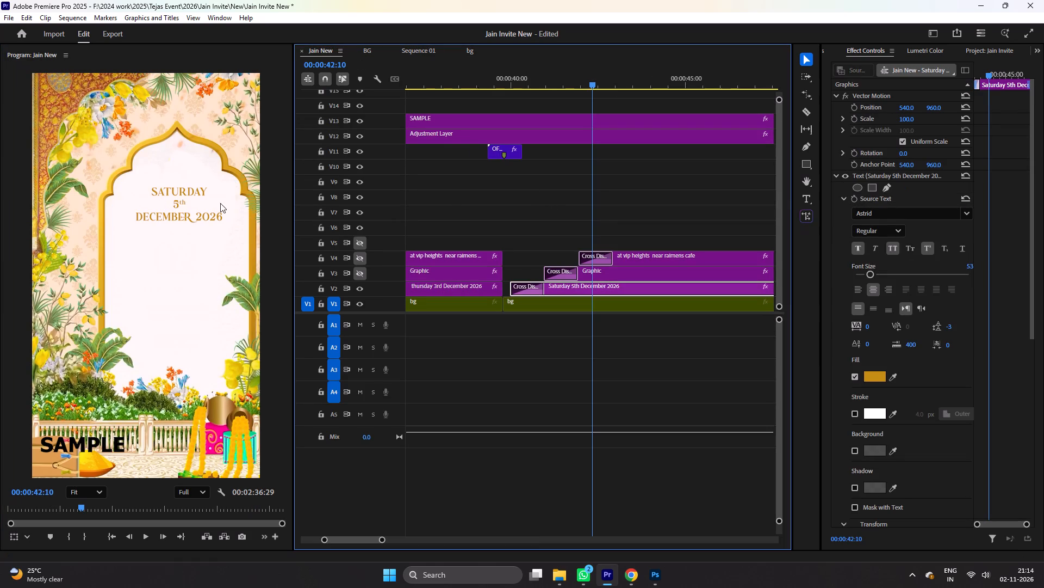
click(185, 194)
drag(218, 220, 227, 227)
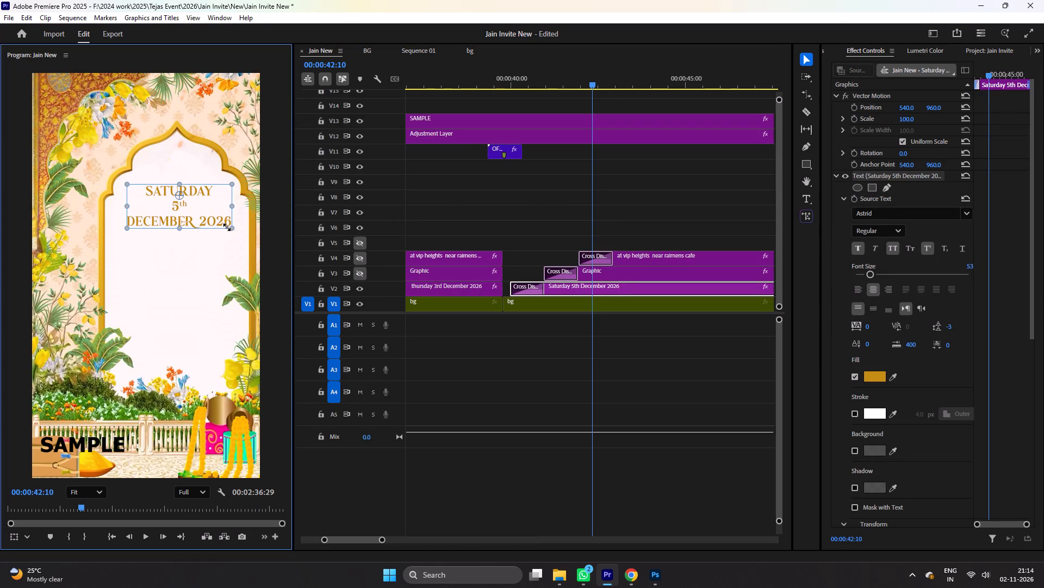
drag(227, 227, 227, 226)
drag(189, 211, 188, 180)
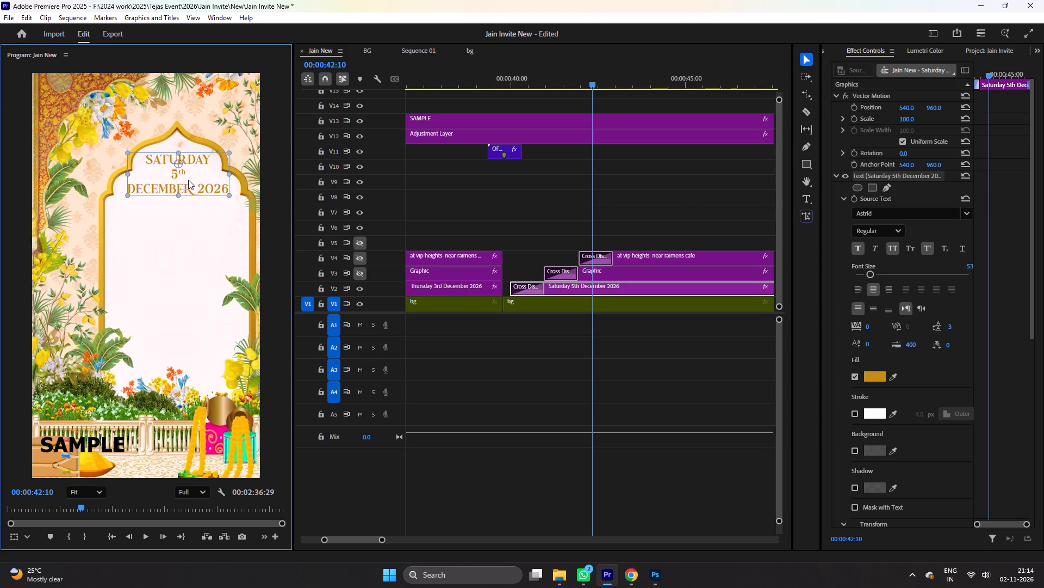
drag(188, 180, 188, 180)
click(186, 224)
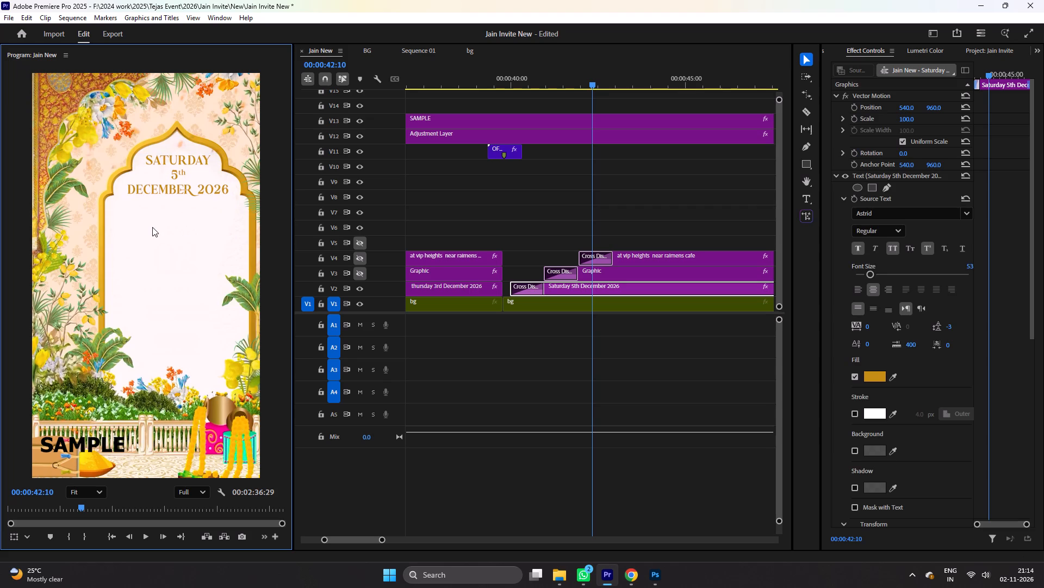
Show track V3 and give the Dev Darshan schedule text the same fill colour as the date, C48C11.
click(363, 275)
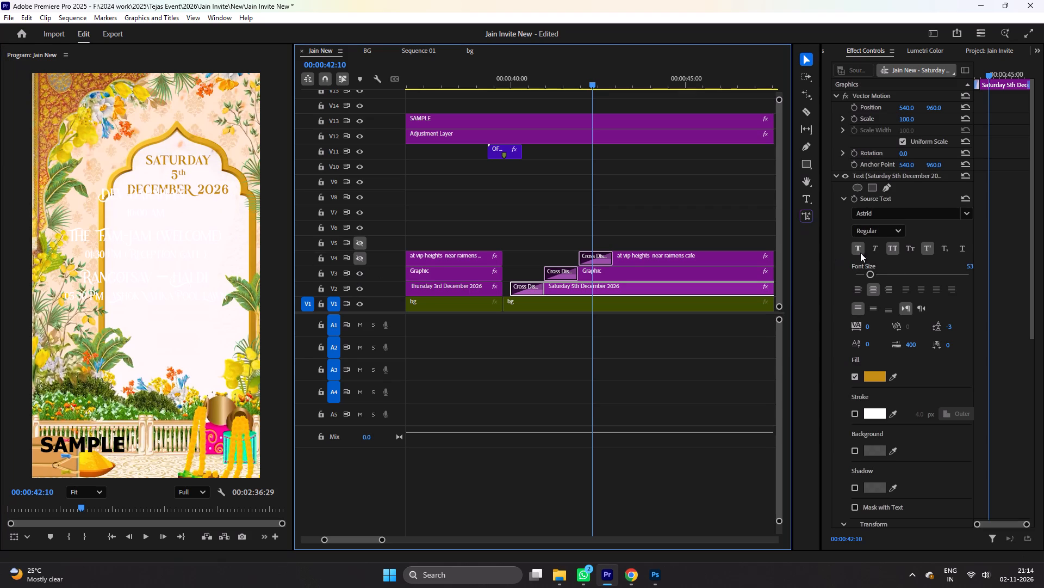
click(874, 378)
click(588, 348)
key(ctrl+a)
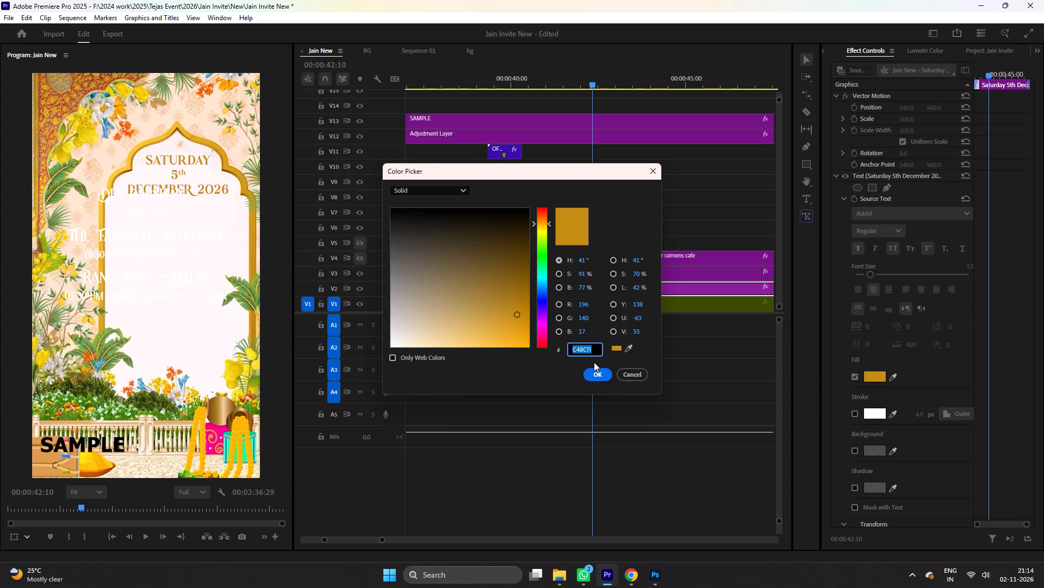
key(ctrl+c)
key(ctrl+c)
click(594, 370)
click(659, 274)
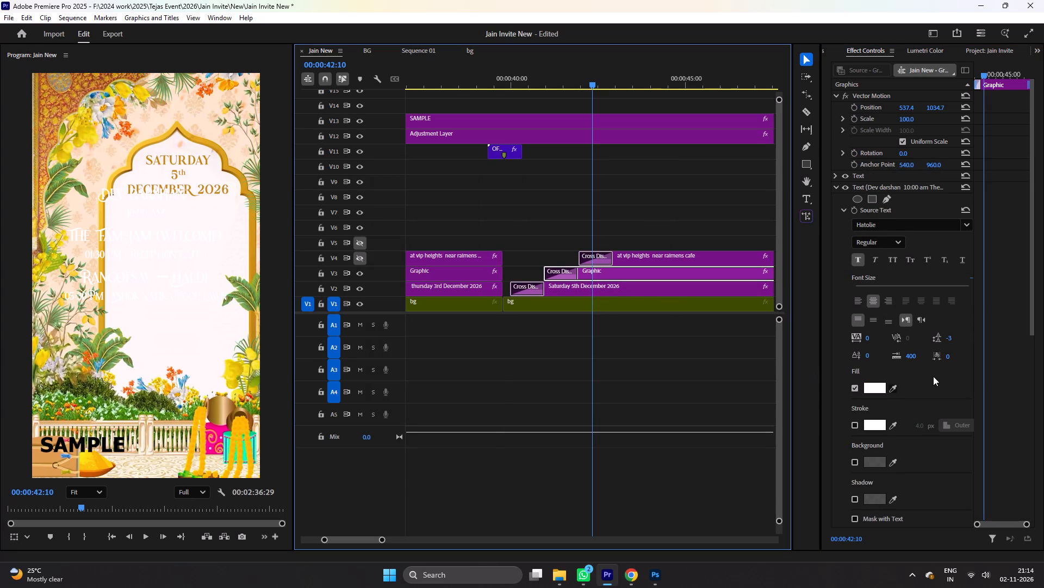
click(875, 390)
click(585, 342)
ctrl+click(590, 346)
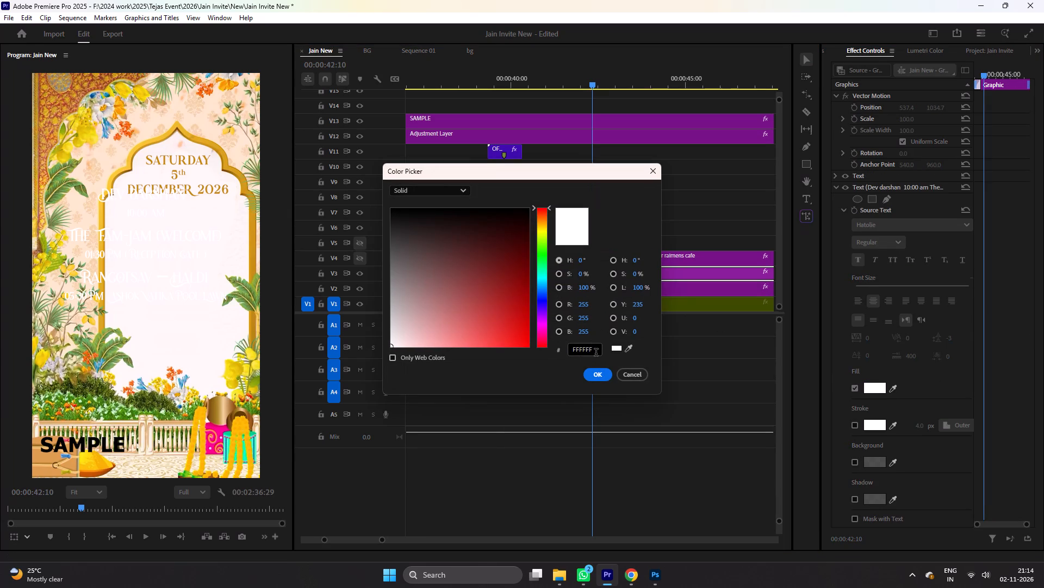
key(ctrl+a)
key(ctrl+v)
click(598, 373)
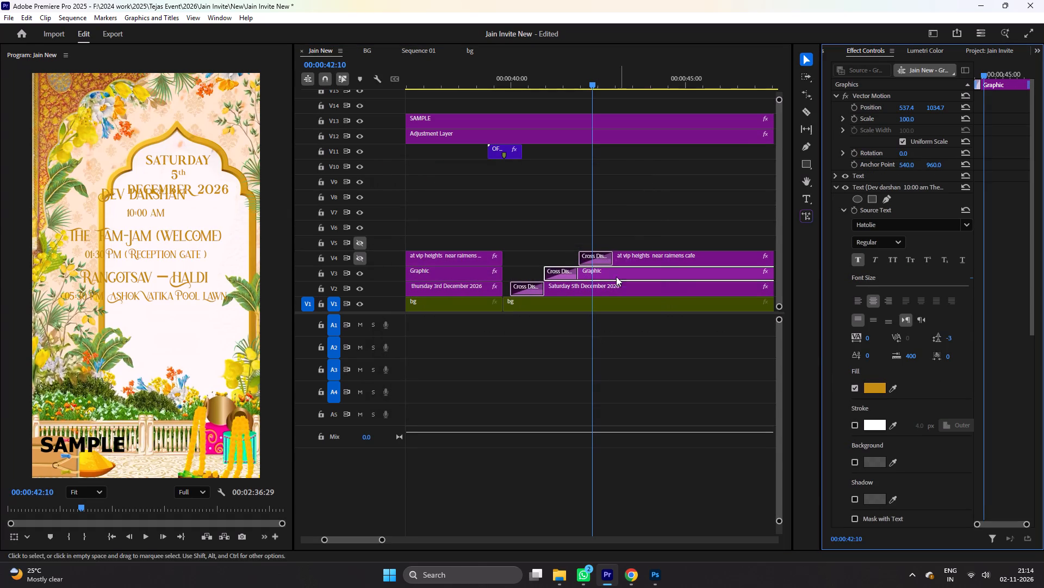
Move the schedule text beneath the date and scale it down to fit the width of the arch.
click(182, 246)
drag(190, 258, 220, 285)
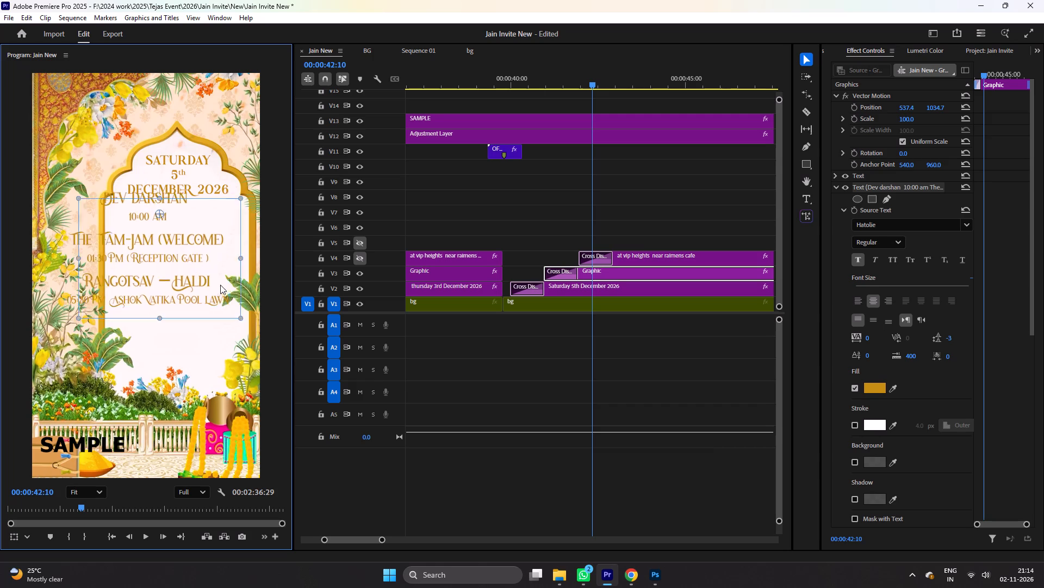
drag(220, 285, 220, 285)
drag(256, 332, 235, 313)
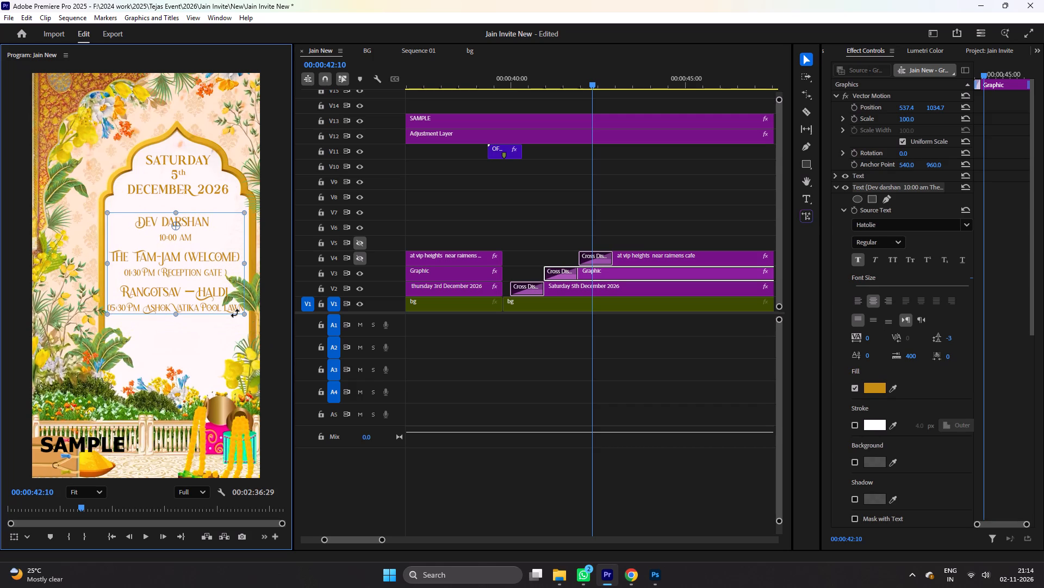
drag(235, 313, 234, 311)
drag(190, 290, 191, 280)
click(181, 316)
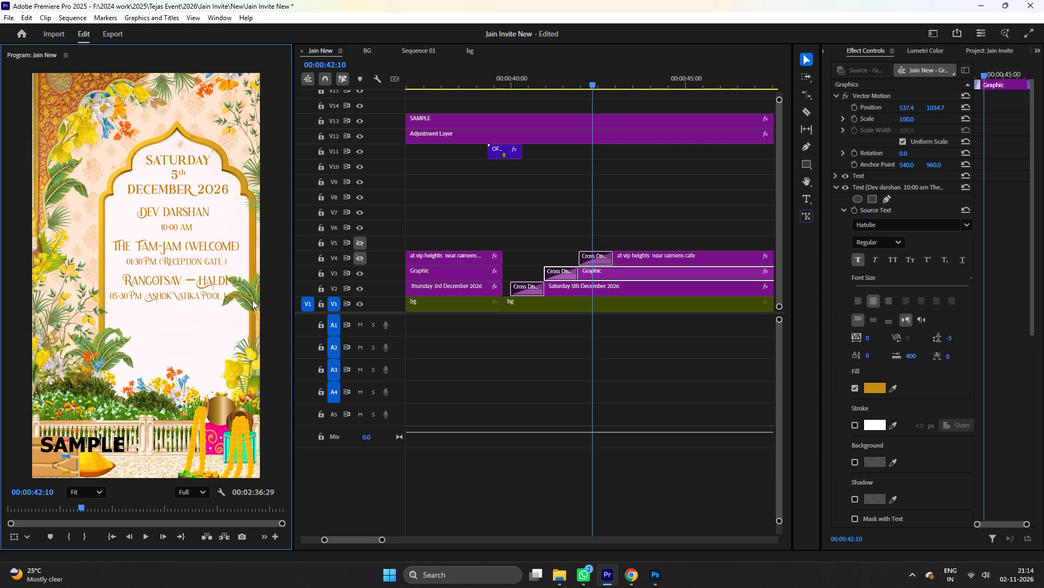
Increase the line spacing of the whole schedule text block.
double_click(182, 273)
drag(952, 336, 963, 338)
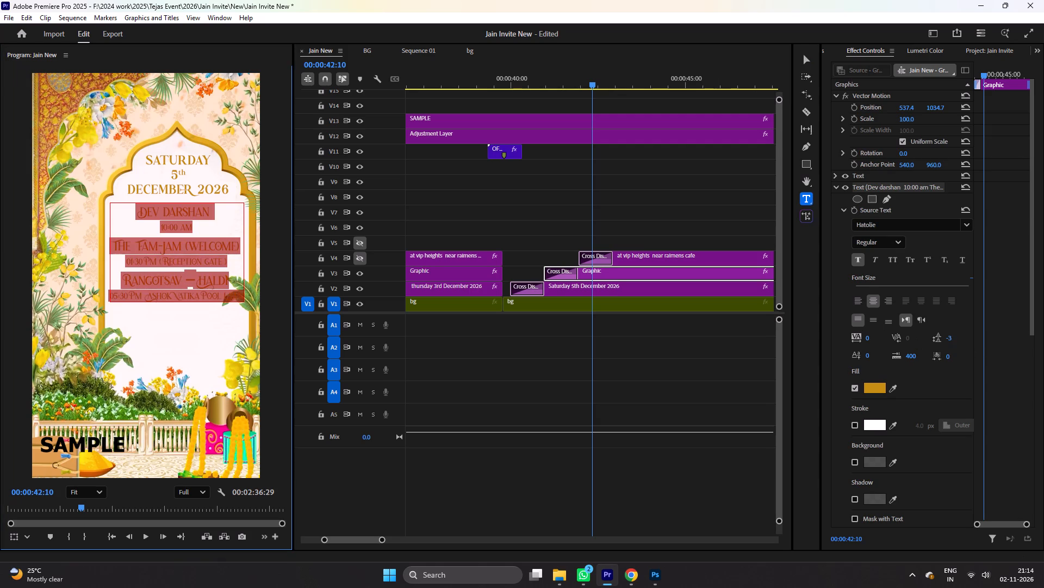
drag(963, 338, 960, 341)
click(654, 211)
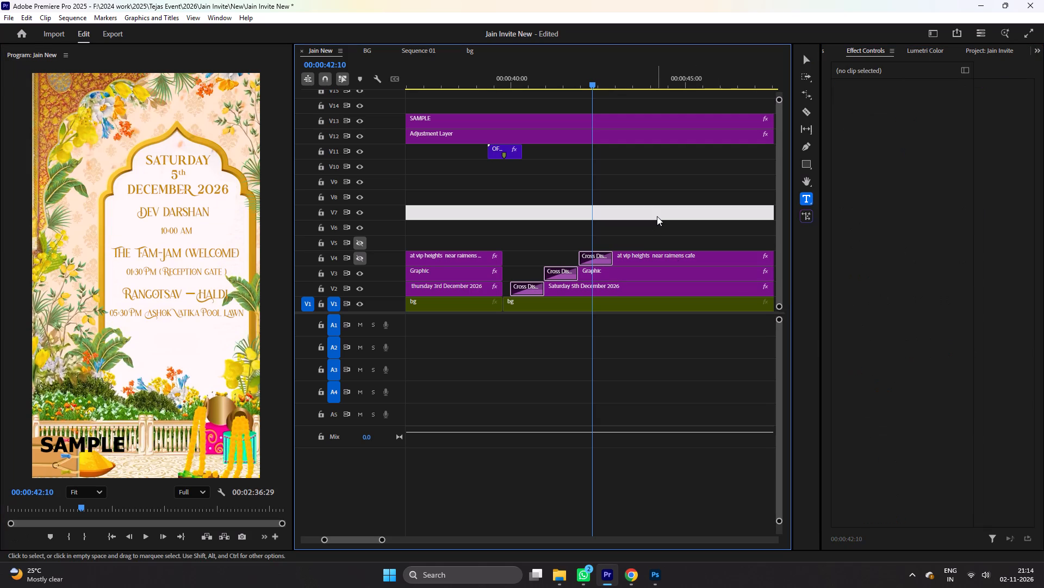
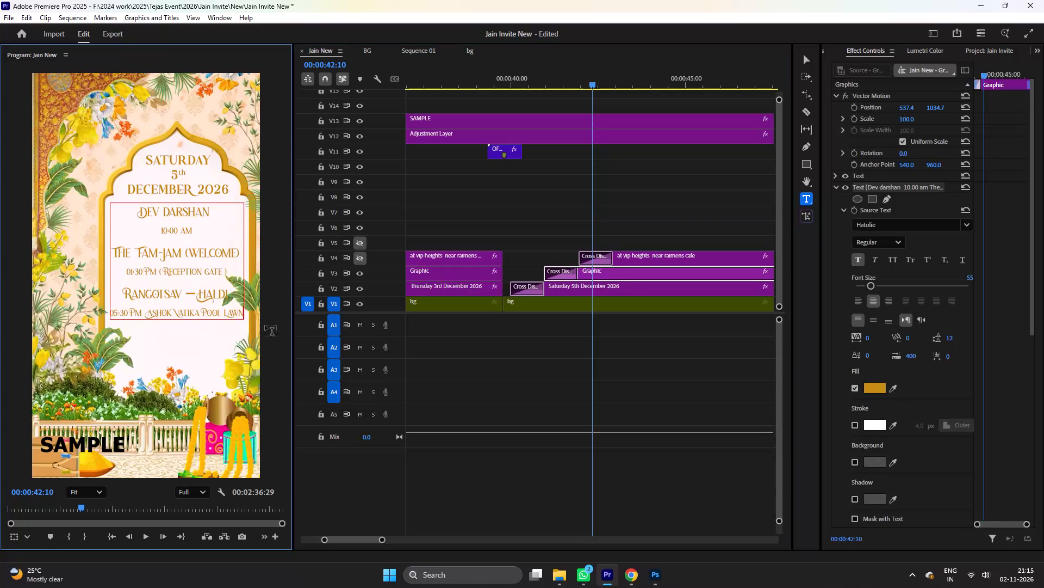
Split the schedule text's last line after 05:30 PM, putting "at" and "Ashok Vatika Pool Lawn" on their own lines.
click(633, 220)
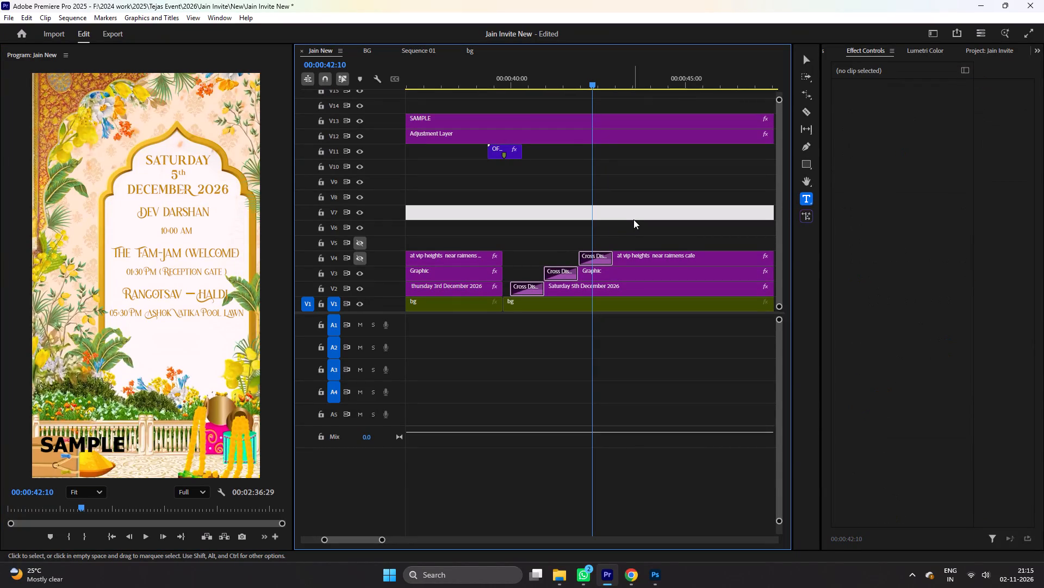
click(144, 317)
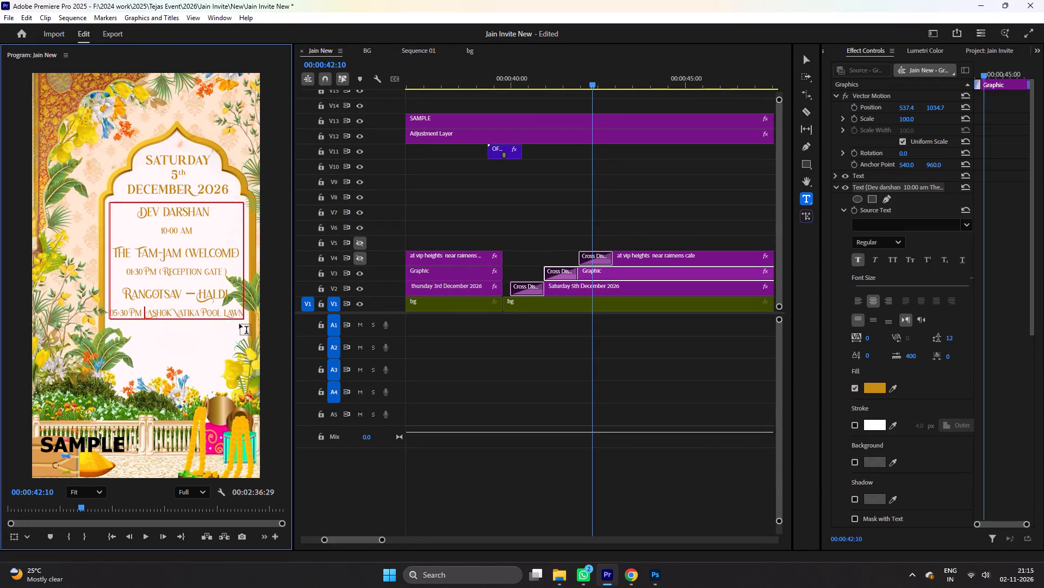
key(Return)
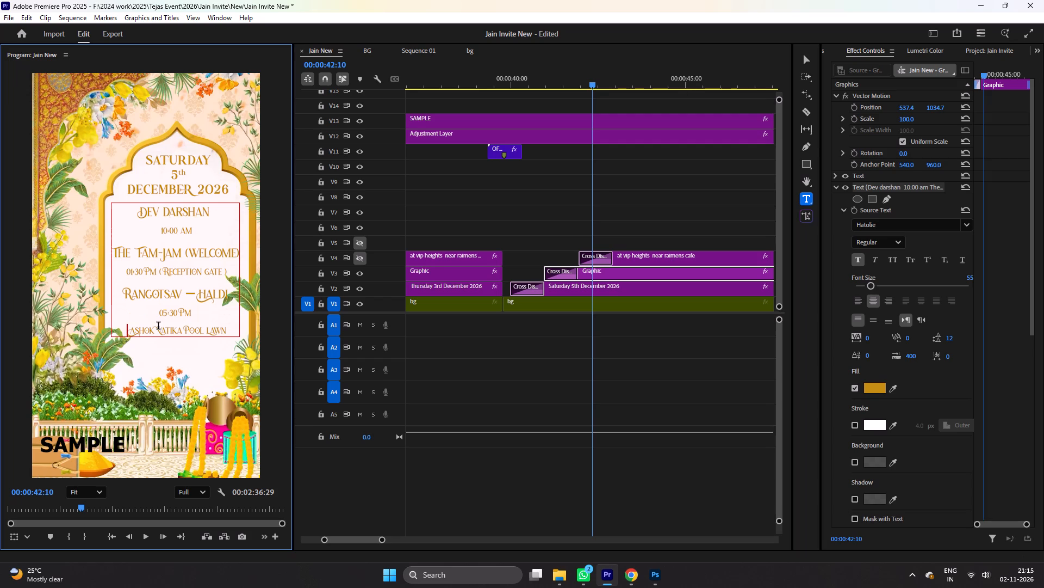
text(at)
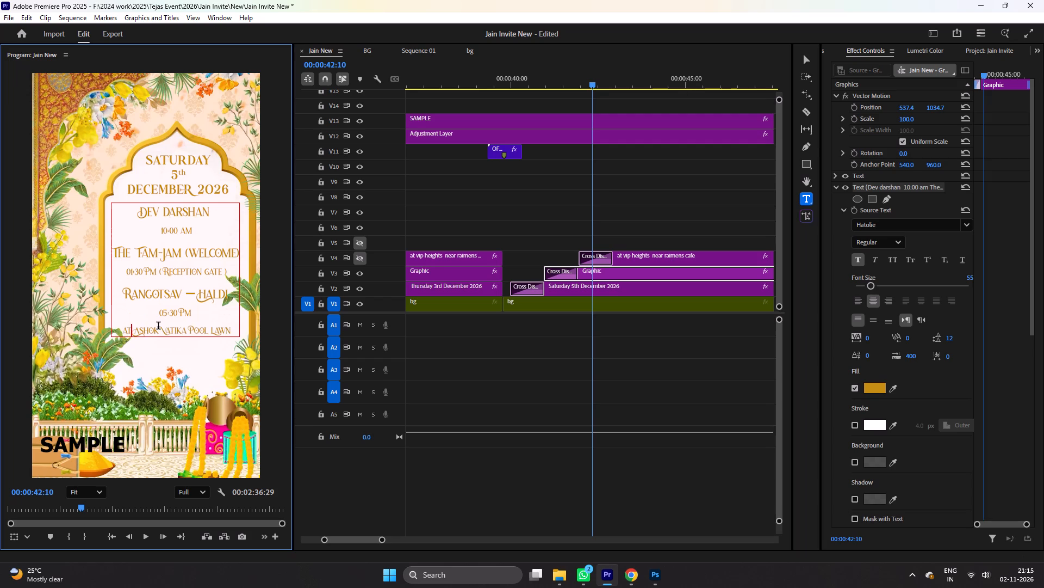
key(Return)
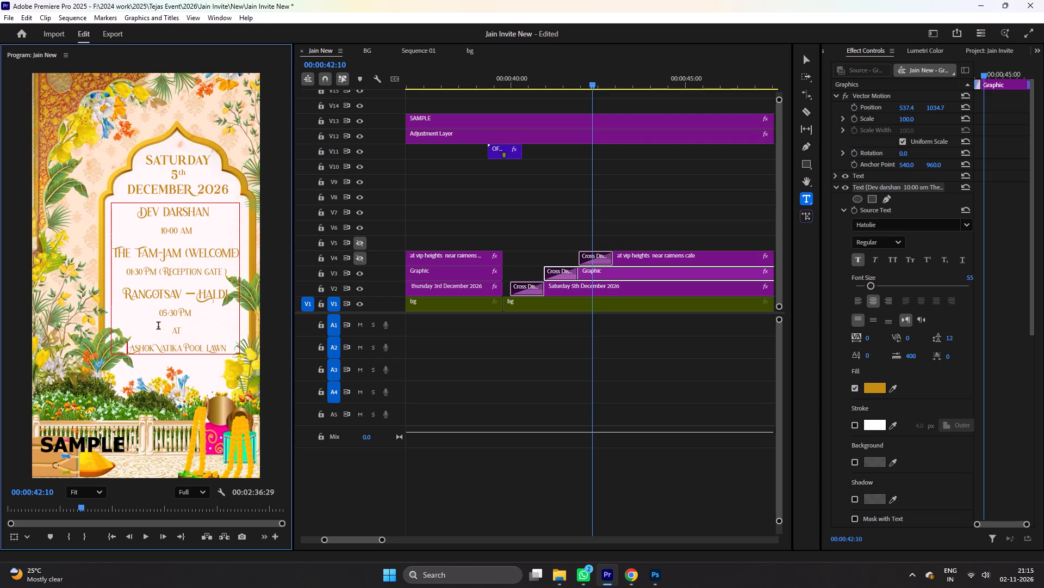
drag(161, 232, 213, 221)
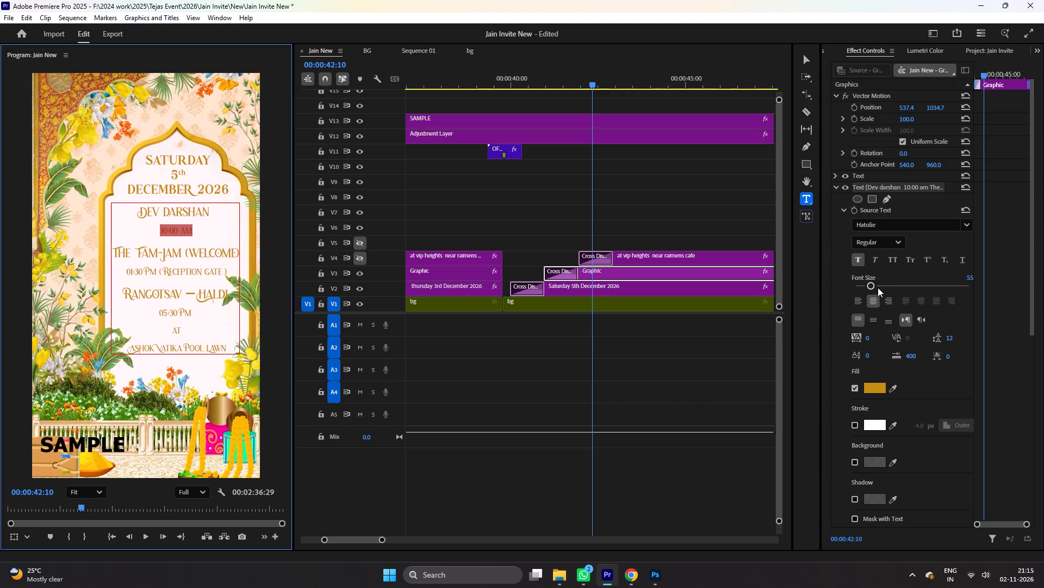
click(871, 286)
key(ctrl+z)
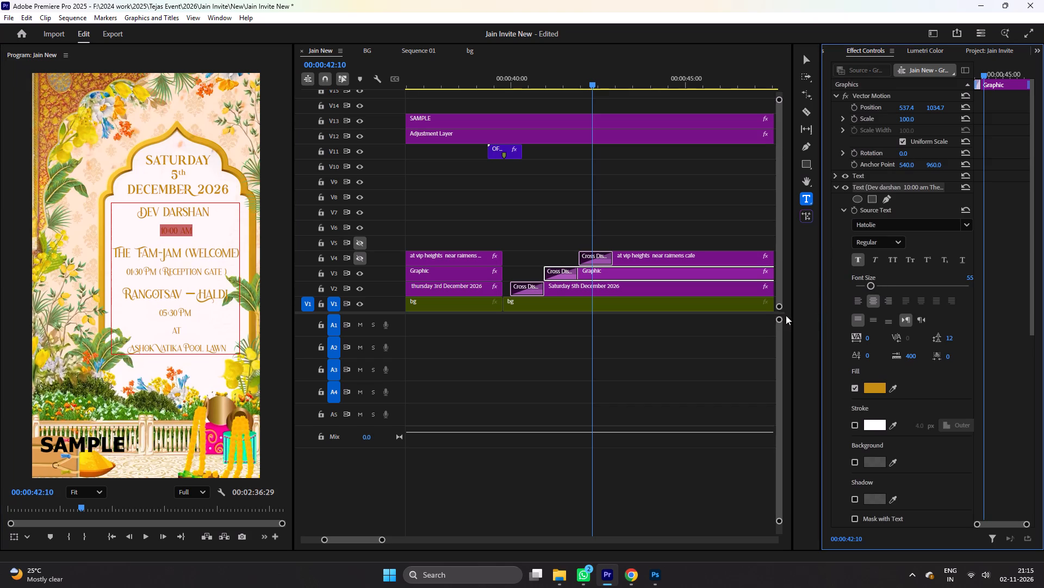
Select the last two lines of the schedule text and reduce the leading to 1.
drag(173, 329, 225, 346)
drag(951, 338, 943, 338)
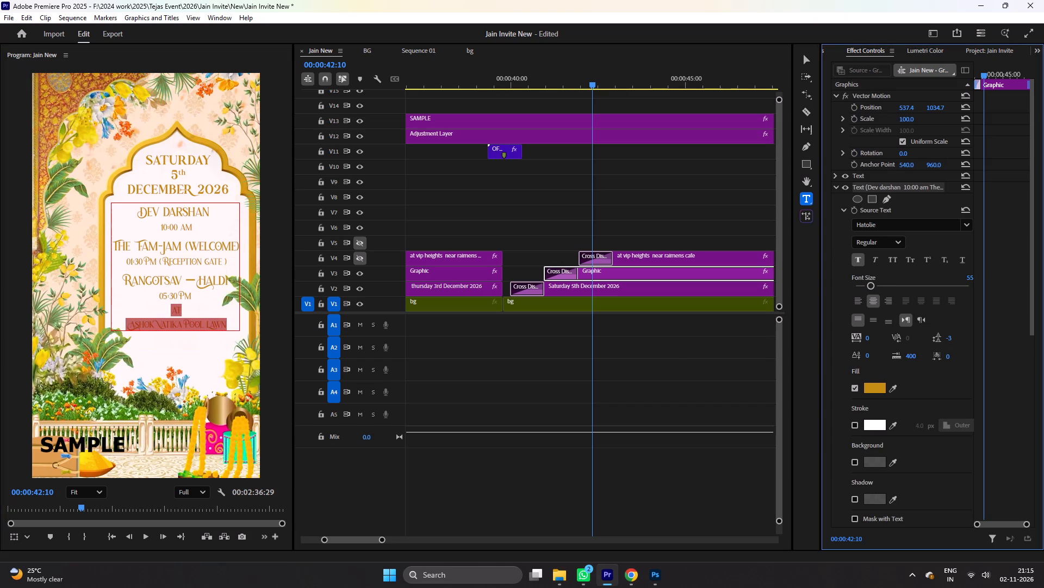
drag(943, 338, 944, 337)
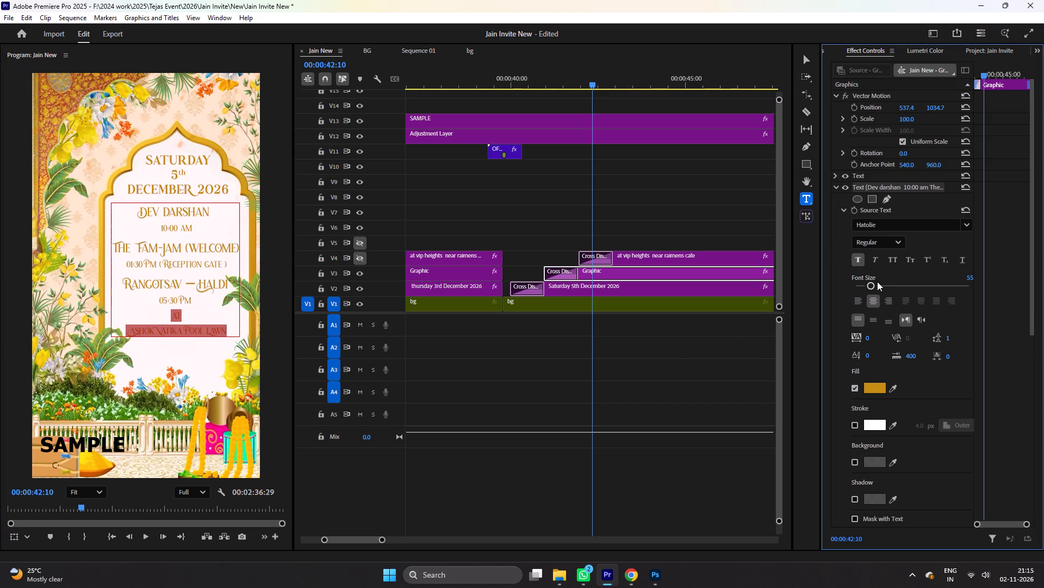
click(877, 281)
key(ctrl+z)
Scale the schedule text block up slightly and move it slightly lower inside the arch frame.
click(806, 58)
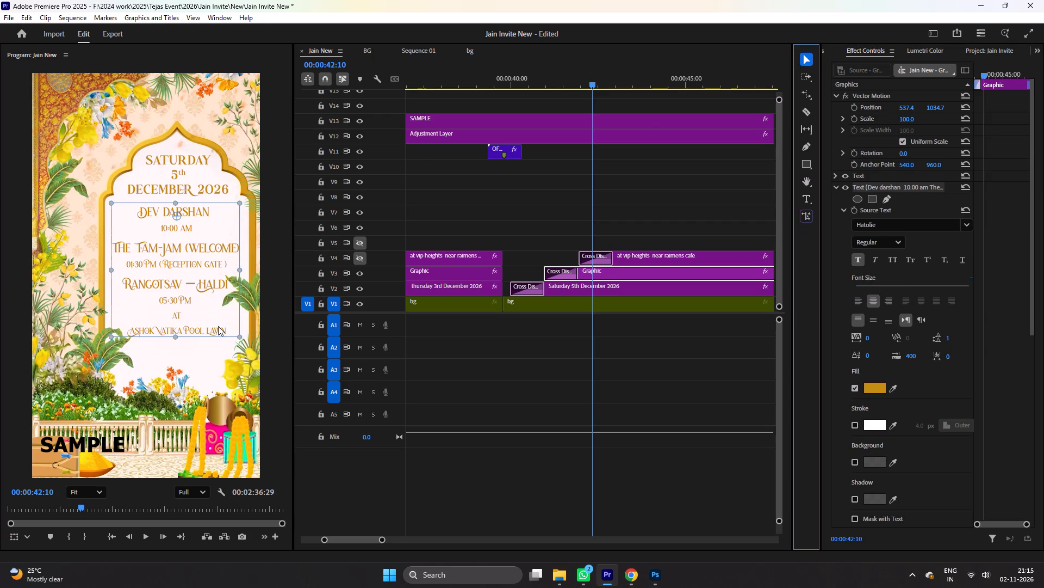
click(240, 336)
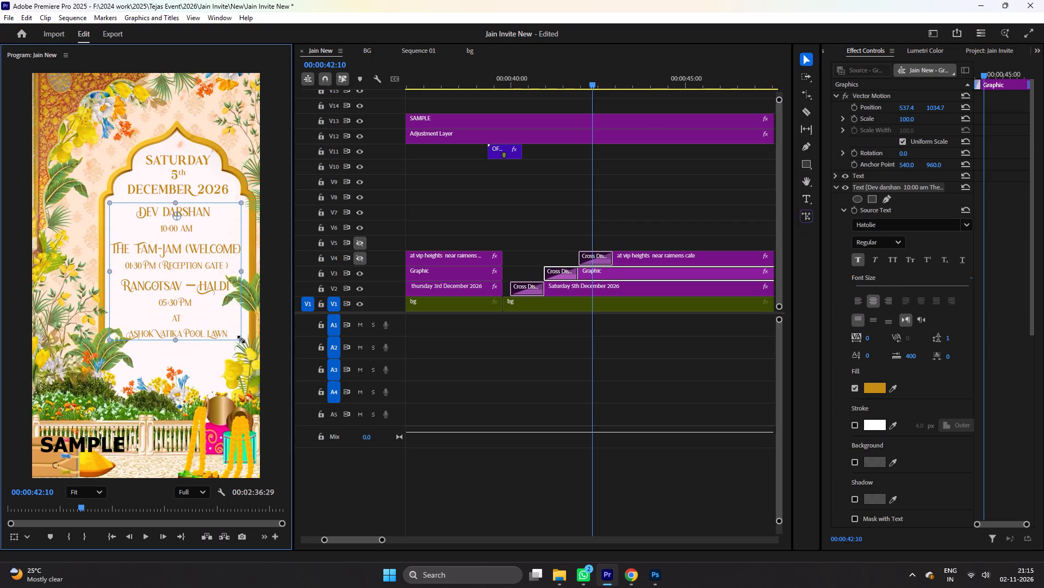
click(215, 329)
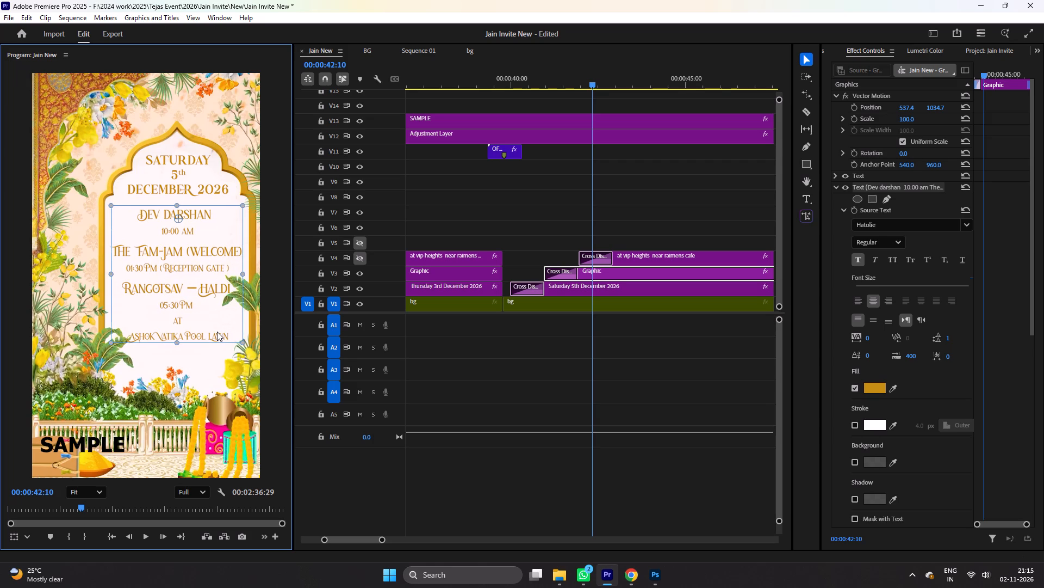
click(178, 353)
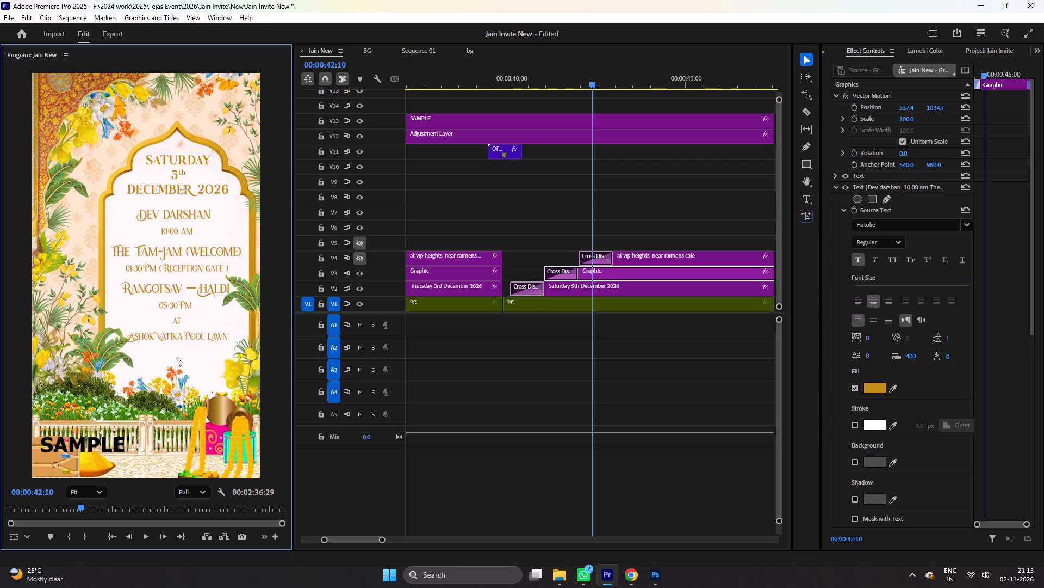
Insert leading spaces before the "Ashok Vatika Pool Lawn" line of the schedule text and save the project.
key(space)
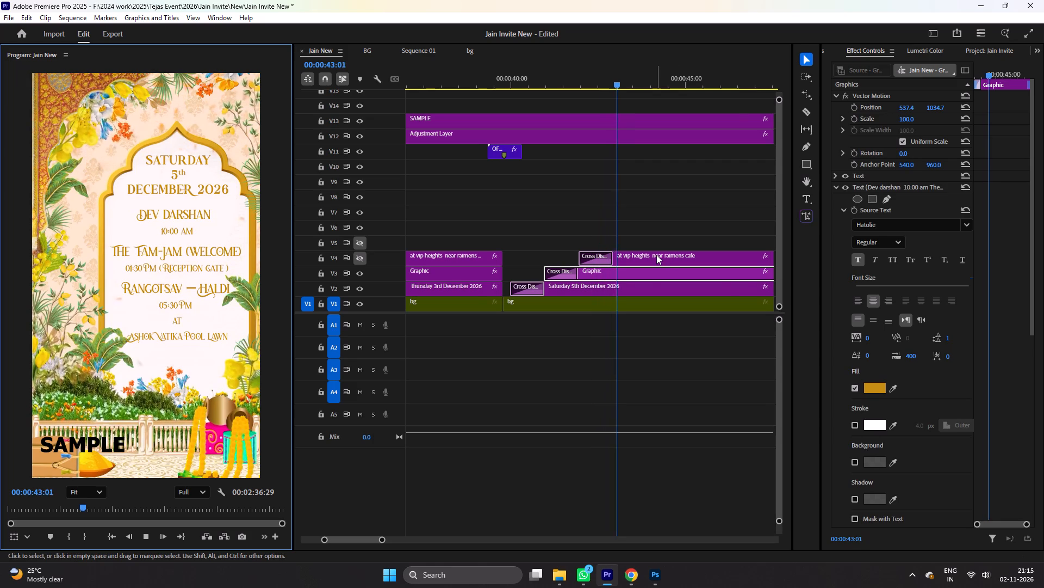
scroll(656, 255, down, 4)
key(space)
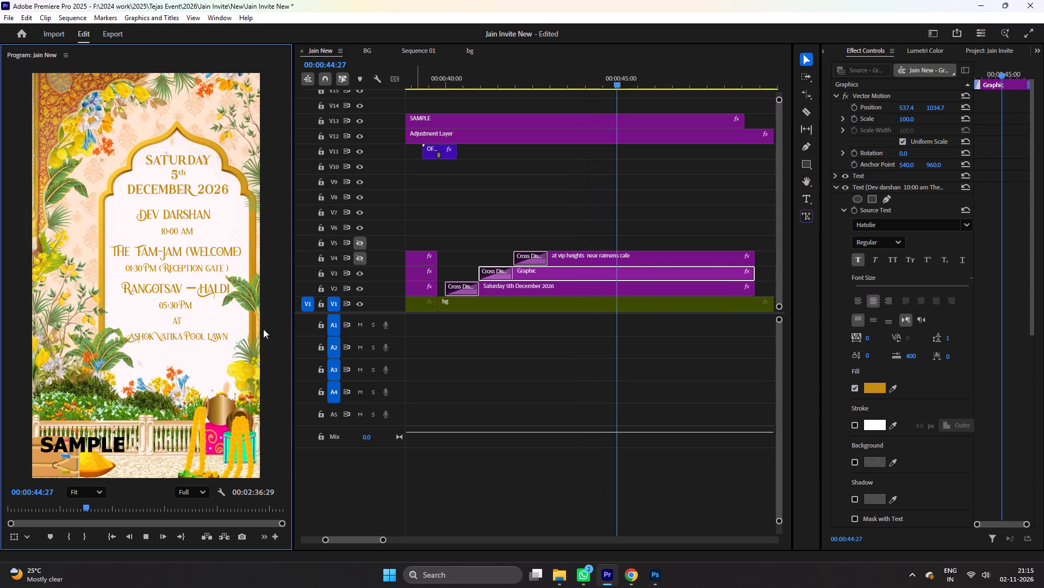
click(185, 333)
double_click(132, 333)
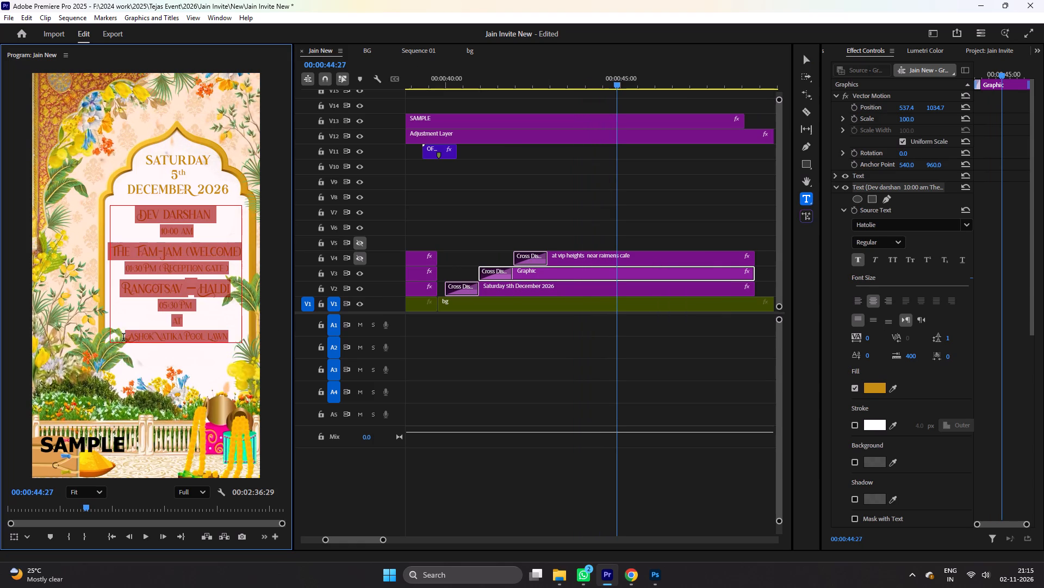
click(123, 338)
key(space)
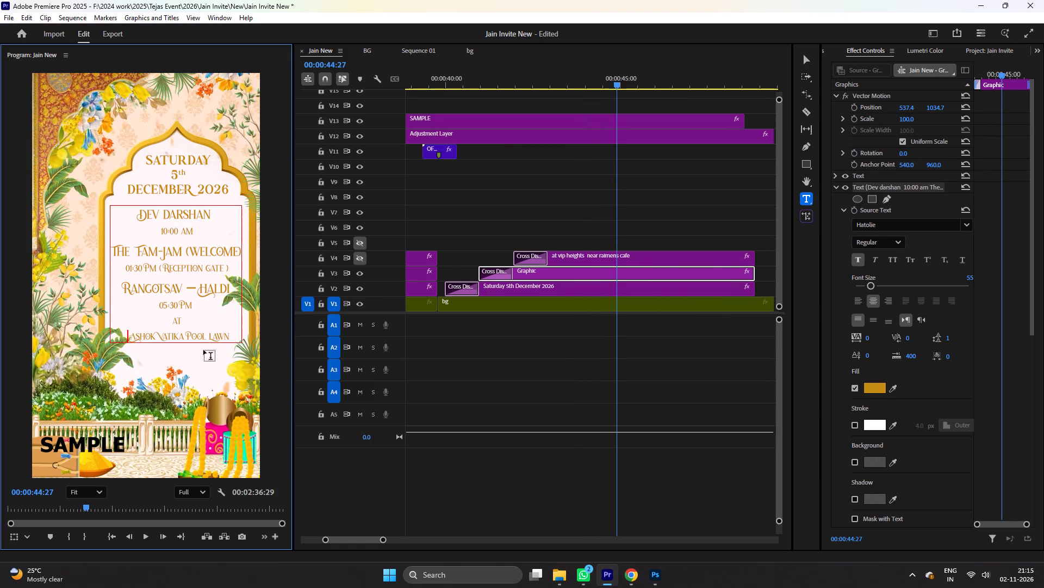
key(space)
key(space)
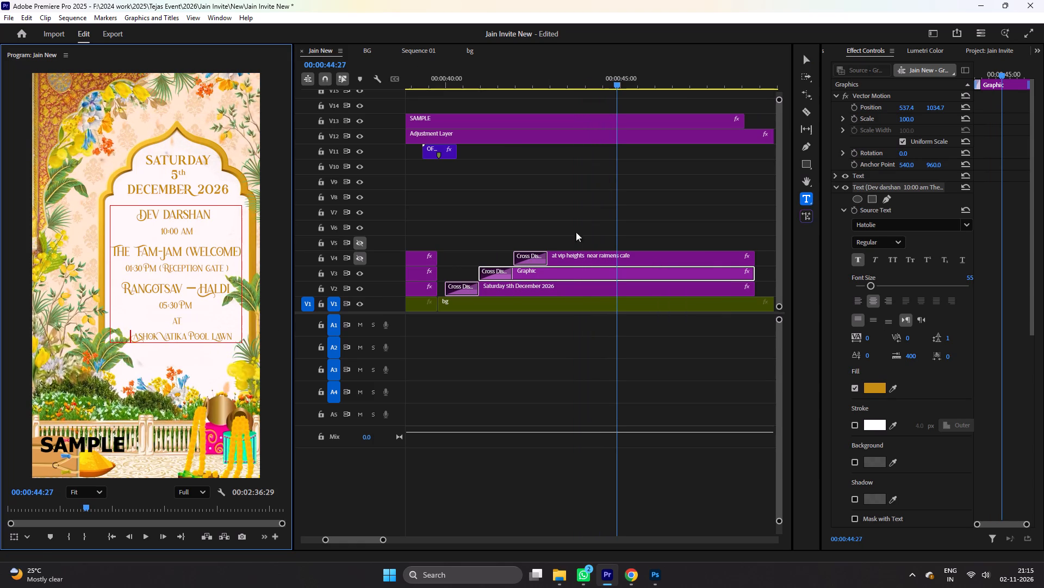
click(650, 211)
key(ctrl+s)
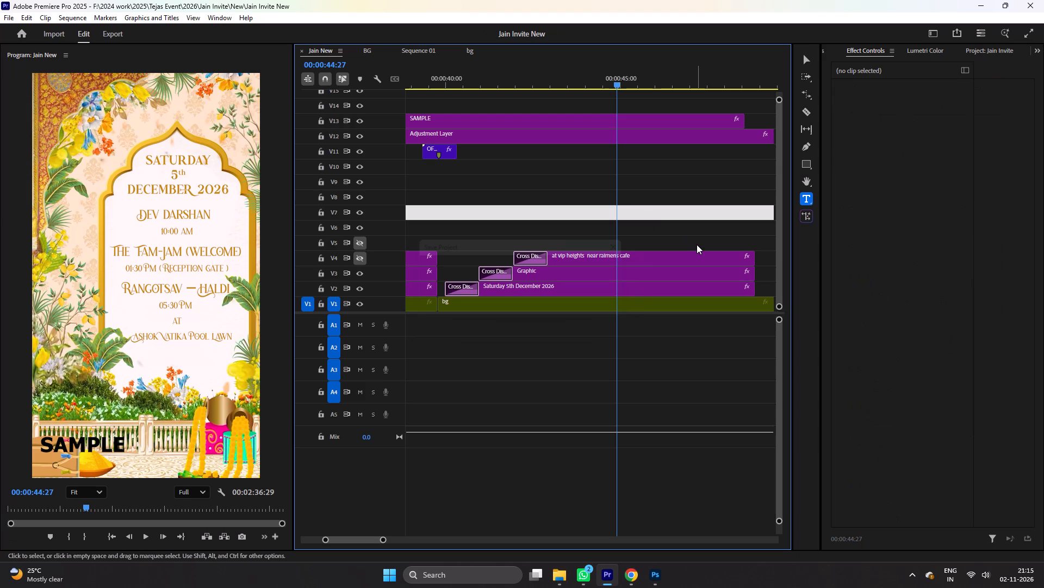
Cut the bg clip on V1 where the Saturday 5th December graphics end and delete the leftover piece.
key(space)
scroll(696, 244, down, 5)
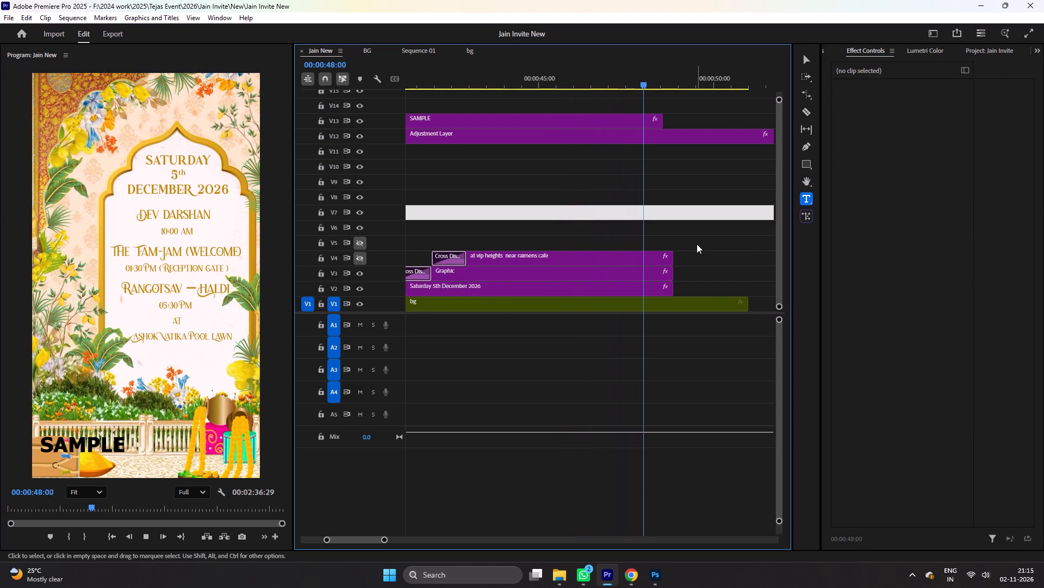
key(space)
key(c)
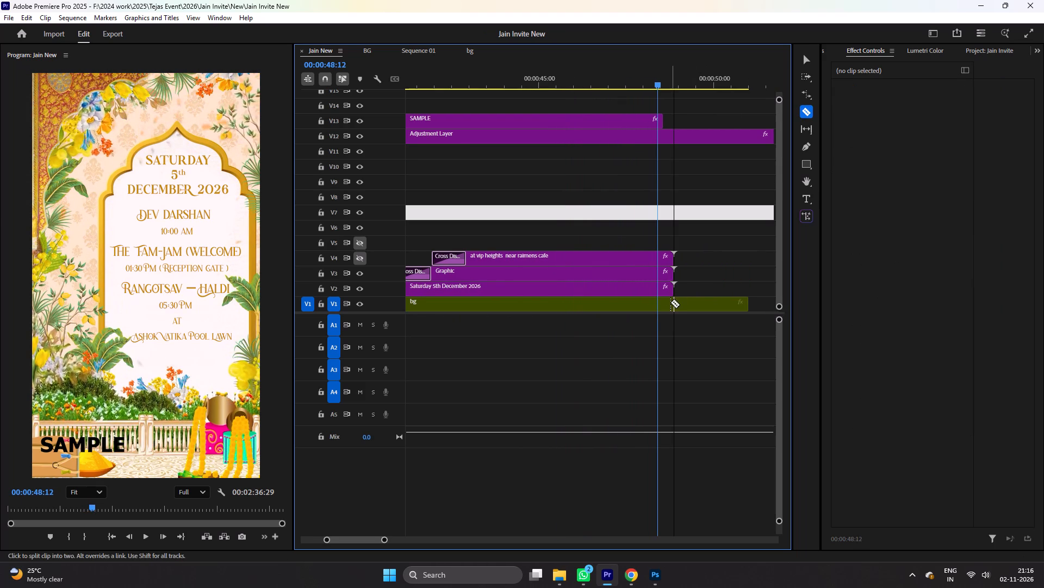
click(670, 302)
key(v)
click(681, 303)
click(688, 303)
key(Delete)
click(702, 309)
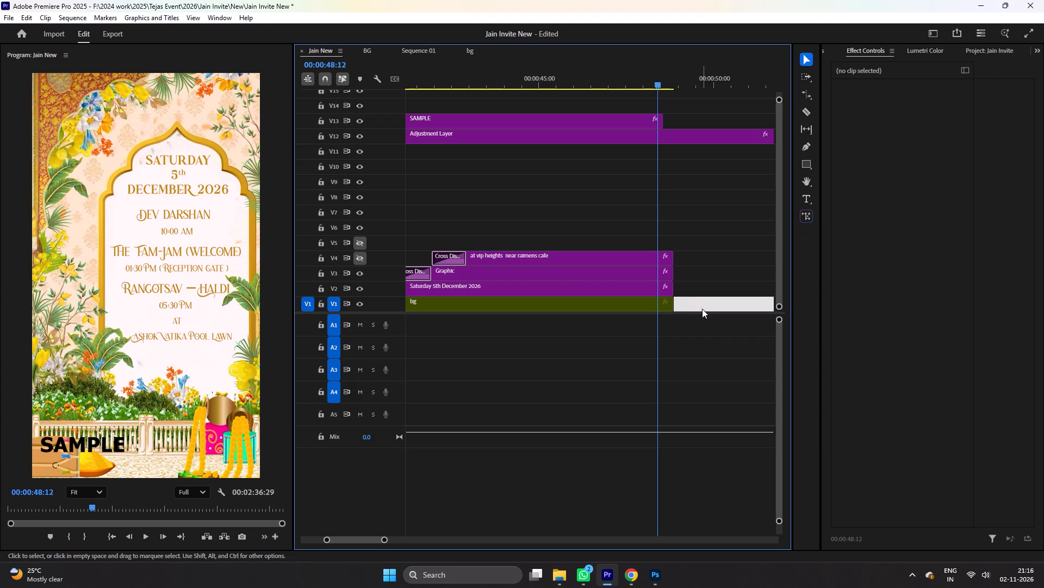
Re-enable tracks V4 and V5 and delete the "at vip heights near raimens cafe" clip from the Saturday 5th December section.
key(0)
key(minus)
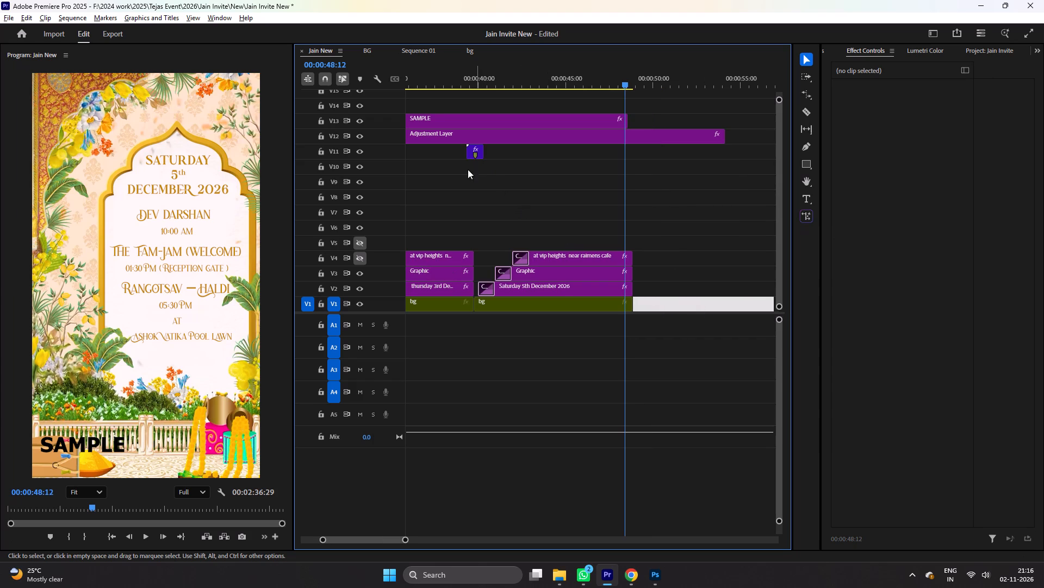
click(363, 256)
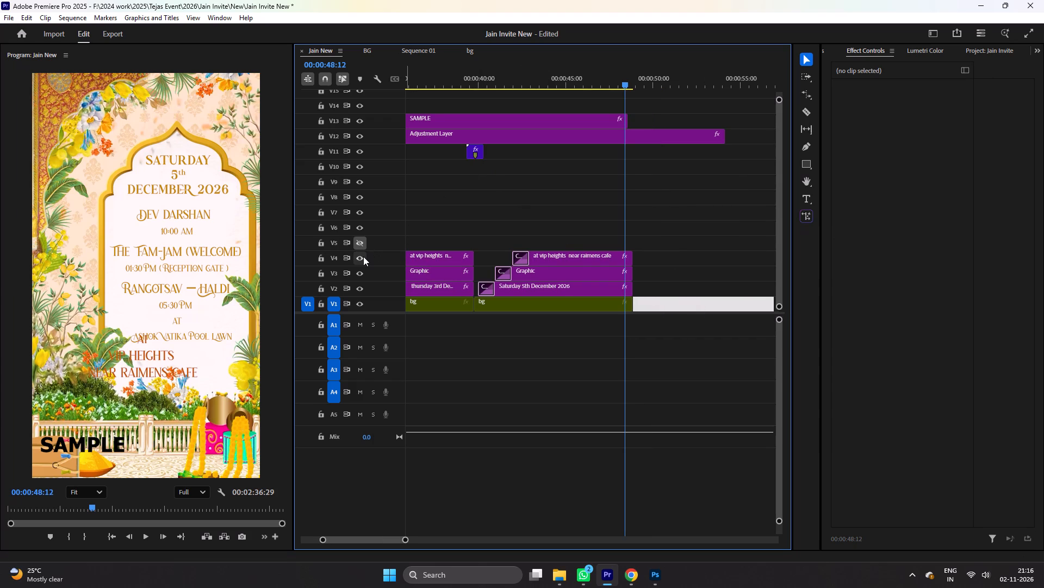
click(543, 255)
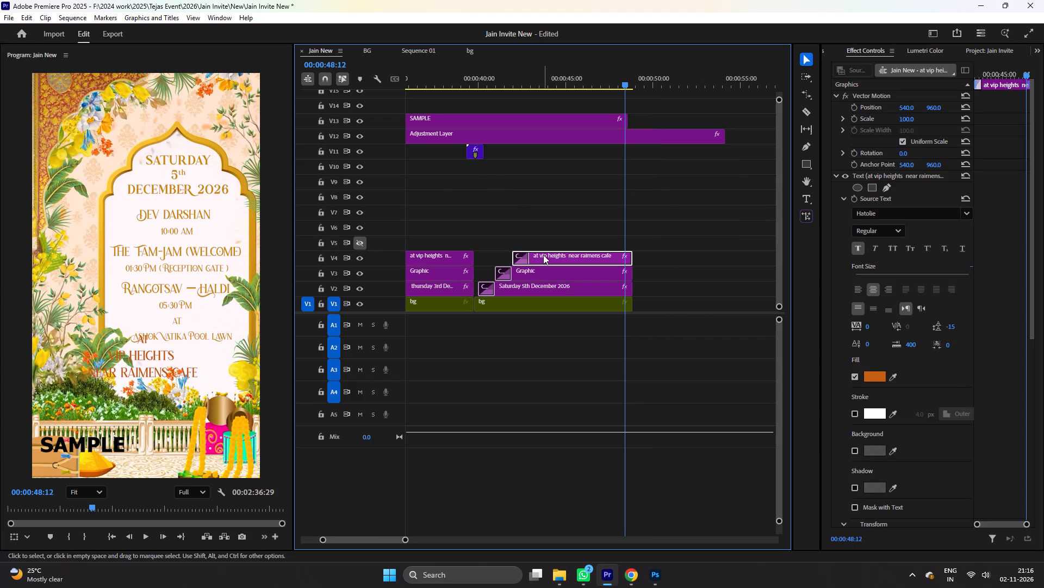
key(Delete)
click(361, 243)
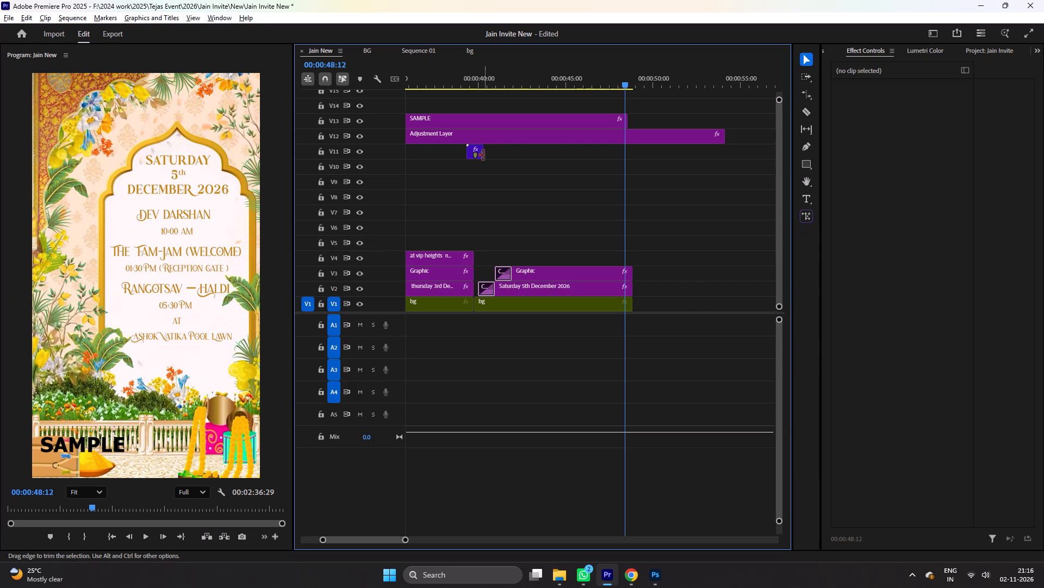
Duplicate the OF.mov transition and place the copy on V11 from about 00:00:48:12, spanning the end of the Saturday 5th December clips.
alt+drag(474, 156, 475, 183)
drag(476, 183, 630, 150)
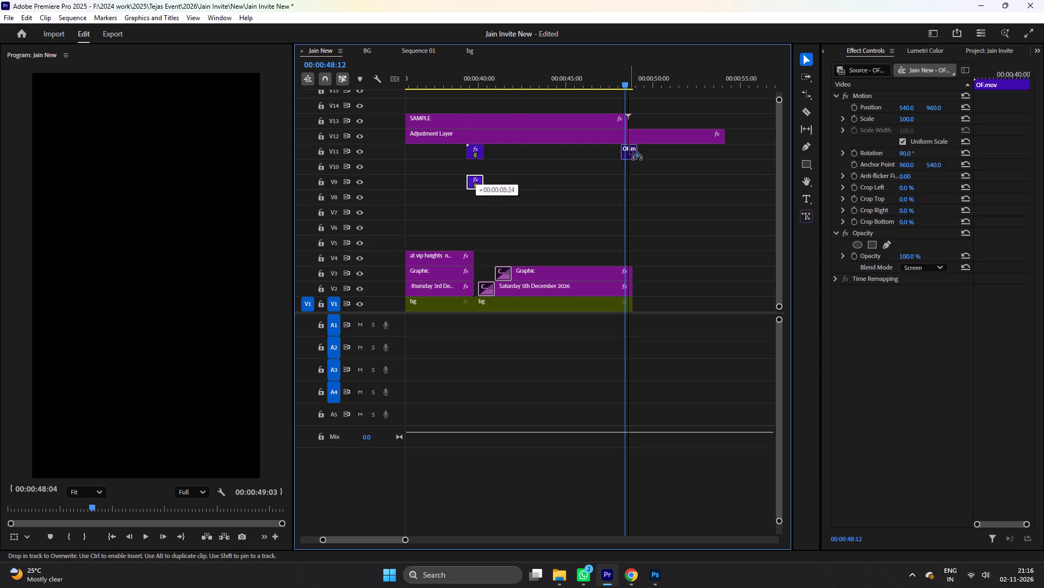
drag(630, 150, 633, 149)
click(647, 172)
key(equal)
key(equal)
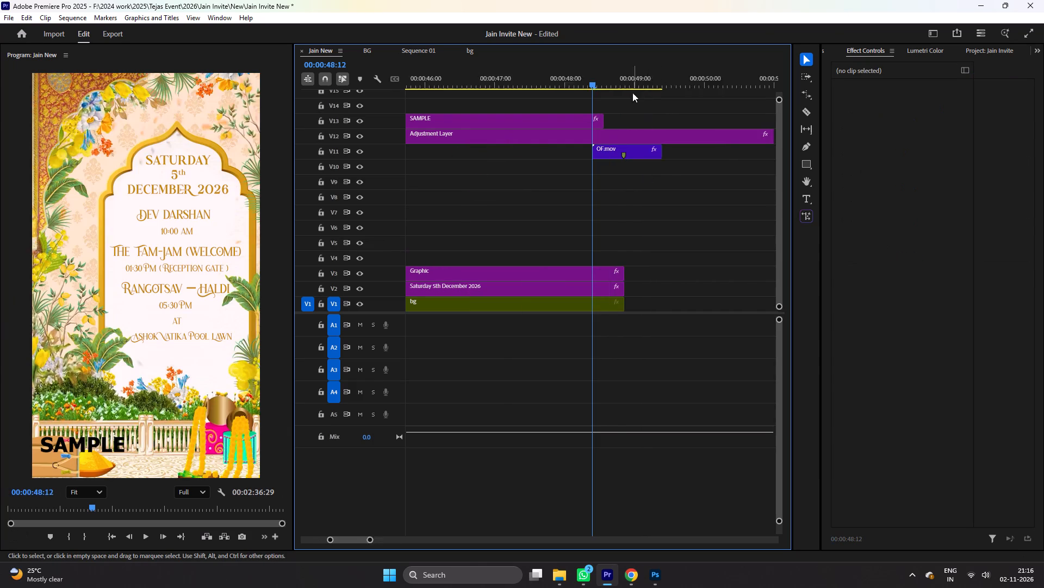
key(equal)
drag(633, 93, 657, 94)
click(665, 87)
click(677, 149)
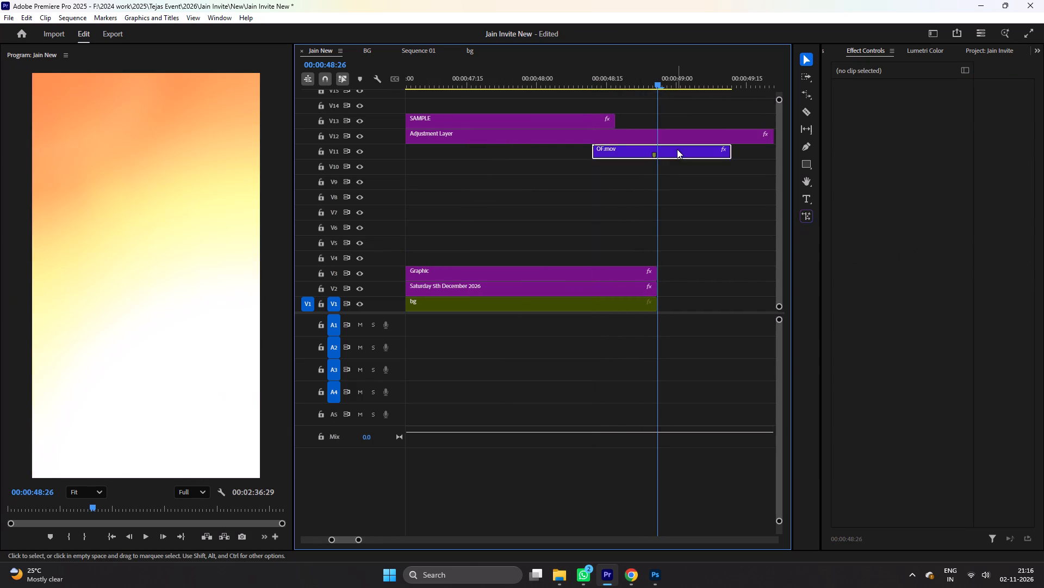
Move a later bg clip to follow the Saturday 5th December section on V1, close the remaining gap, and save the project.
key(minus)
key(minus)
key(minus)
key(minus)
key(minus)
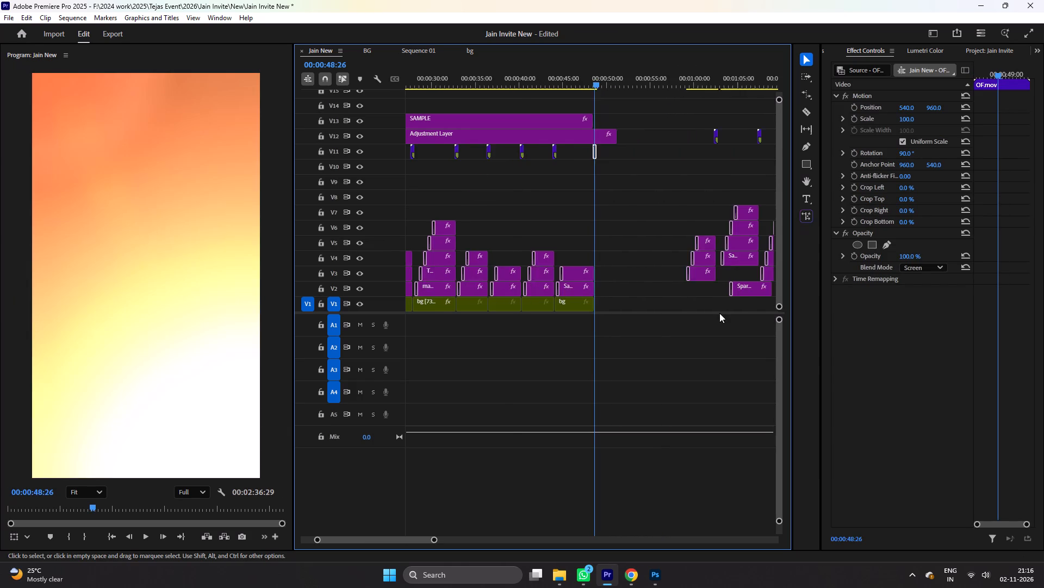
key(minus)
drag(675, 304, 540, 305)
key(equal)
key(equal)
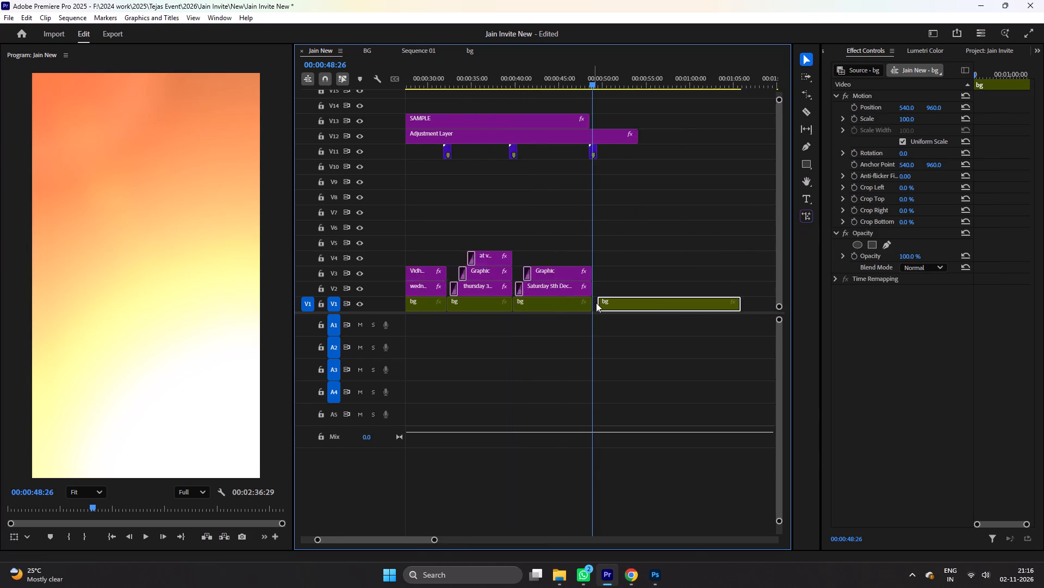
key(equal)
key(equal)
right_click(606, 307)
drag(607, 309, 613, 315)
key(ctrl+s)
Play back the newly placed background and inspect the remaining bg clip around 00:02:18:06.
key(ctrl+space)
scroll(664, 277, down, 2)
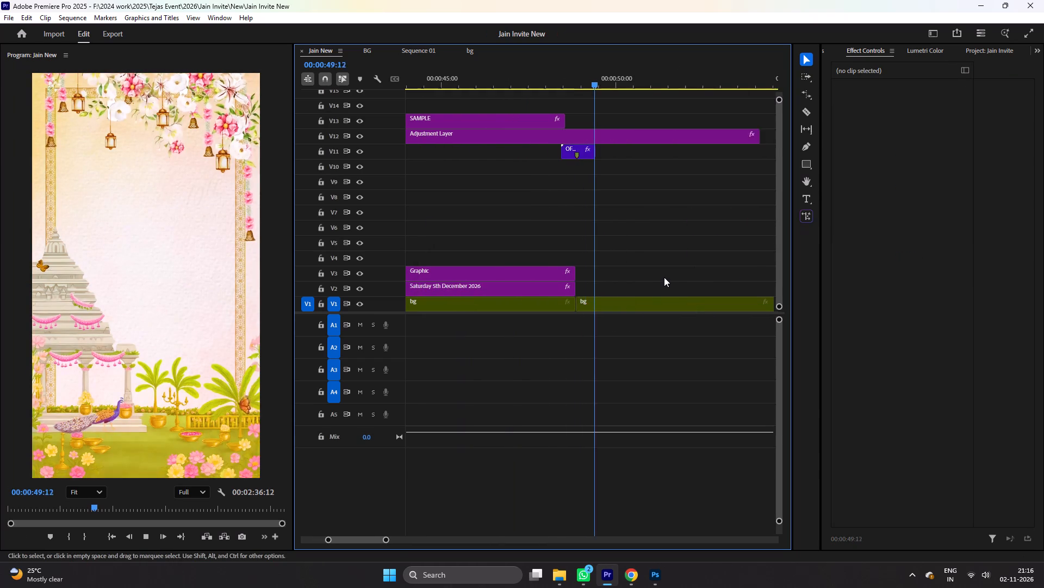
scroll(664, 277, down, 8)
key(minus)
key(minus)
key(minus)
key(minus)
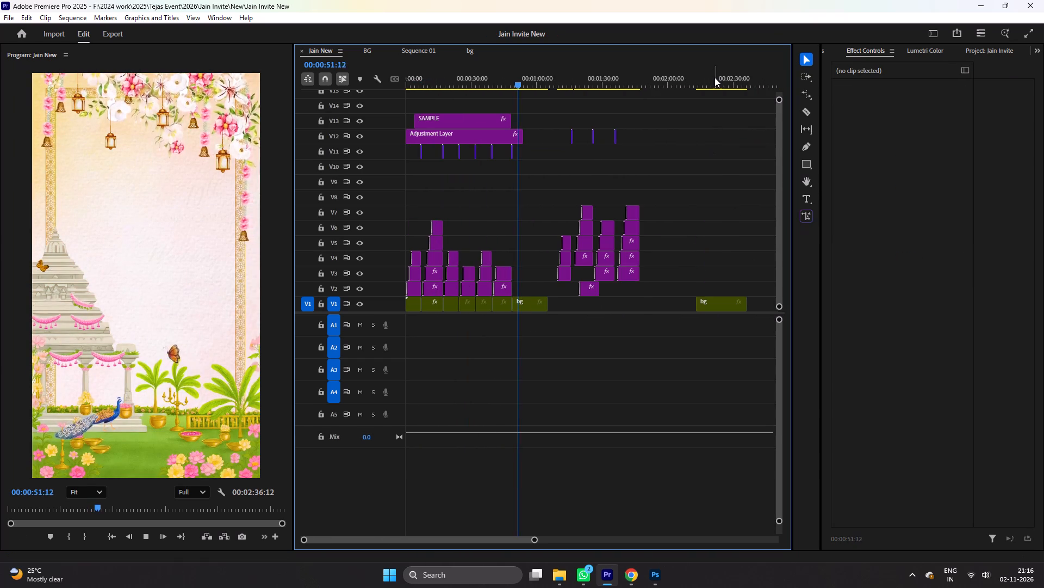
click(710, 77)
Move the temple-garden bg clip from the end of the Saturday 5th December section to far beyond the other clips on V1.
key(minus)
drag(469, 300, 640, 307)
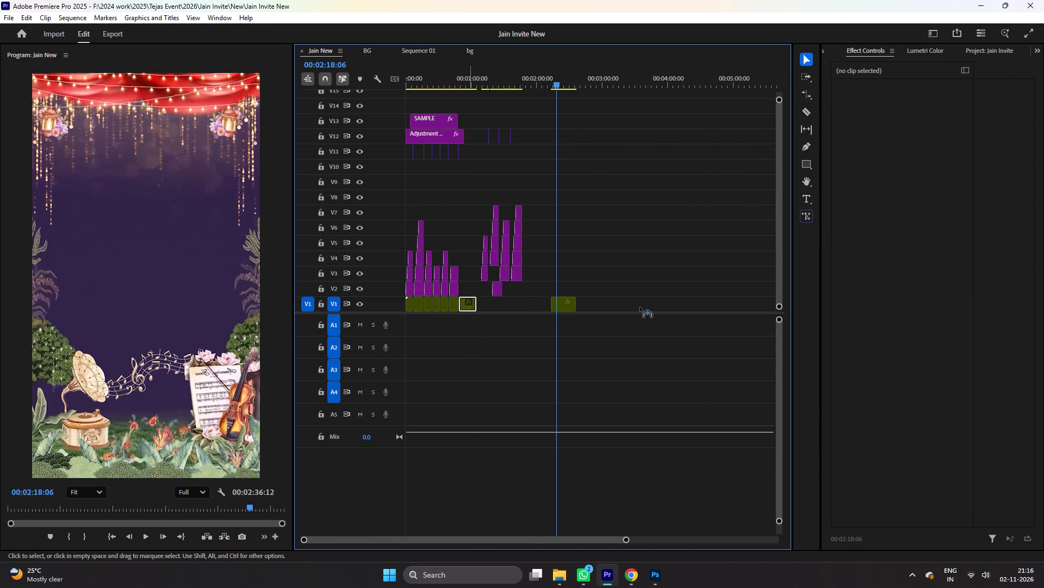
drag(640, 307, 661, 307)
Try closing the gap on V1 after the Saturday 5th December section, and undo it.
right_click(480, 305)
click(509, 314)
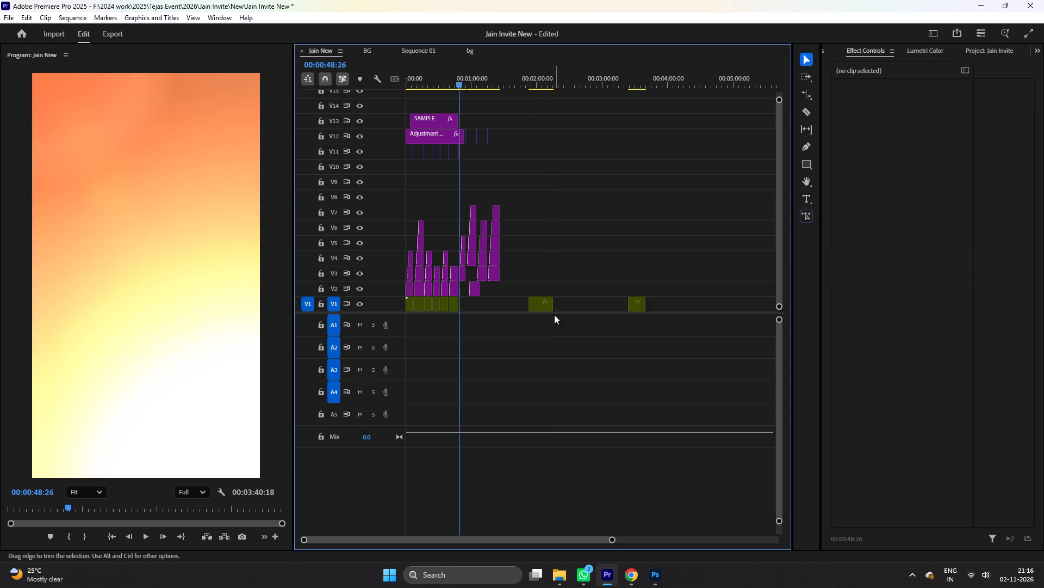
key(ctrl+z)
Move the purple music-themed bg clip to follow the Saturday 5th December section on V1, close the remaining gap, save, and preview it.
drag(564, 305, 478, 313)
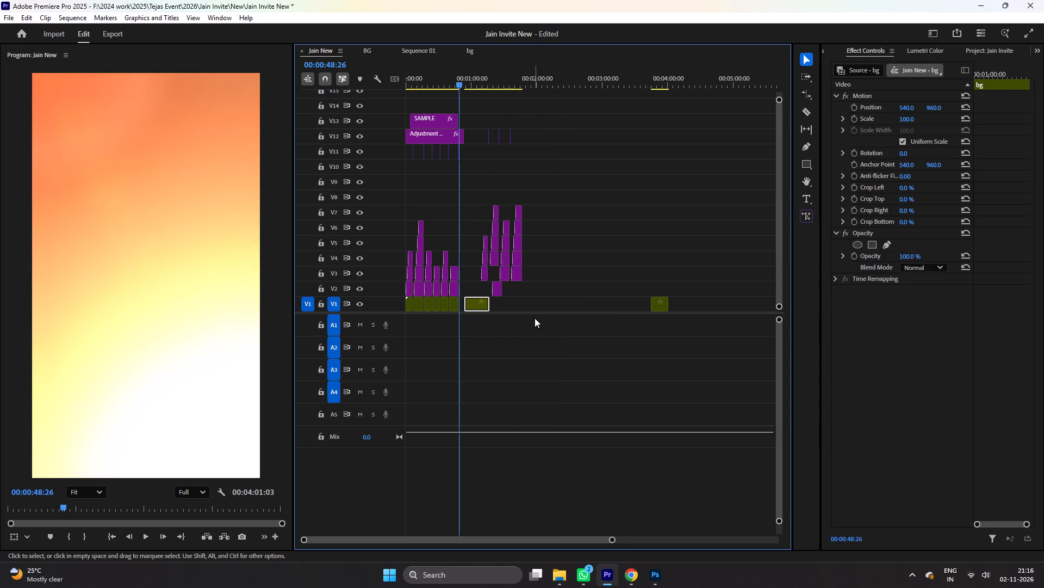
key(equal)
key(equal)
key(equal)
key(equal)
right_click(610, 303)
click(621, 311)
key(ctrl+s)
key(ctrl+space)
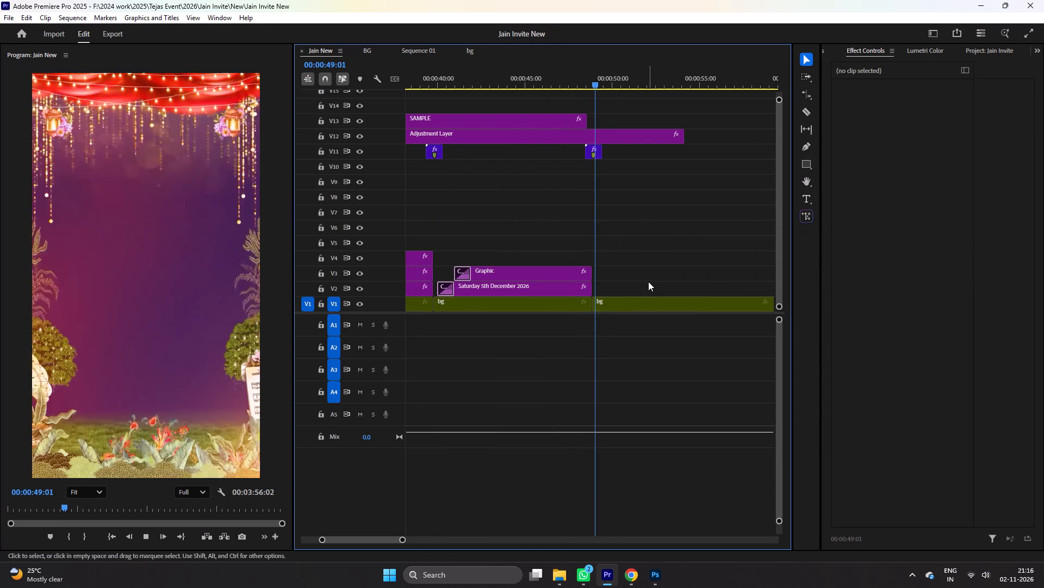
scroll(648, 281, down, 6)
key(space)
Copy the Saturday 5th December date and Graphic clips and paste them over the purple background, starting at about 00:00:49.
click(637, 273)
key(minus)
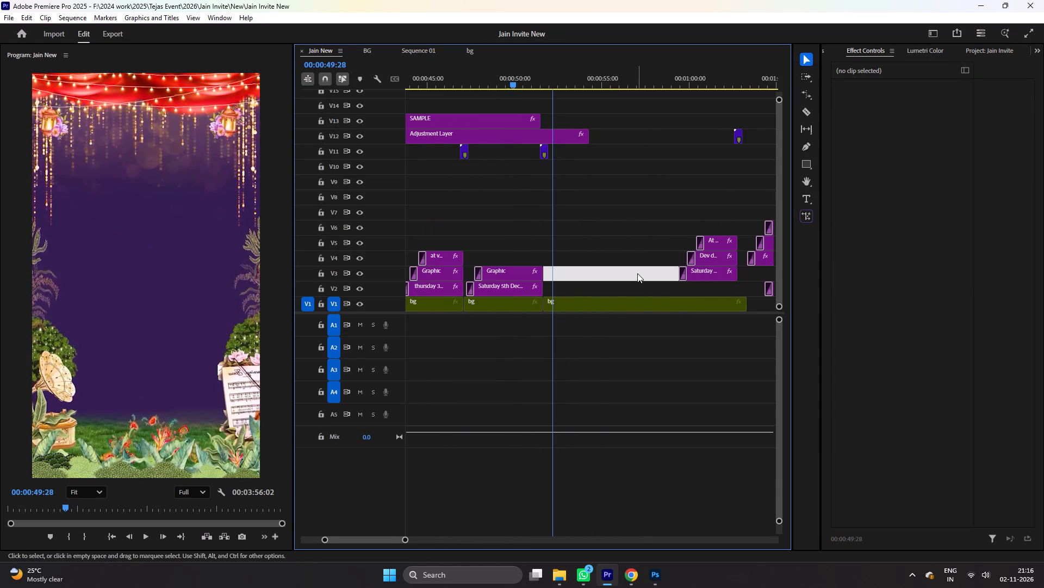
drag(510, 235, 512, 286)
key(ctrl+c)
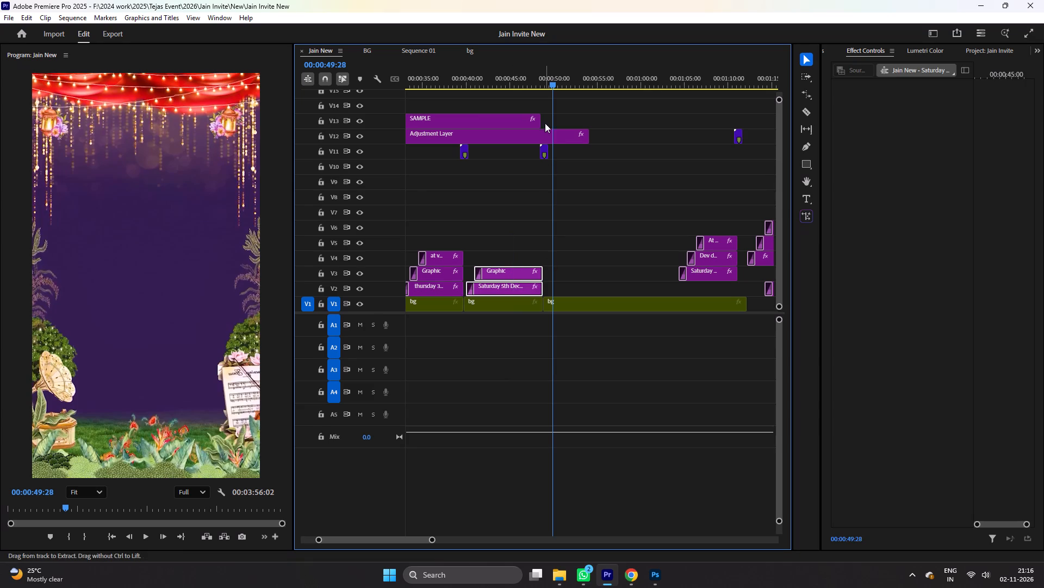
key(ctrl+c)
key(ctrl+c)
key(ctrl+c)
key(ctrl+c)
click(551, 74)
key(ctrl+v)
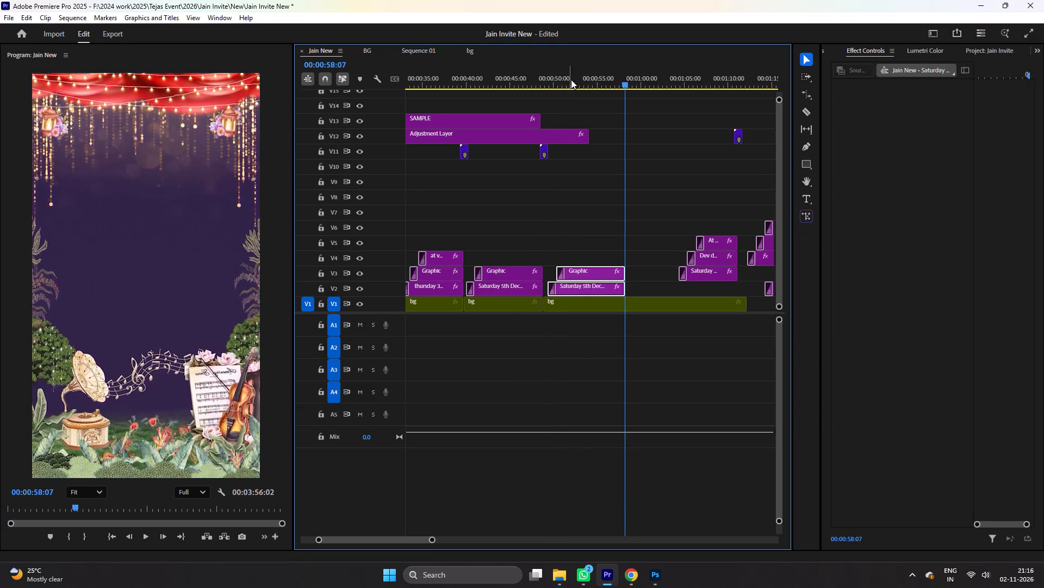
Change the fill of the copied Saturday 5th December 2026 date text to white (FFFFFF).
click(580, 77)
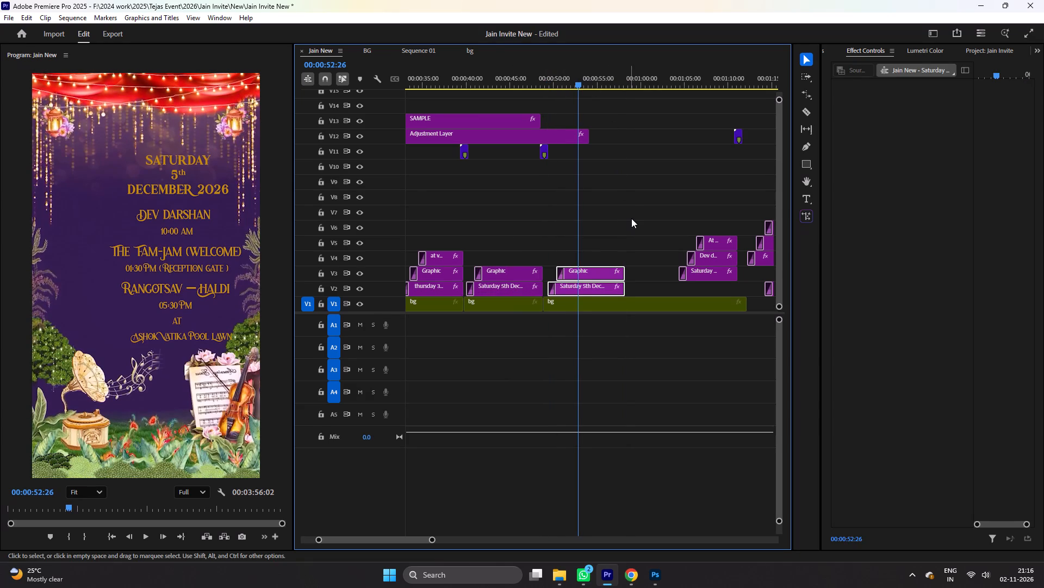
click(631, 218)
click(596, 298)
click(595, 290)
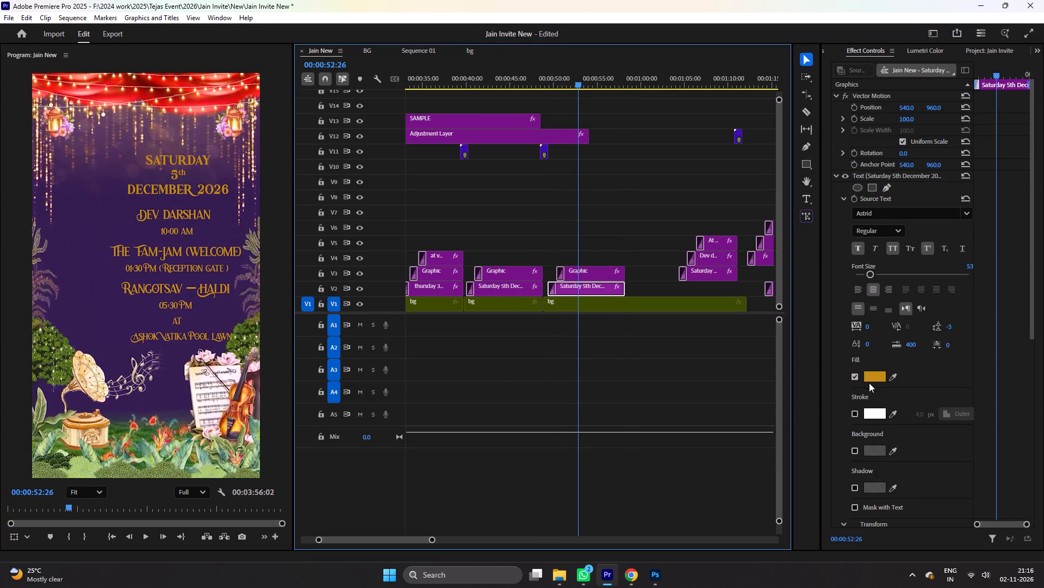
click(872, 378)
drag(495, 322, 316, 381)
click(592, 374)
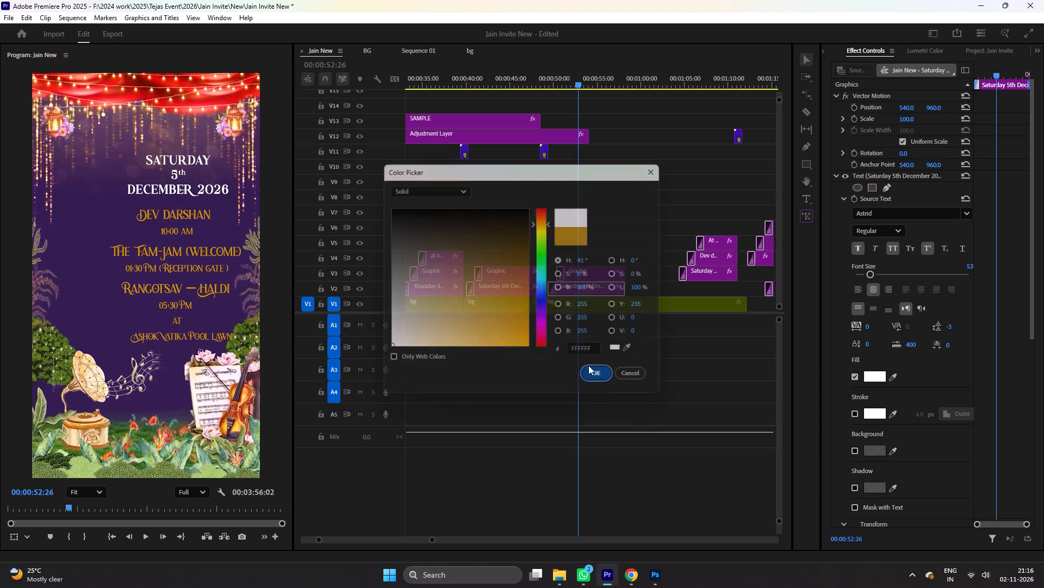
Reposition the white date text so it sits horizontally centred between the two lanterns on the purple background.
click(185, 163)
drag(202, 177, 178, 164)
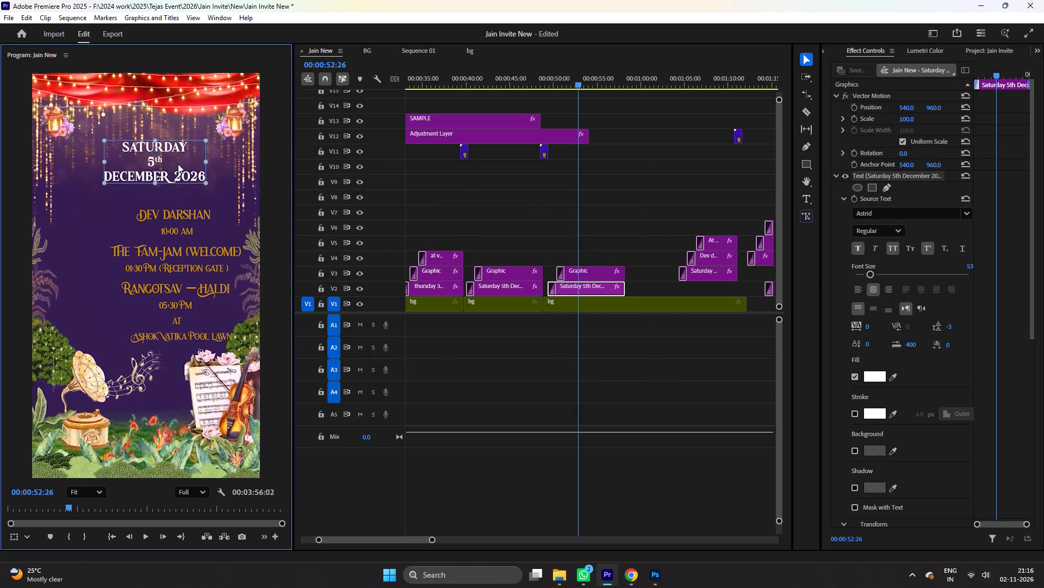
drag(178, 164, 173, 160)
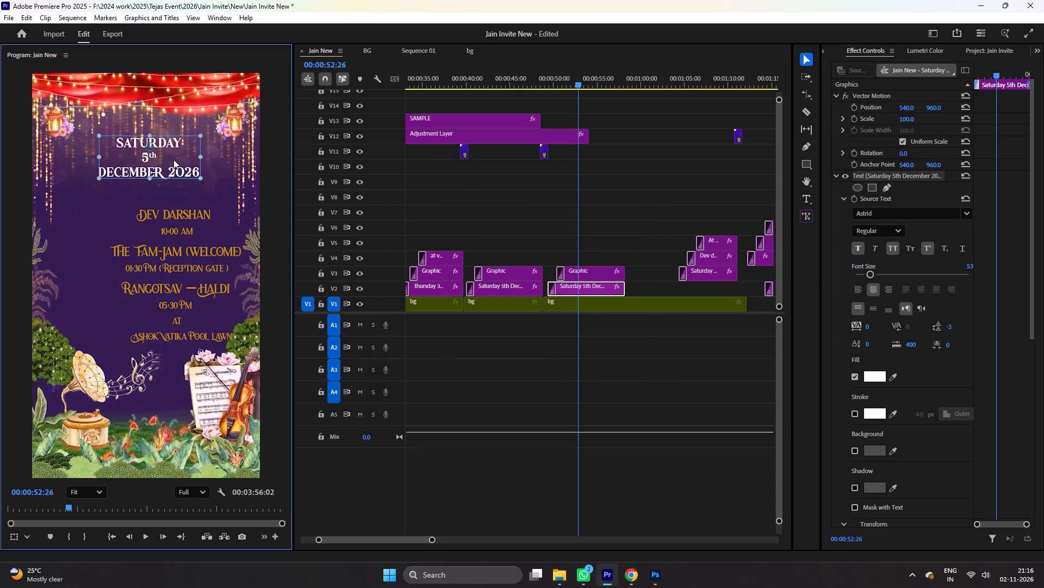
drag(173, 160, 172, 160)
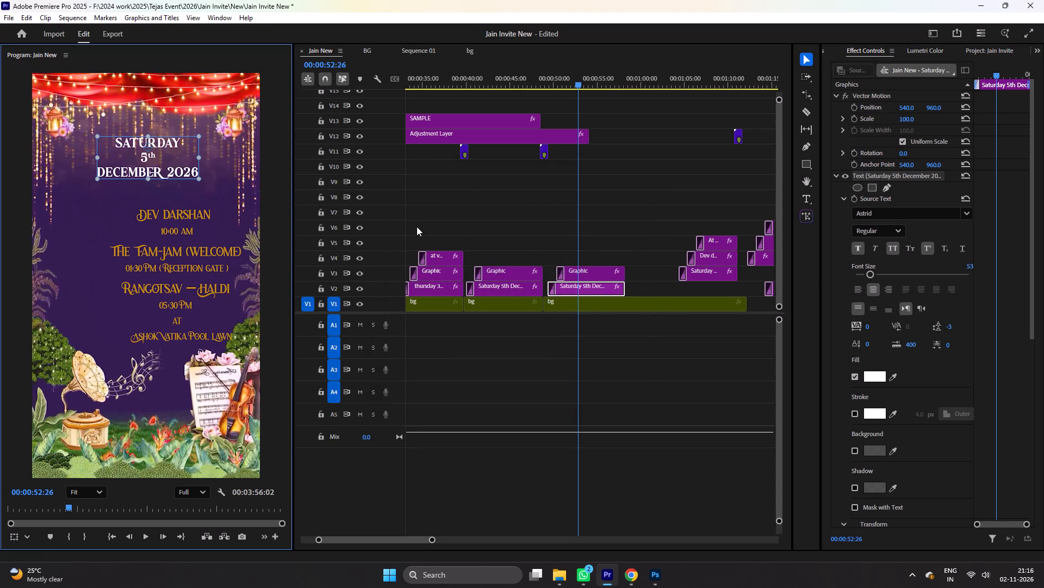
Move the copied Graphic clip's event details text, starting with Dev Darshan, so it sits centred just below the date.
click(584, 271)
click(216, 248)
drag(215, 258, 188, 244)
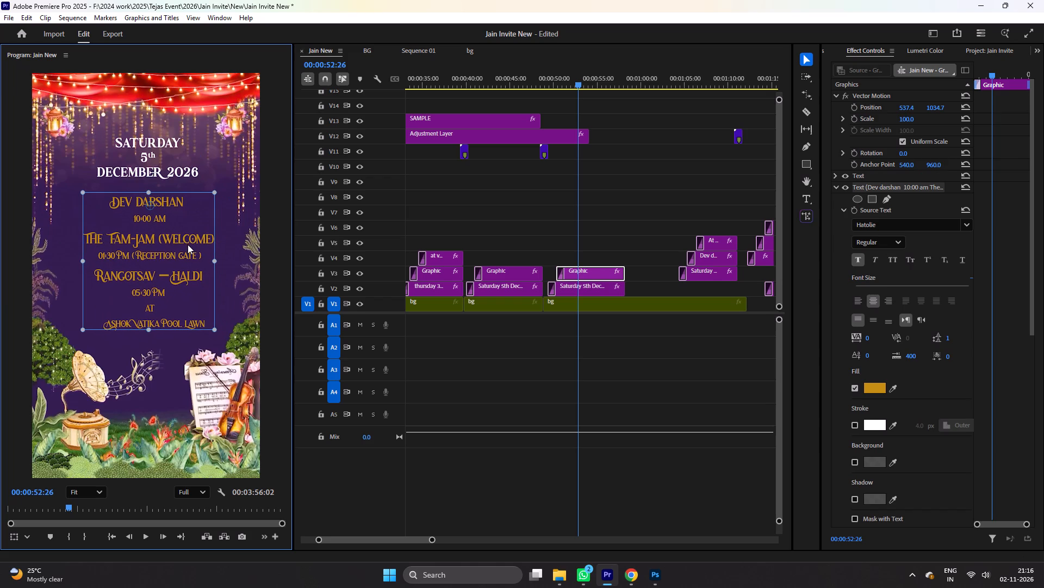
drag(188, 244, 188, 240)
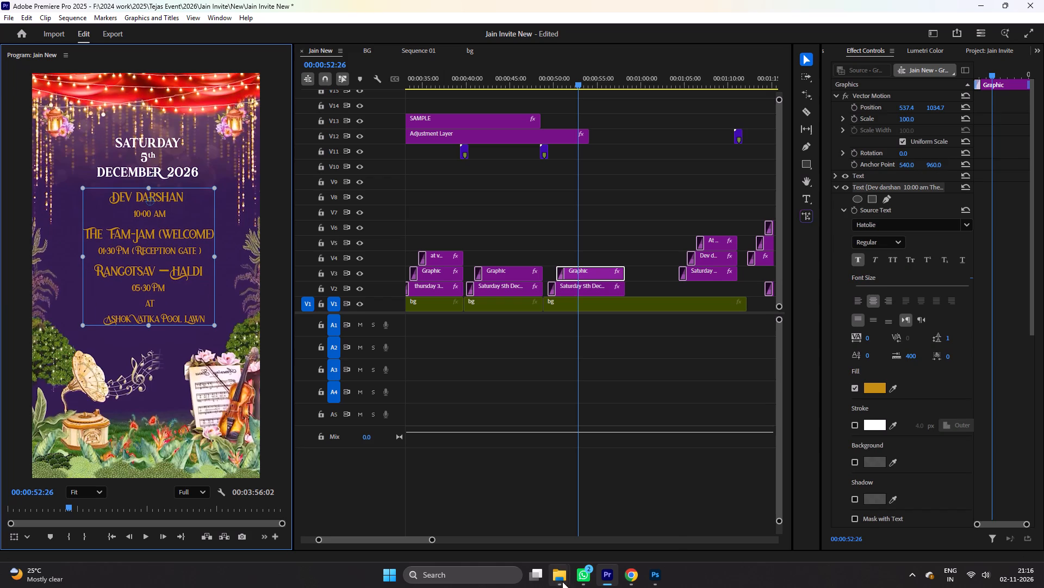
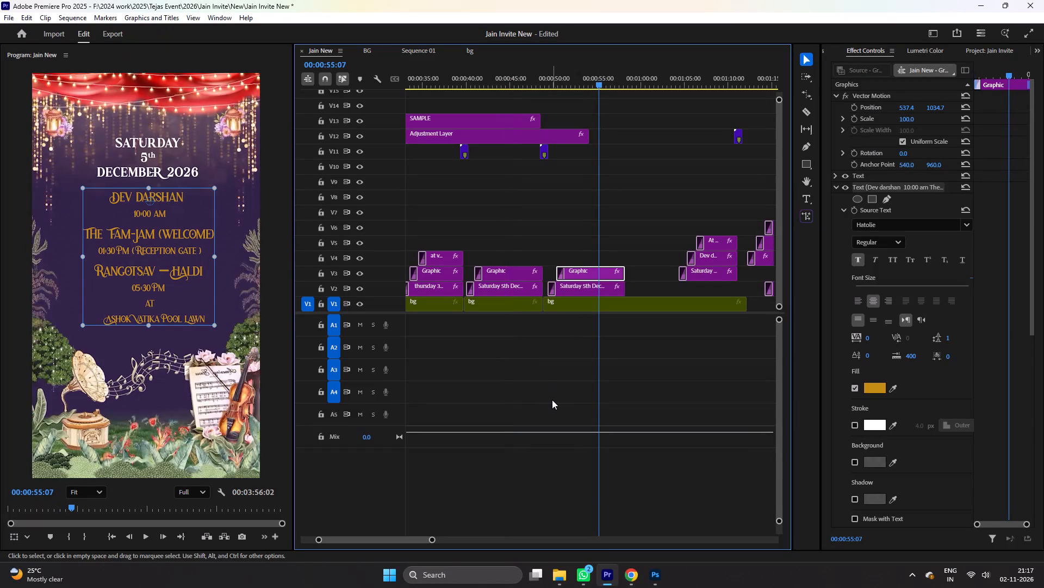
Nudge the event details text, starting with Dev Darshan, slightly left to refine its horizontal alignment beneath the white date.
click(150, 236)
drag(152, 236, 147, 236)
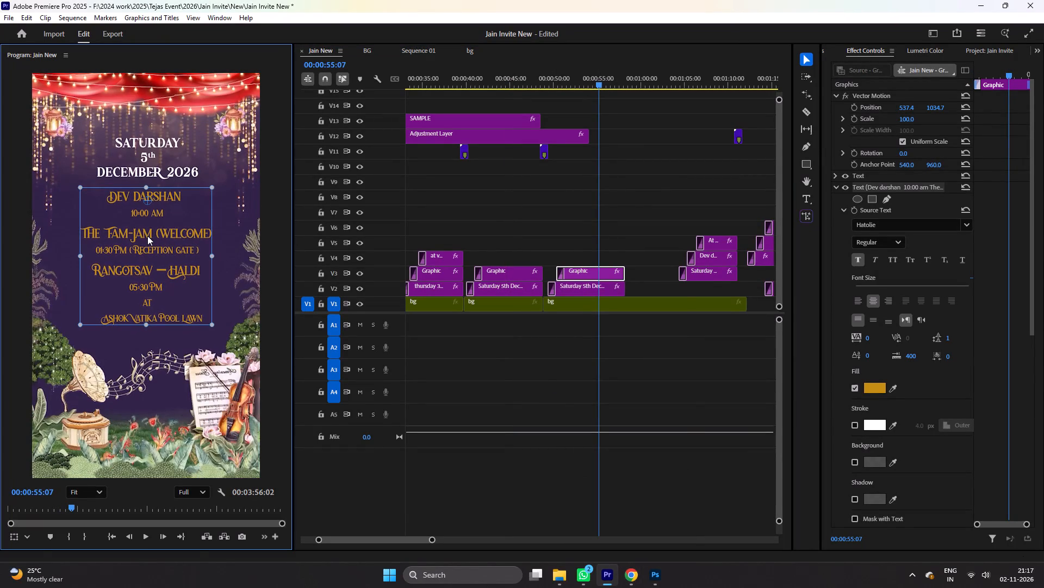
Change the fill of the whole event details text, starting with Dev Darshan, to white (FFFFFF).
double_click(147, 236)
click(875, 389)
drag(474, 313, 352, 374)
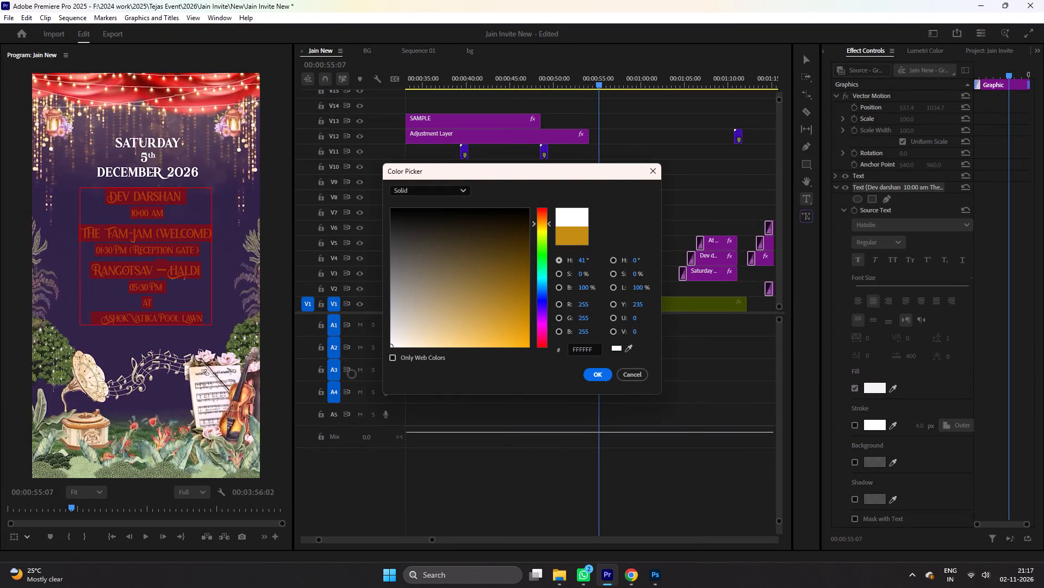
drag(352, 374, 369, 372)
click(593, 369)
click(635, 384)
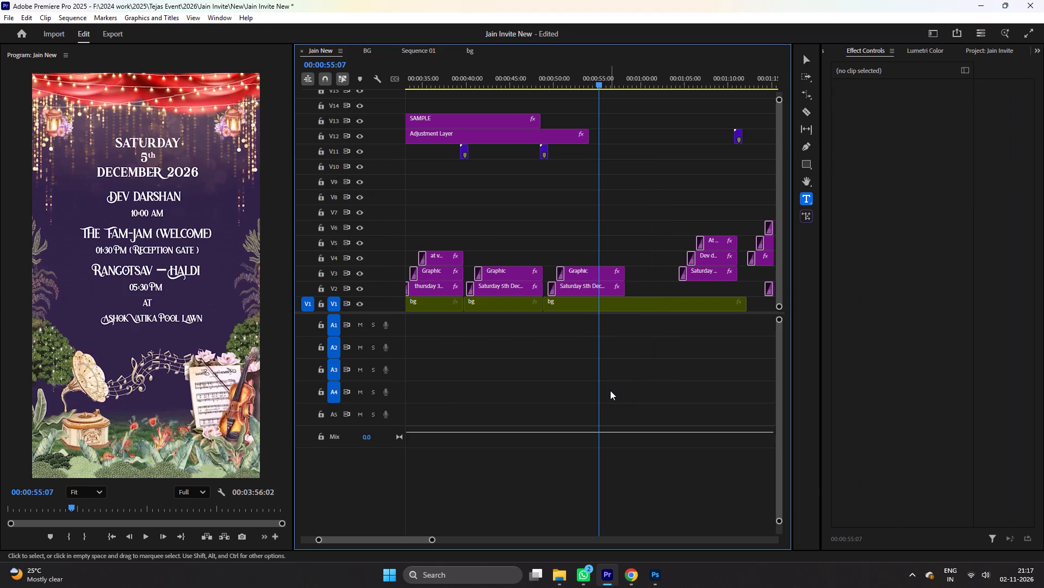
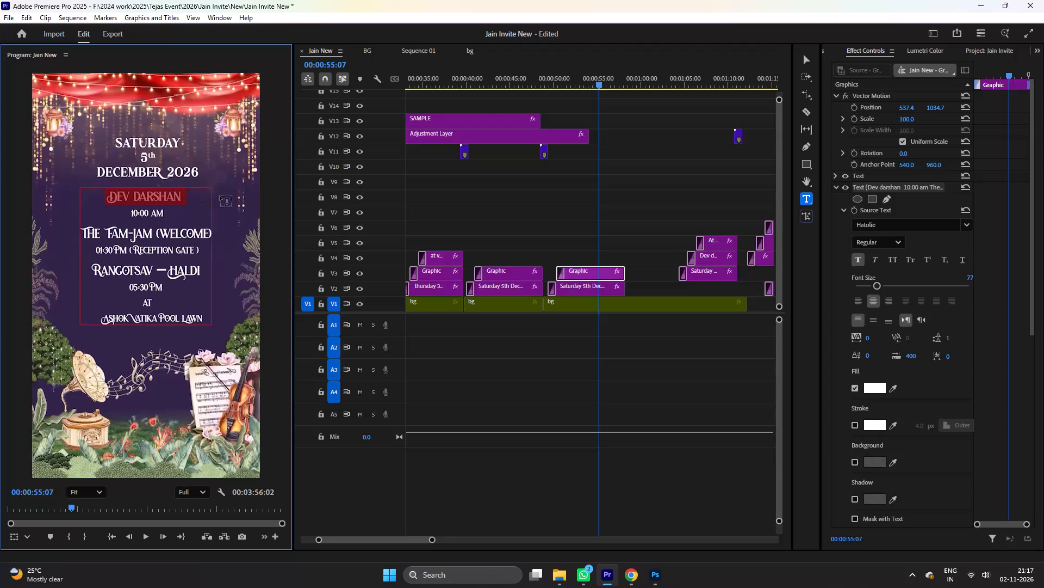
Replace the Dev Darshan heading in the event details text with the copied title "Mayre Ri Preet – Groom's Mayra".
key(ctrl+v)
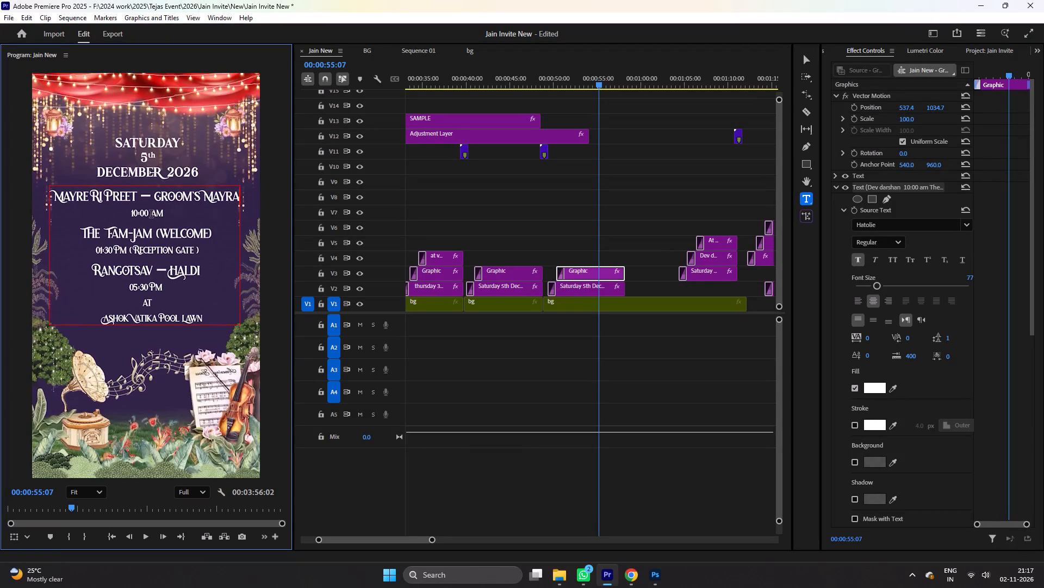
Set the time beneath the Mayre Ri Preet – Groom's Mayra heading to 08:00 PM.
click(135, 215)
key(Delete)
key(BackSpace)
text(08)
click(159, 213)
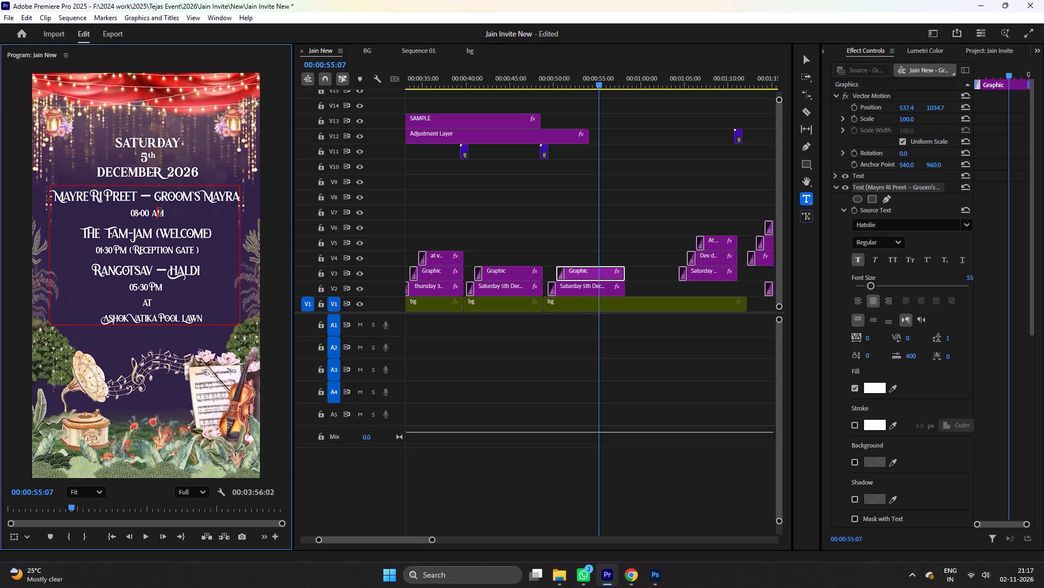
key(BackSpace)
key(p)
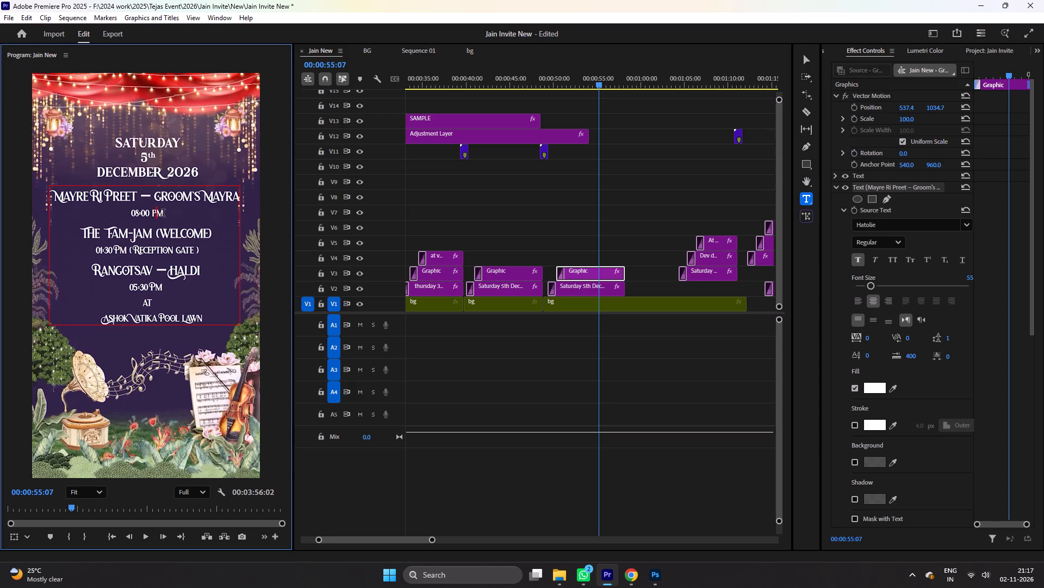
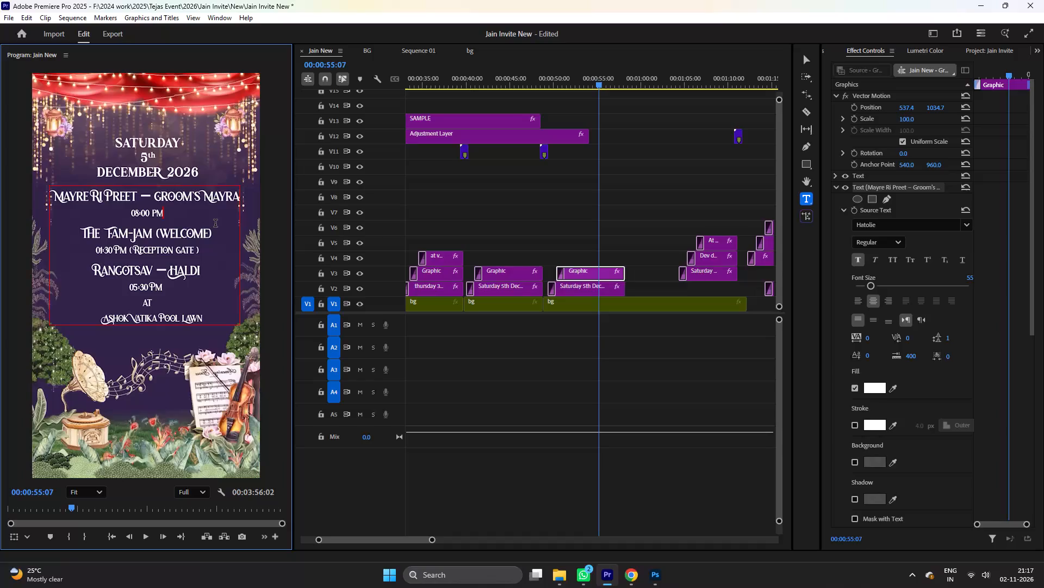
Add a new line reading Mangalam Kooti below the 08:00 PM time in the event details text.
key(Return)
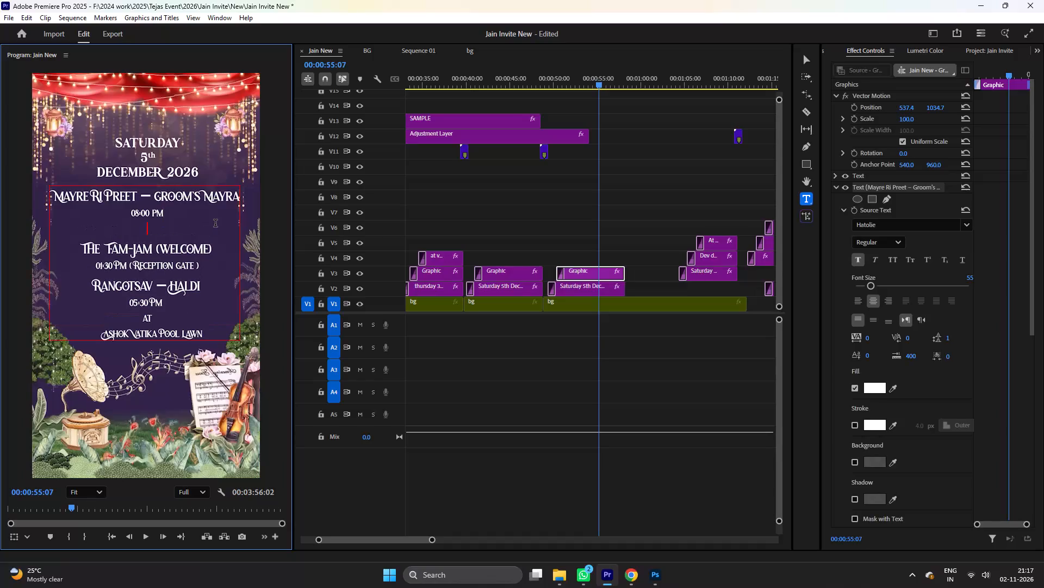
key(ctrl+v)
Increase the font size of the Mangalam Kooti line to 66.
drag(107, 230, 198, 228)
click(871, 285)
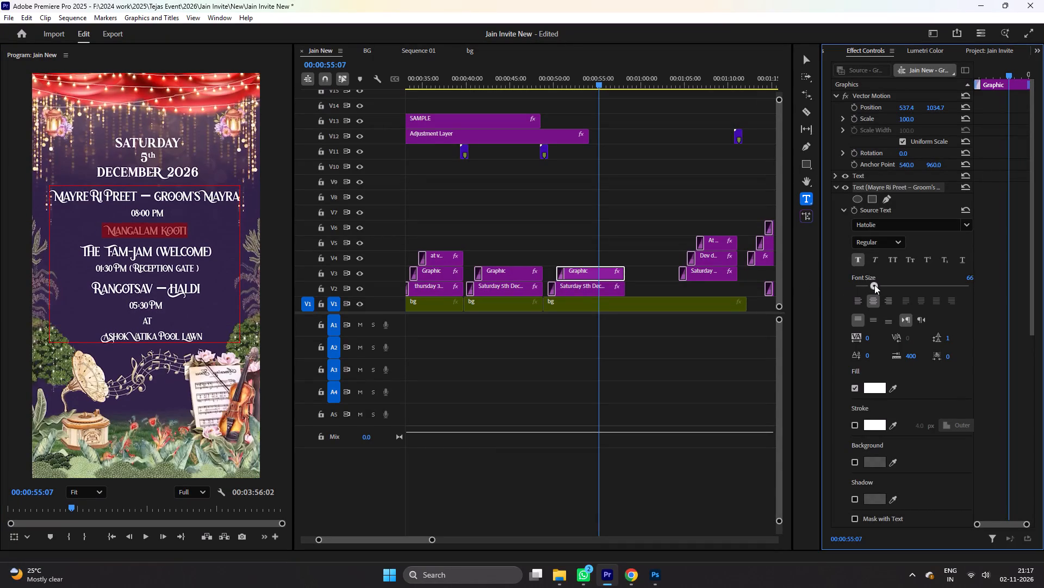
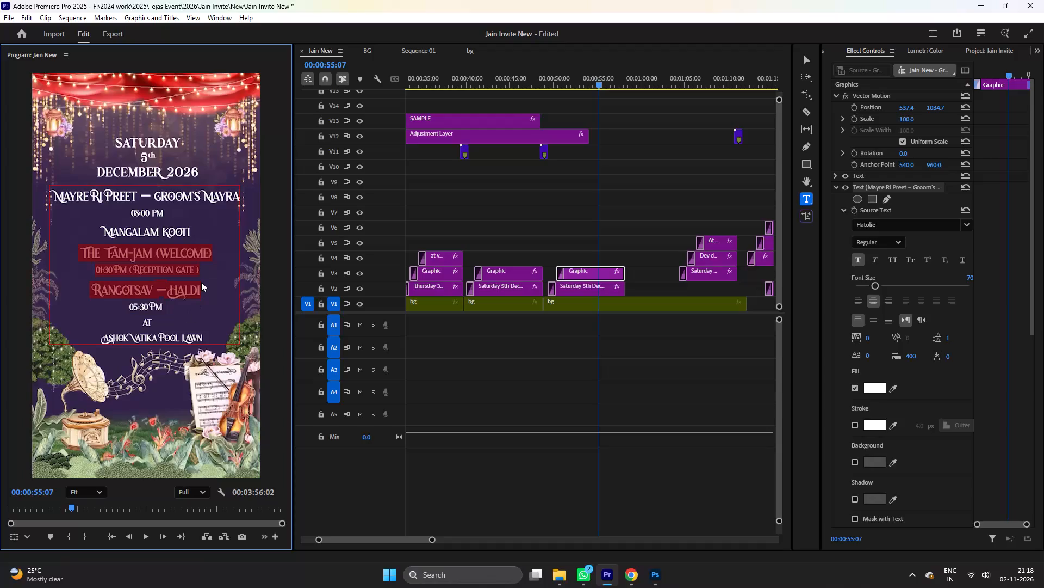
Replace the selected lines from The Tam-Jam (Welcome) through Rangotsav – Haldi with the copied title "Glitter & Grooves – Sangeet".
key(ctrl+v)
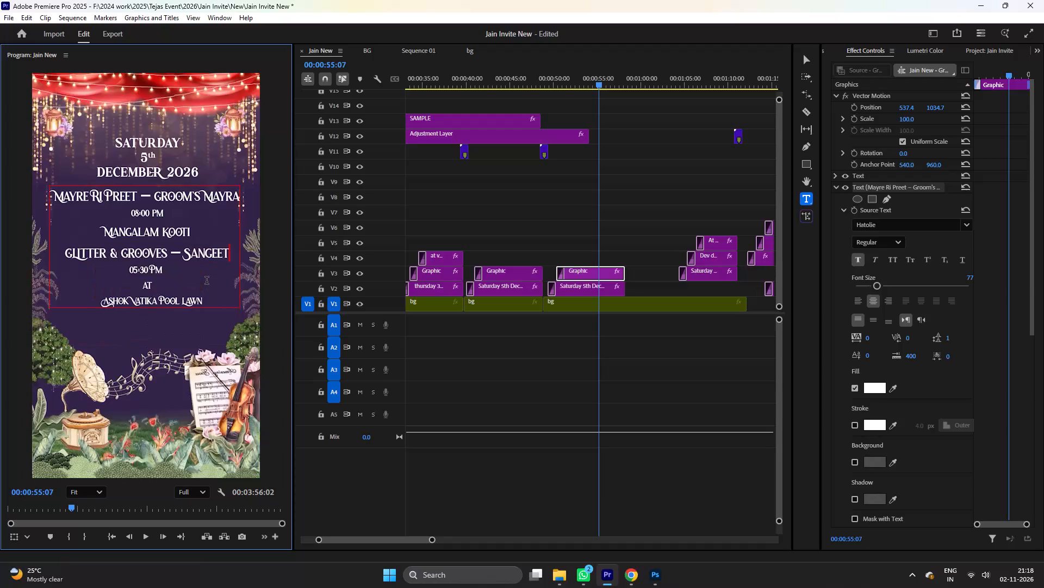
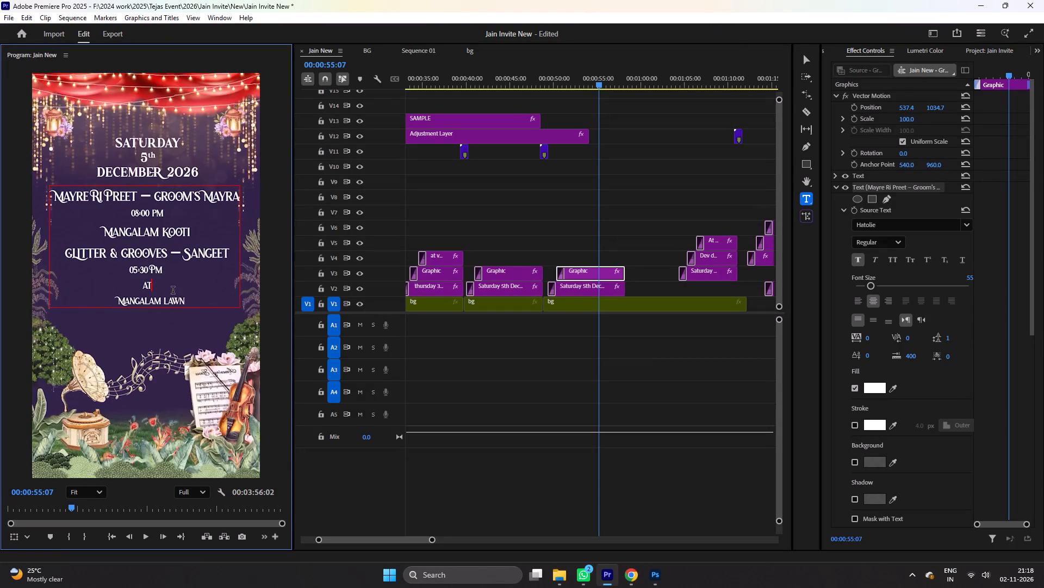
Insert "at - " before "Mangalam Kooti" in the event details text.
click(97, 235)
text(at)
key(space)
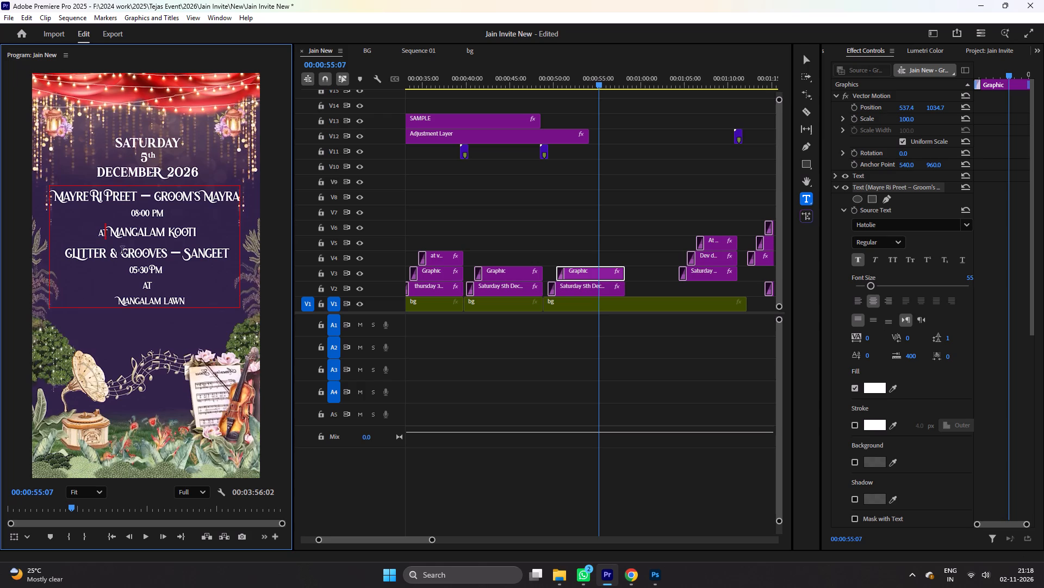
text(-)
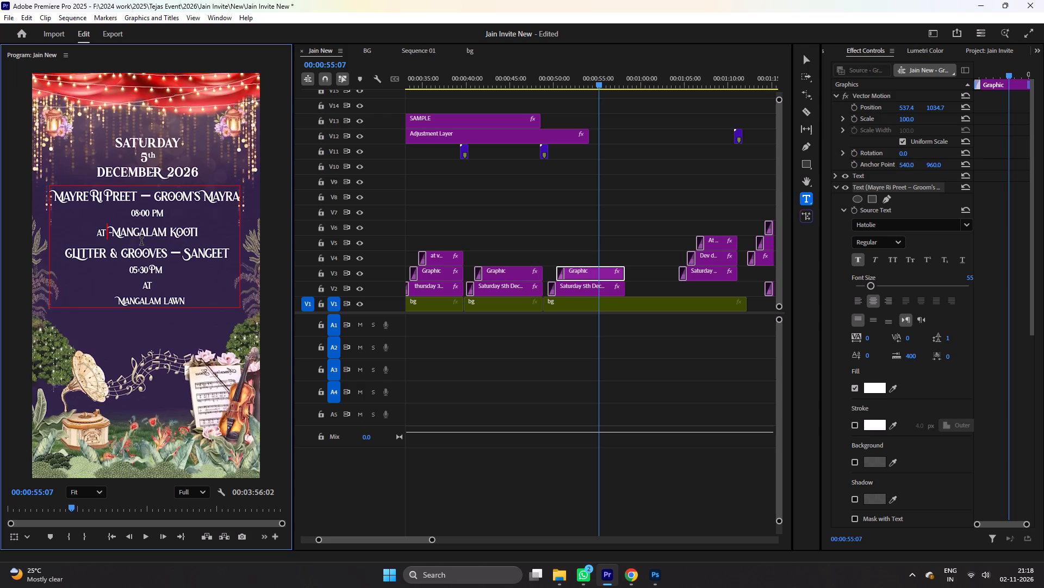
key(space)
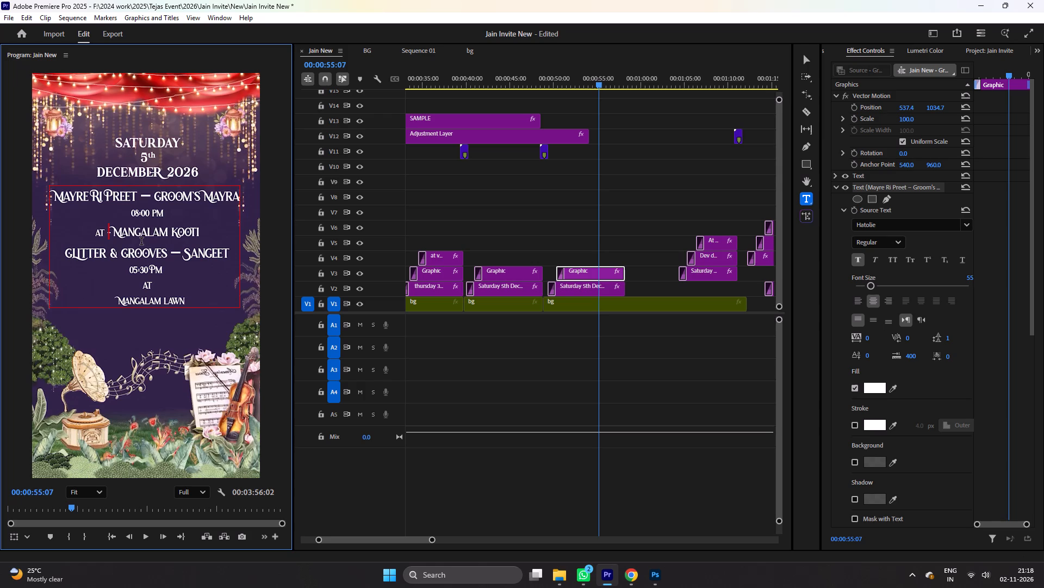
Add a space between "Groom's" and "Mayra" in the first event title.
click(204, 199)
key(space)
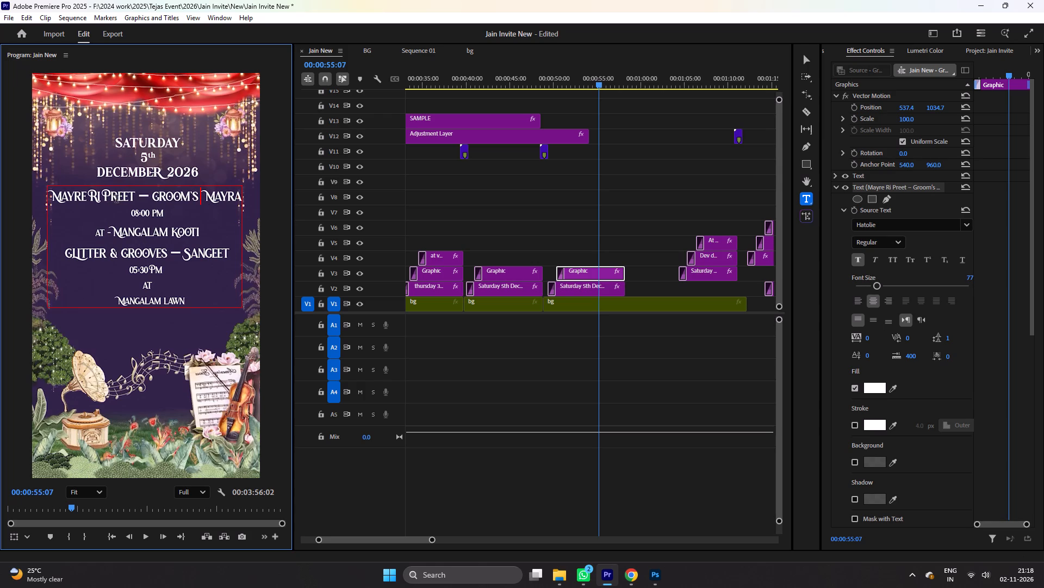
Turn off faux bold for all of the event details text.
click(123, 198)
key(a)
key(BackSpace)
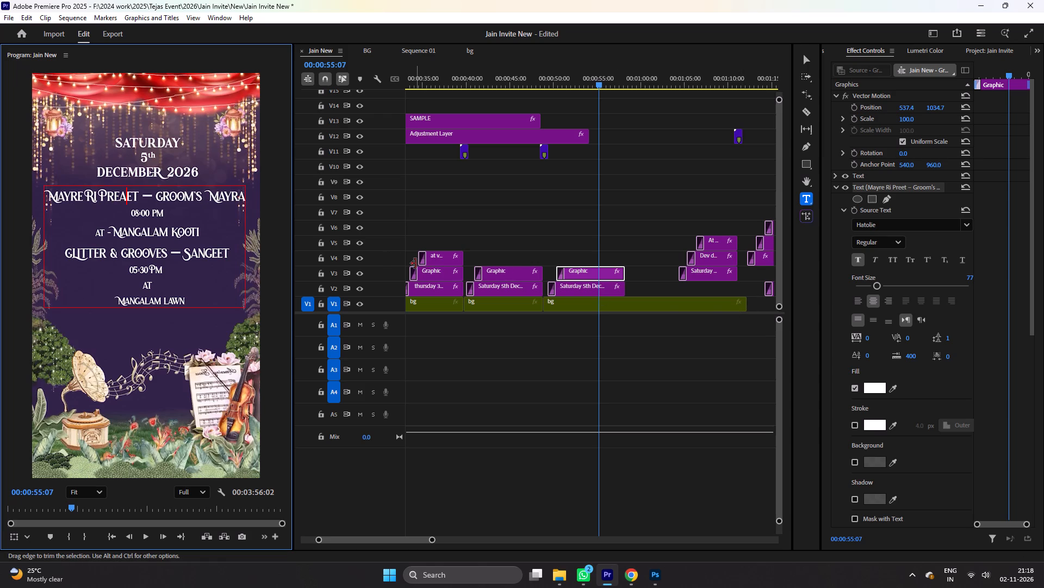
key(ctrl+a)
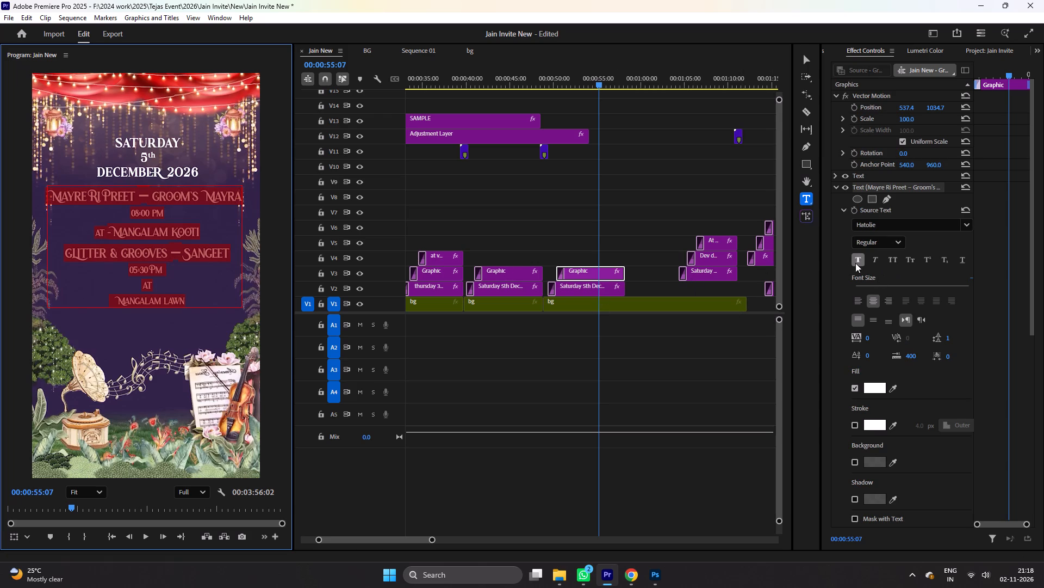
click(857, 262)
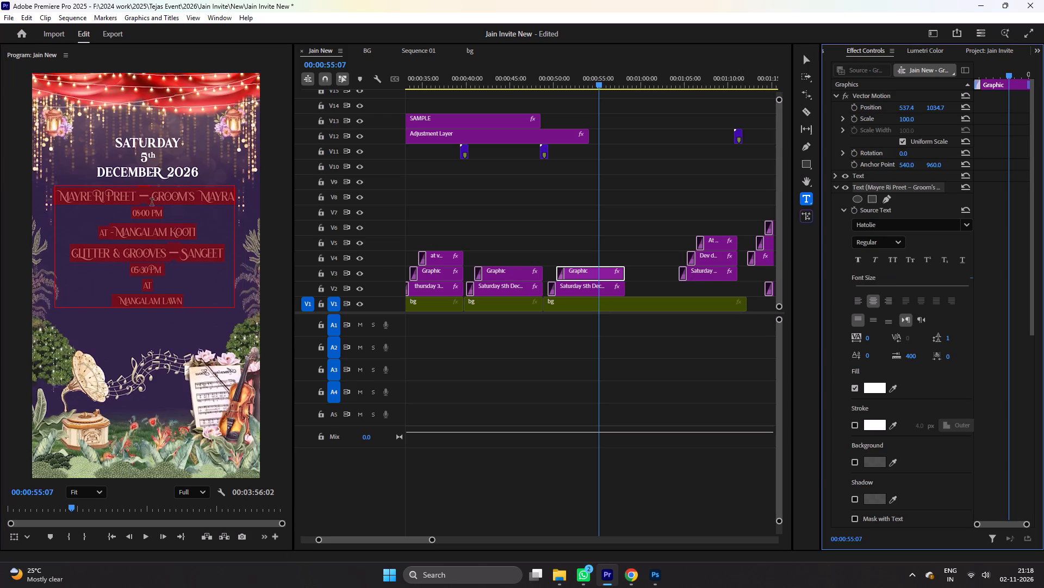
Add a space before and after "Ri" in the "Mayre Ri Preet" title.
click(96, 199)
key(space)
click(108, 196)
key(space)
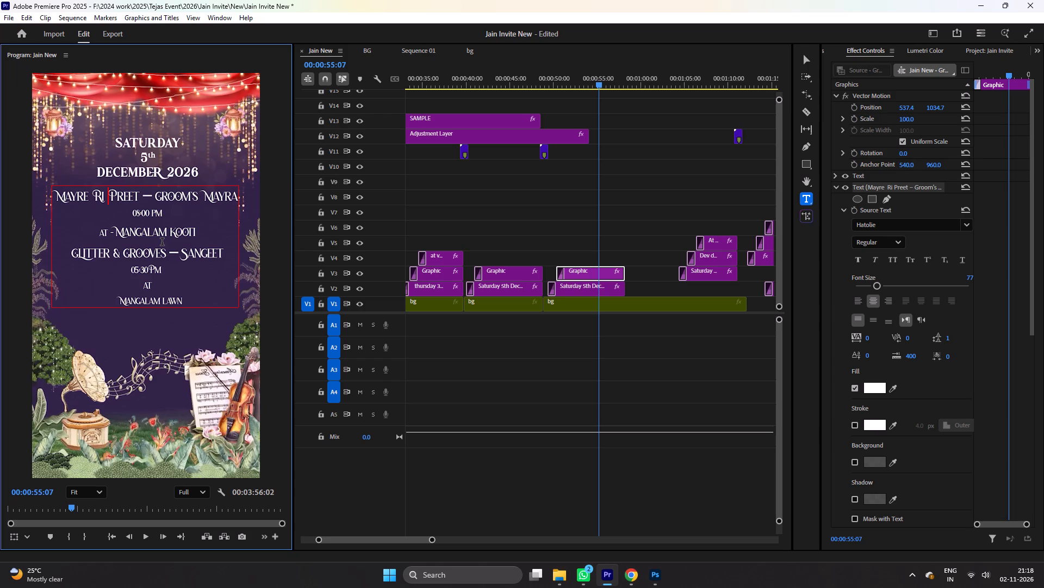
Set the font size of the "08:00 PM" line to 74.
drag(127, 213, 204, 223)
drag(171, 211, 125, 215)
drag(873, 285, 879, 286)
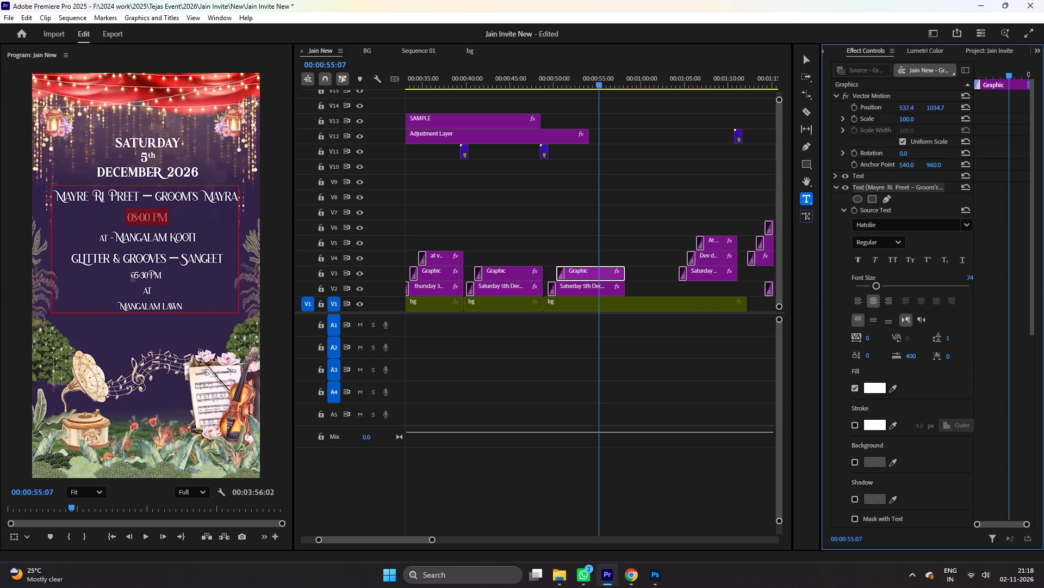
Delete the "05:30 PM" line with its empty row and set the "at Mangalam Lawn" lines to font size 60.
drag(129, 275, 191, 279)
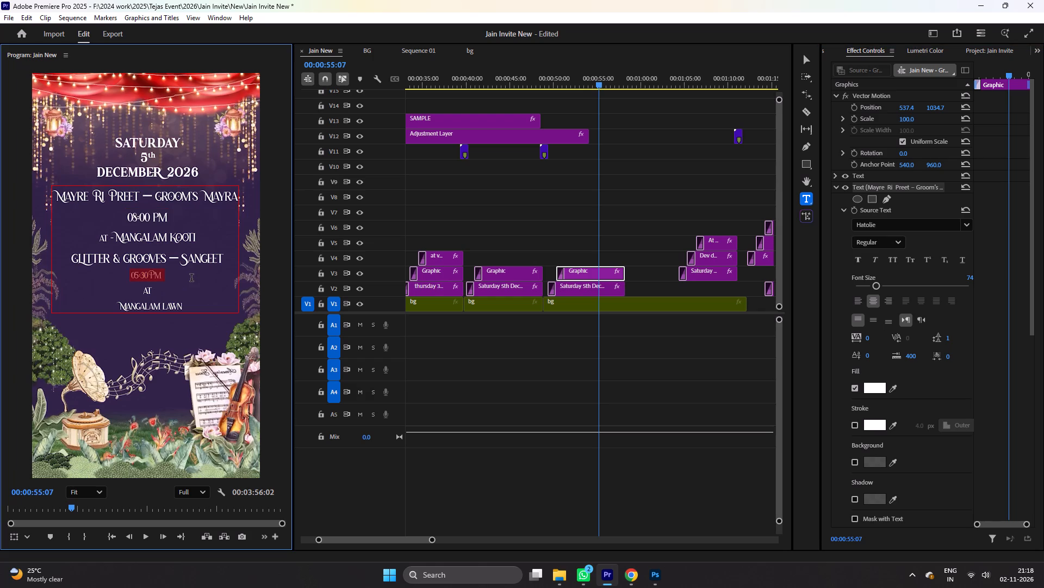
key(Delete)
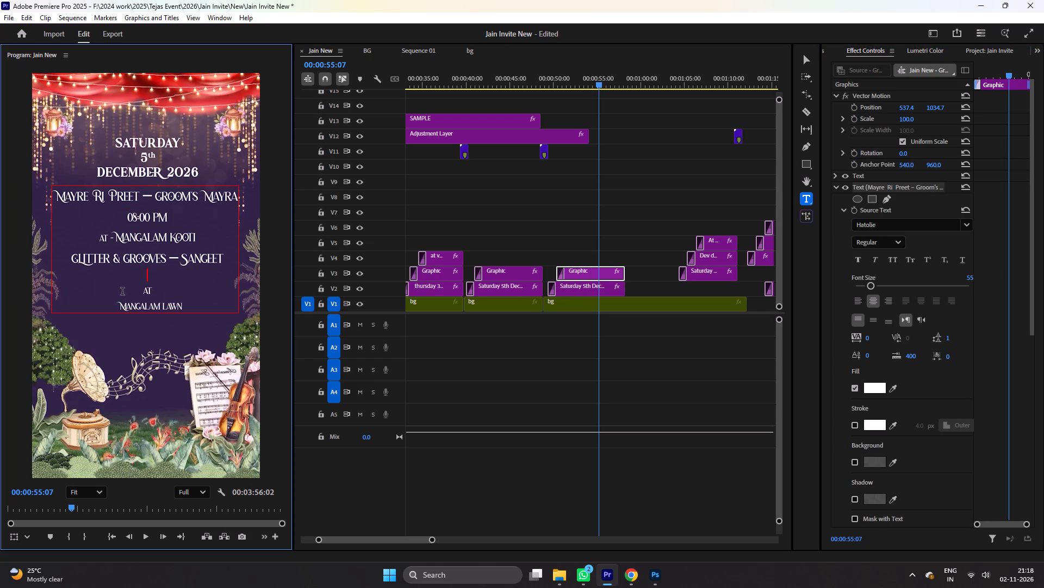
drag(125, 292, 185, 303)
click(875, 287)
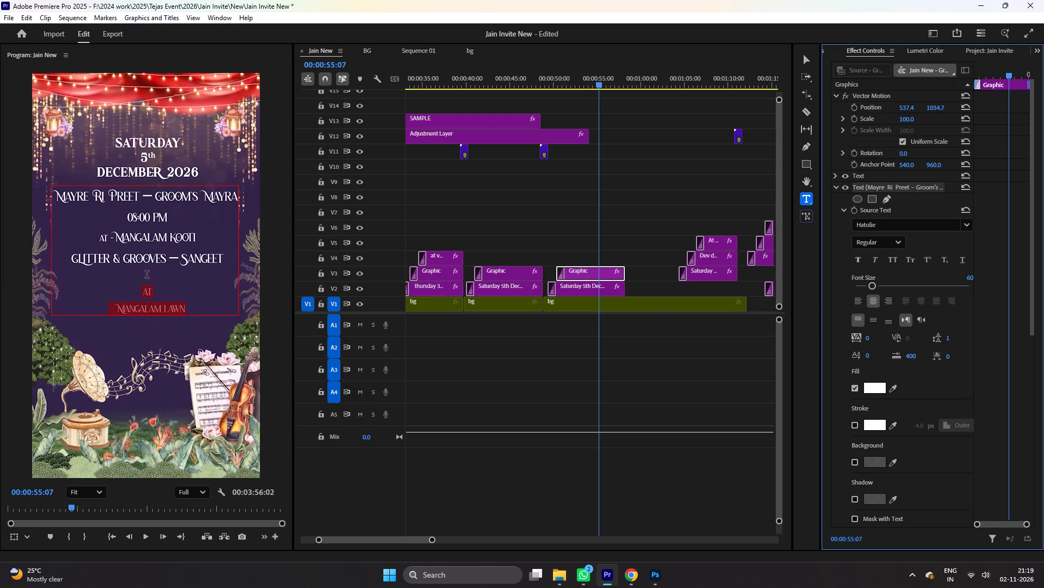
click(141, 295)
key(BackSpace)
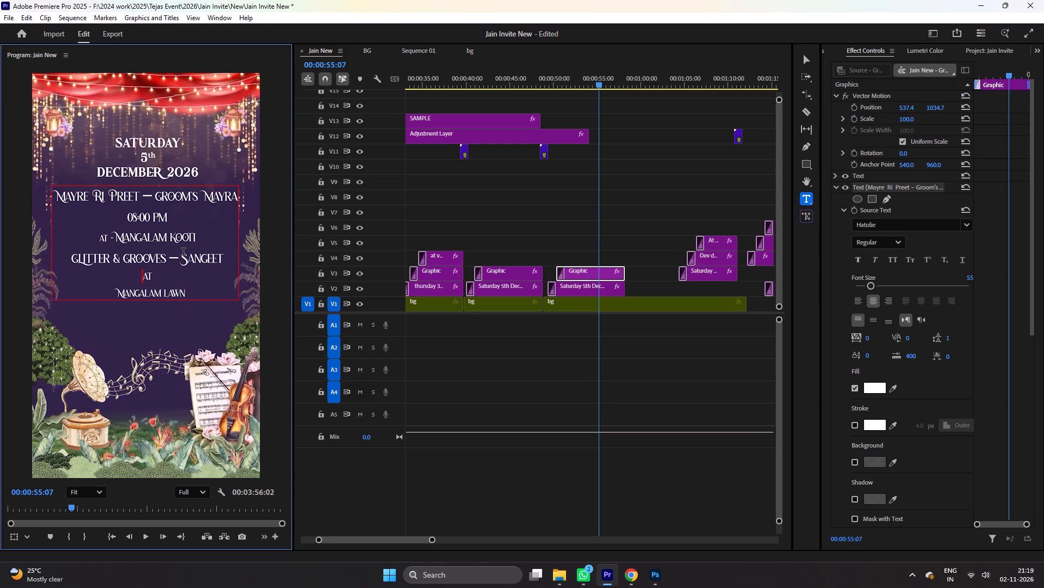
Set the font size of the "Glitter & Grooves – Sangeet" title to 92.
drag(67, 260, 269, 258)
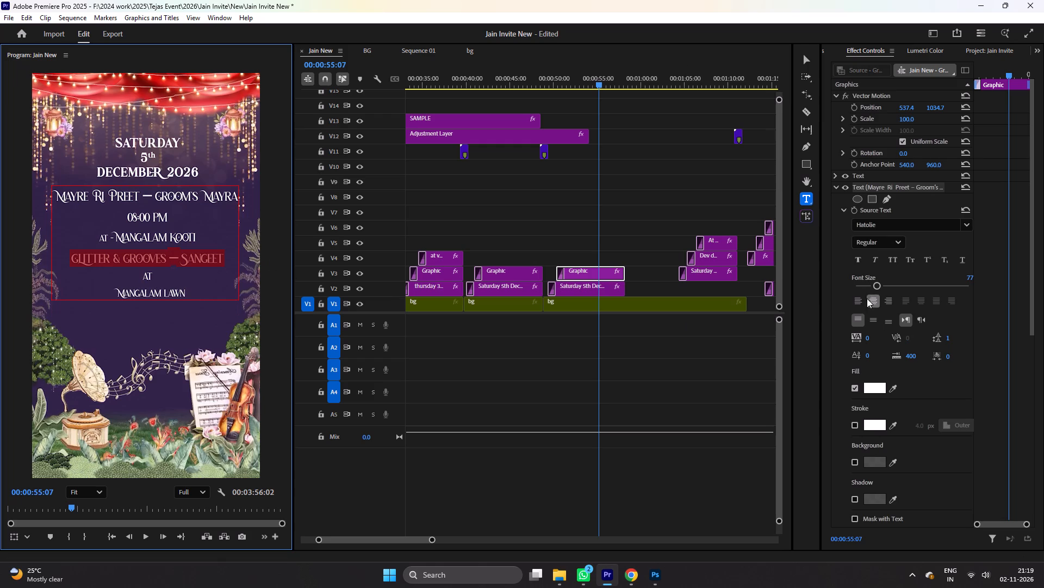
click(878, 287)
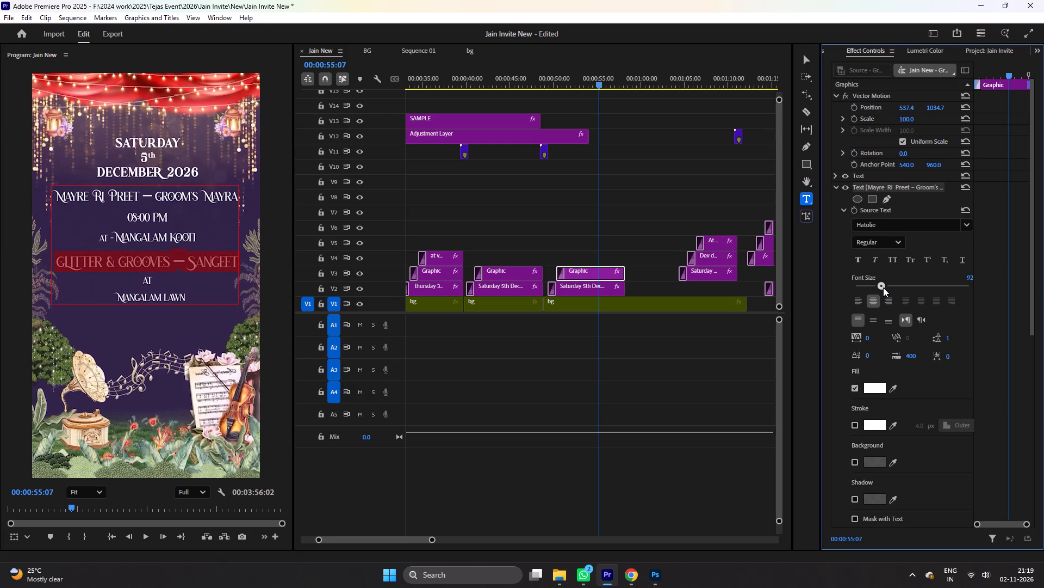
Move the event details text and the Saturday 5th December 2026 text slightly lower in the frame.
click(808, 59)
drag(195, 269, 197, 278)
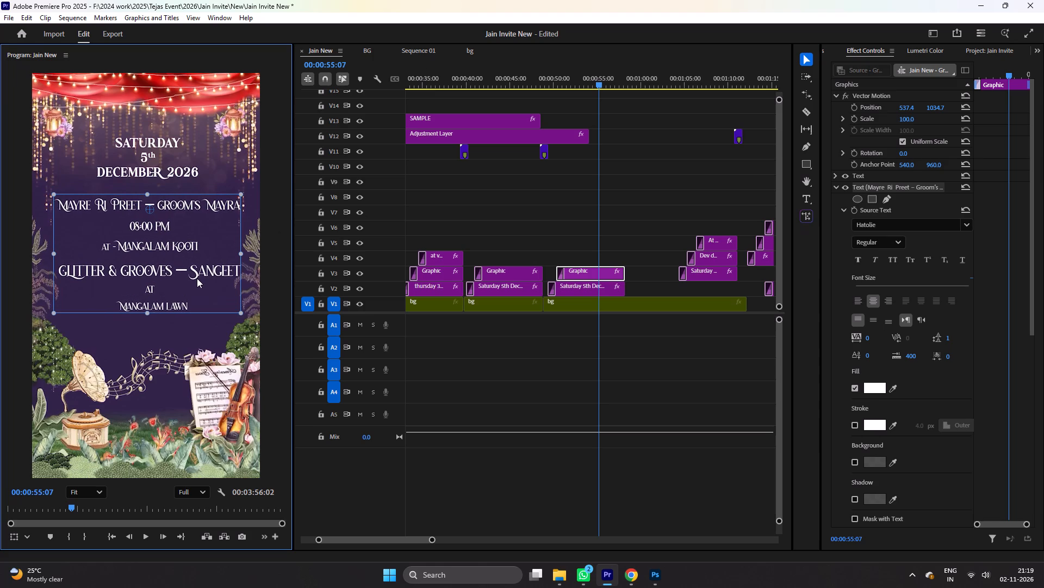
drag(197, 278, 197, 276)
click(141, 157)
drag(154, 168, 154, 173)
click(200, 185)
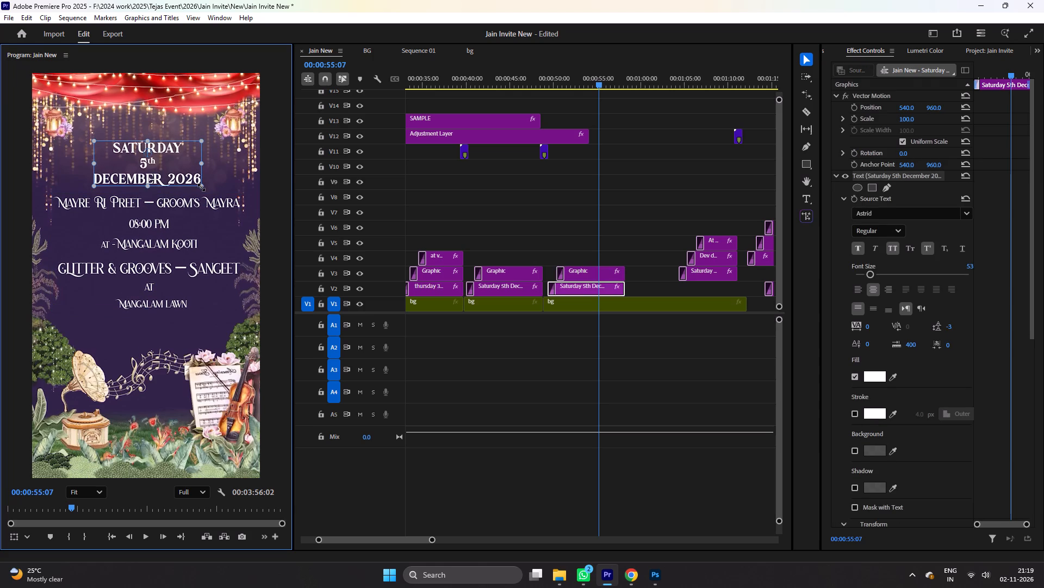
click(169, 179)
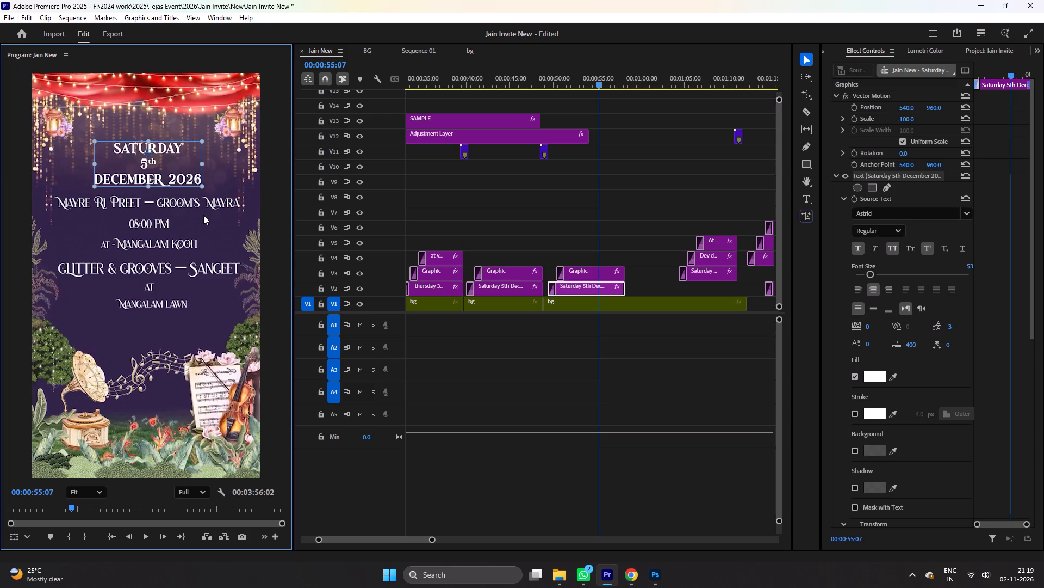
Move the Sangeet section's date and event details clips up one track, to V3 and V4.
drag(611, 245, 615, 283)
drag(613, 283, 614, 276)
Place the Sparkling Sangeet Couple Portrait.png clip on V2 beneath the text clips, starting shortly after the Sangeet background begins.
click(642, 294)
key(minus)
key(minus)
key(equal)
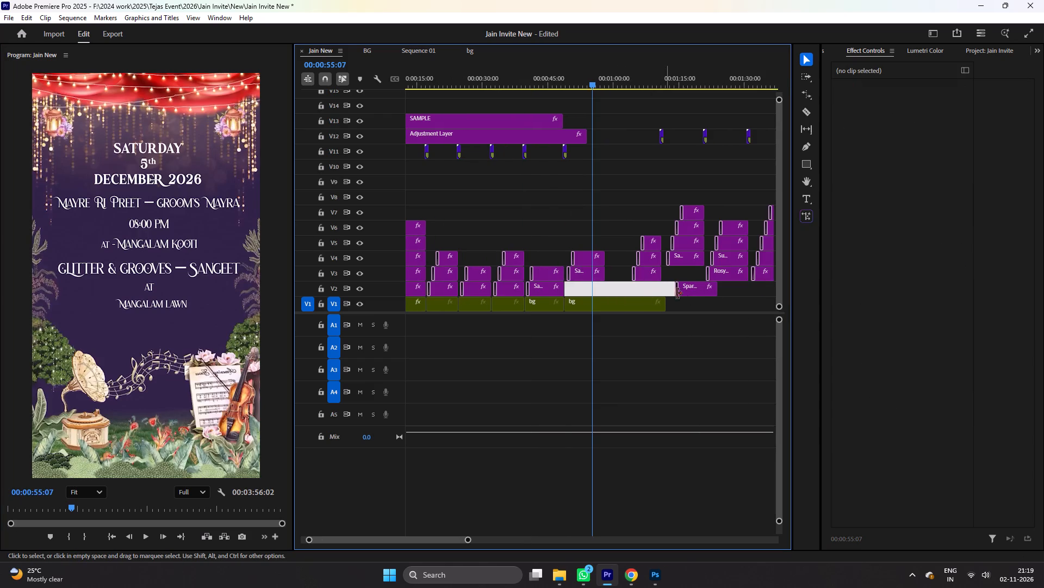
drag(697, 290, 587, 293)
key(equal)
key(equal)
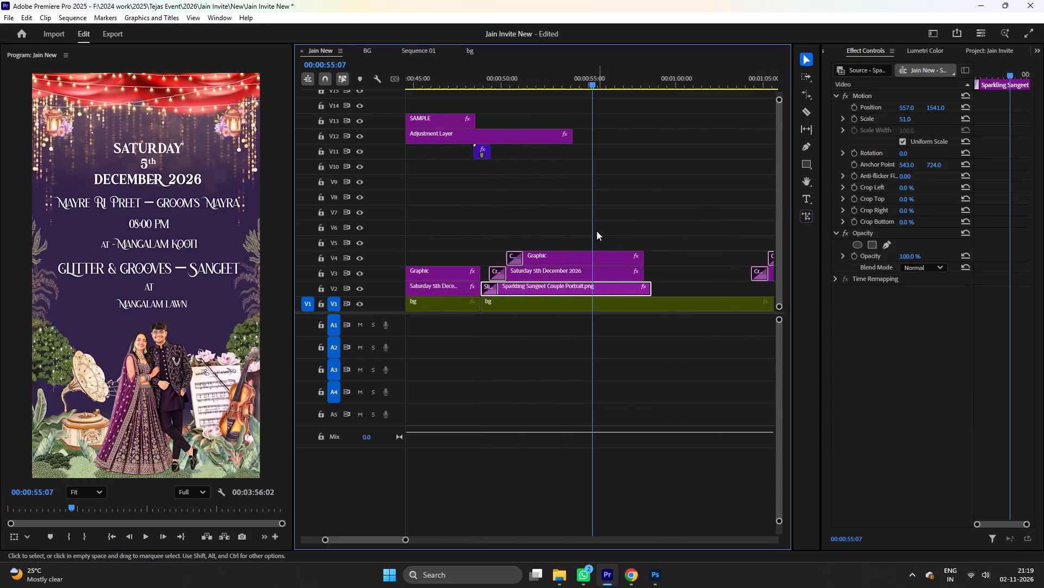
key(equal)
key(minus)
drag(511, 290, 517, 290)
Shift the Sangeet date and event details clips later so they end together with the couple portrait clip.
drag(543, 226, 544, 266)
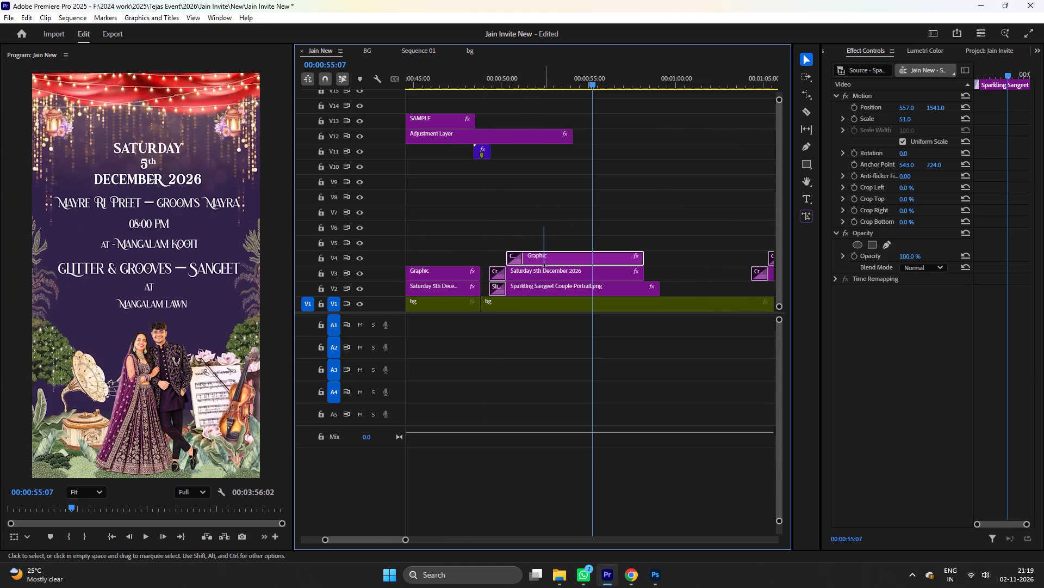
drag(544, 266, 544, 271)
drag(543, 272, 556, 272)
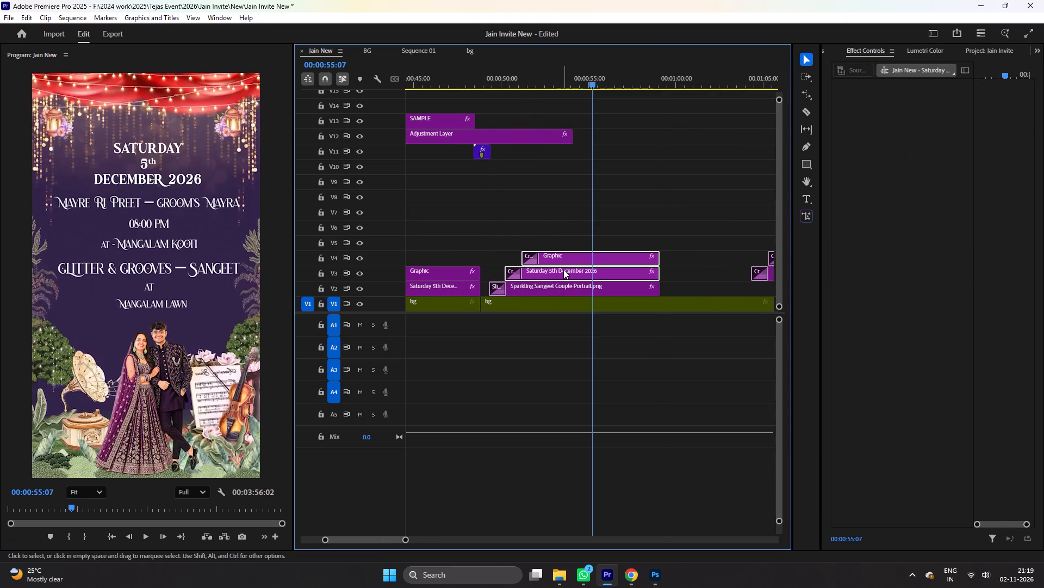
Split the Sangeet bg clip on V1 where the couple portrait and text clips end.
key(c)
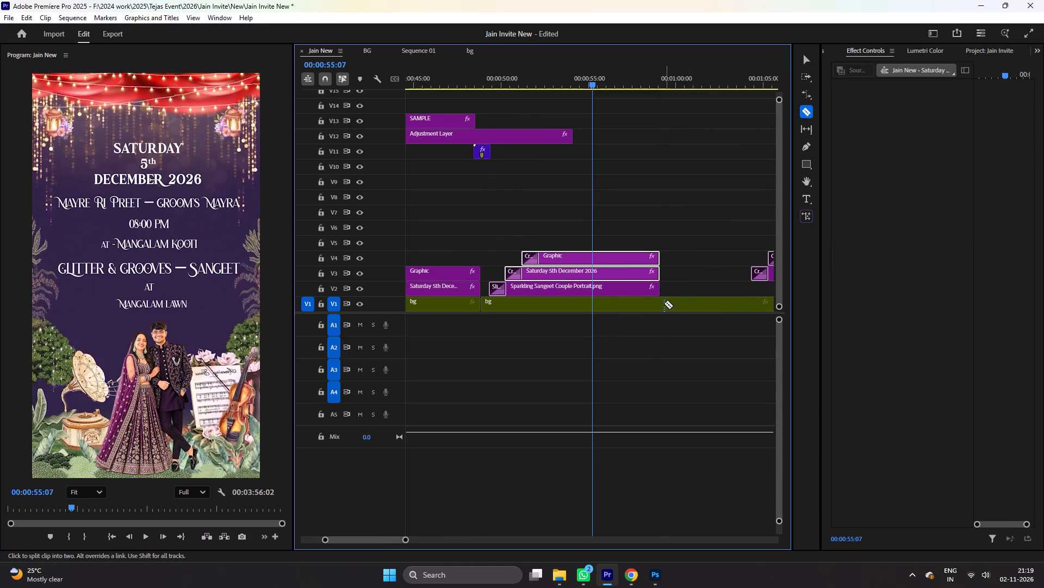
click(664, 303)
key(v)
click(650, 182)
Move the three remaining OF.mov transition clips from V12 down to V10.
key(minus)
key(minus)
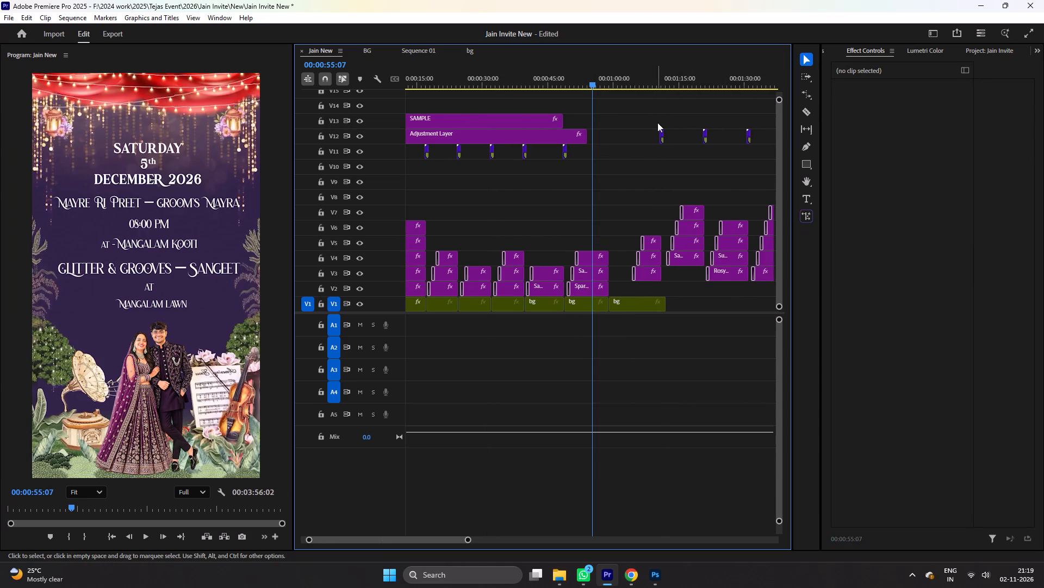
key(minus)
drag(551, 122, 645, 136)
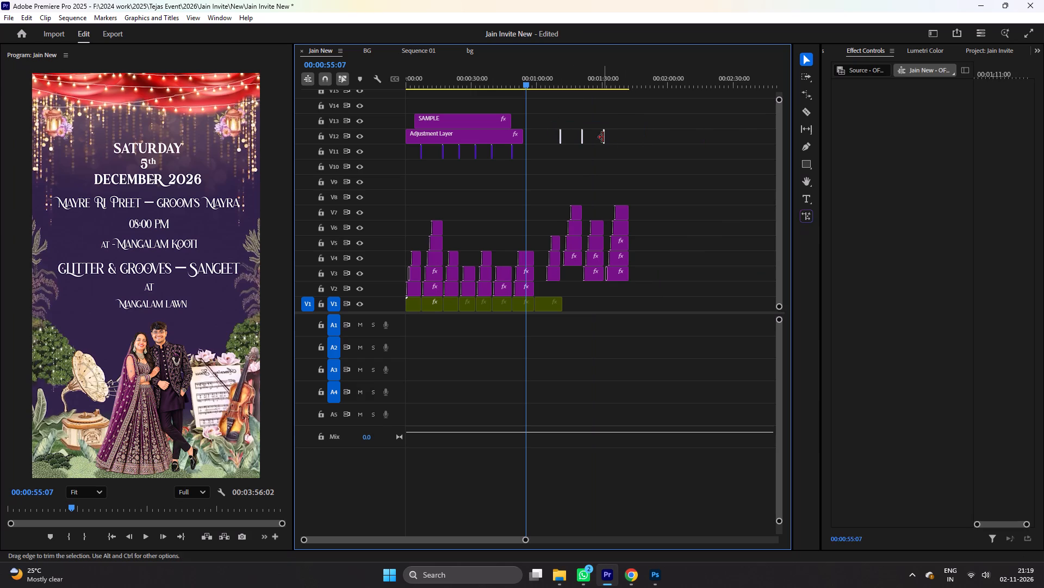
drag(605, 138, 606, 164)
Extend the end of the Adjustment Layer on V12 to a duration of about 00:02:40:14.
drag(525, 132, 757, 130)
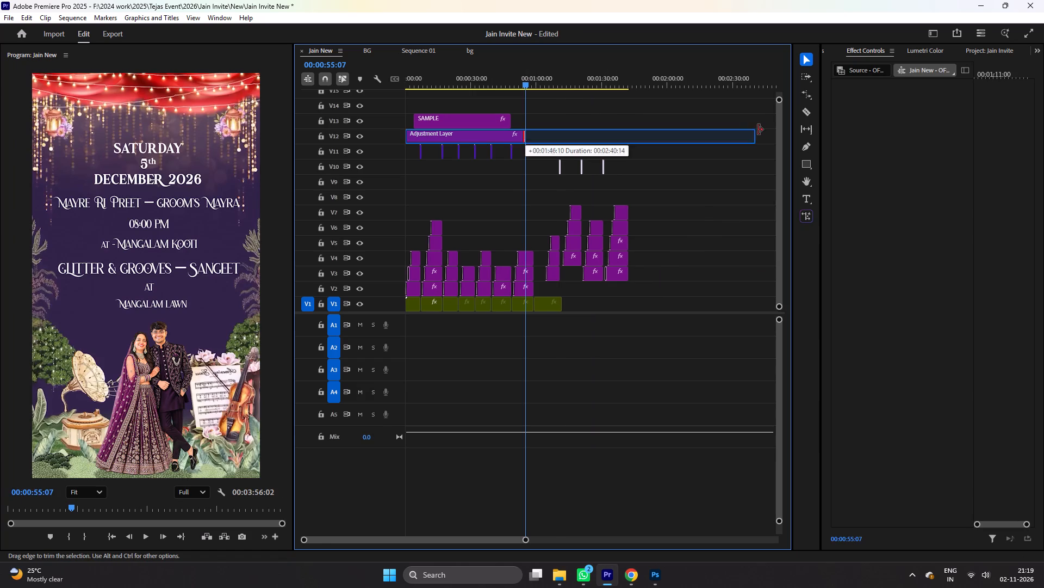
Save the project with the extended Adjustment Layer.
key(equal)
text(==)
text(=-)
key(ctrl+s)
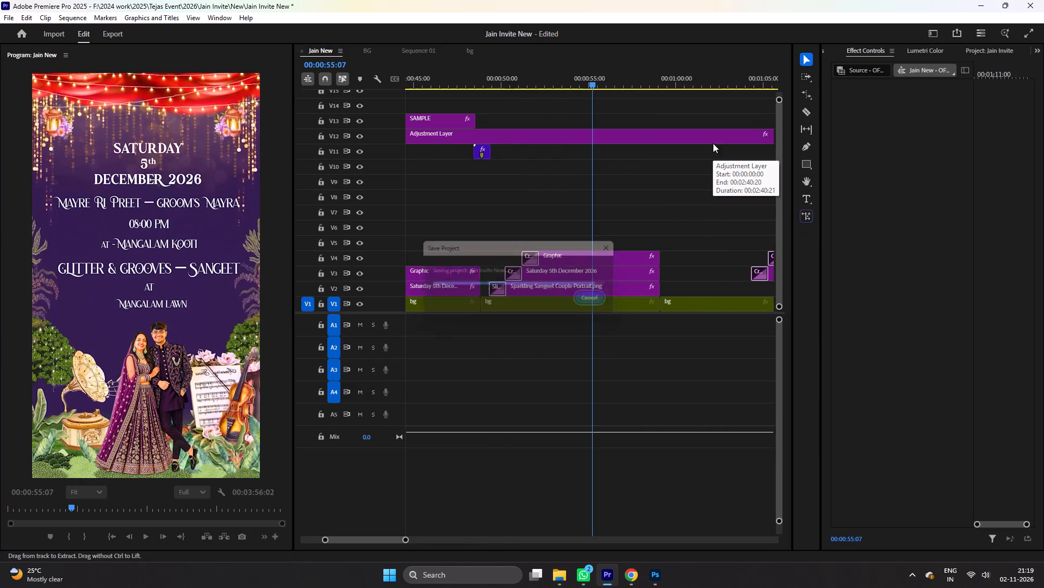
Duplicate the OF.mov transition on V11, centre the copy over the cut ending the Sangeet couple portrait clips at 00:00:59:04, and save the project.
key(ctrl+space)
scroll(658, 238, down, 4)
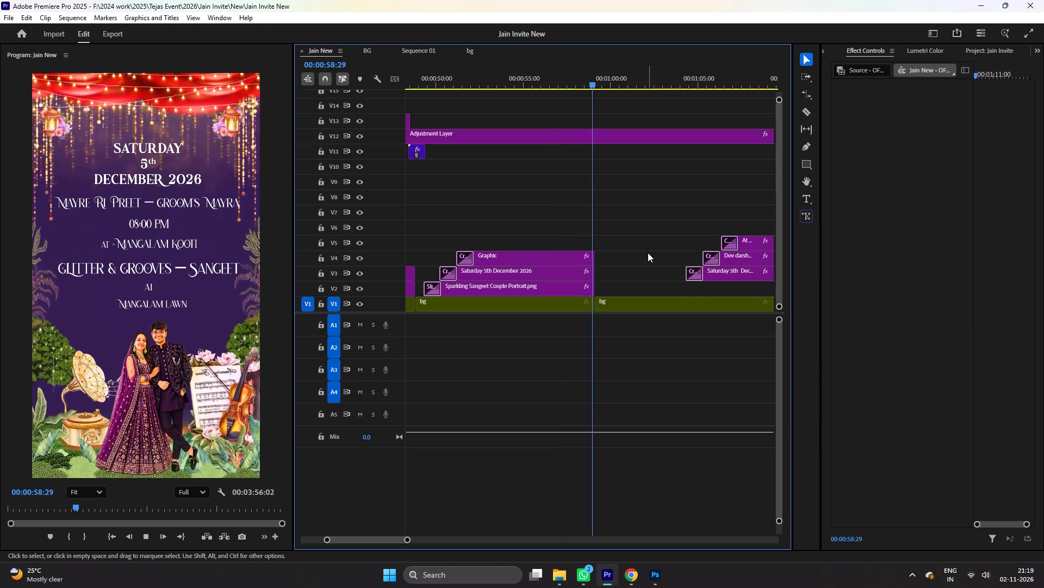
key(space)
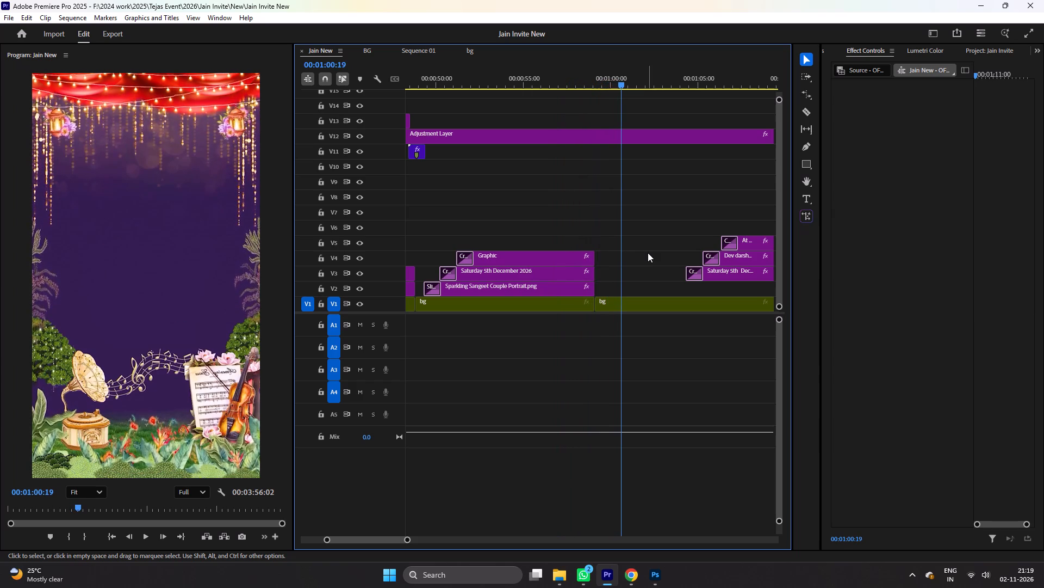
click(648, 253)
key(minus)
alt+drag(506, 158, 507, 179)
drag(507, 179, 586, 152)
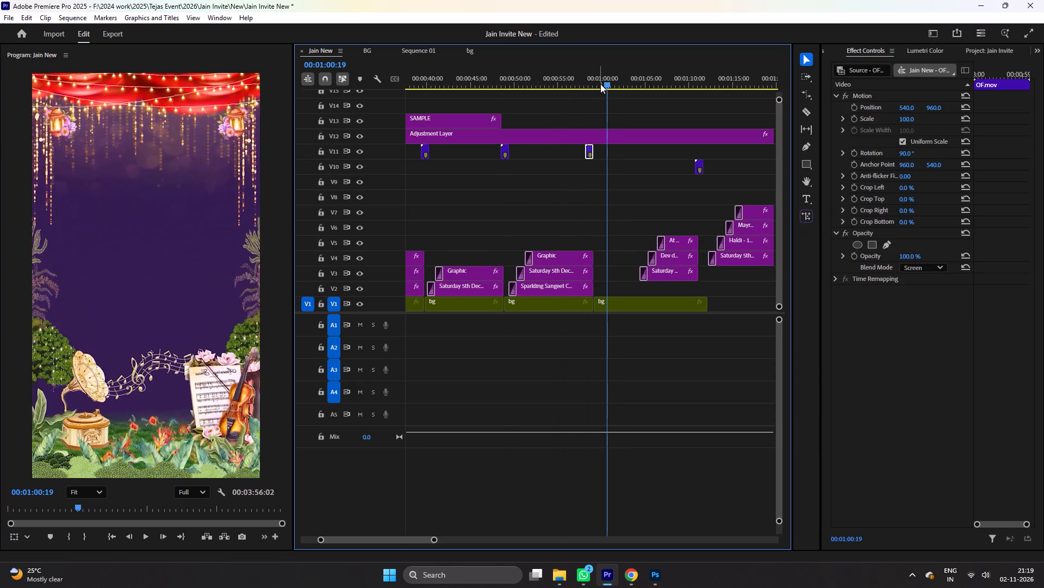
click(599, 82)
key(equal)
key(equal)
key(equal)
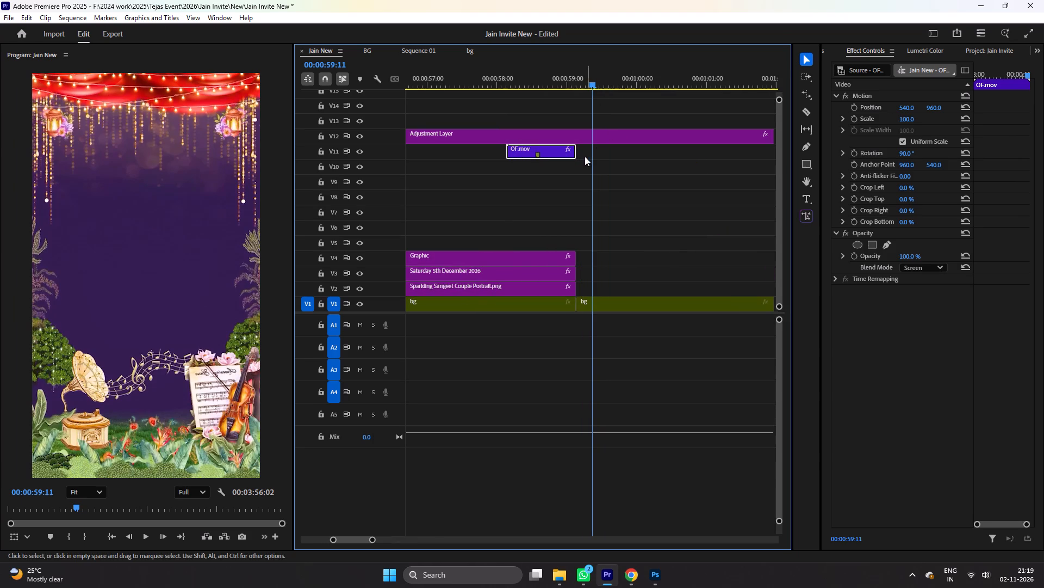
drag(555, 152, 589, 150)
click(577, 88)
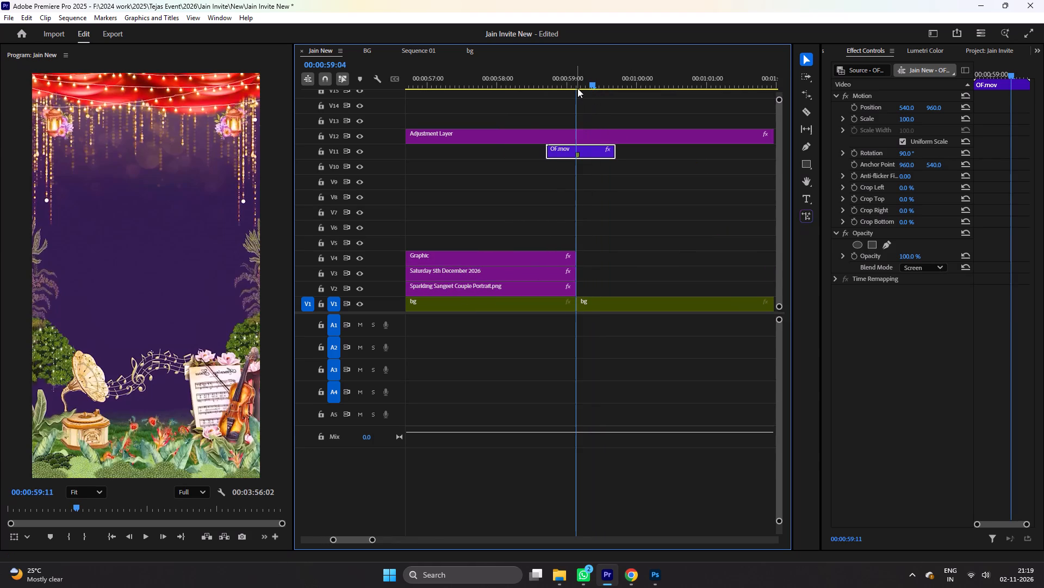
key(ctrl+s)
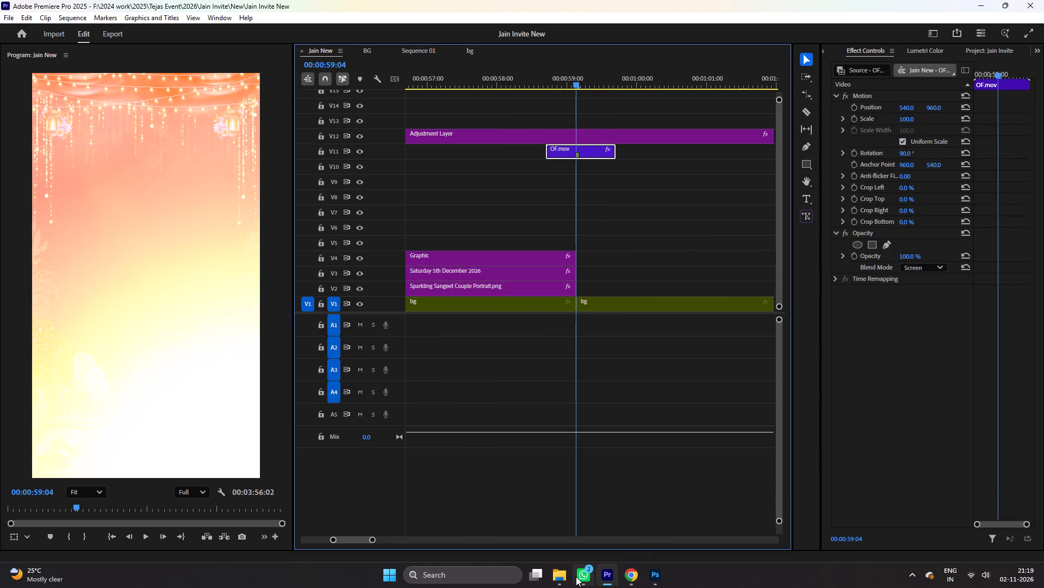
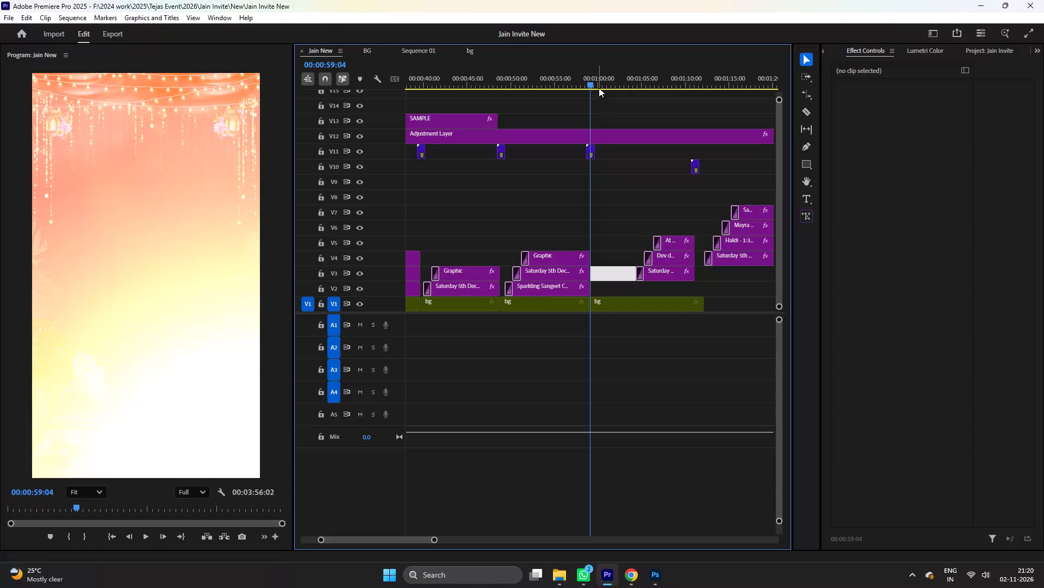
Review the background and Dev Darshan title animation between the end of the Sangeet section and about 00:01:12.
drag(596, 81, 605, 80)
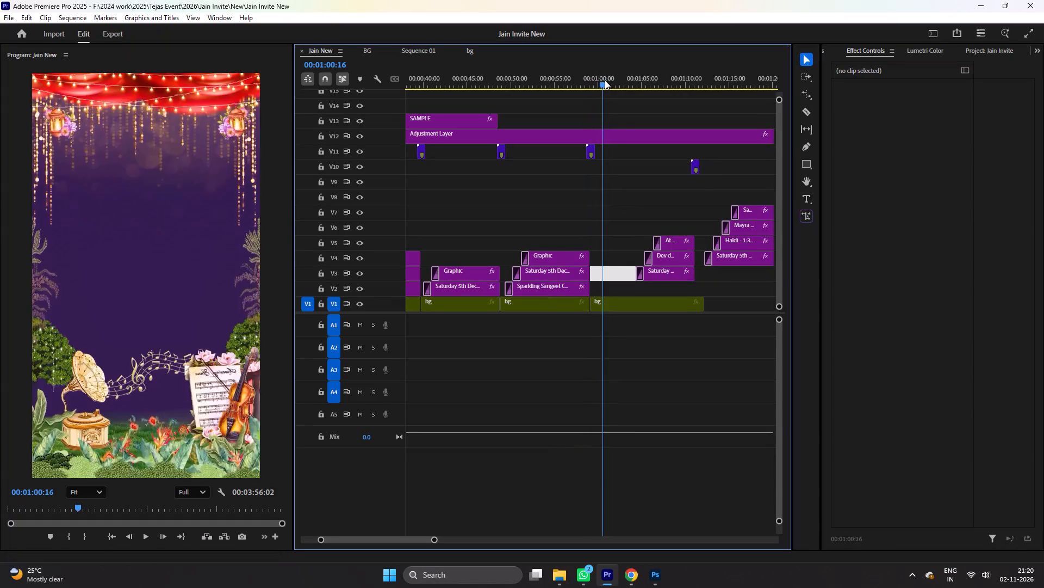
drag(605, 80, 652, 83)
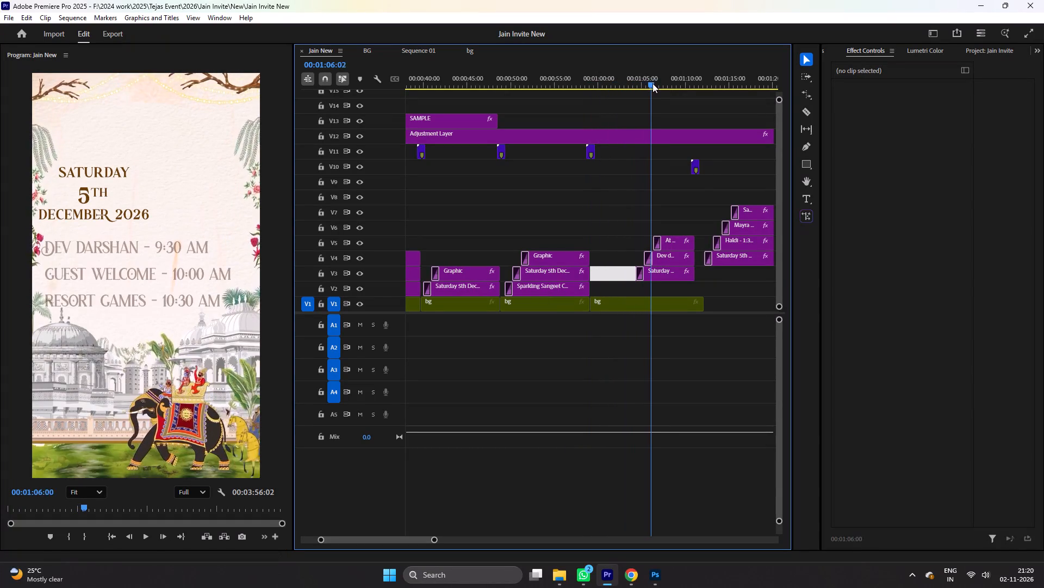
drag(652, 83, 664, 89)
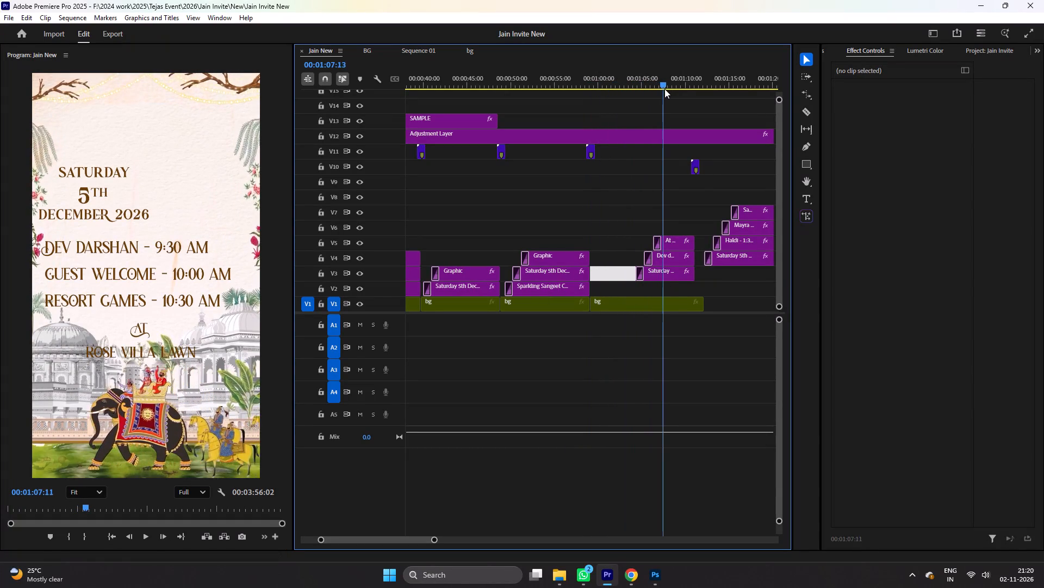
drag(664, 89, 688, 94)
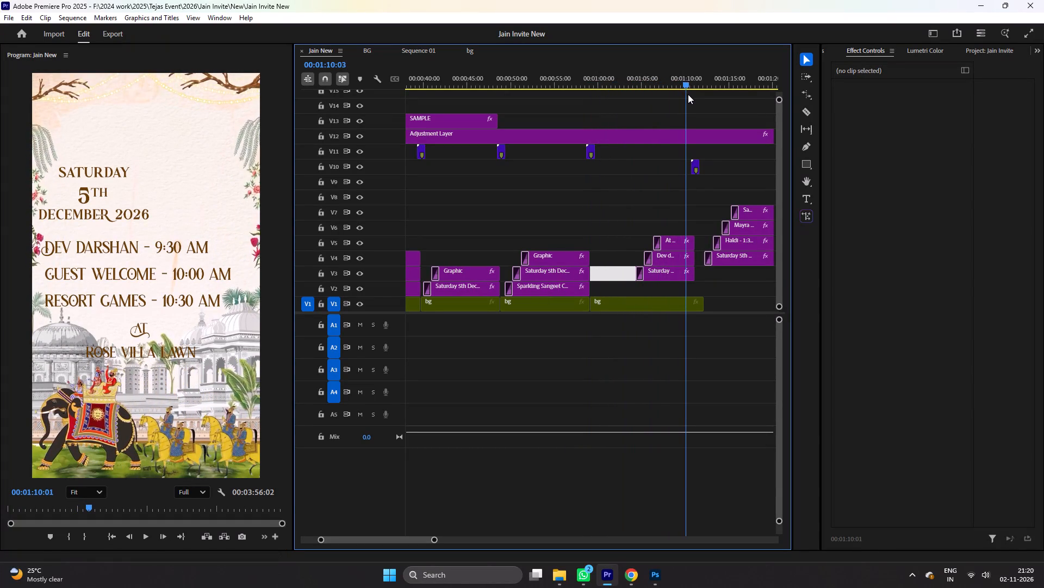
drag(688, 94, 705, 100)
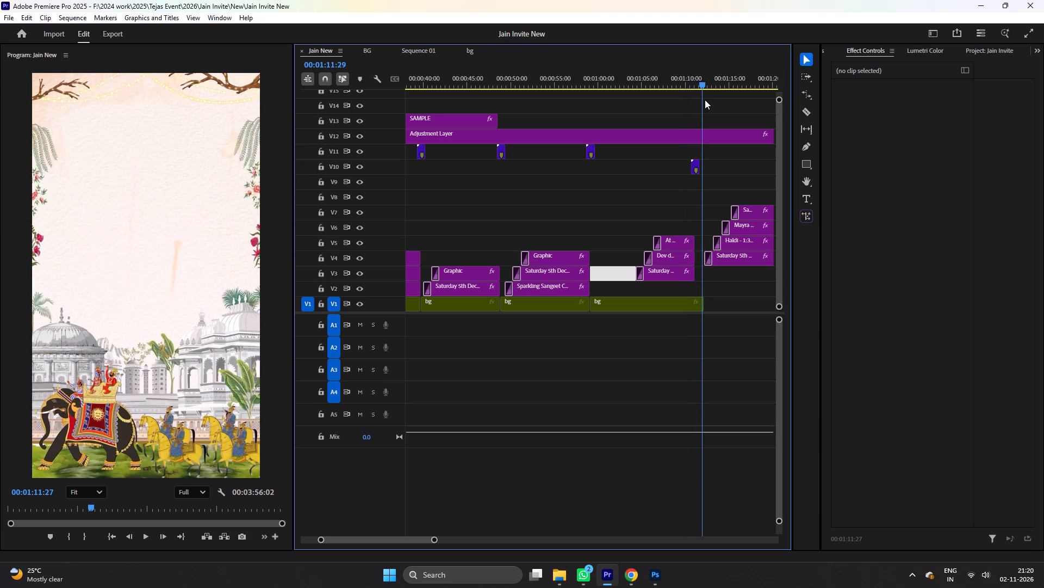
drag(705, 100, 704, 101)
drag(597, 80, 642, 89)
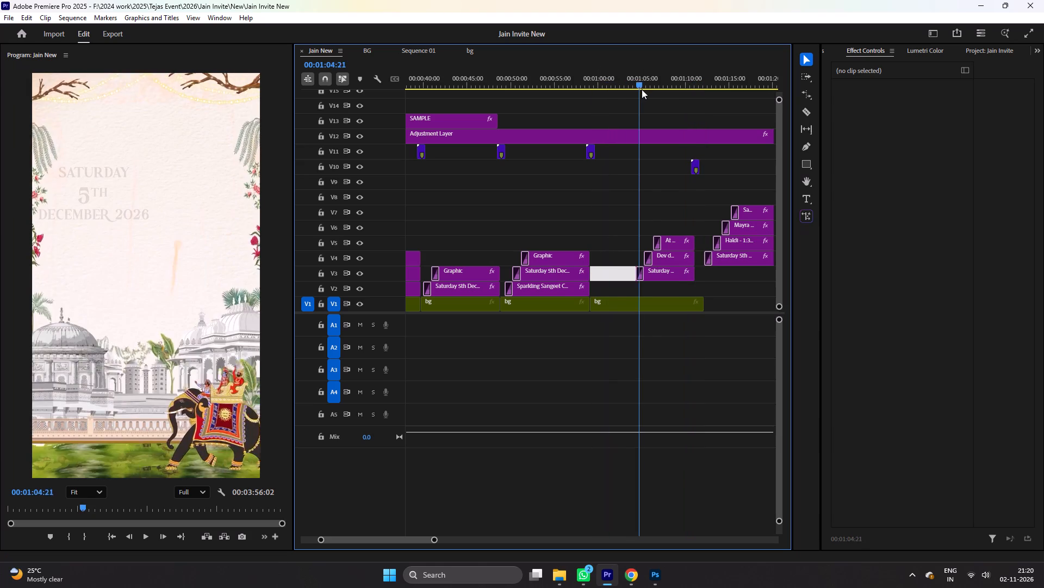
drag(642, 89, 650, 91)
Delete the last bg clip on V1, the one beneath the Dev Darshan event titles.
click(618, 317)
click(623, 301)
key(Delete)
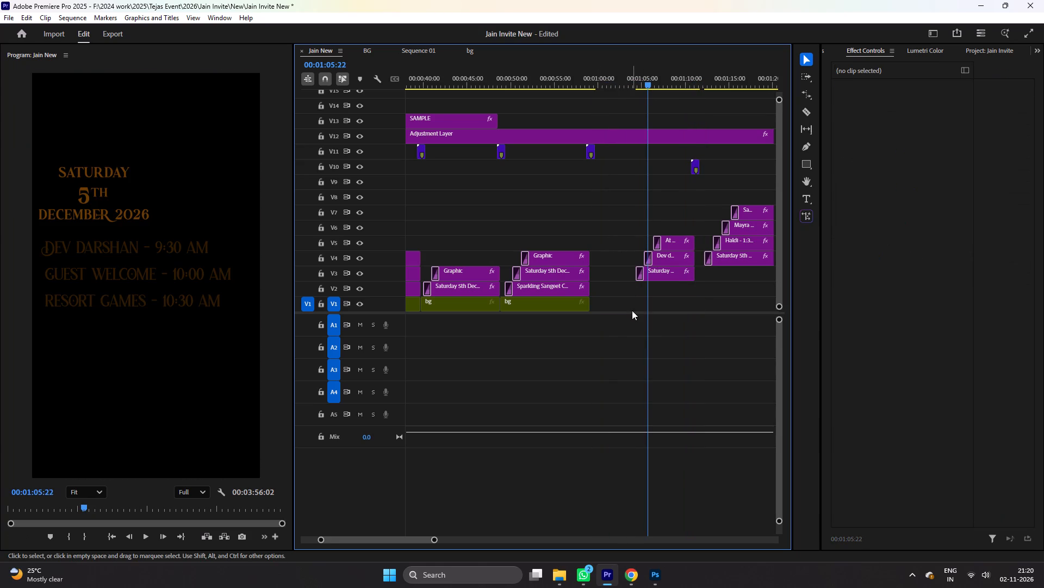
Examine the title clips that follow on the timeline, from the Haldi, Mayra and Sangeet schedule to the Sunday 6th December events.
scroll(632, 310, down, 7)
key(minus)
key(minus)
key(equal)
key(equal)
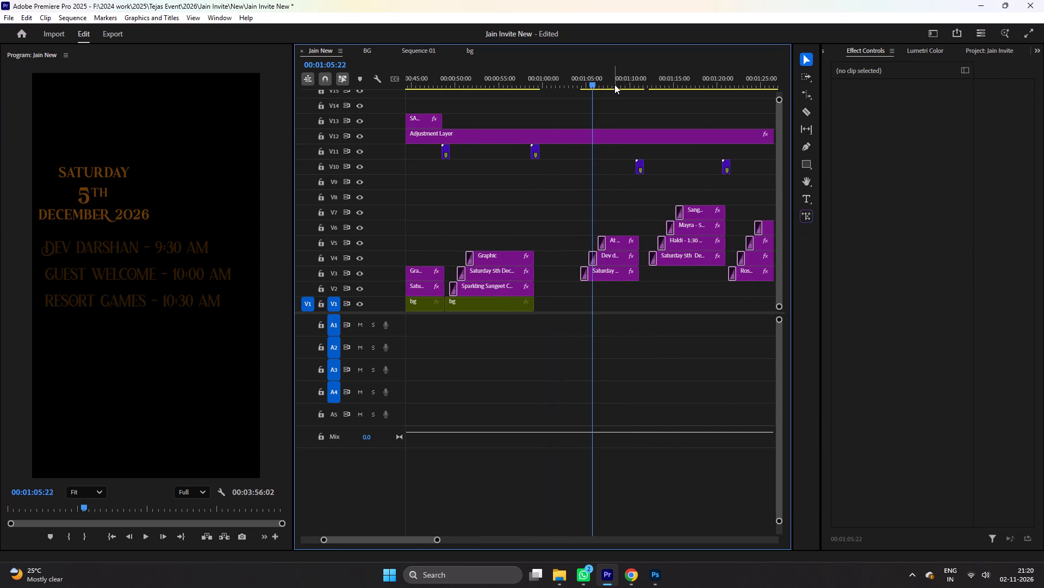
drag(614, 82, 700, 85)
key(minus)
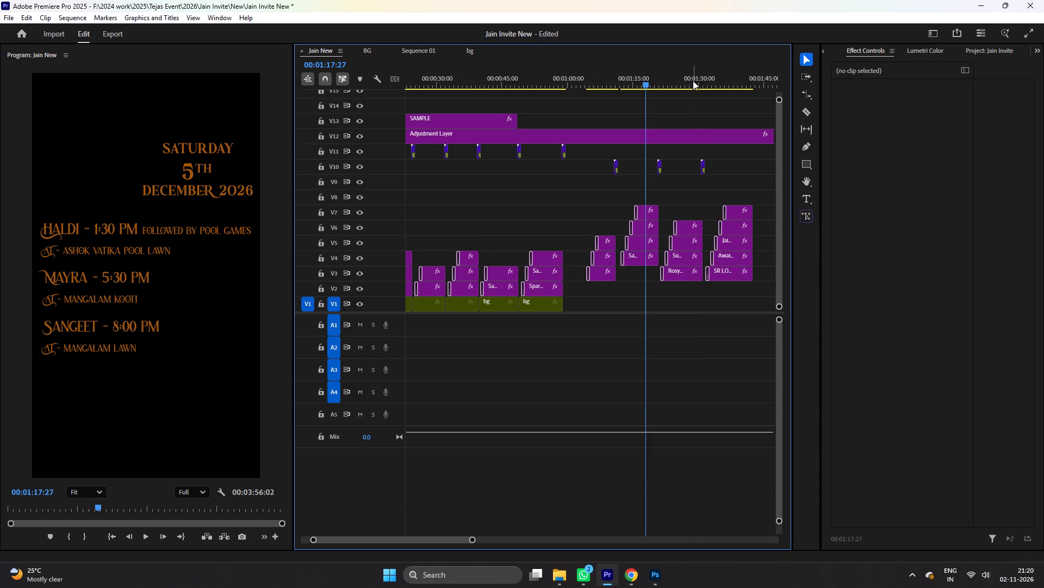
click(689, 79)
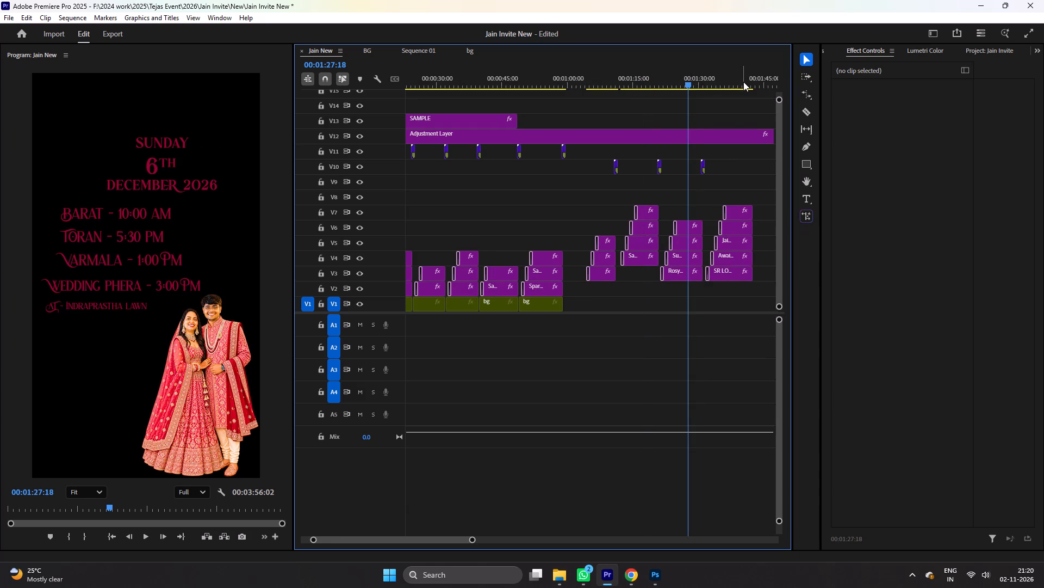
Split the last bg clip on V1 at 00:03:49:11 and delete the part before the split.
click(739, 83)
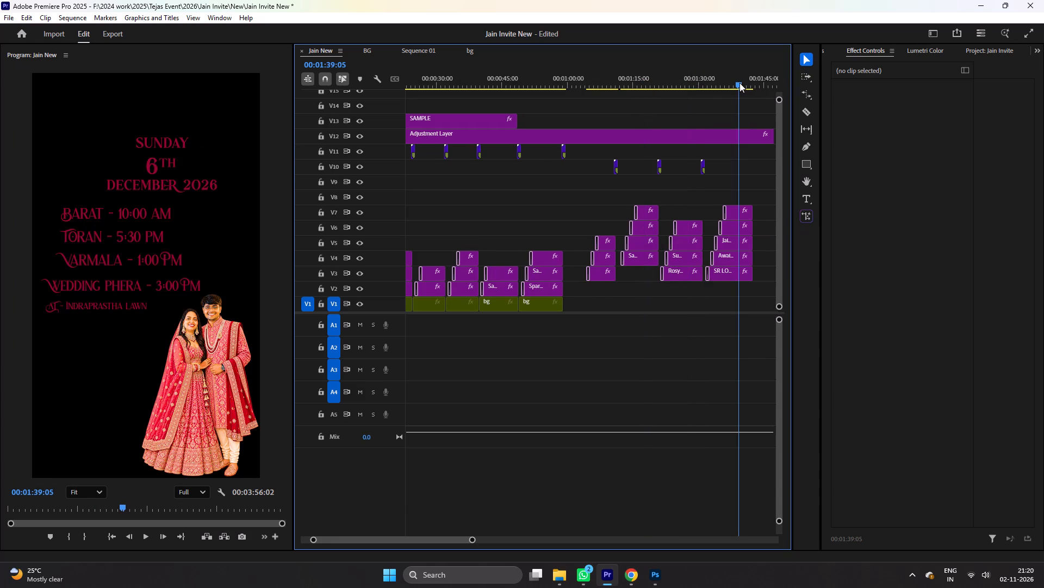
scroll(729, 206, down, 5)
key(minus)
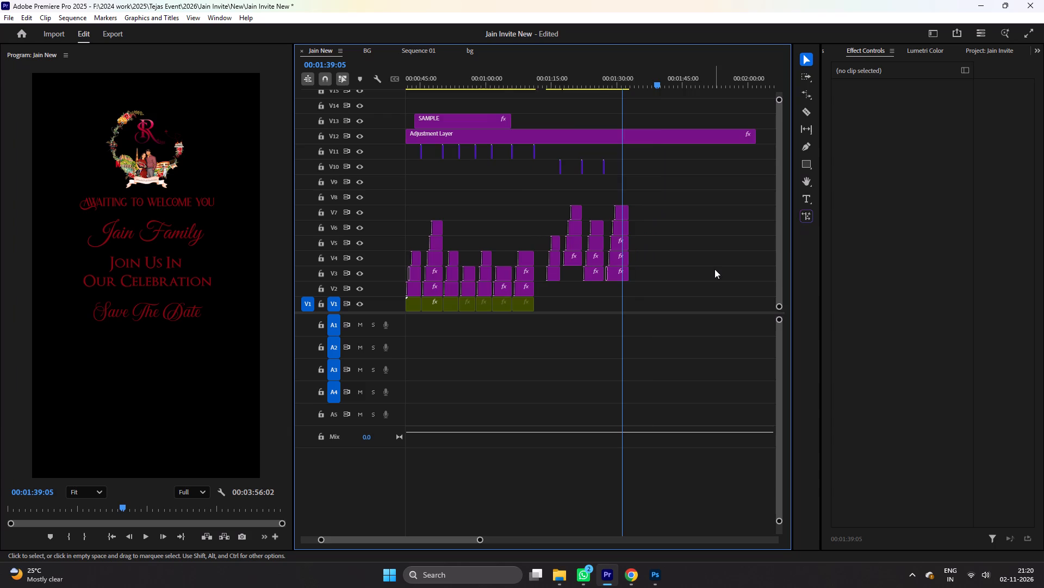
key(minus)
click(649, 76)
key(equal)
key(equal)
key(equal)
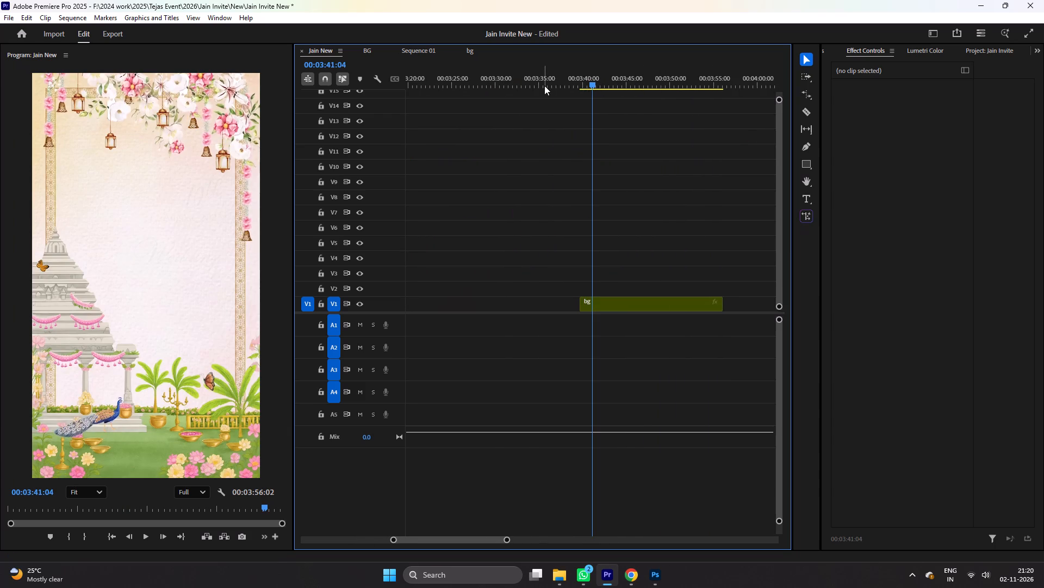
drag(568, 81, 691, 101)
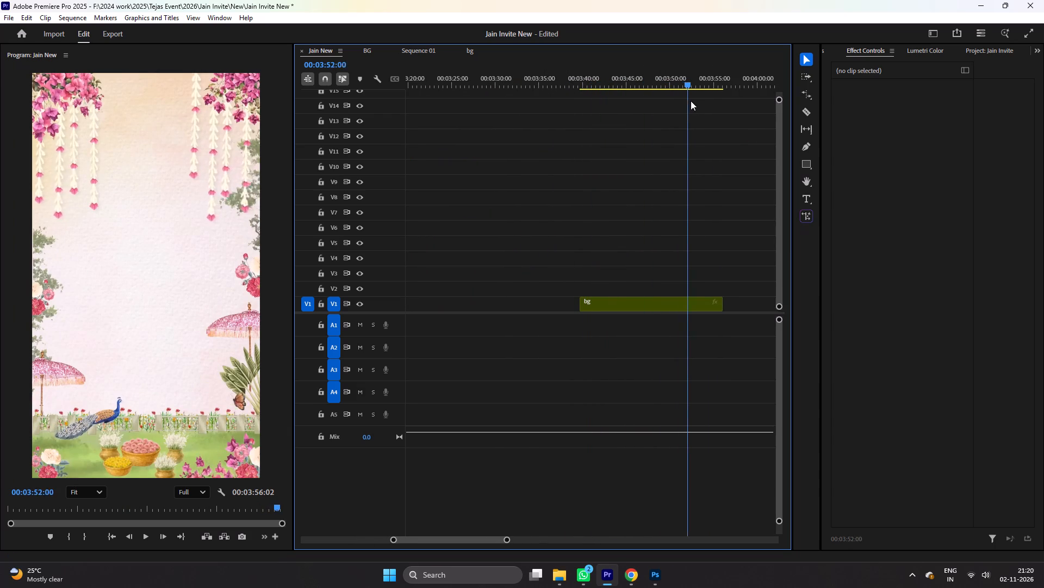
drag(691, 101, 667, 110)
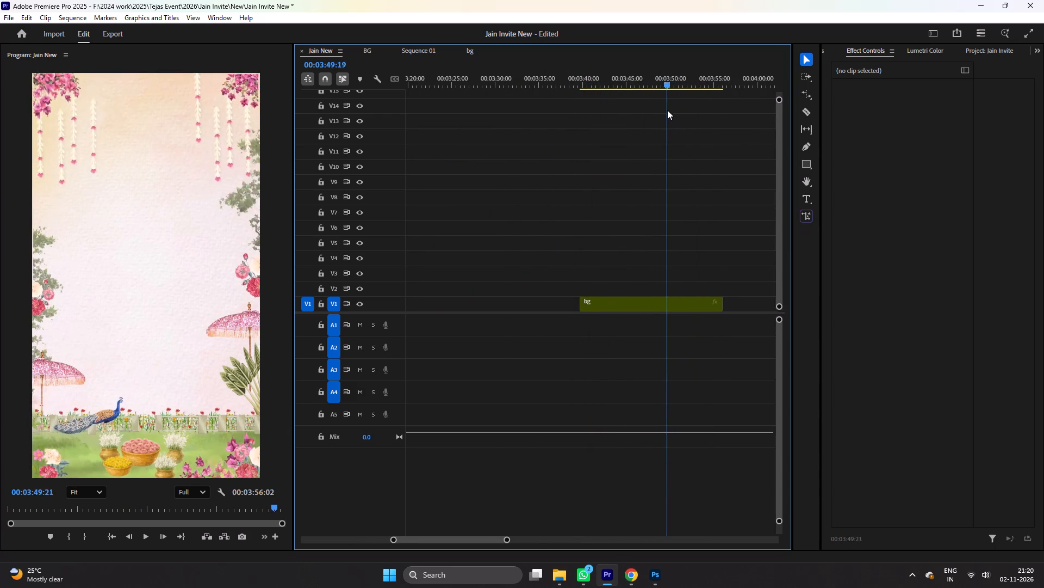
drag(667, 110, 664, 112)
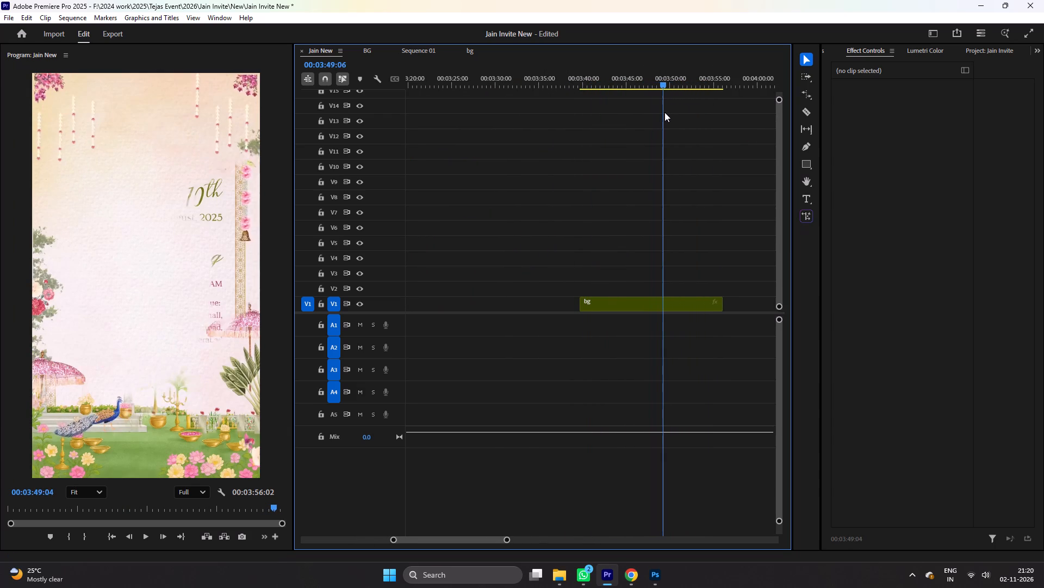
drag(664, 112, 666, 112)
key(c)
click(663, 304)
key(v)
click(616, 304)
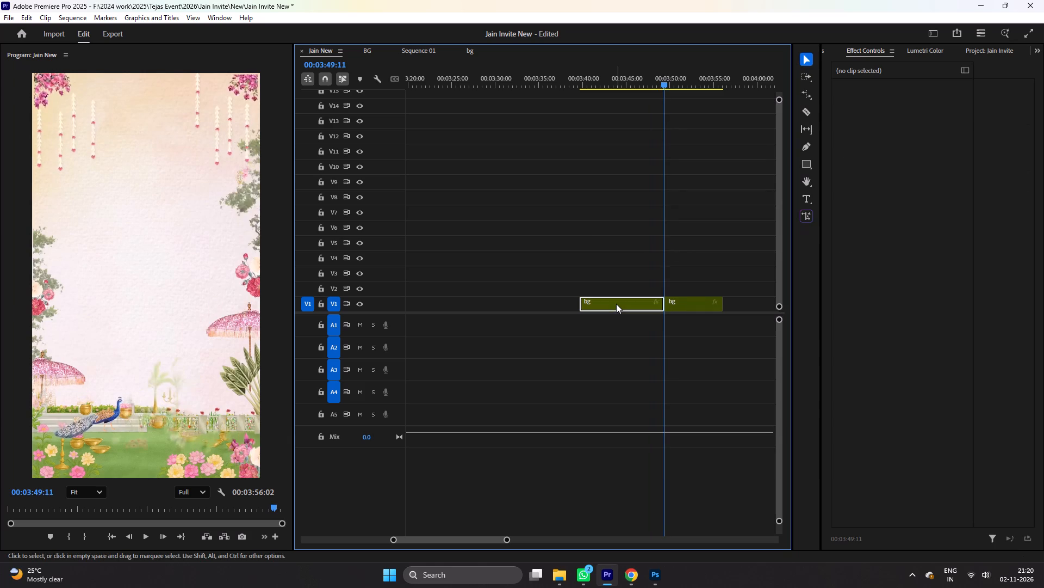
key(Delete)
Move the SR logo and four closing text clips to V2 through V6 above the last bg clip, starting just after it begins.
click(588, 242)
key(minus)
key(minus)
key(minus)
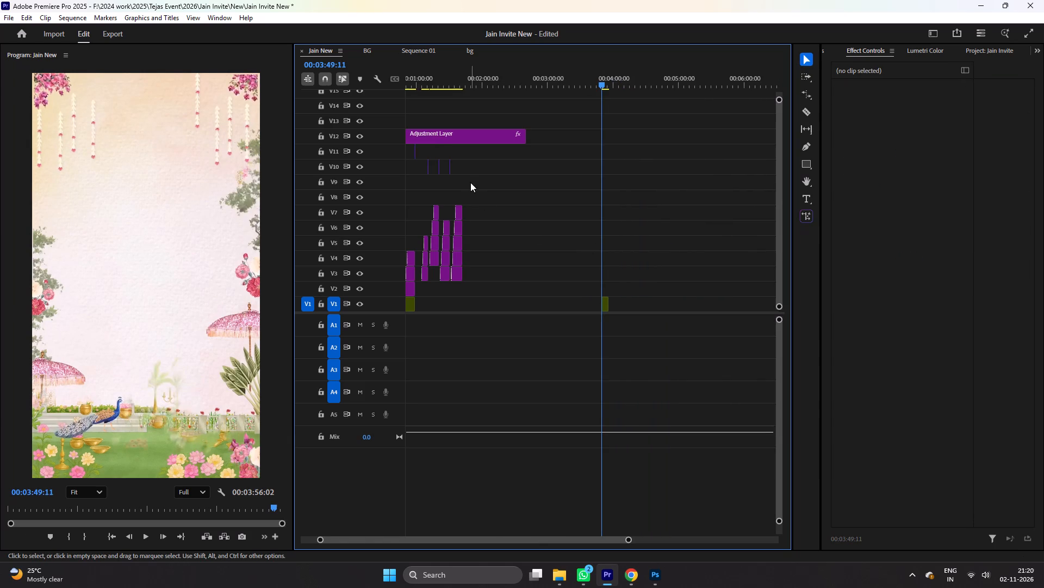
drag(459, 186, 461, 283)
drag(457, 272, 629, 290)
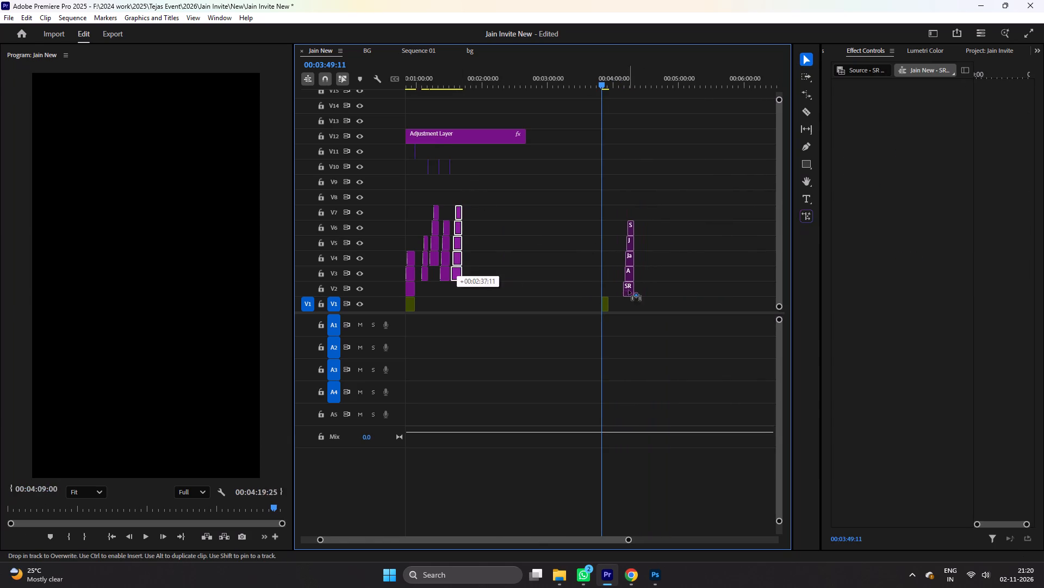
drag(629, 290, 617, 290)
key(equal)
key(equal)
key(equal)
key(equal)
drag(755, 291, 635, 291)
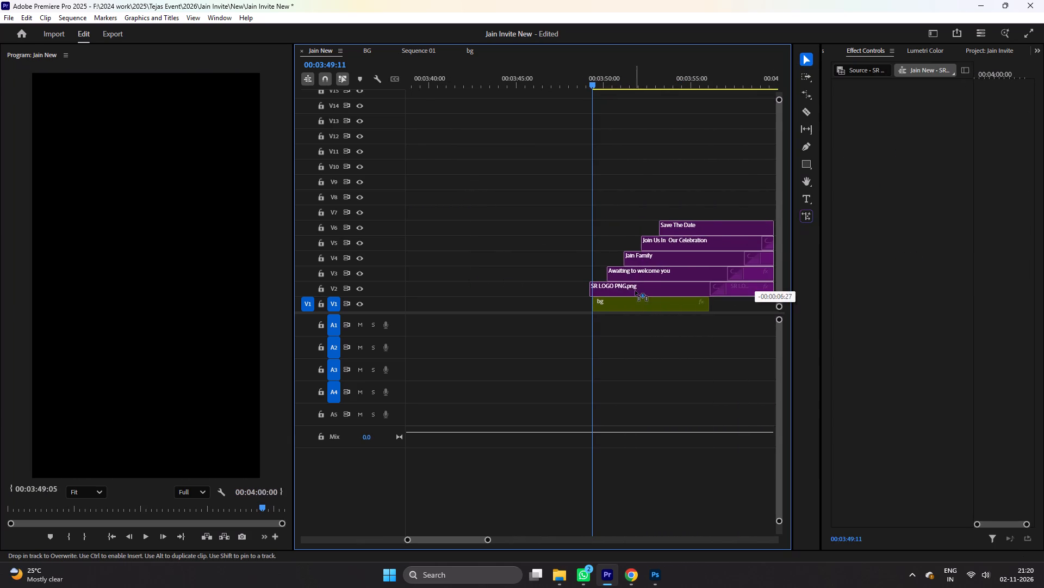
drag(635, 291, 645, 294)
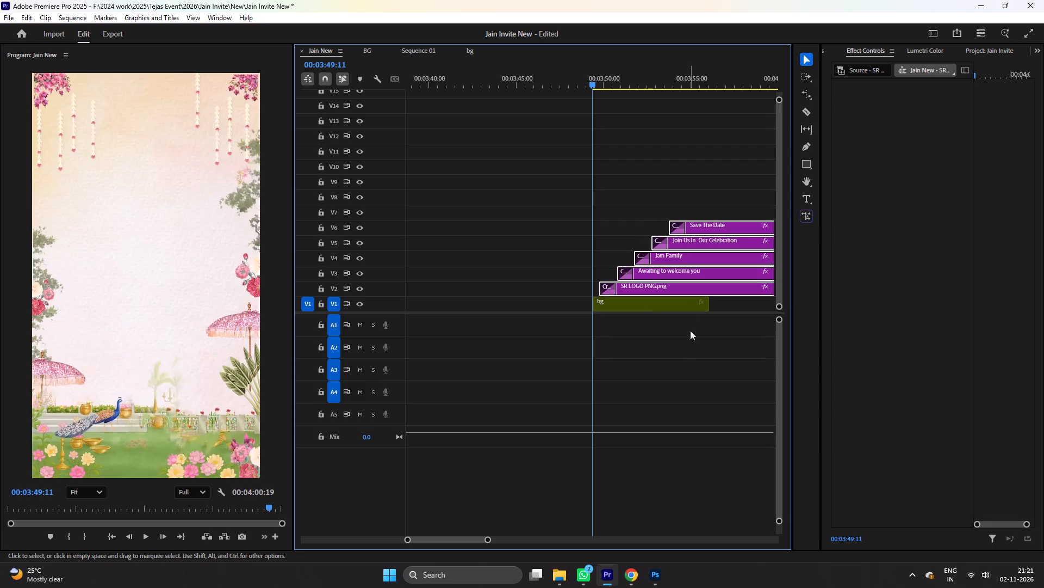
key(space)
scroll(692, 341, down, 6)
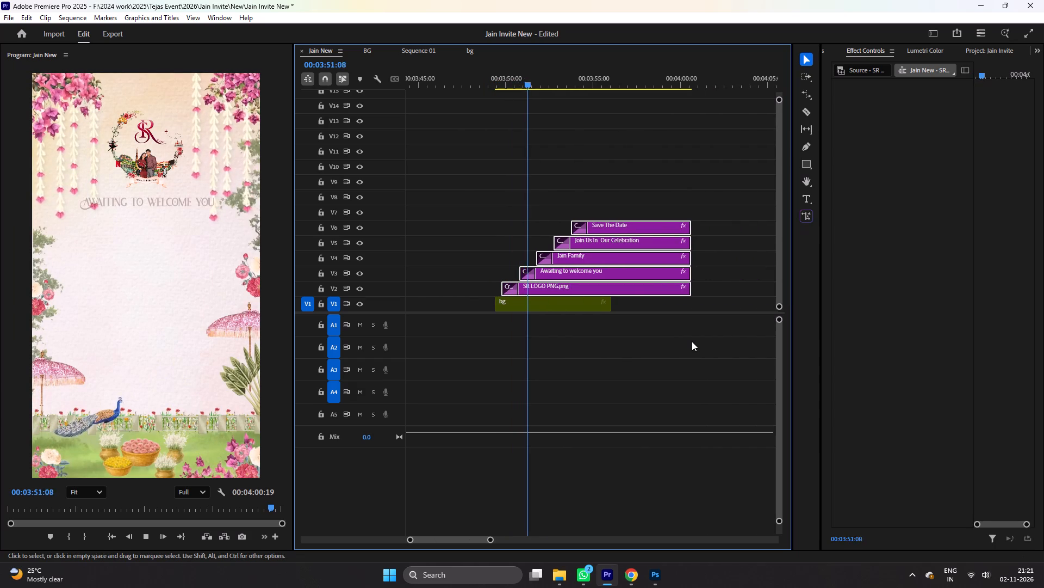
scroll(692, 341, down, 3)
key(space)
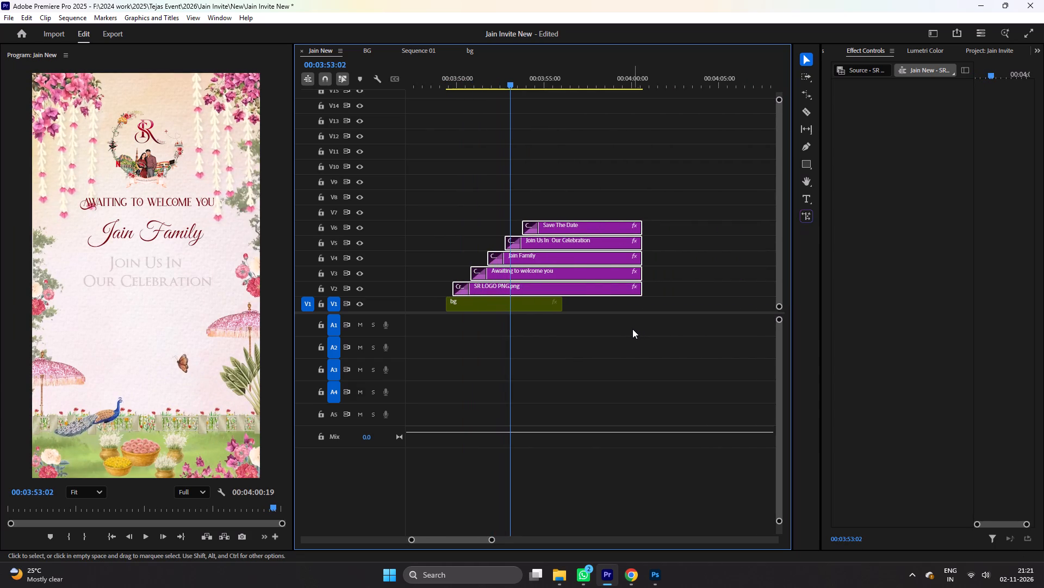
Rate-stretch the end of the closing bg clip to match the end of the text clips, at 59.47% speed, and save the project.
key(r)
drag(556, 305, 638, 308)
key(space)
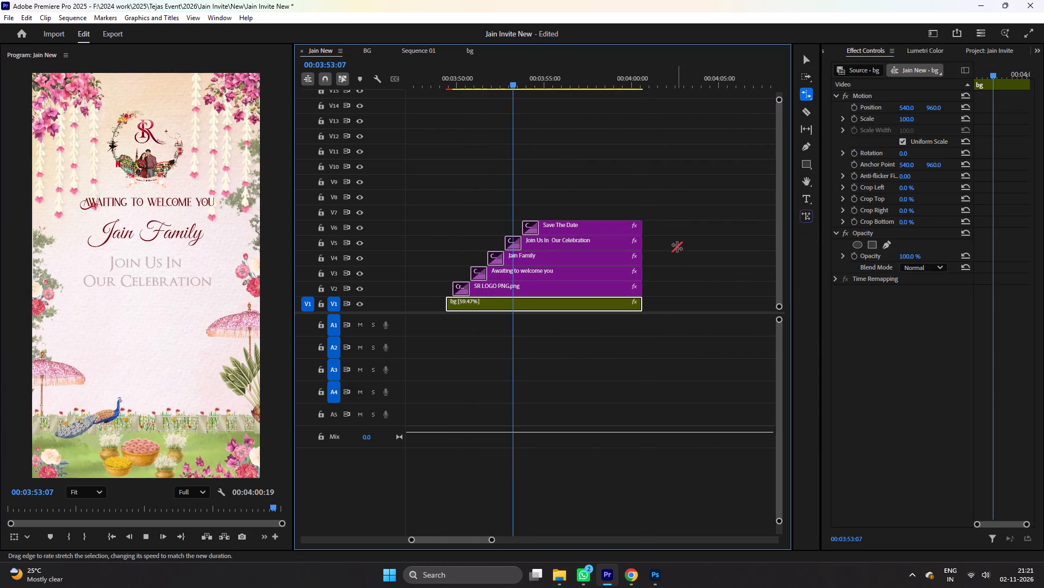
key(b)
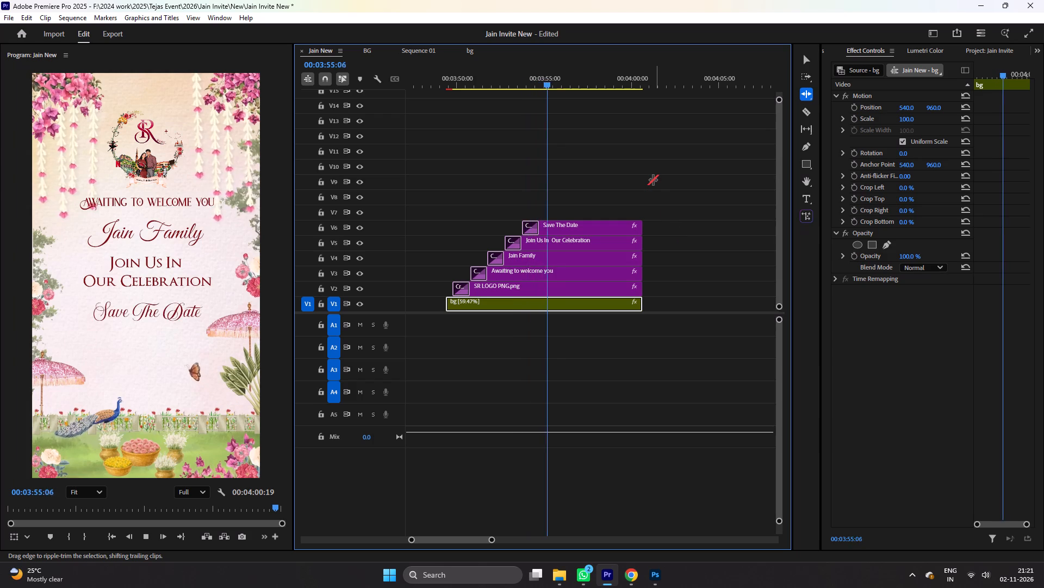
key(v)
scroll(655, 180, down, 3)
key(ctrl+s)
key(space)
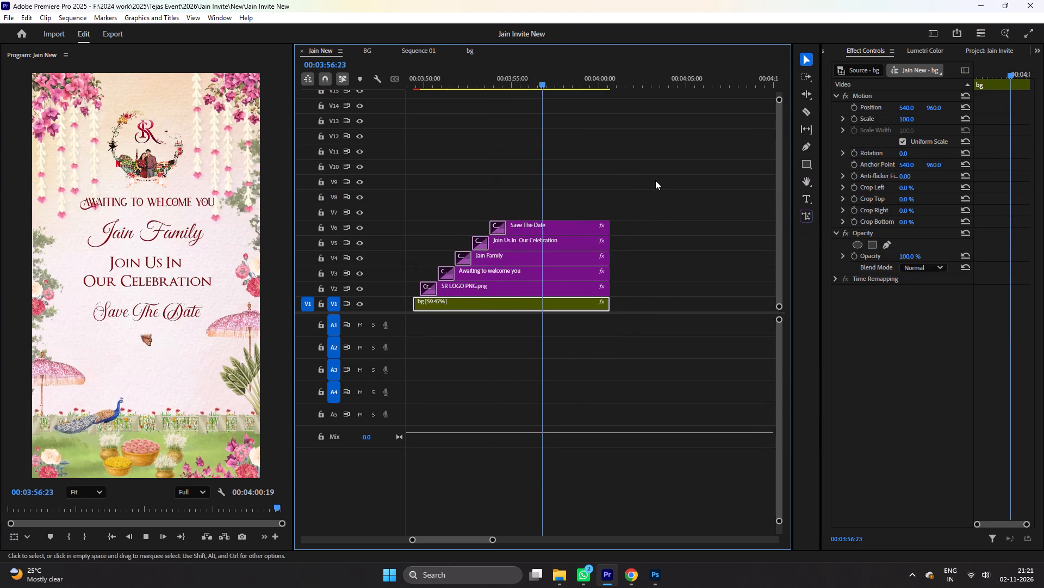
Lower the closing texts: Save The Date to vertical position 1192, Join Us In Our Celebration to 1166, and Jain Family just above them.
click(572, 225)
key(space)
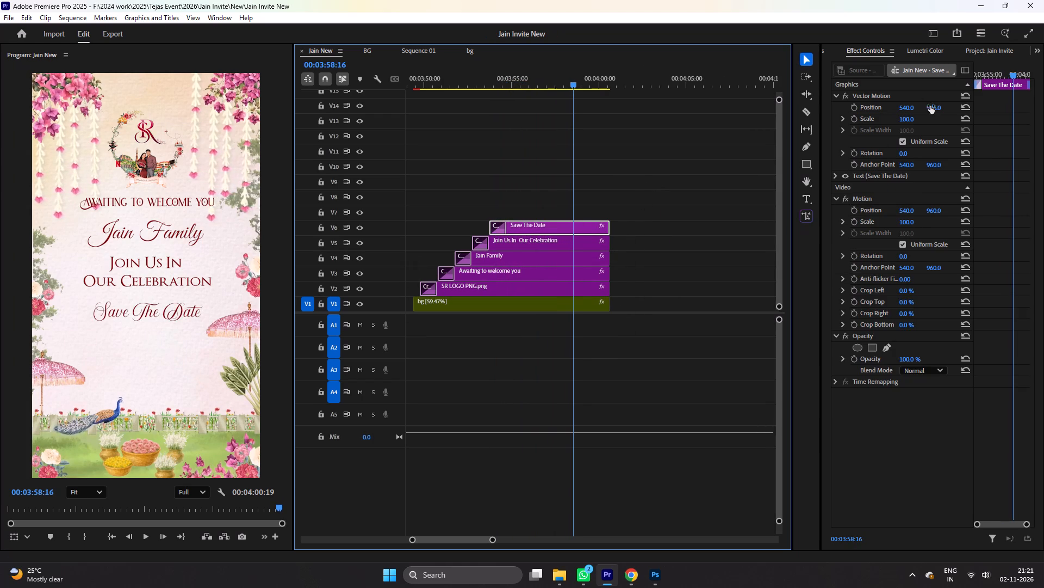
drag(930, 108, 1038, 97)
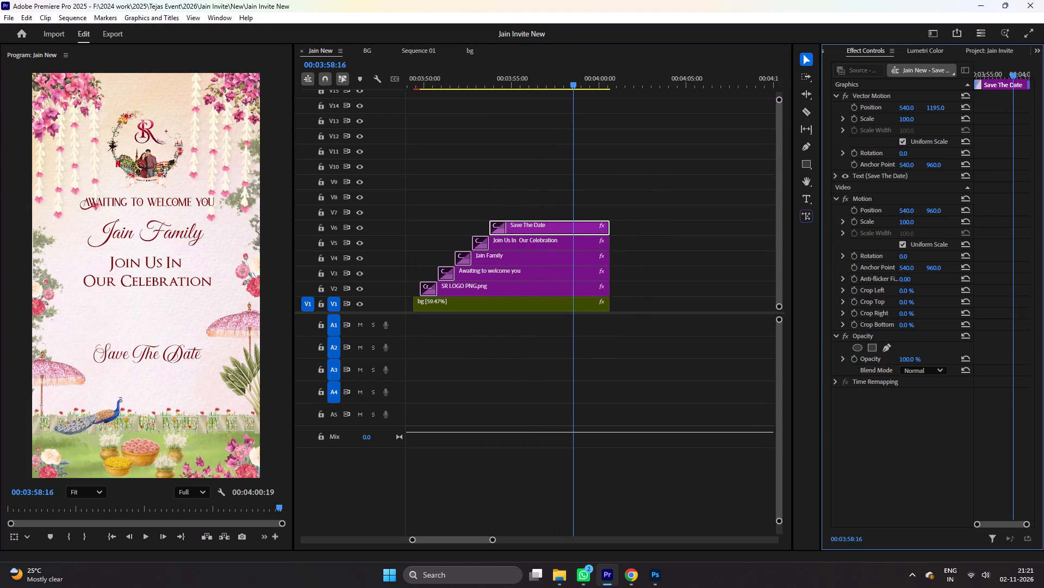
drag(1038, 97, 1036, 97)
click(597, 241)
drag(934, 109, 988, 120)
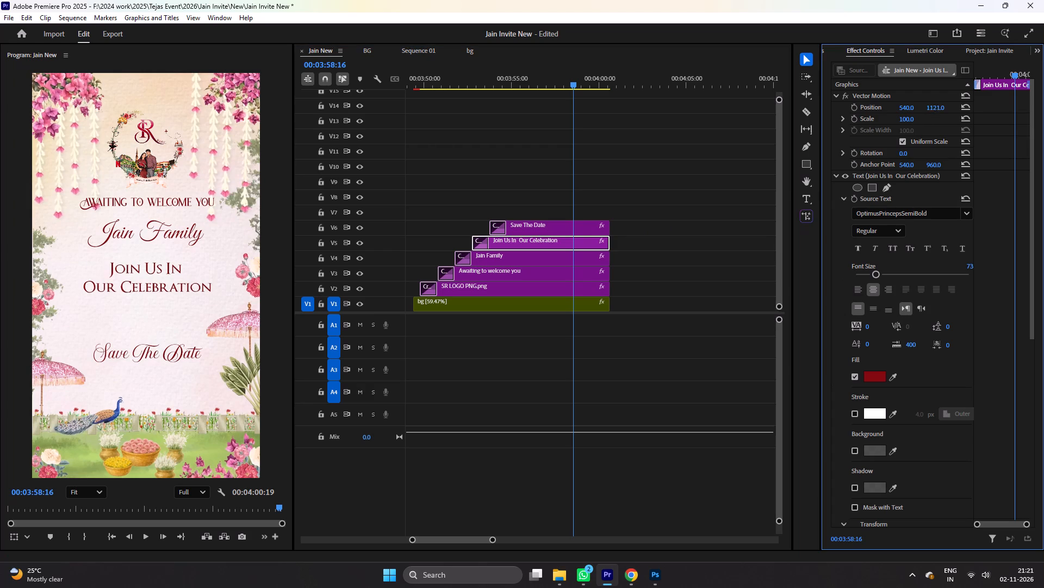
drag(988, 120, 1012, 118)
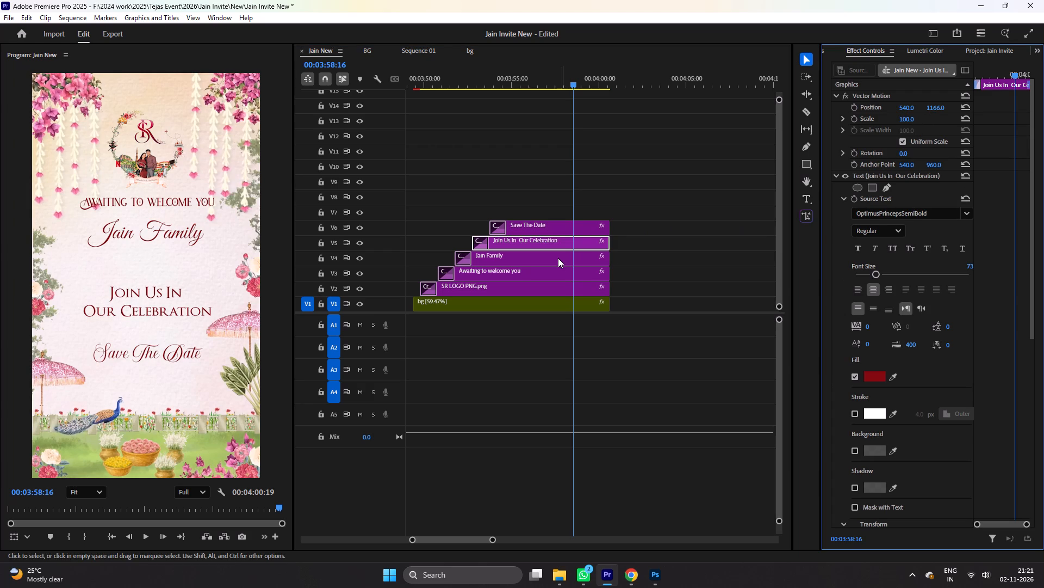
click(558, 258)
drag(937, 109, 1012, 121)
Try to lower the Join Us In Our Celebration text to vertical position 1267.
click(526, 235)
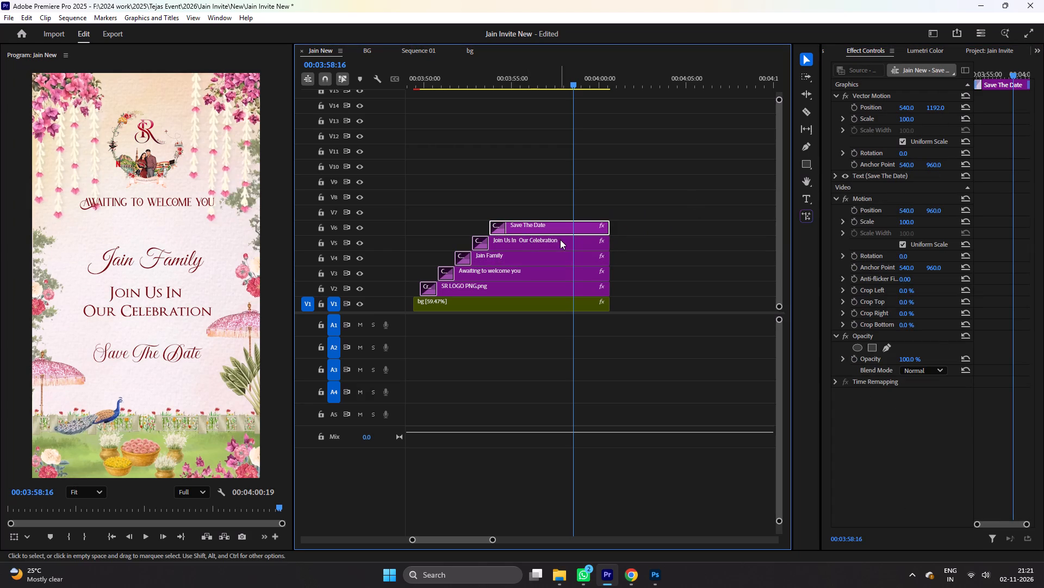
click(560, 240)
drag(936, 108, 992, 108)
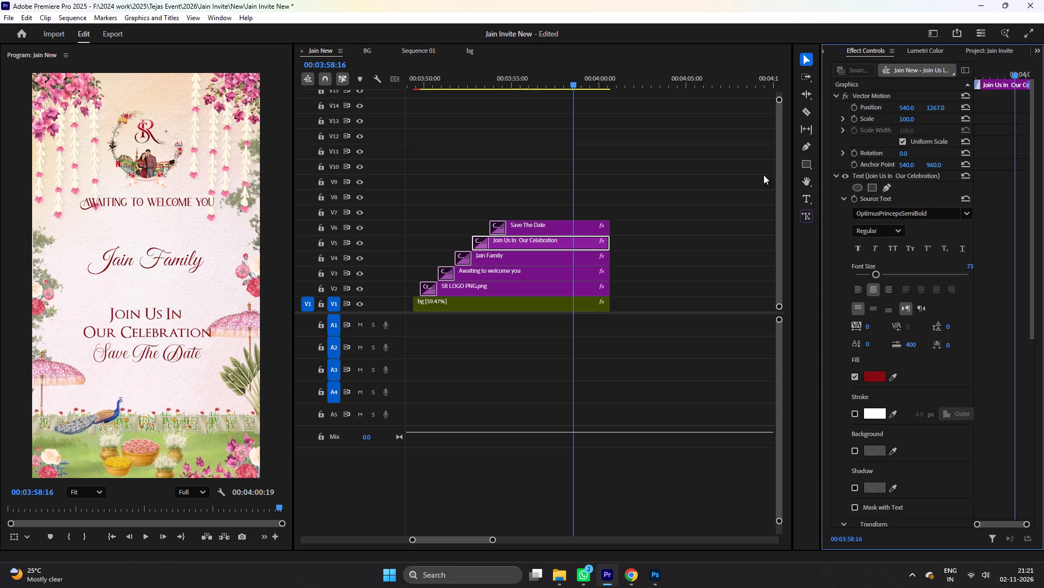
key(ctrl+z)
Lower the Awaiting to welcome you text to just above Jain Family, and the SR logo to vertical position 467.
click(530, 258)
click(530, 270)
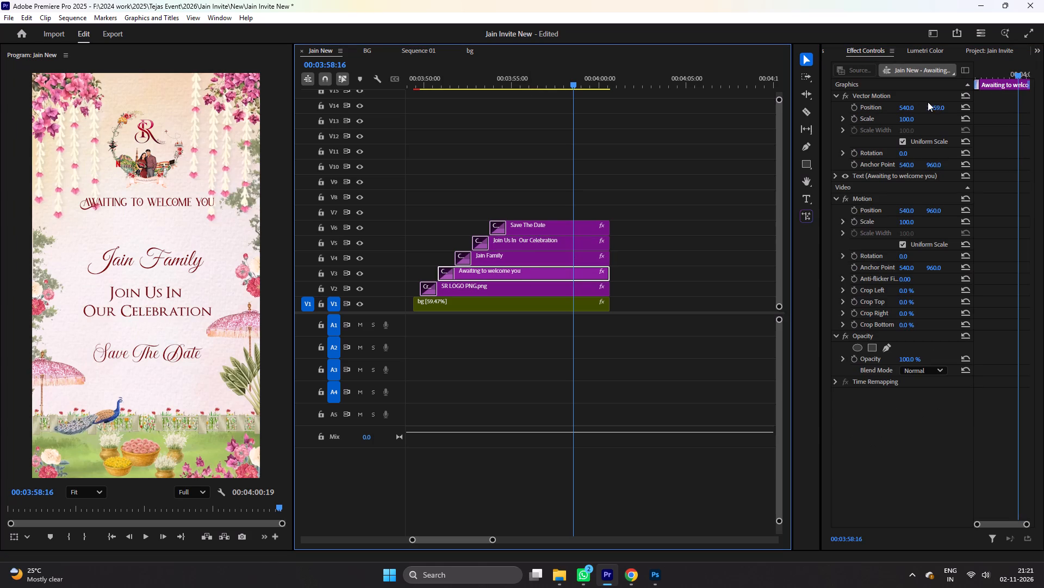
drag(939, 111, 1012, 99)
click(524, 288)
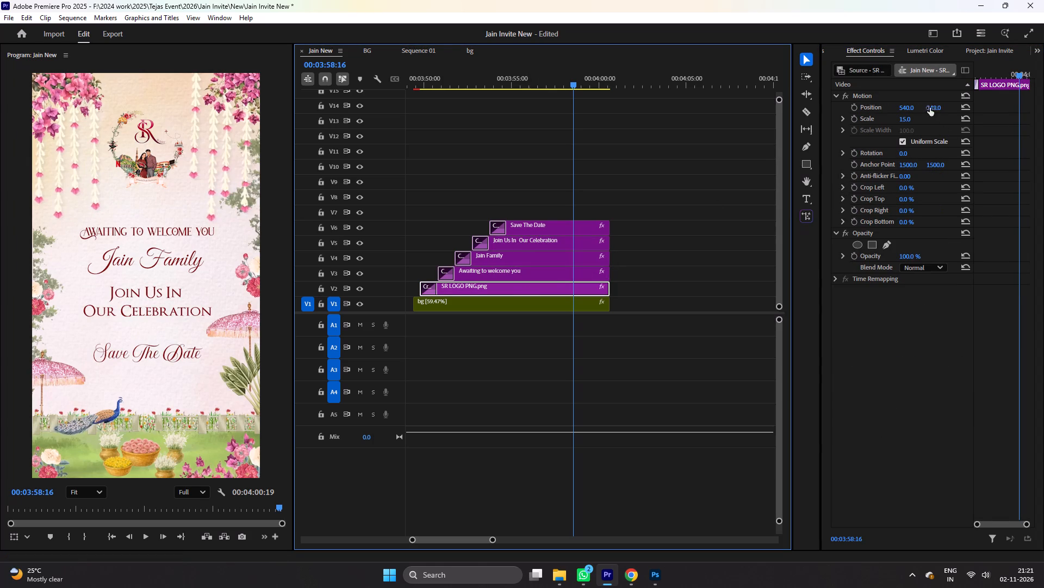
drag(930, 107, 988, 99)
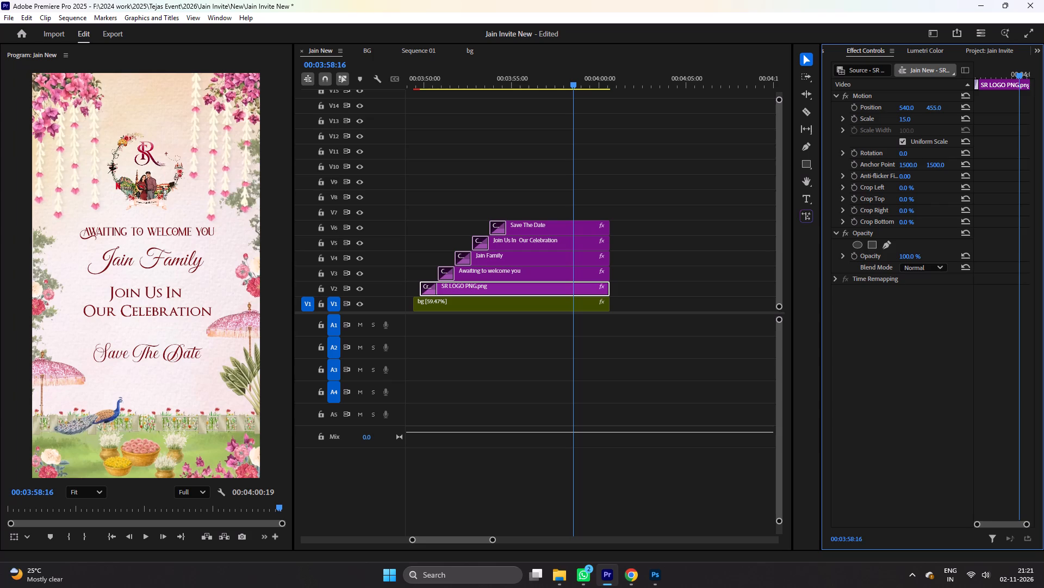
drag(988, 99, 994, 97)
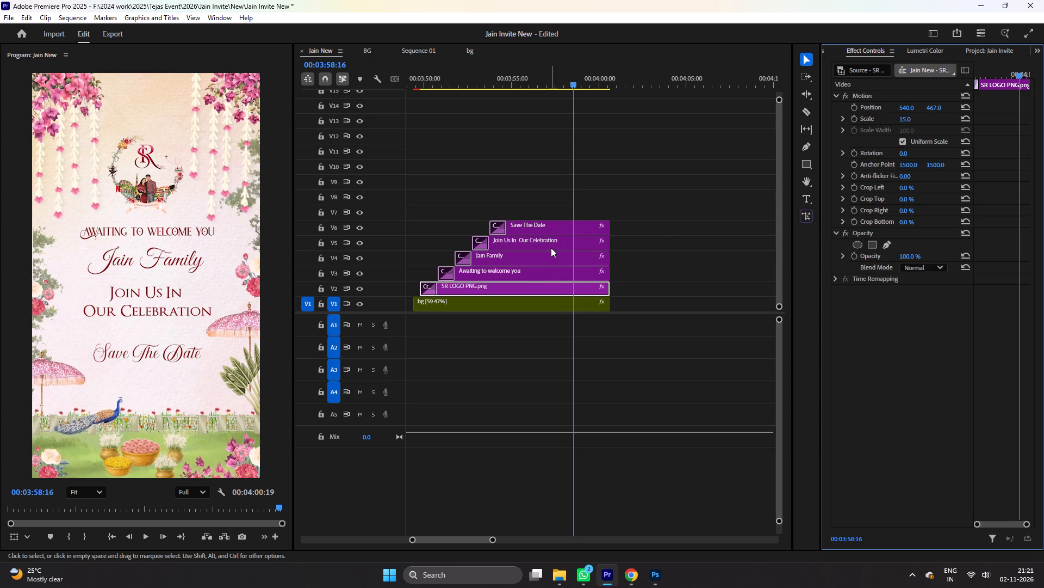
Adjust the Join Us In Our Celebration text to vertical position about 1178 and the Save The Date text to position 551, 1165.
click(551, 246)
drag(939, 111, 947, 113)
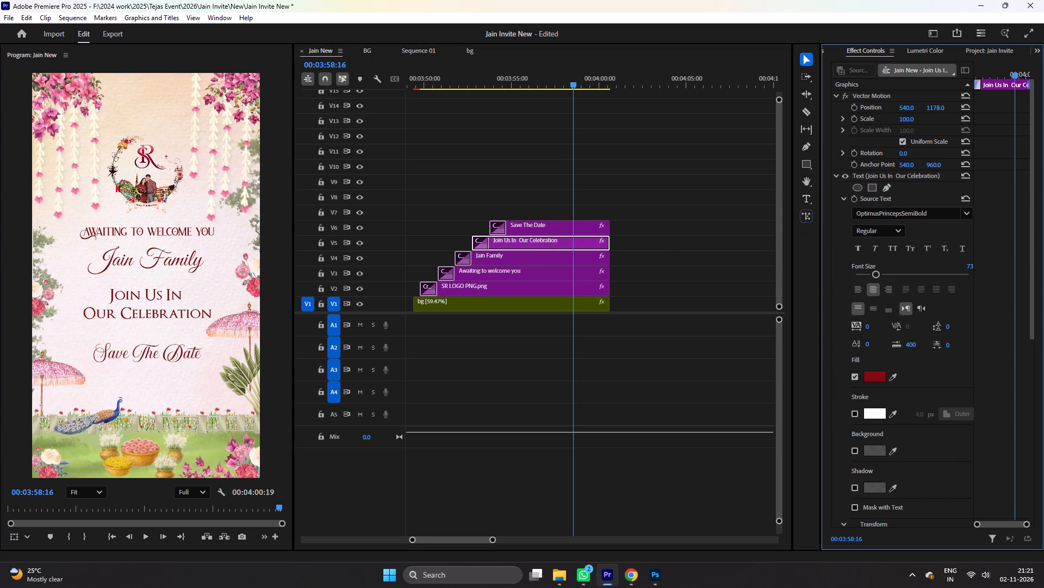
drag(947, 113, 947, 113)
click(555, 227)
drag(904, 109, 917, 109)
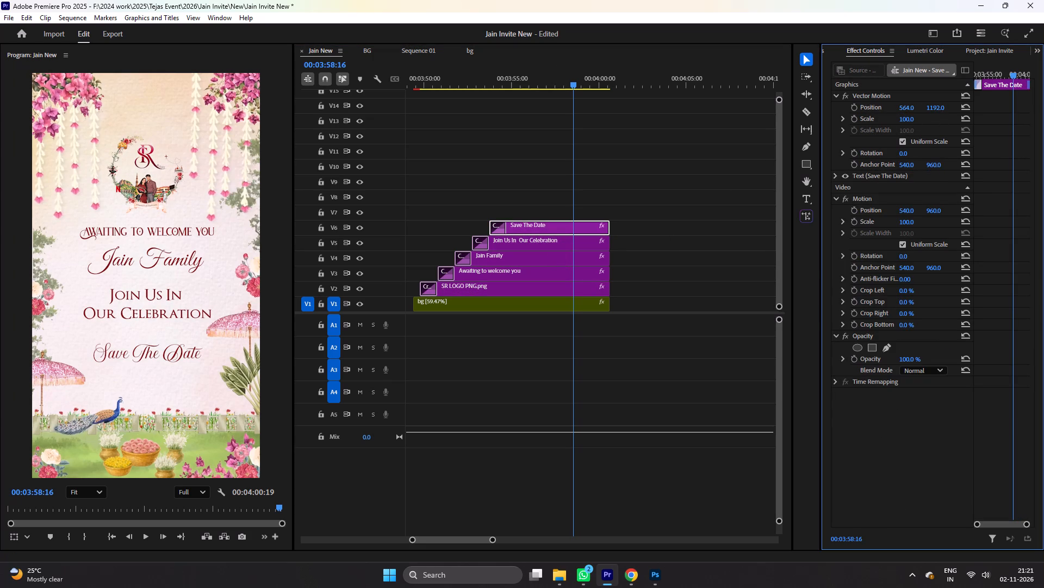
drag(917, 109, 910, 110)
drag(935, 105, 929, 105)
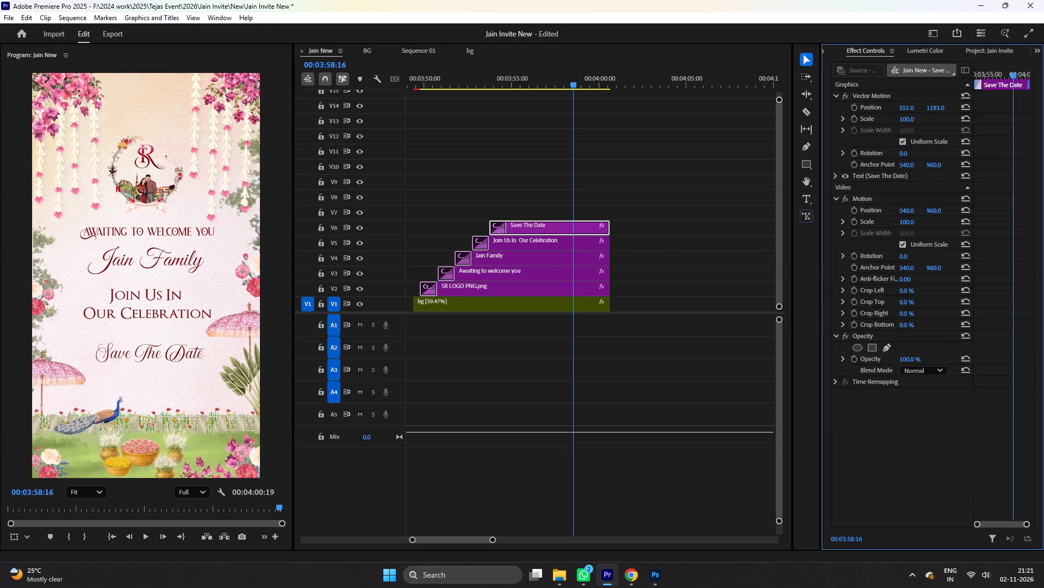
drag(929, 105, 921, 106)
Play the closing section through to its end and save the project.
key(space)
scroll(635, 204, up, 2)
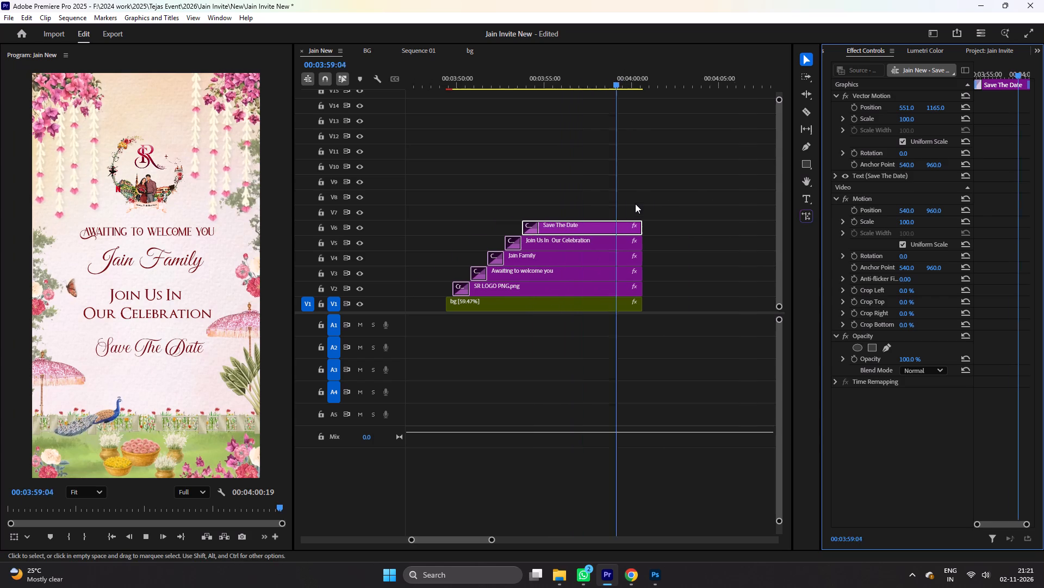
scroll(635, 204, up, 1)
scroll(633, 192, down, 3)
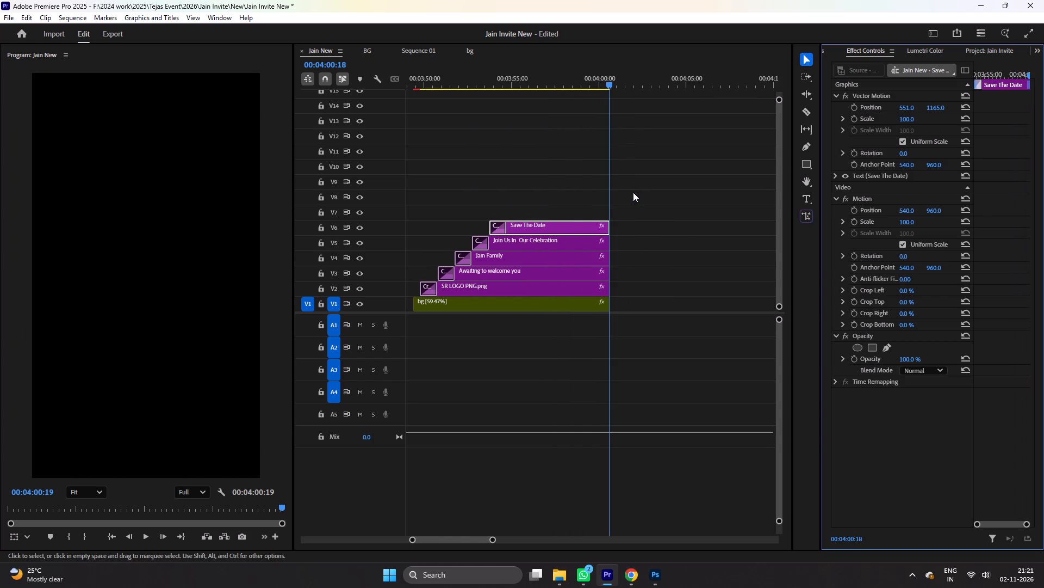
key(ctrl+s)
Delete the three leftover Dev Darshan text clips around 00:01:08 and the transition clip at their end on V10.
click(633, 192)
key(minus)
key(minus)
key(minus)
key(minus)
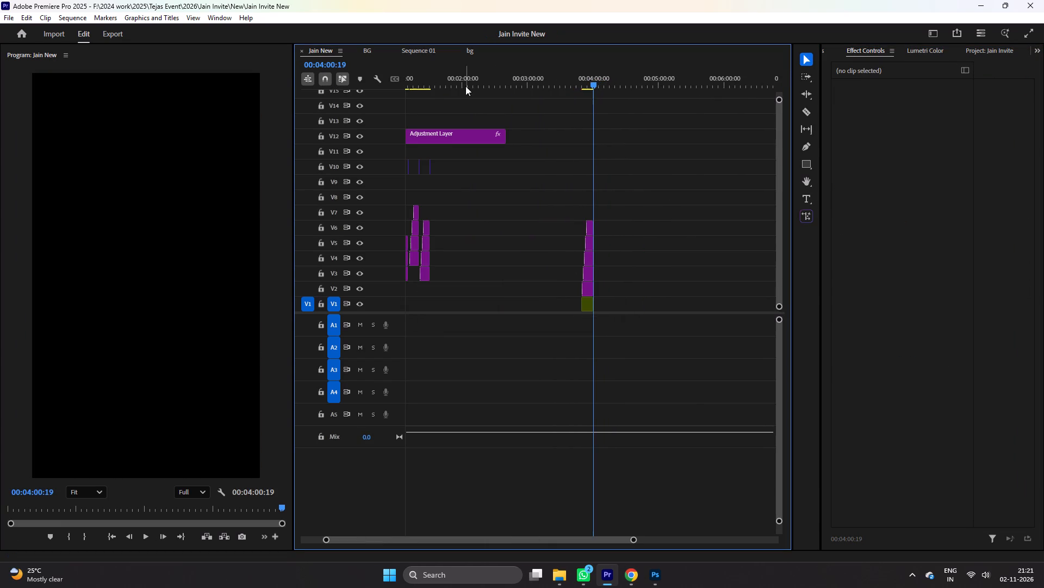
click(431, 78)
key(equal)
key(equal)
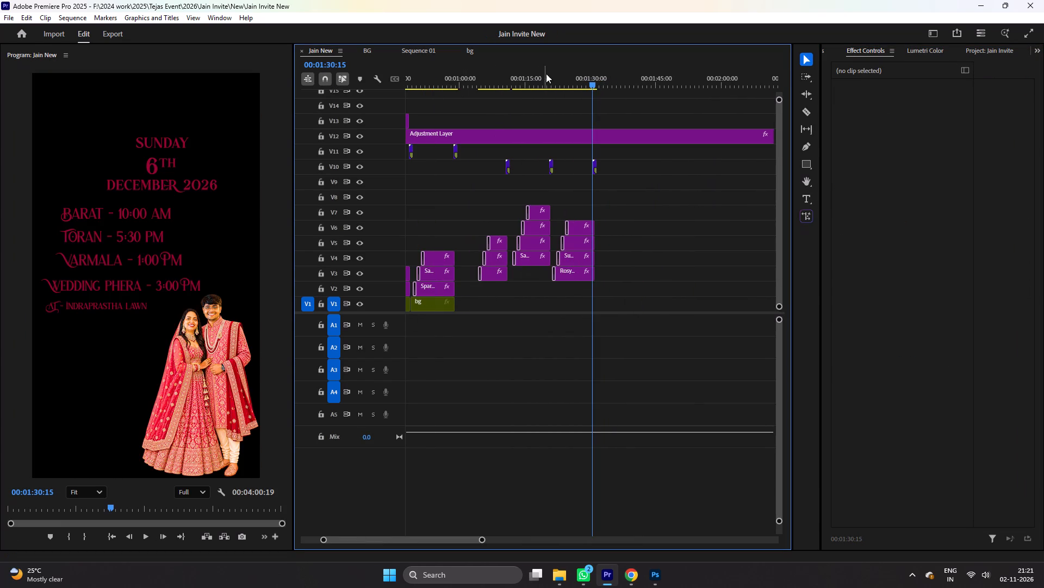
click(498, 77)
key(equal)
key(equal)
key(minus)
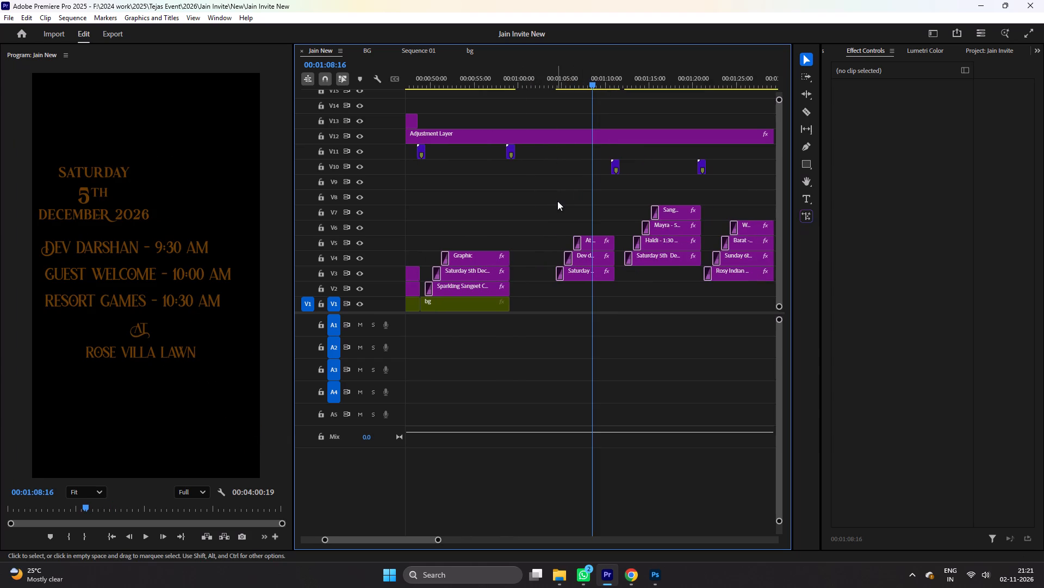
drag(551, 205, 577, 247)
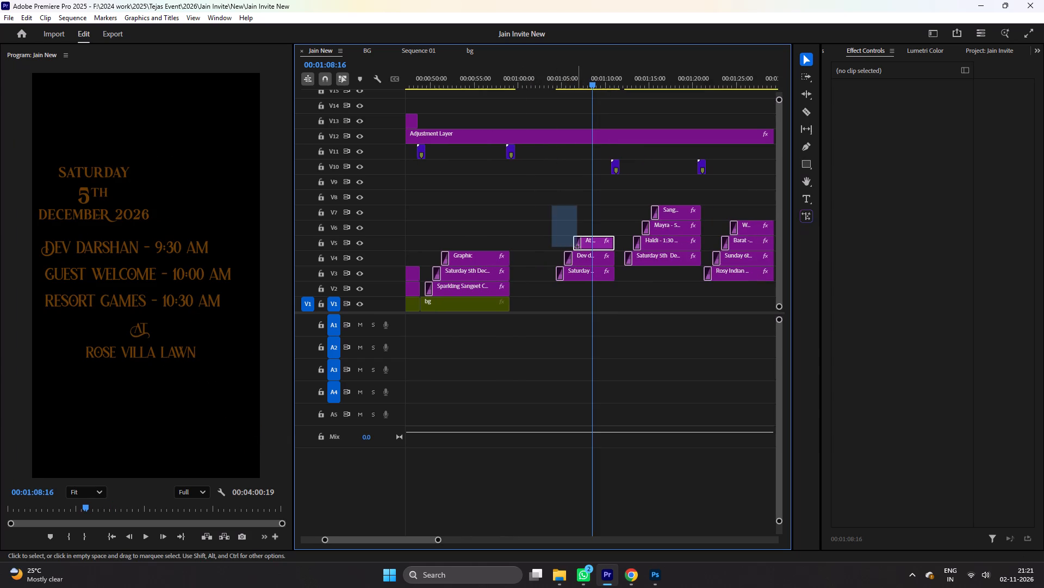
drag(577, 247, 602, 299)
key(Delete)
click(617, 169)
key(Delete)
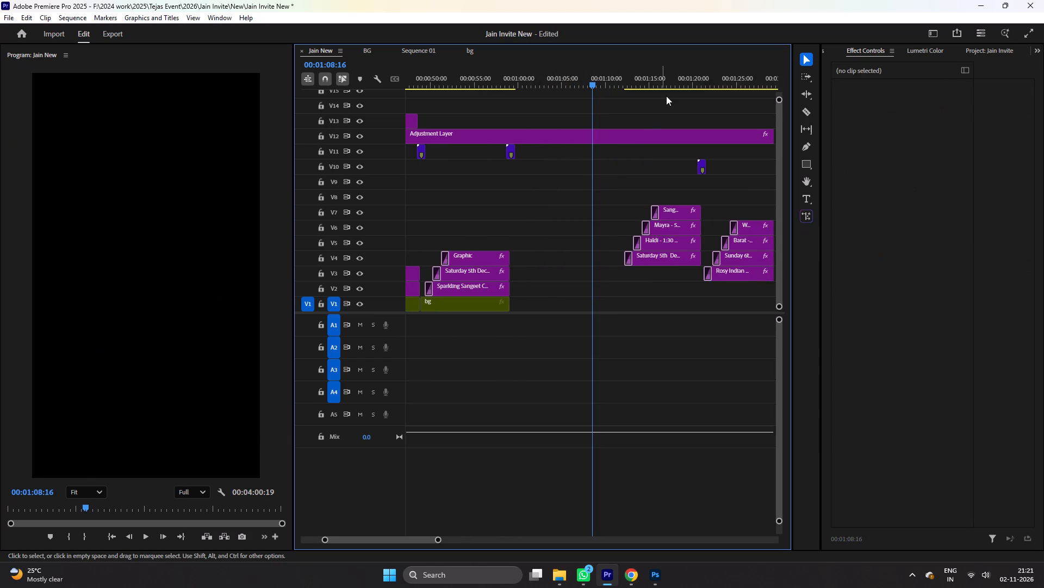
Delete the four leftover Haldi, Mayra and Sangeet text clips around 00:01:17 with their ending transition clip, and save the project.
click(673, 75)
drag(612, 175, 691, 269)
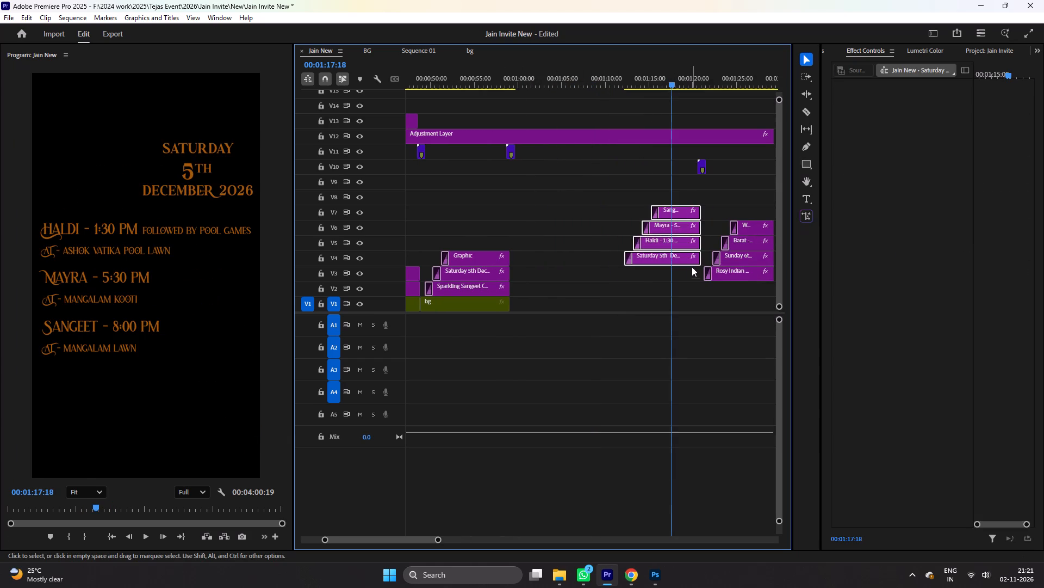
key(Delete)
double_click(704, 167)
key(Delete)
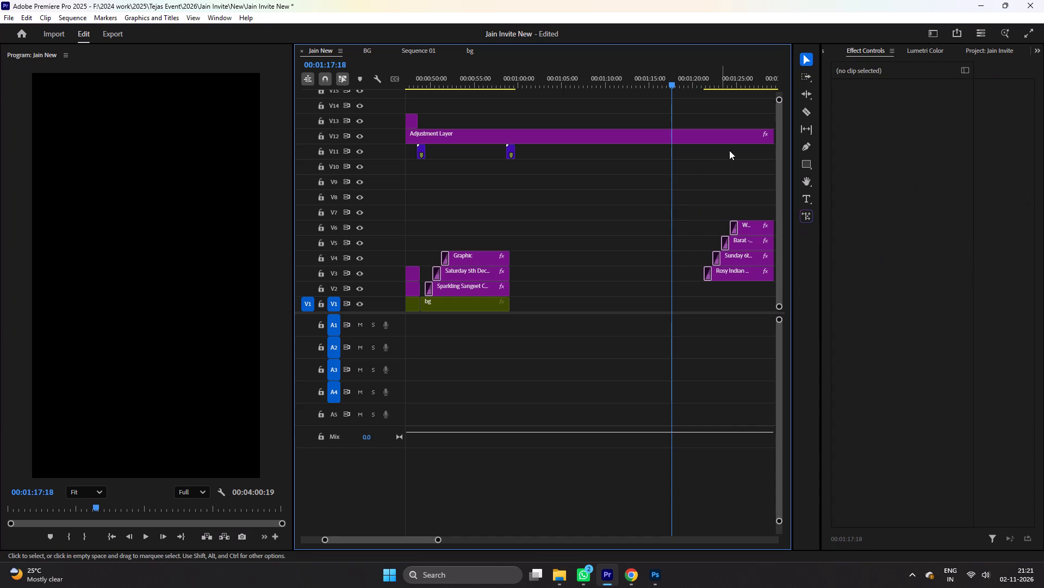
click(753, 72)
key(ctrl+s)
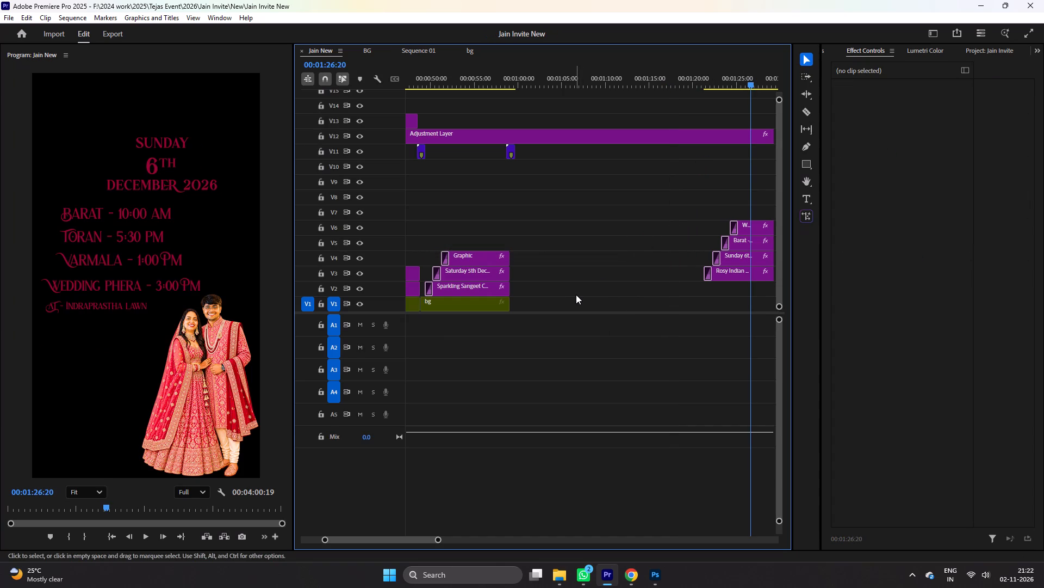
Scrub through the finished event sections from about 00:00:31 to 00:00:57 to check their layouts, and save the project.
click(475, 91)
click(492, 75)
key(ctrl+s)
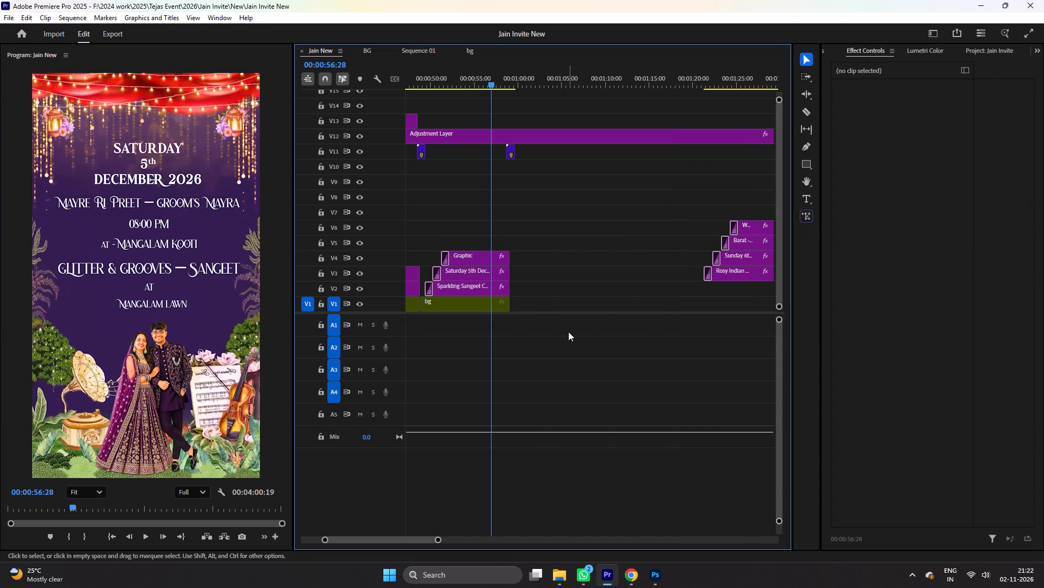
scroll(529, 333, up, 4)
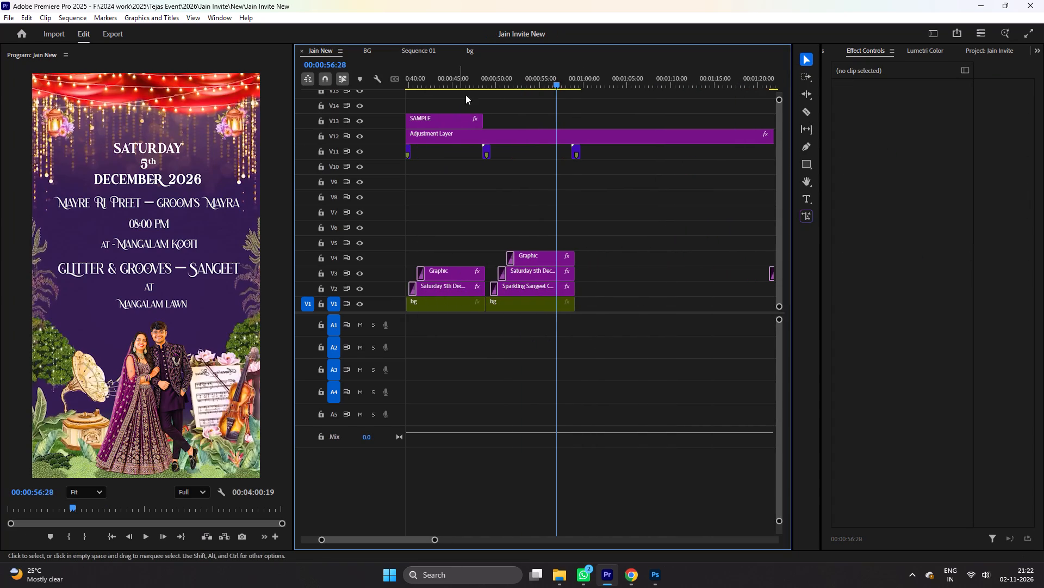
click(464, 71)
scroll(469, 156, up, 5)
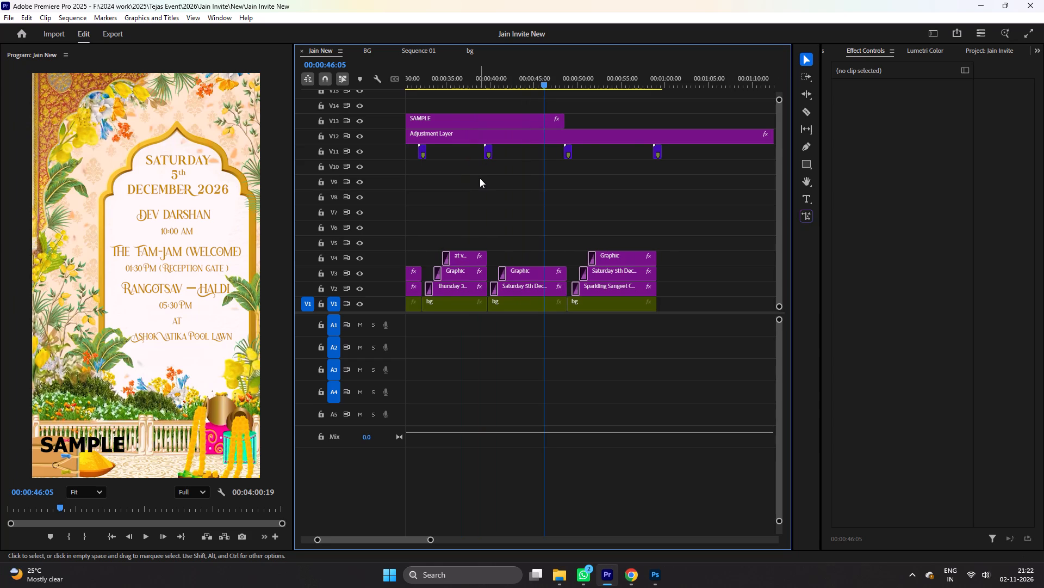
drag(500, 79, 527, 78)
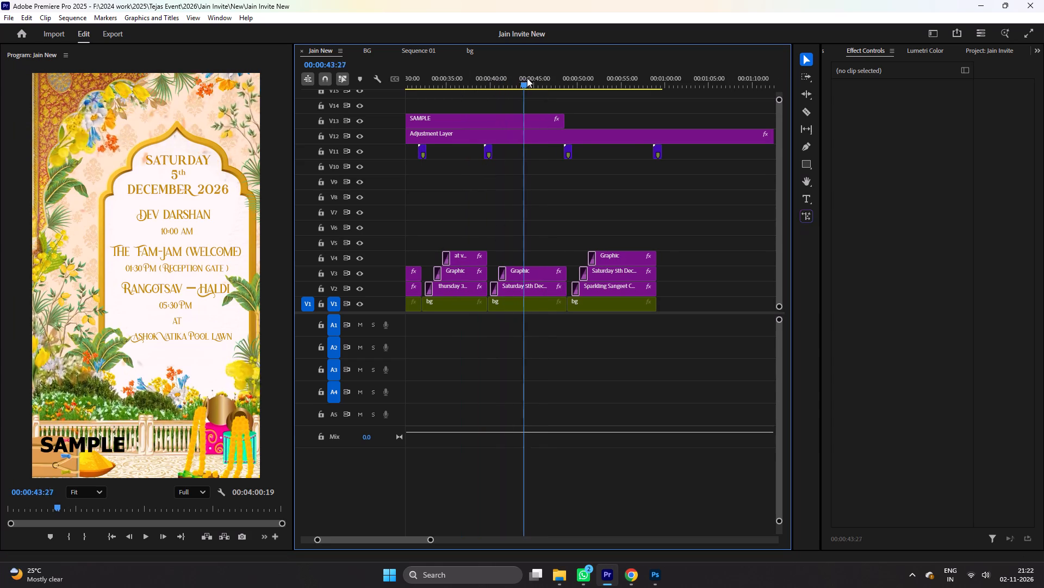
drag(527, 78, 469, 93)
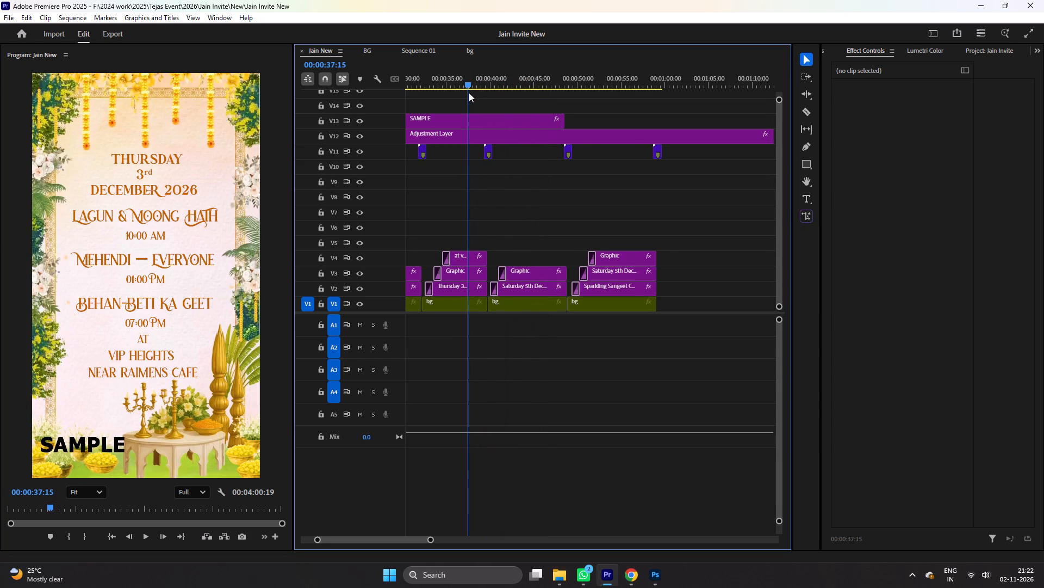
drag(469, 93, 478, 94)
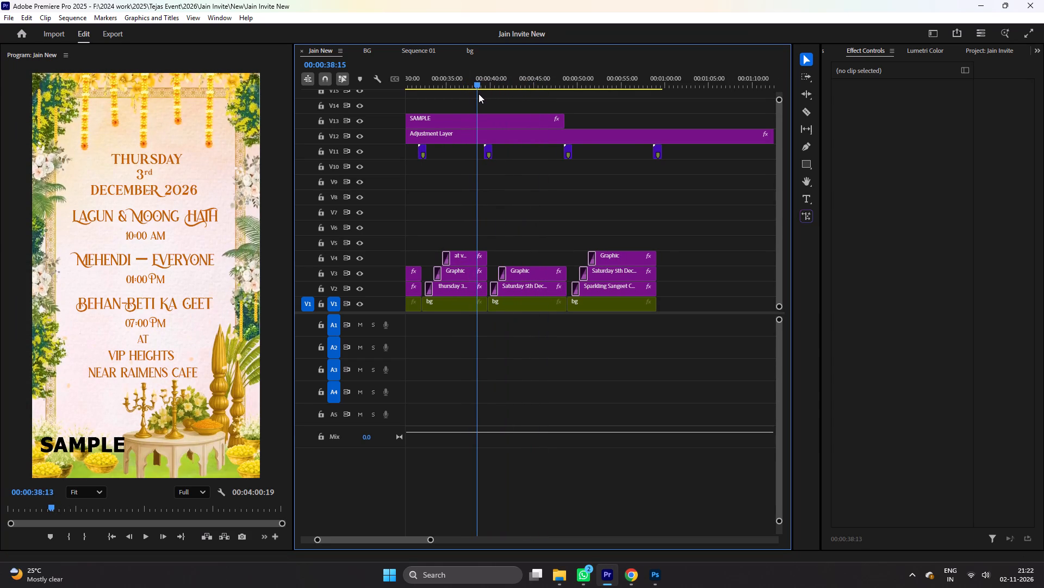
drag(478, 94, 530, 89)
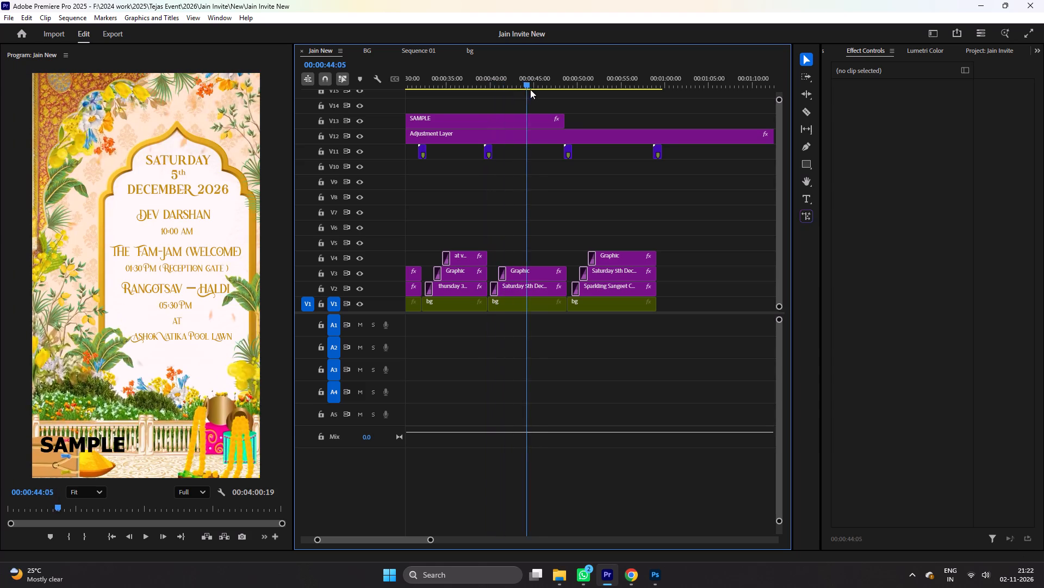
drag(530, 89, 418, 99)
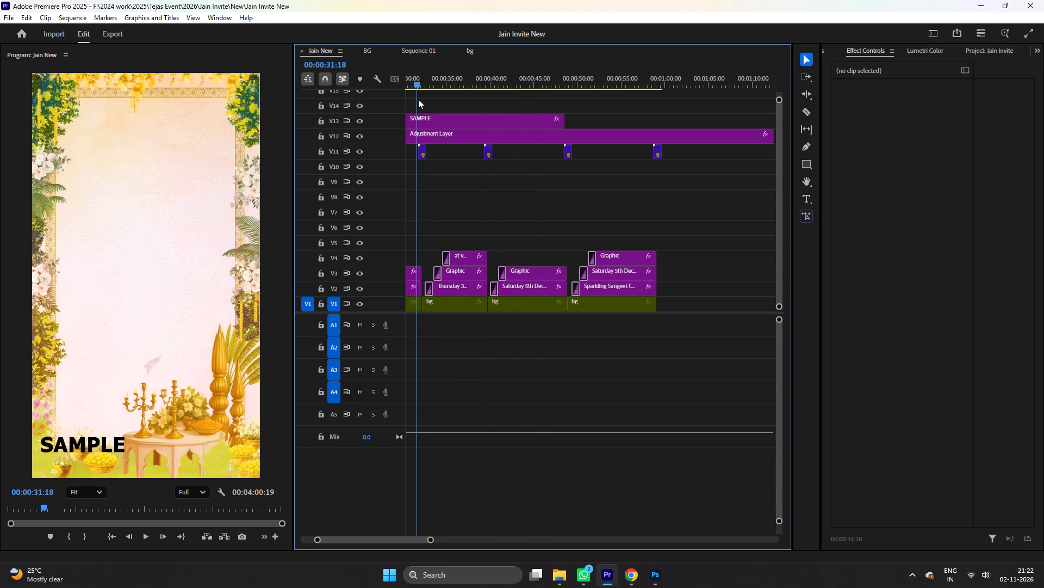
drag(418, 99, 461, 98)
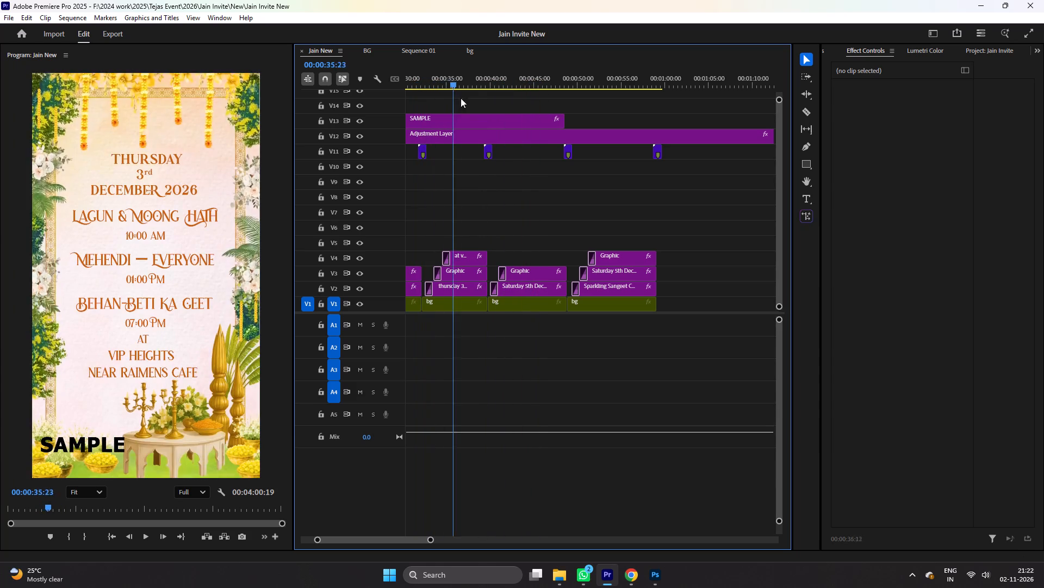
drag(461, 98, 630, 114)
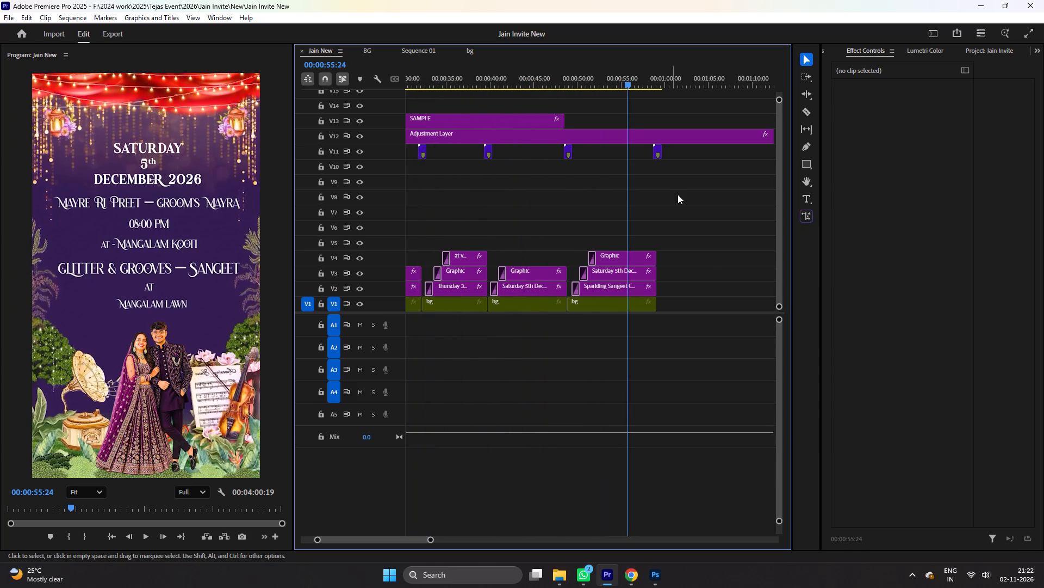
key(ctrl+s)
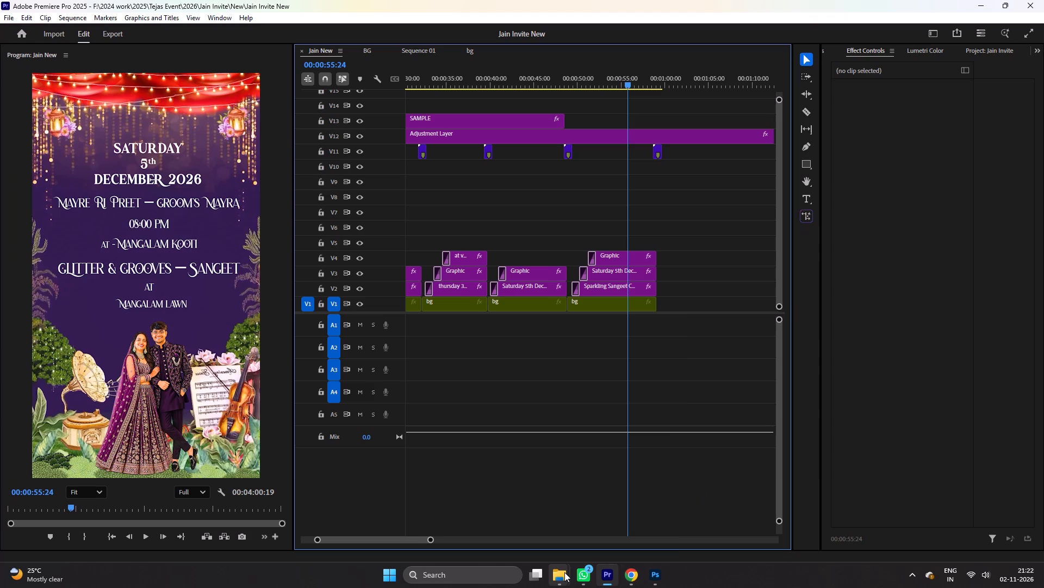
Switch to File Explorer and open the Wedding Invitation Sample 2025 folder inside 2024 work\2025.
click(564, 572)
click(614, 529)
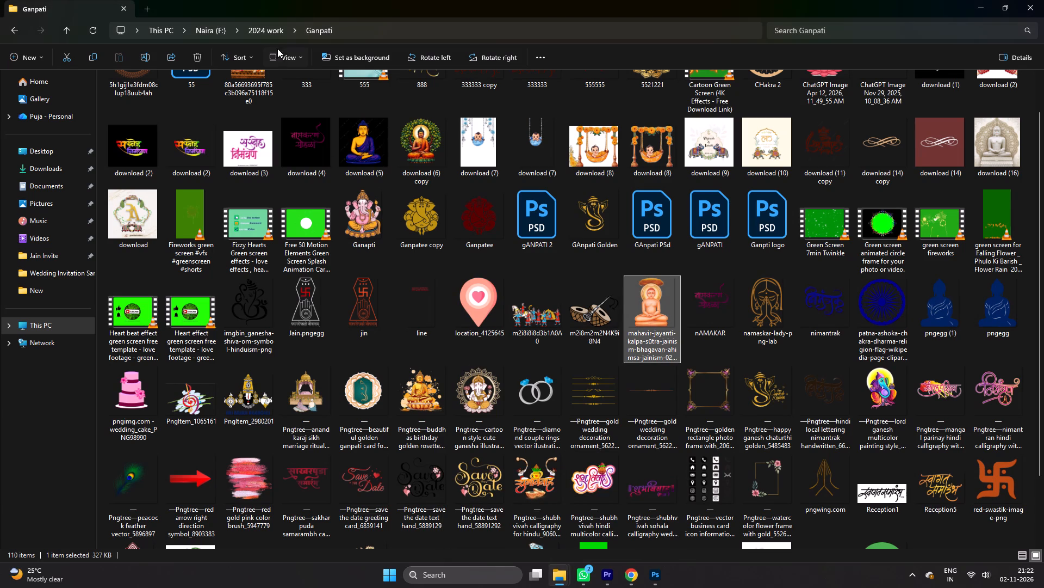
click(263, 33)
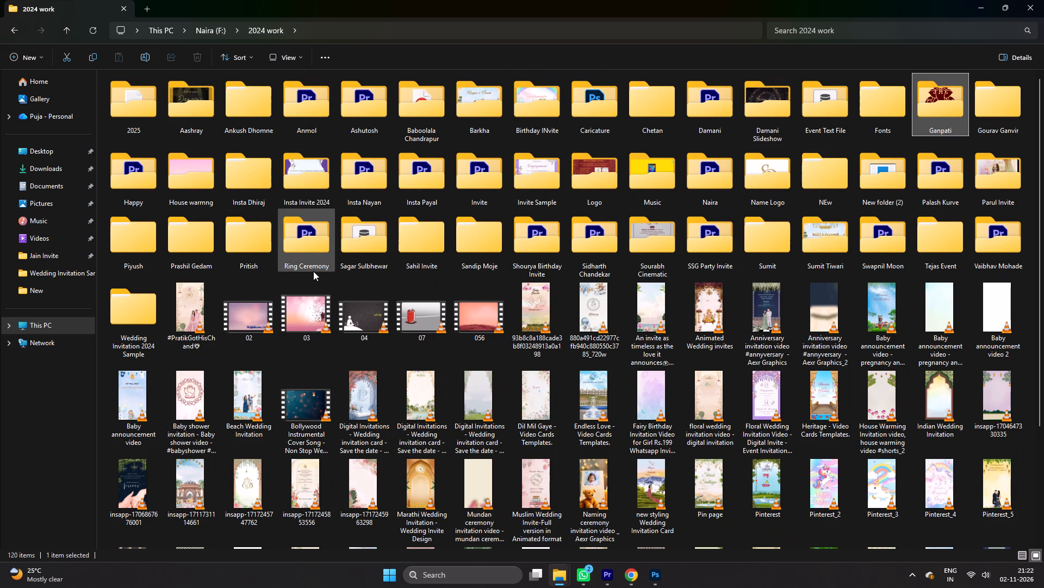
double_click(135, 309)
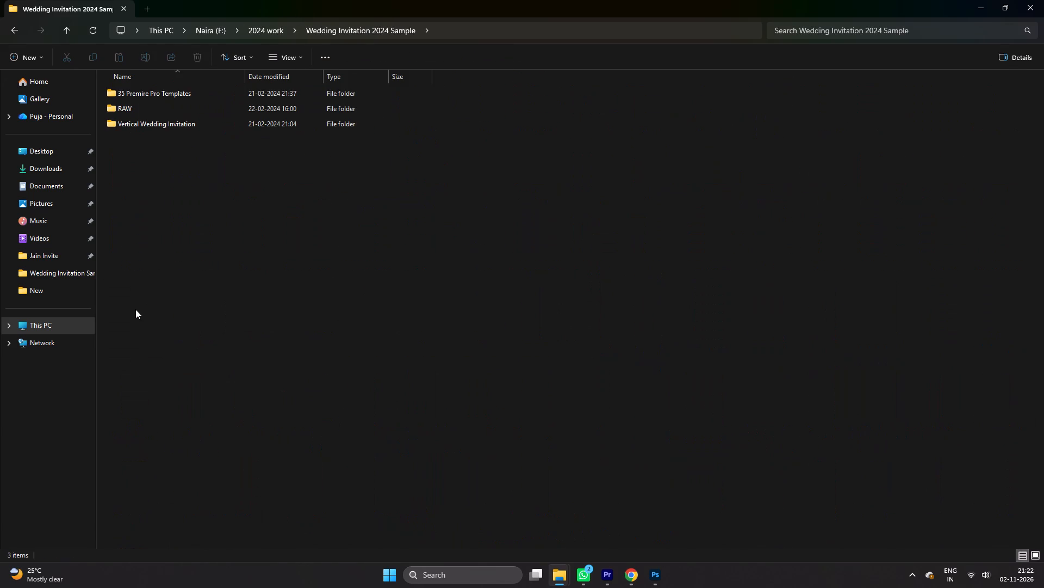
click(192, 266)
double_click(136, 91)
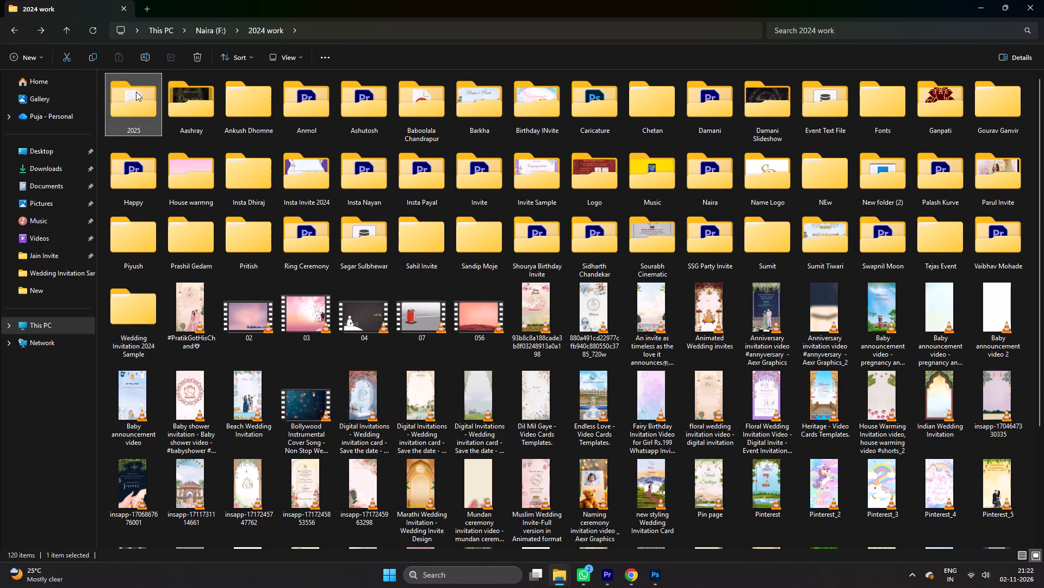
double_click(445, 330)
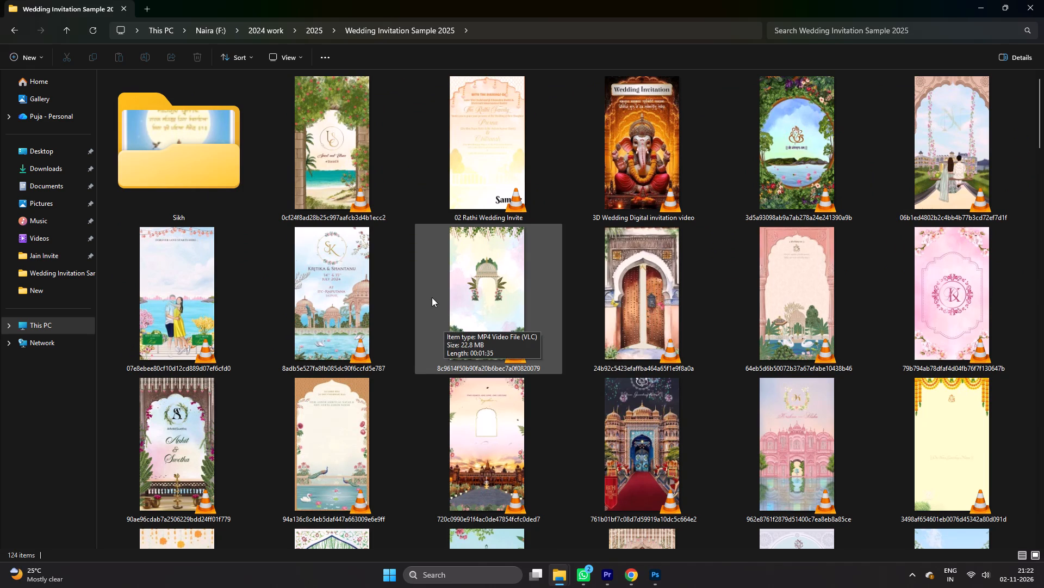
Preview the sample video 720c0990e91f4ac0de47854fcfc0ded7 in VLC, skimming its scenes, and close the player.
double_click(509, 413)
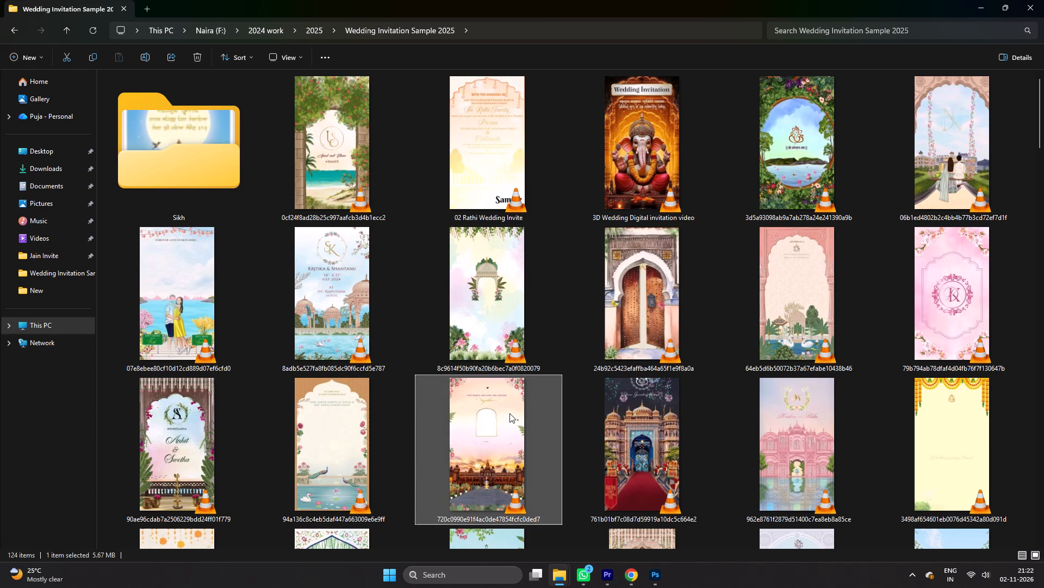
click(593, 543)
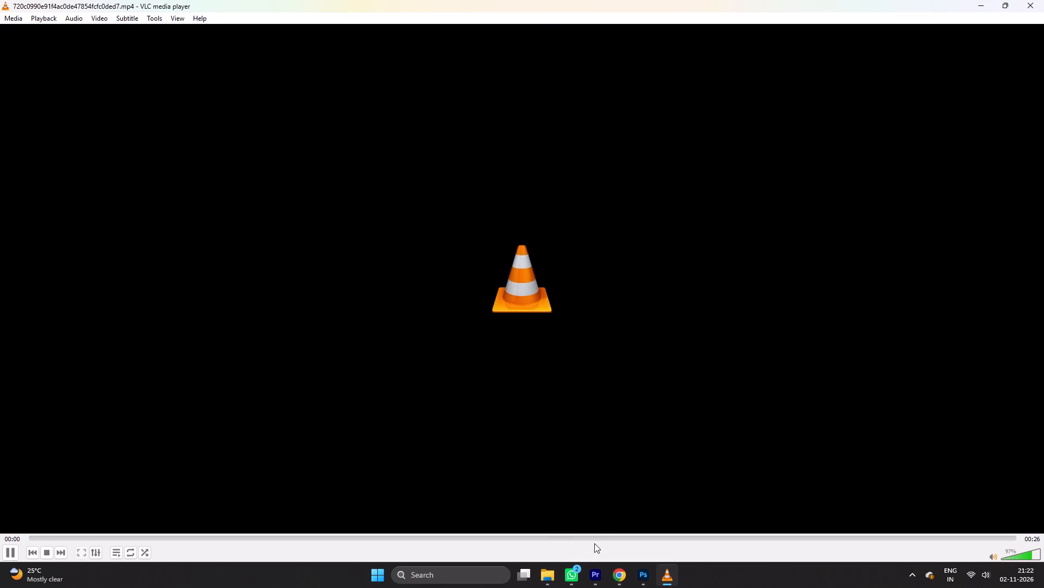
click(598, 537)
click(683, 539)
drag(742, 538, 755, 538)
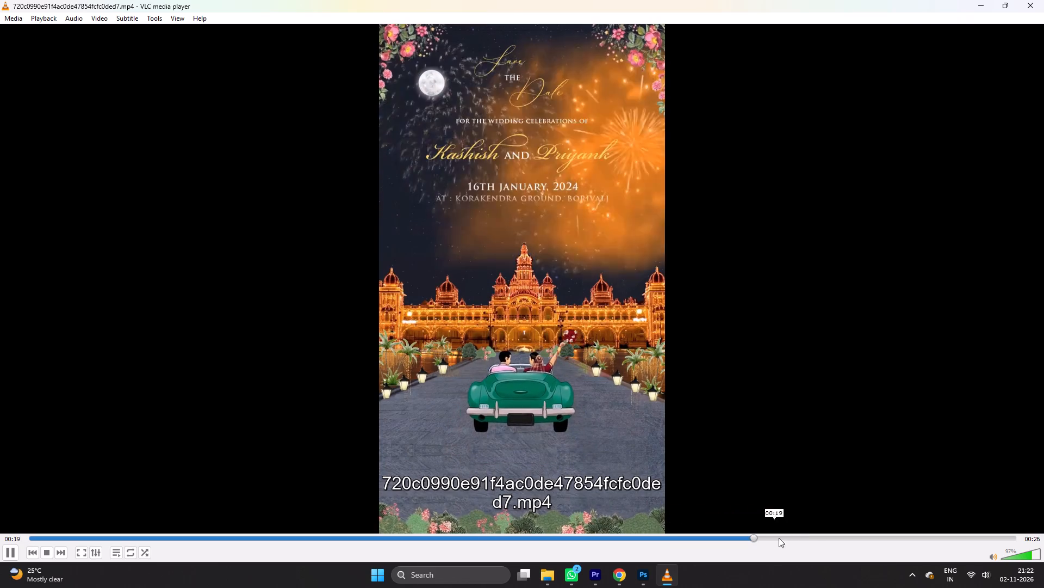
drag(813, 537, 820, 537)
click(868, 537)
click(478, 537)
click(420, 537)
click(361, 537)
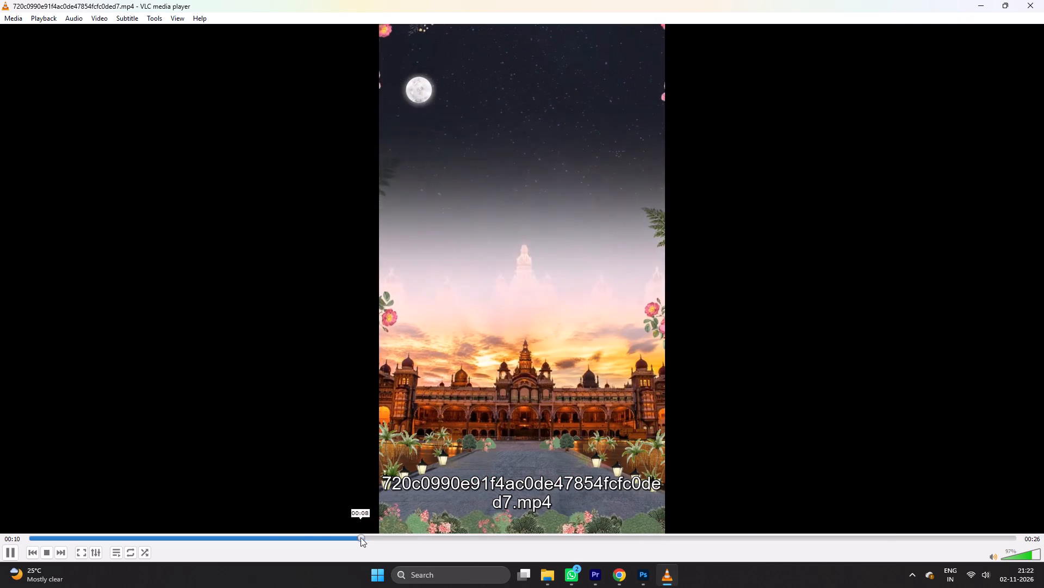
click(309, 534)
click(274, 536)
click(198, 537)
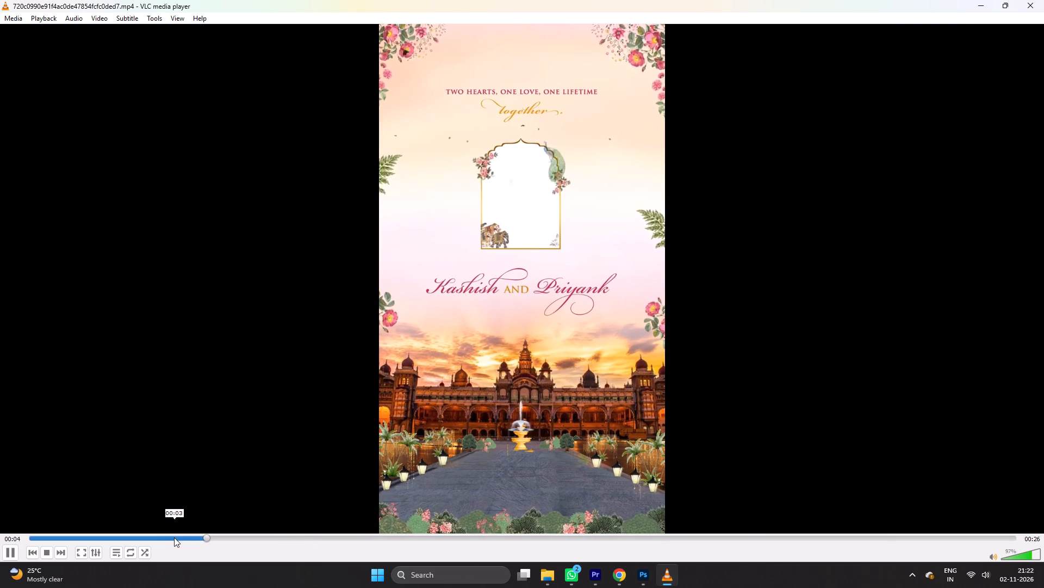
click(73, 540)
click(111, 537)
drag(151, 537, 164, 538)
drag(172, 538, 216, 542)
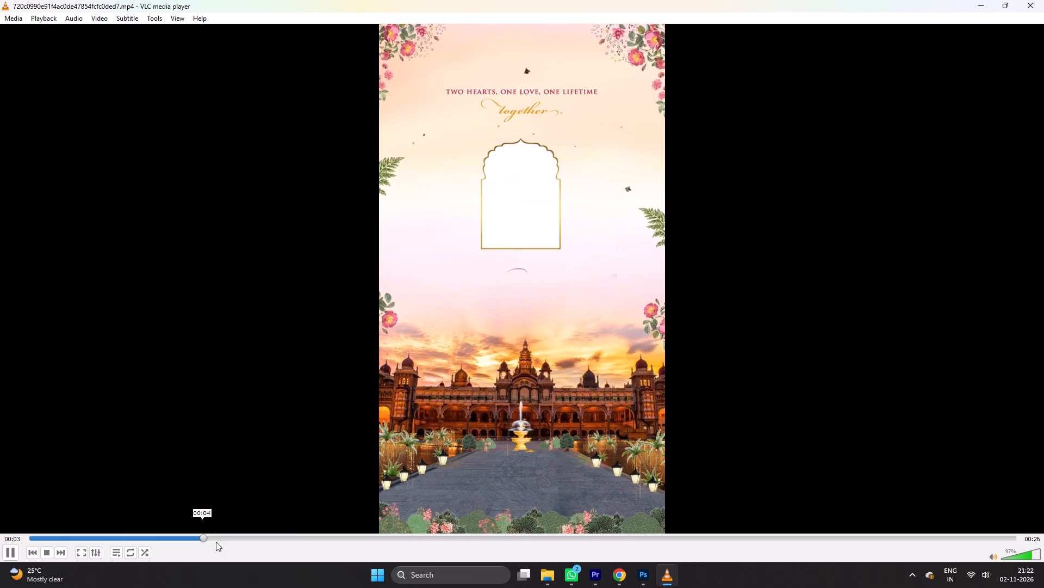
drag(216, 542, 206, 542)
click(1024, 1)
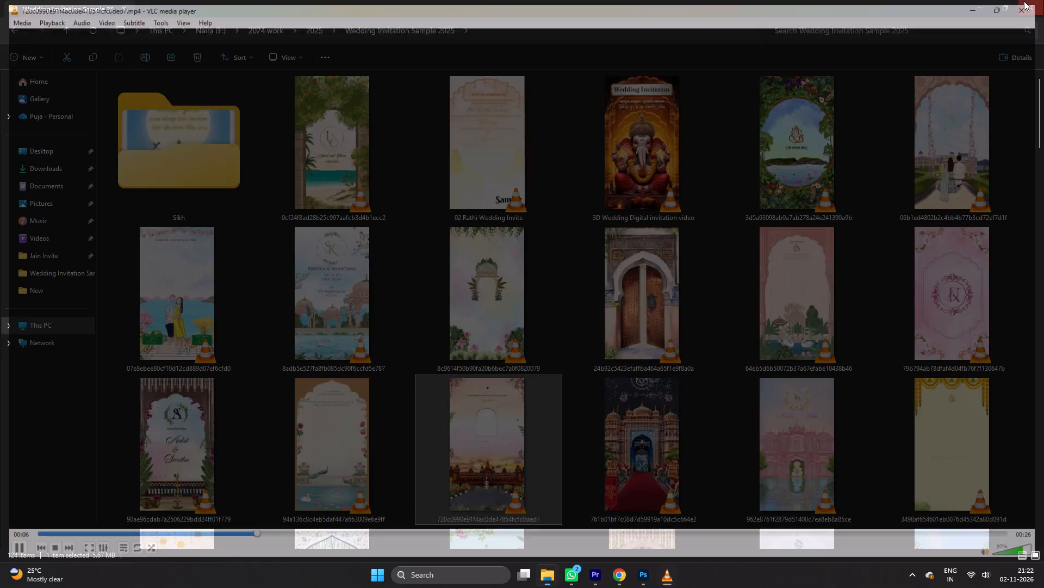
Add the sample video 720c0990e91f4ac0de47854fcfc0ded7 to V1 of the Jain New sequence, just after the Sangeet section.
drag(473, 462, 605, 571)
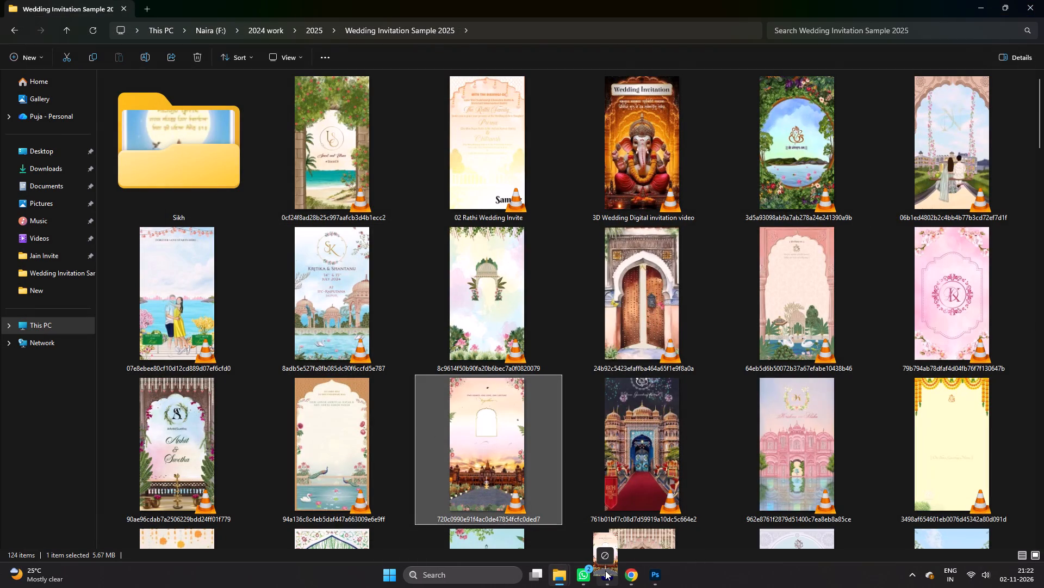
drag(605, 571, 679, 304)
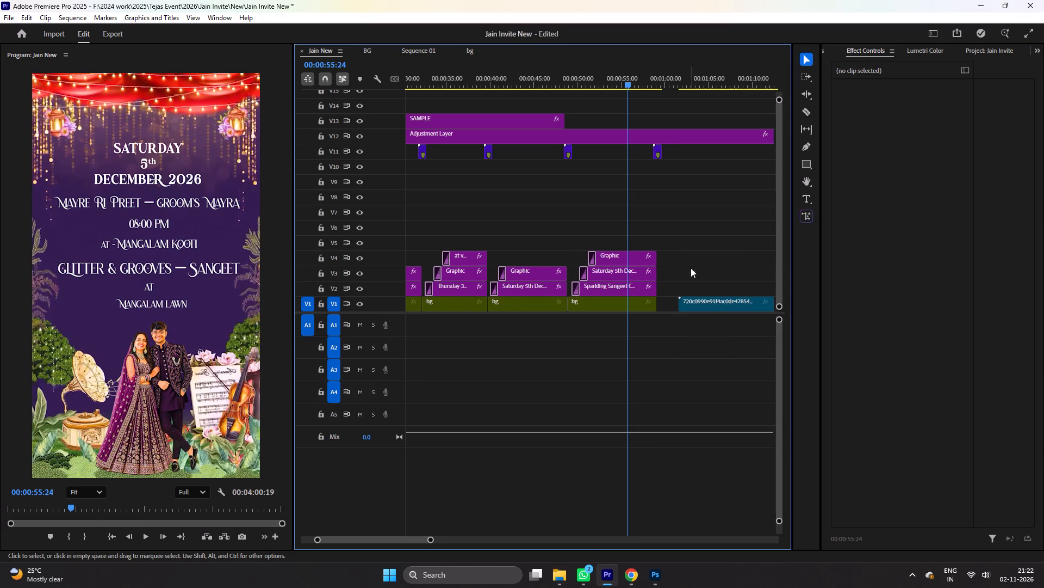
click(691, 253)
key(minus)
key(minus)
Move the sample video clip into the bg sequence, placing it directly after the last V1 clip with no gap.
click(567, 308)
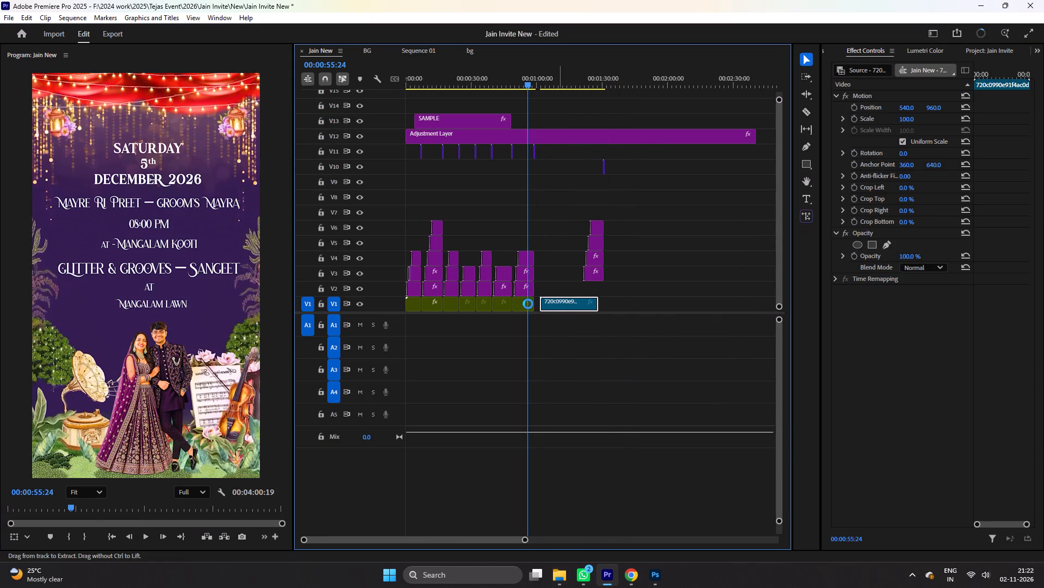
key(ctrl+x)
double_click(523, 301)
click(637, 85)
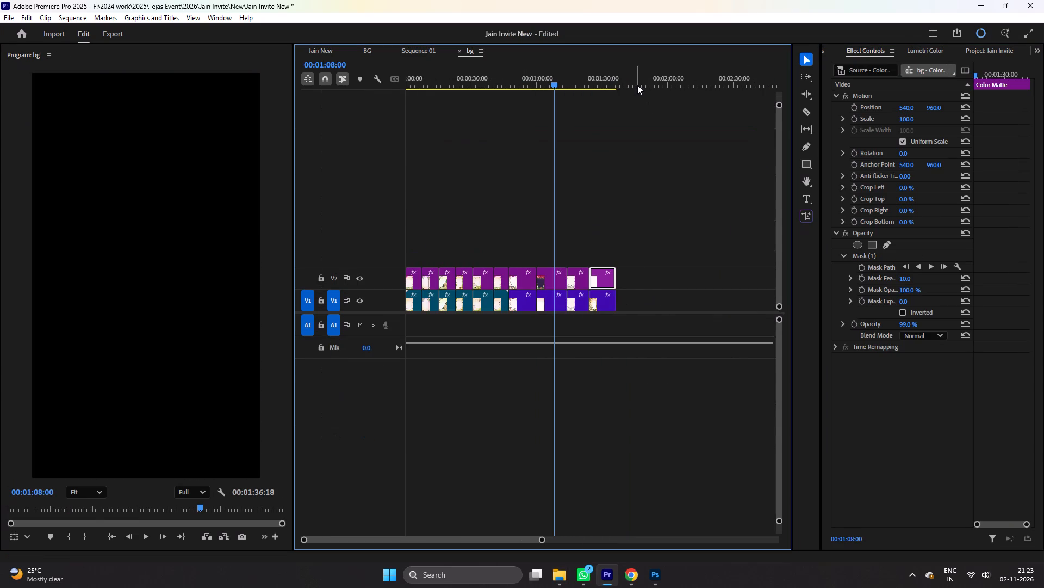
key(ctrl+v)
right_click(626, 303)
click(630, 307)
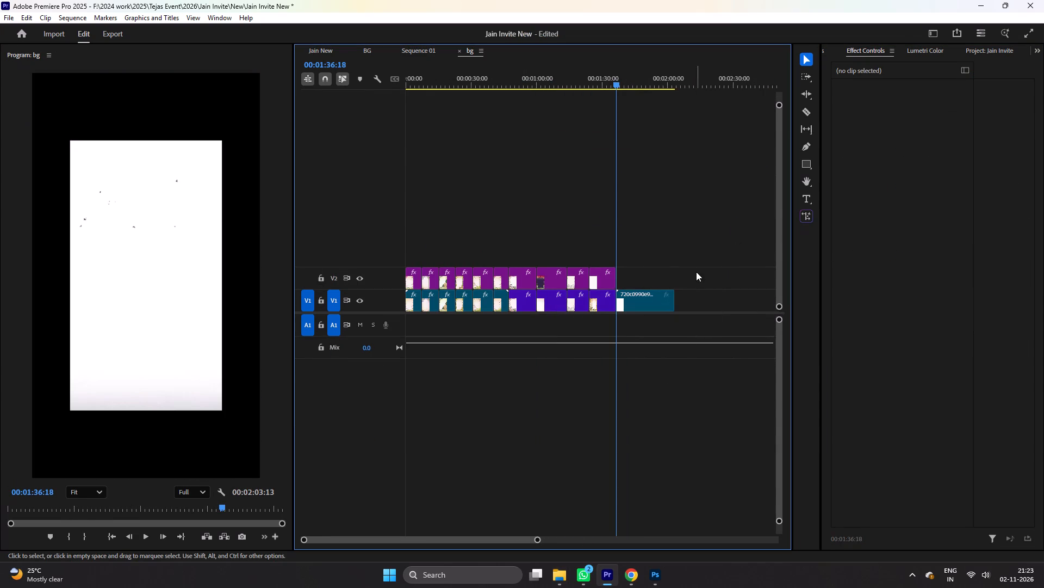
Enlarge the sample video clip in the bg sequence by entering a new Scale value beginning with 15.
key(equal)
key(equal)
click(678, 290)
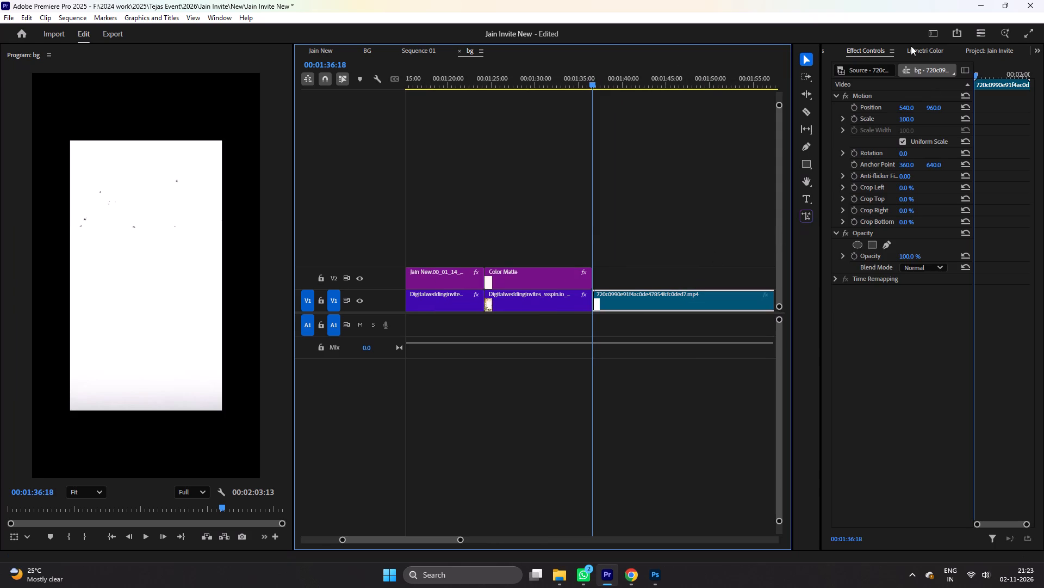
click(913, 117)
text(15)
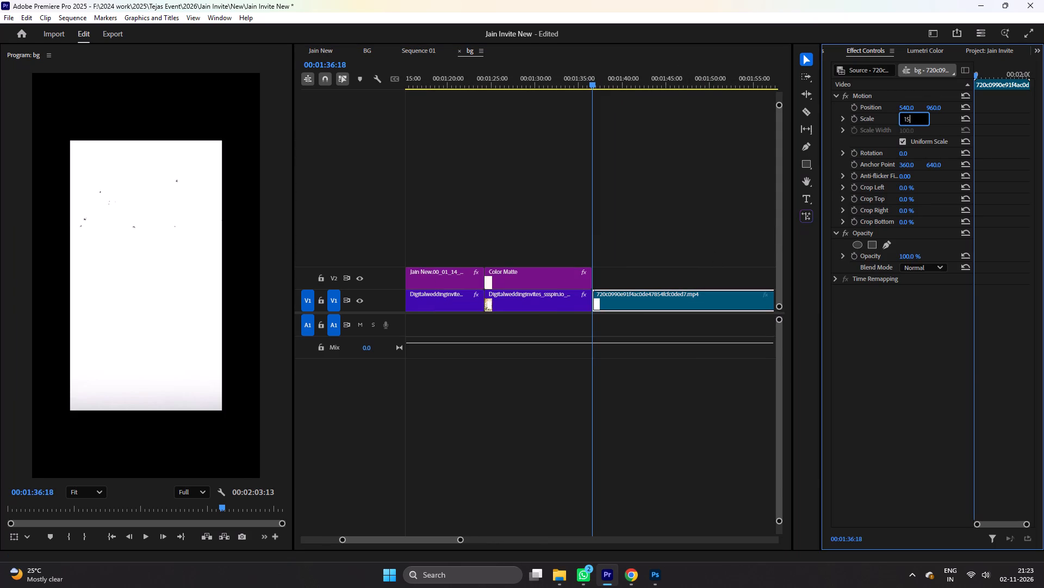
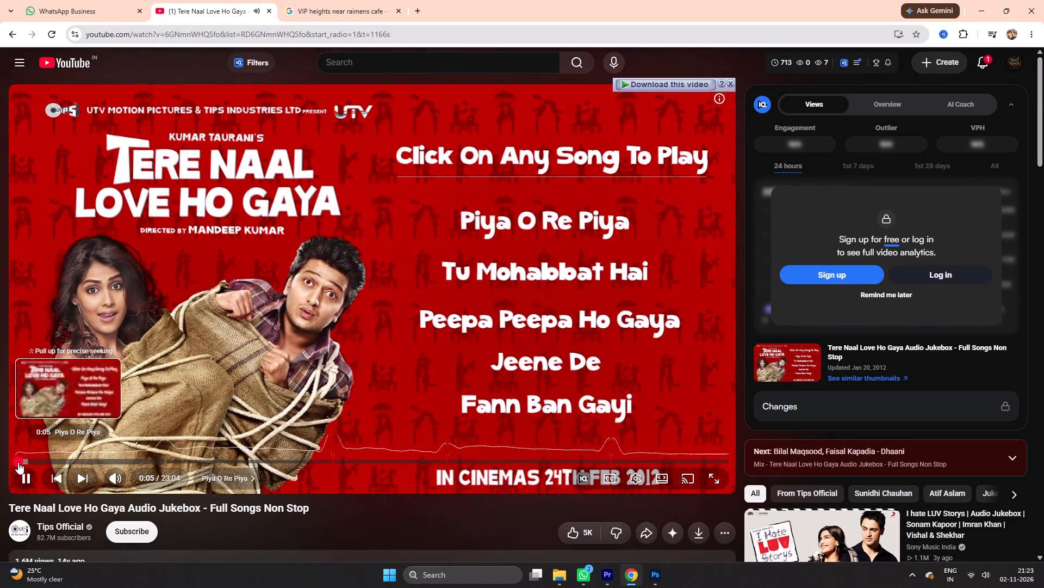
Return to Premiere Pro and examine the sample video's scenes in the bg sequence, from the palace opening to its closing fireworks scene.
click(977, 0)
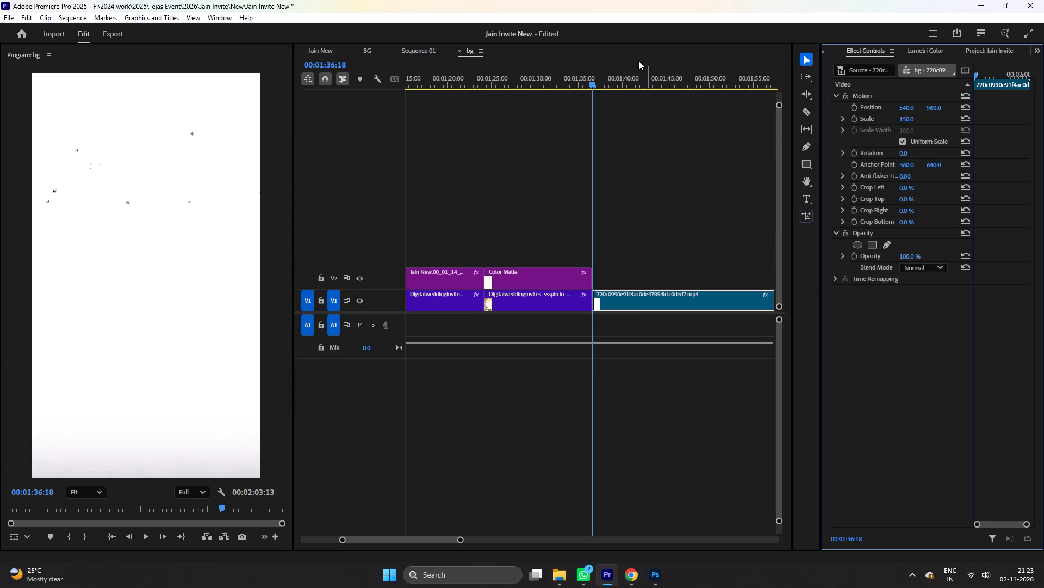
drag(598, 82, 639, 82)
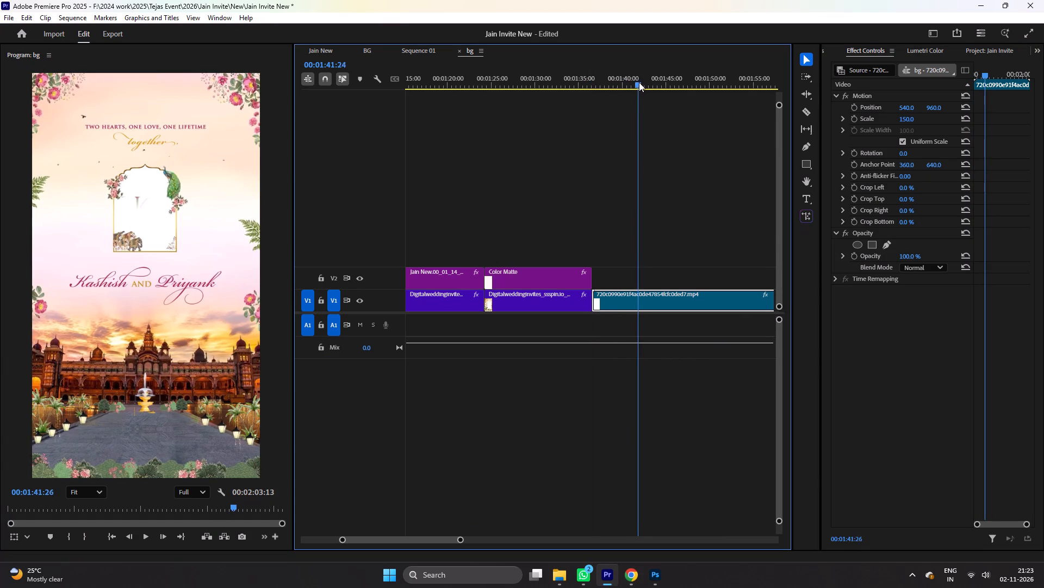
drag(639, 82, 617, 82)
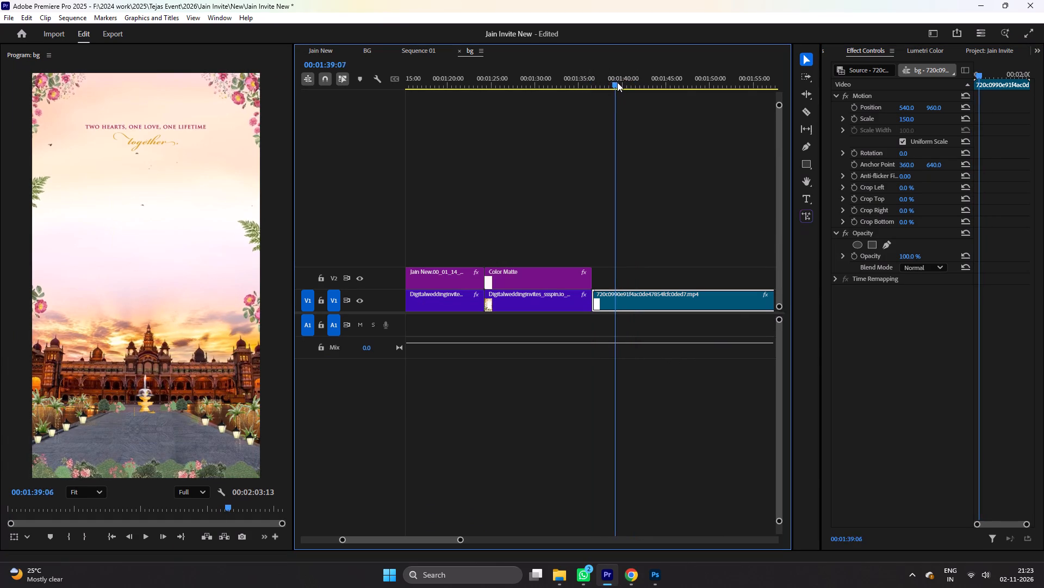
drag(617, 82, 681, 78)
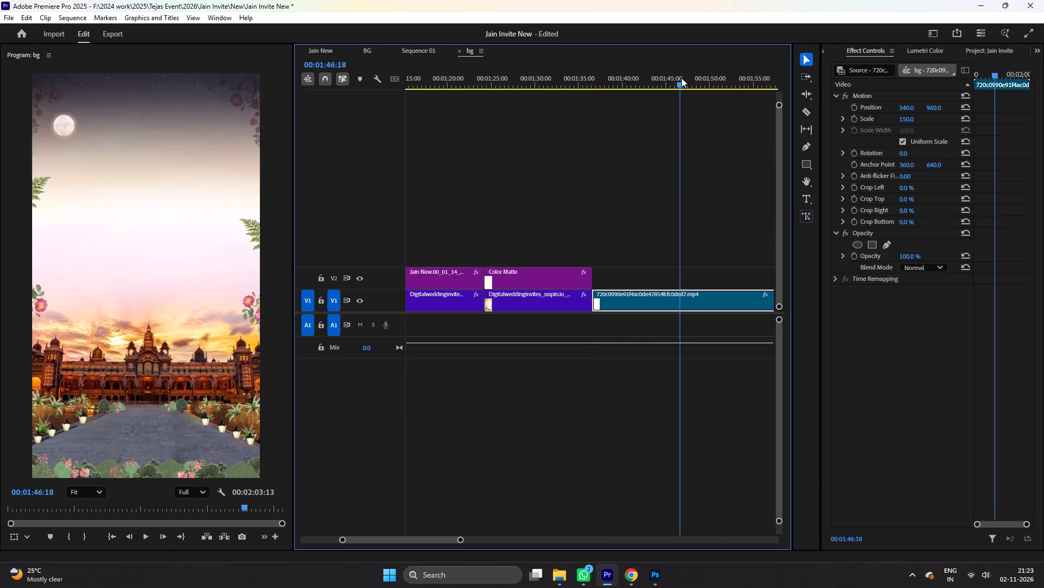
drag(681, 78, 728, 88)
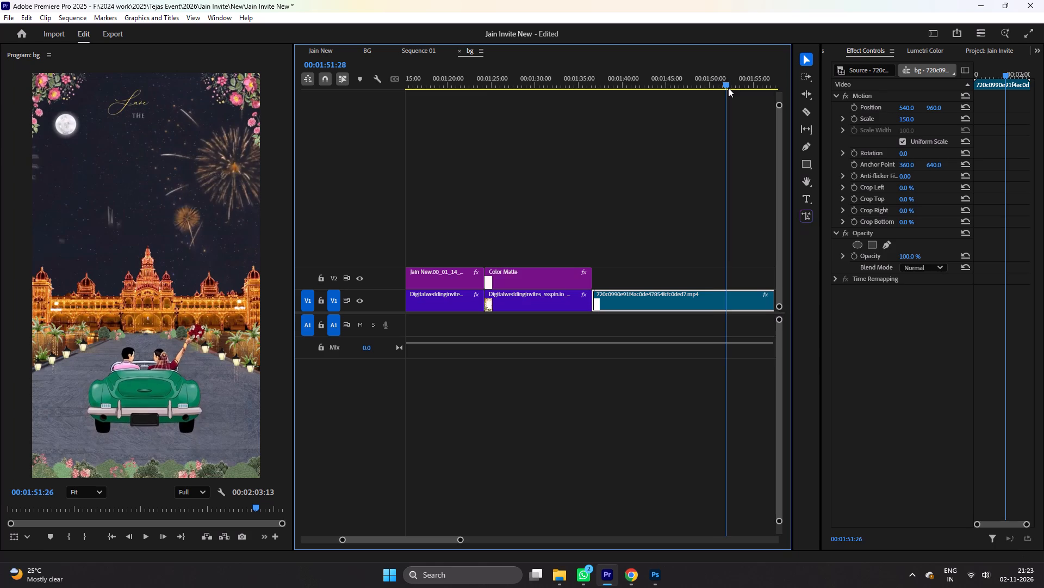
drag(728, 88, 729, 89)
scroll(691, 190, down, 7)
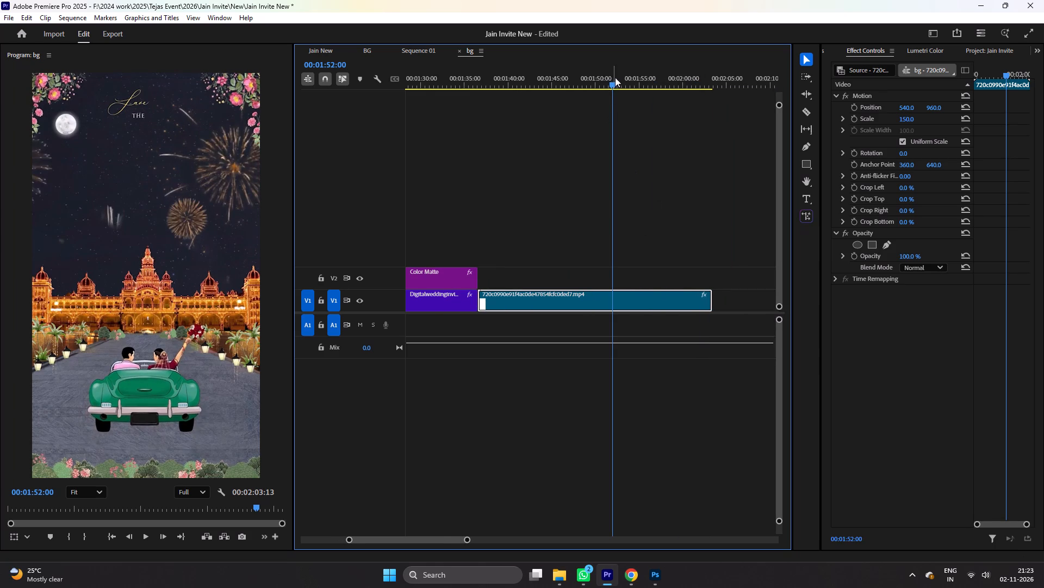
drag(616, 77, 695, 75)
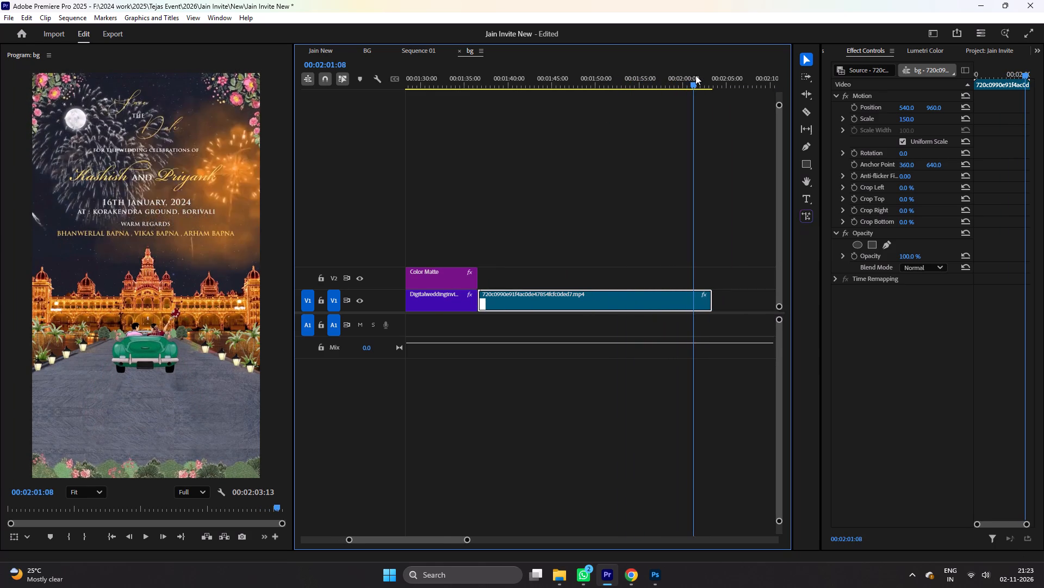
drag(695, 75, 700, 78)
Delete the sample video clip 720c0990e91f4ac0de47854fcfc0ded7 from V1 of the bg sequence.
key(Delete)
Switch to an open File Explorer window.
click(546, 584)
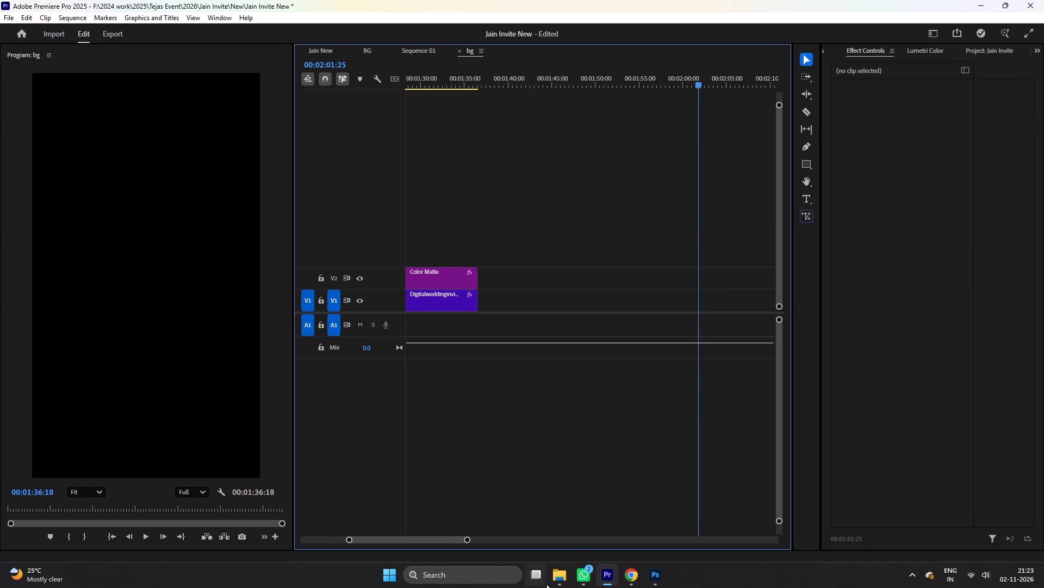
click(563, 579)
click(601, 529)
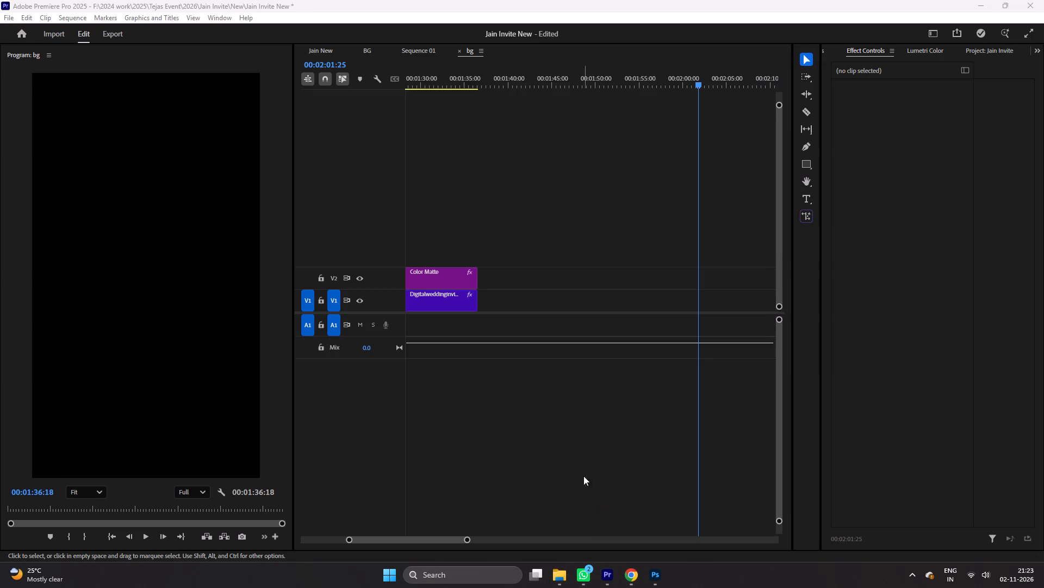
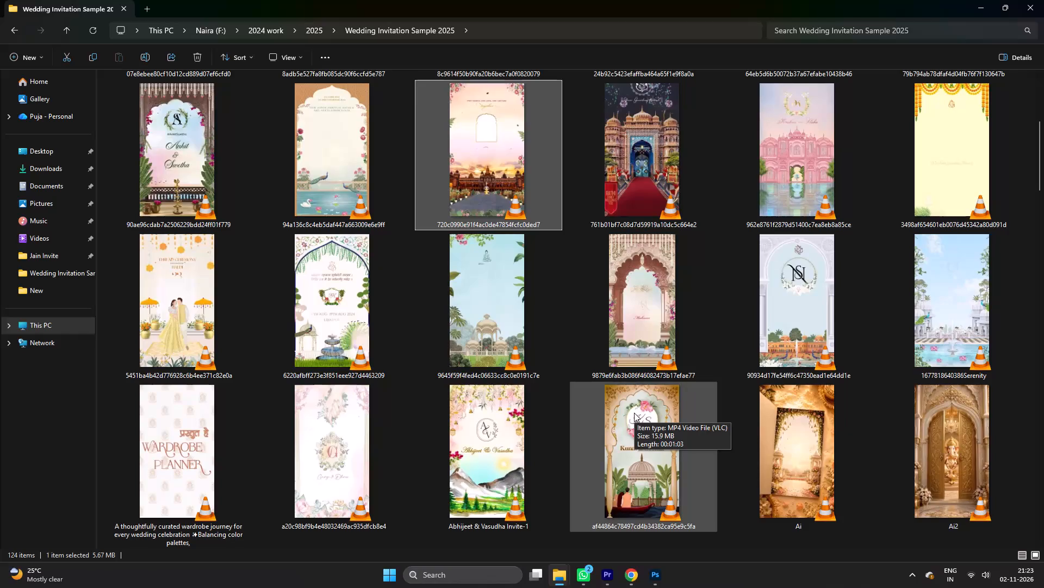
Preview the mountain-landscape sample invite in VLC, checking its scenes from the midpoint to the closing page, and close it.
double_click(445, 424)
click(533, 539)
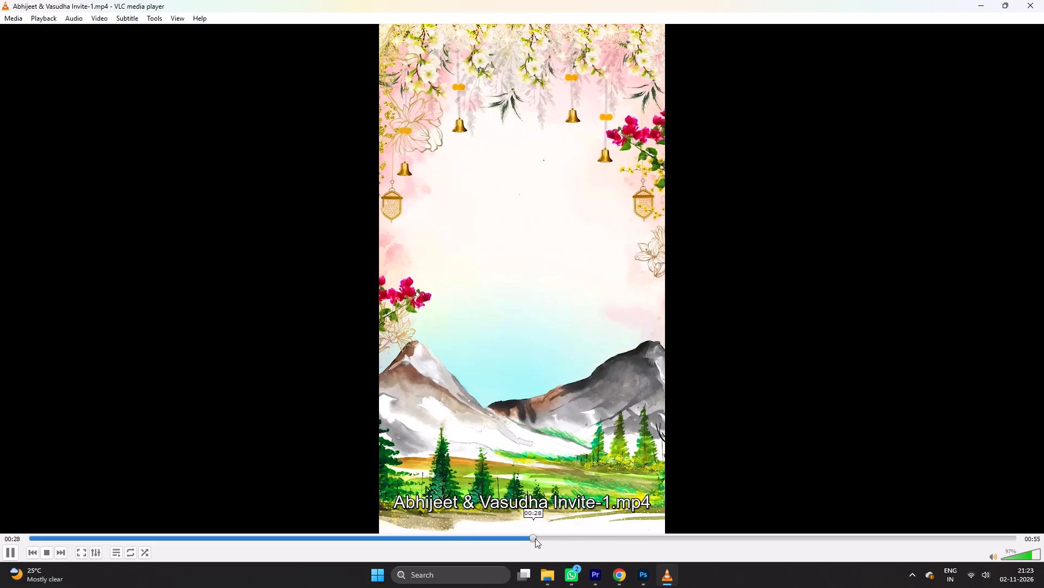
click(635, 541)
drag(701, 544, 706, 544)
click(699, 541)
click(751, 537)
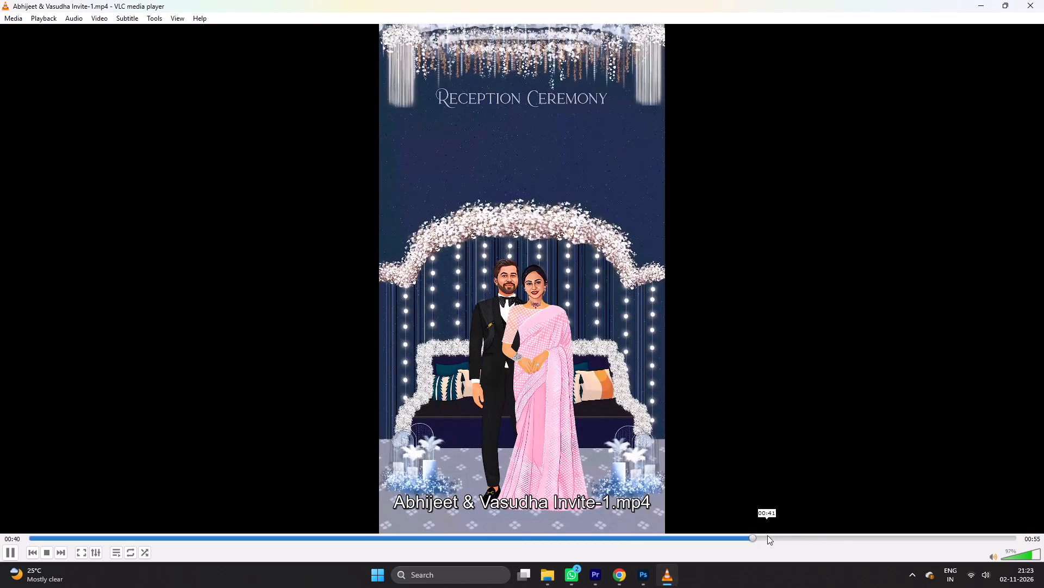
drag(777, 535, 789, 536)
click(811, 536)
click(836, 536)
click(866, 536)
drag(881, 536, 889, 536)
drag(906, 536, 915, 535)
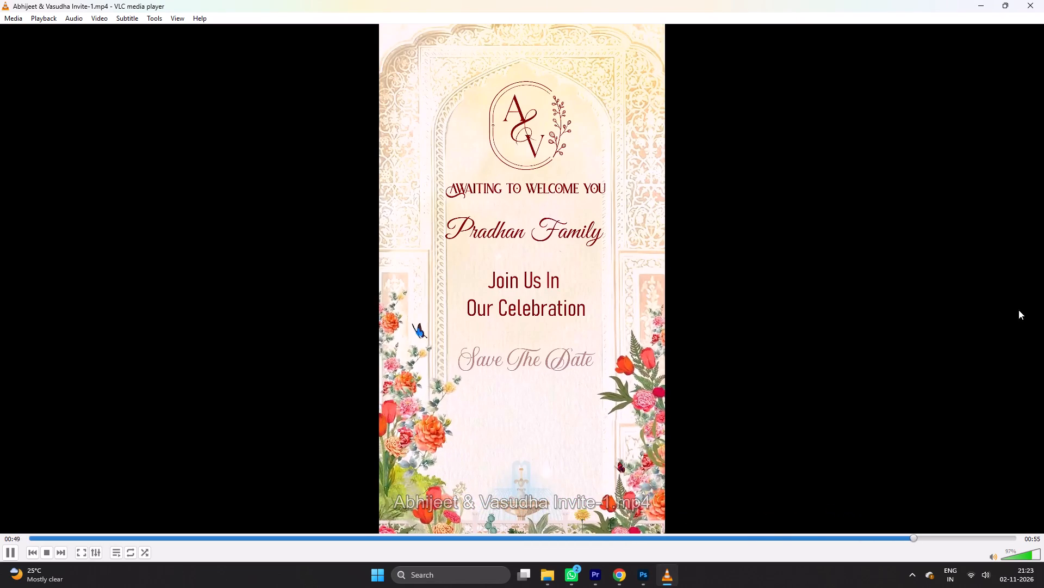
click(1031, 7)
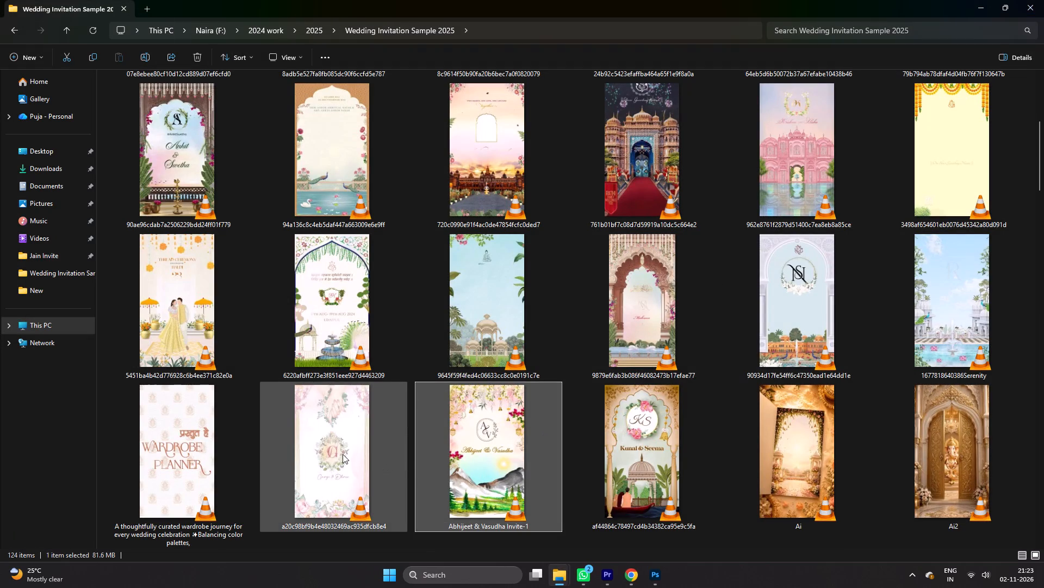
Preview the sample video a20c98bf9b4e48032469ac935dfcb8e4 through its later event scenes and close it.
double_click(343, 454)
click(487, 535)
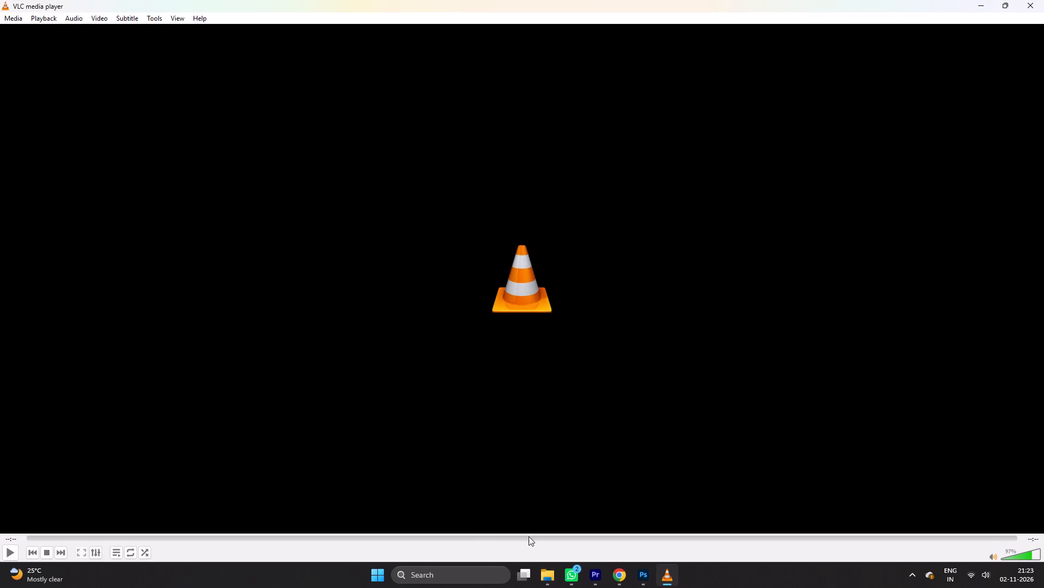
click(529, 536)
click(545, 540)
click(687, 534)
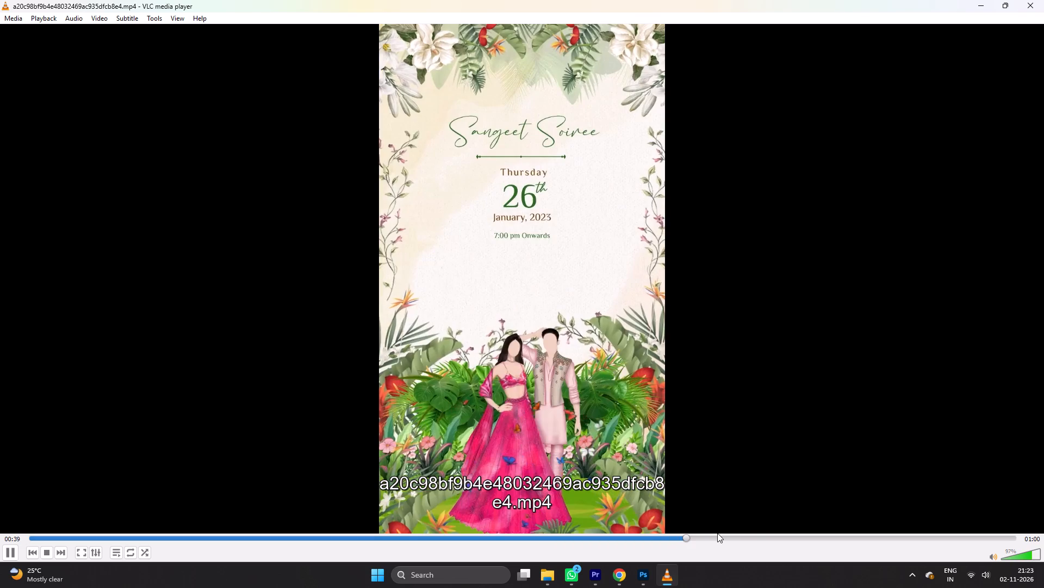
drag(728, 532, 739, 532)
click(759, 541)
drag(816, 541, 837, 541)
drag(873, 542, 878, 542)
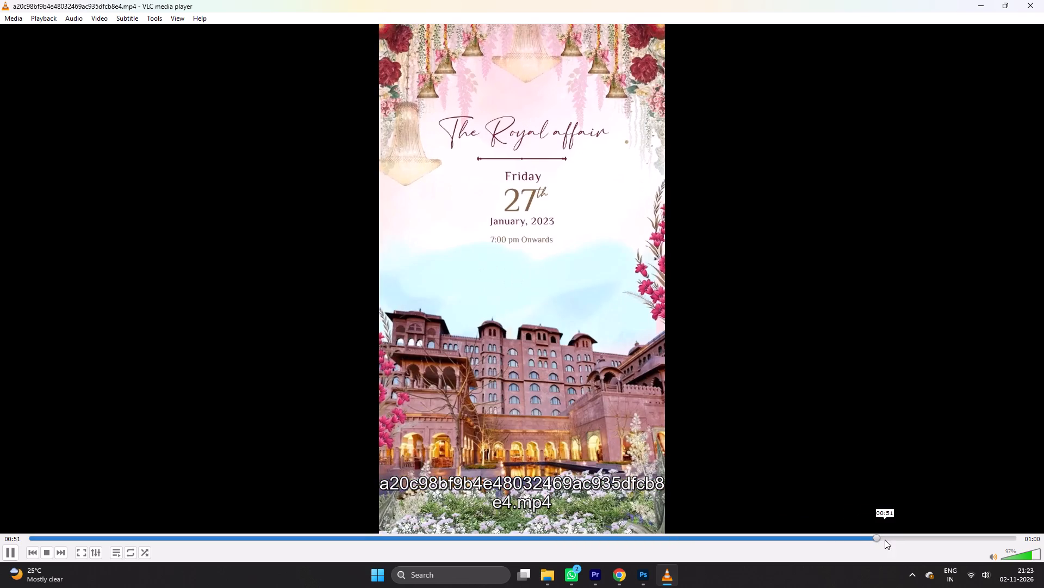
click(1031, 12)
click(1033, 2)
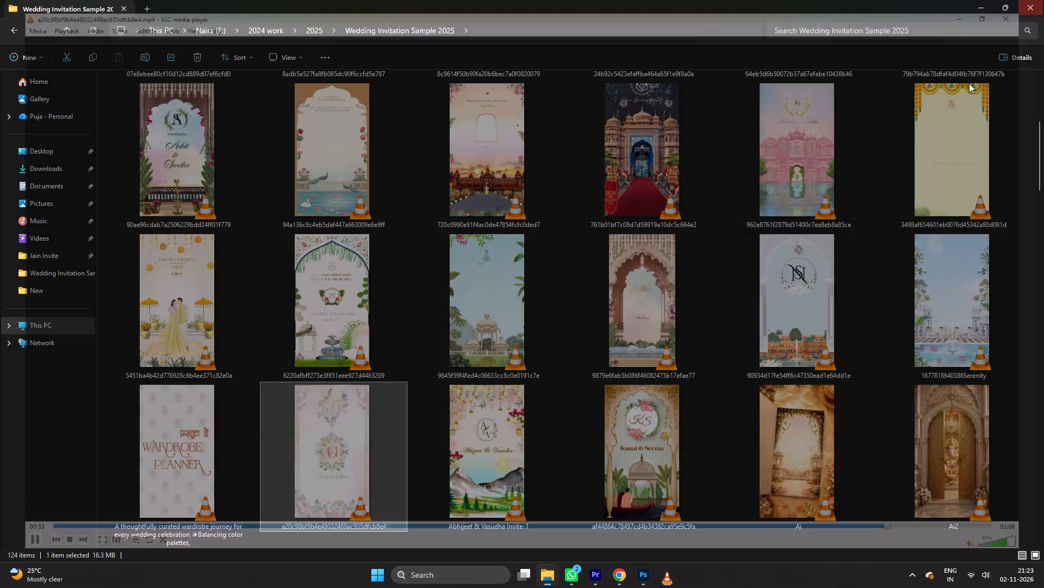
Preview the sample Digital Invitations - Digital Wedding card_2, checking its haldi and later ceremony scenes, and close it.
scroll(672, 422, down, 3)
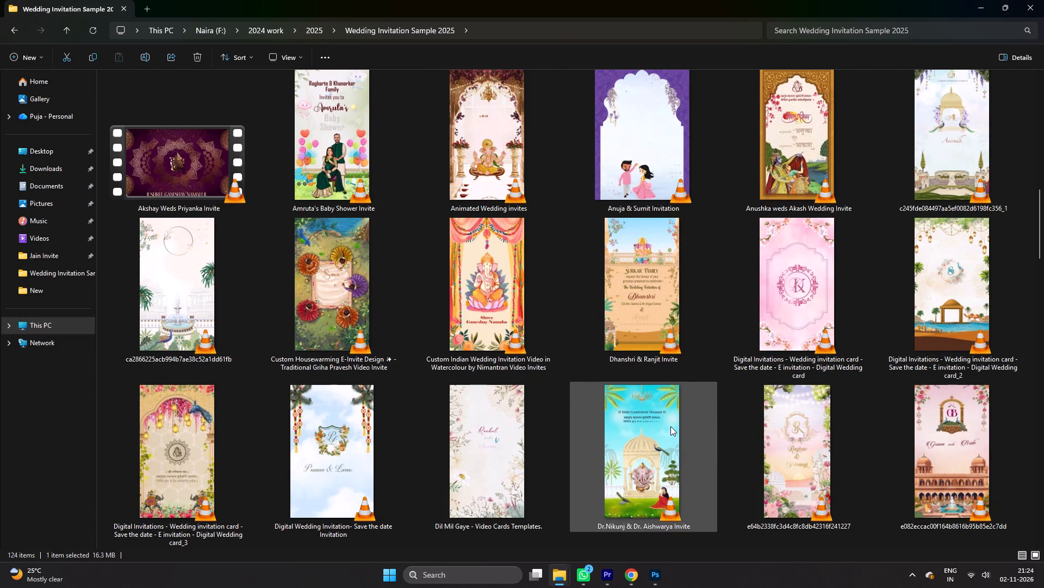
click(975, 458)
double_click(964, 317)
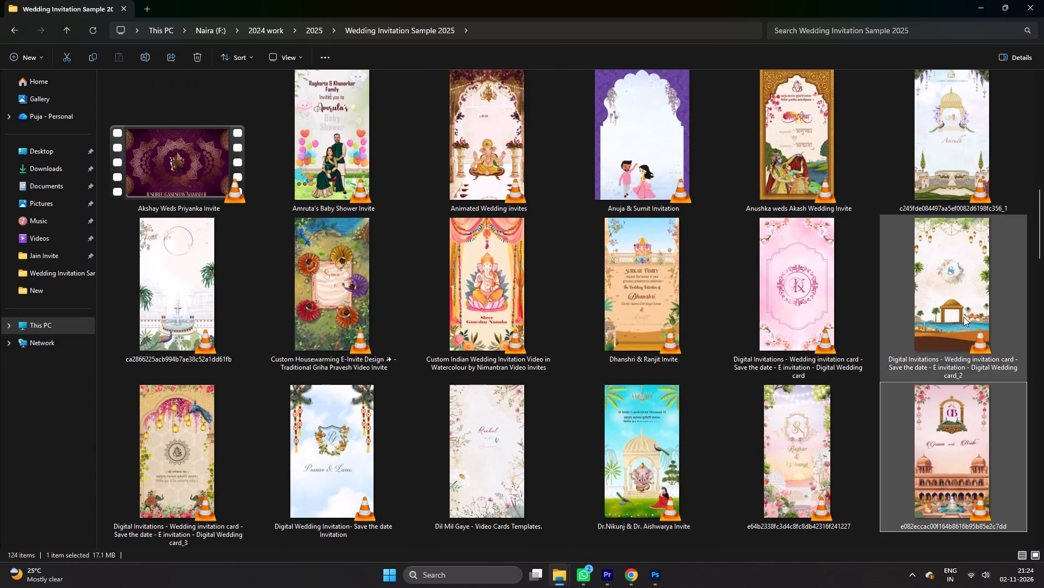
click(644, 537)
click(768, 543)
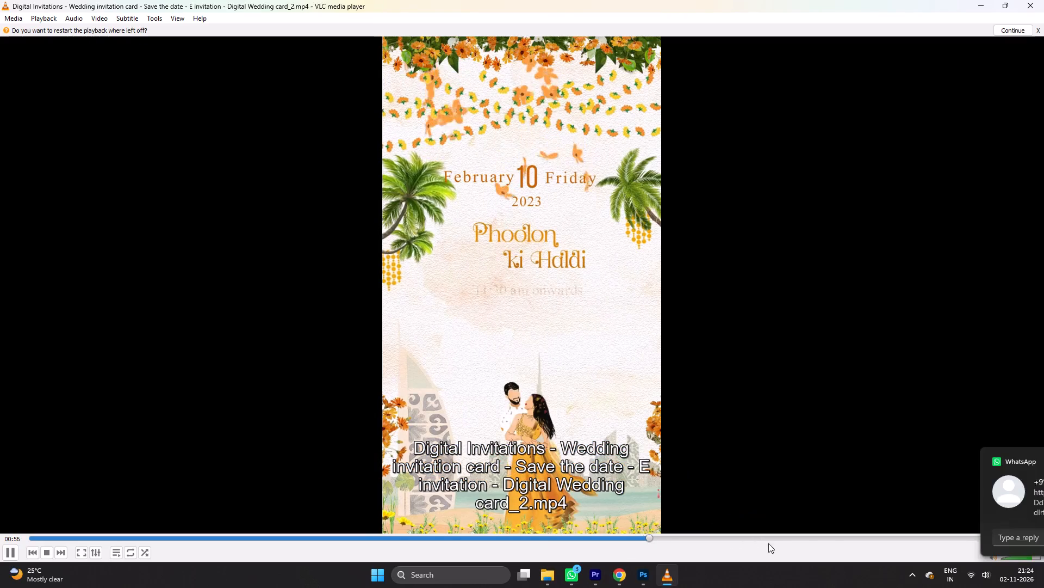
click(1021, 458)
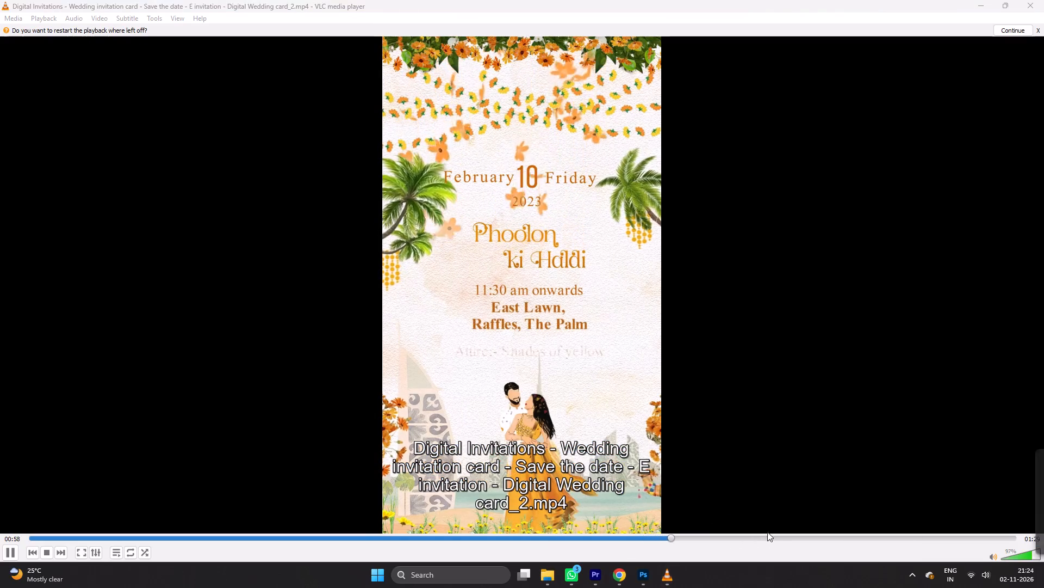
click(746, 538)
click(835, 540)
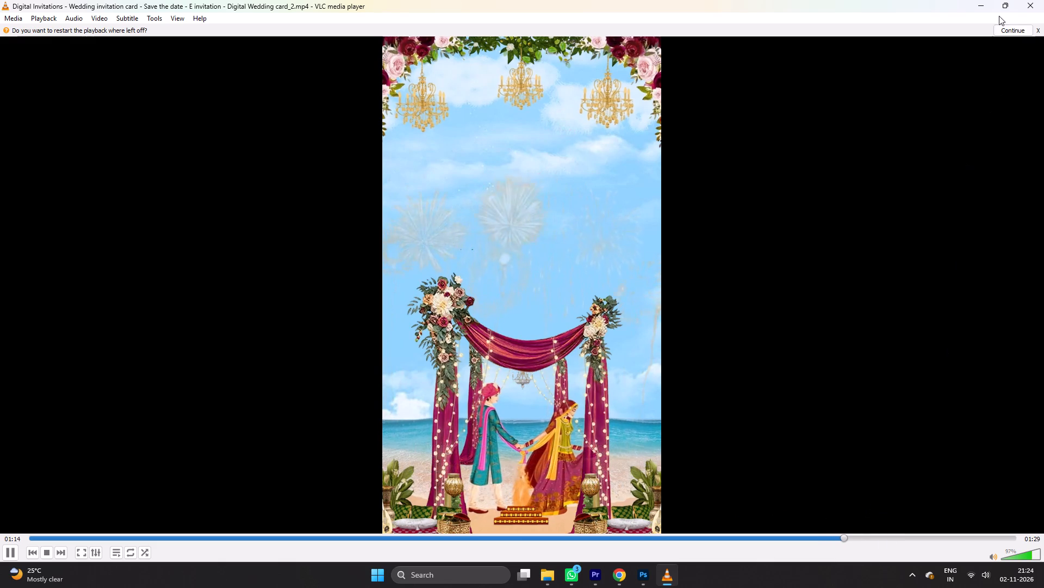
click(1022, 3)
scroll(565, 472, down, 4)
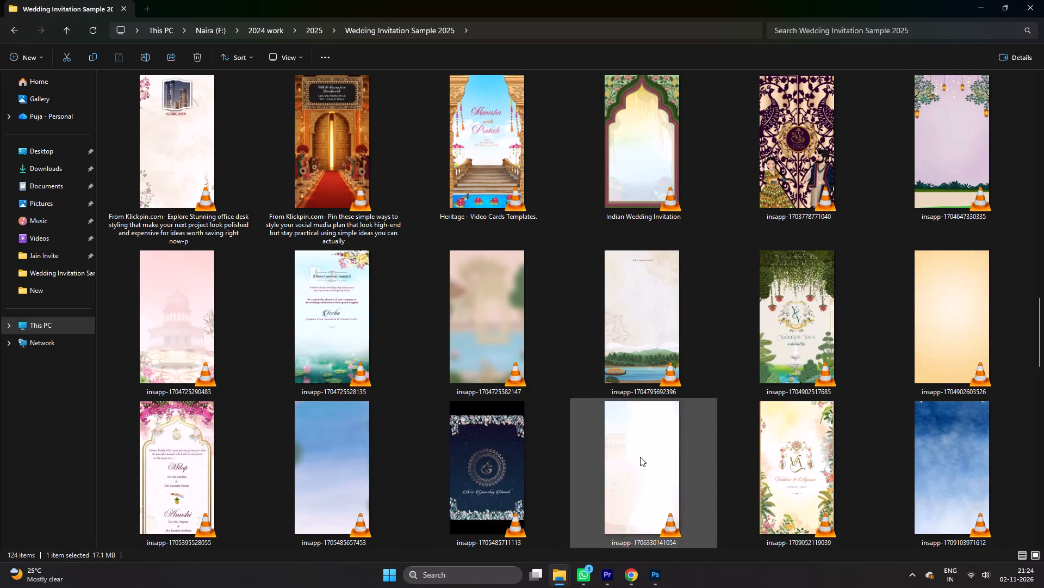
click(632, 346)
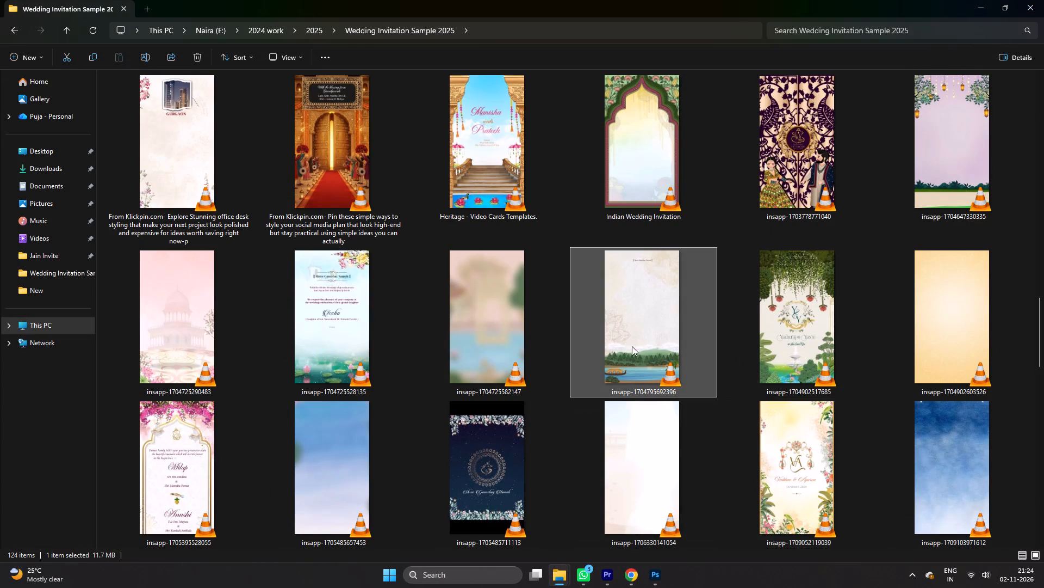
click(632, 346)
click(632, 346)
double_click(632, 346)
click(371, 538)
drag(453, 539, 470, 540)
drag(514, 538, 543, 538)
click(585, 537)
click(622, 537)
drag(674, 538, 685, 537)
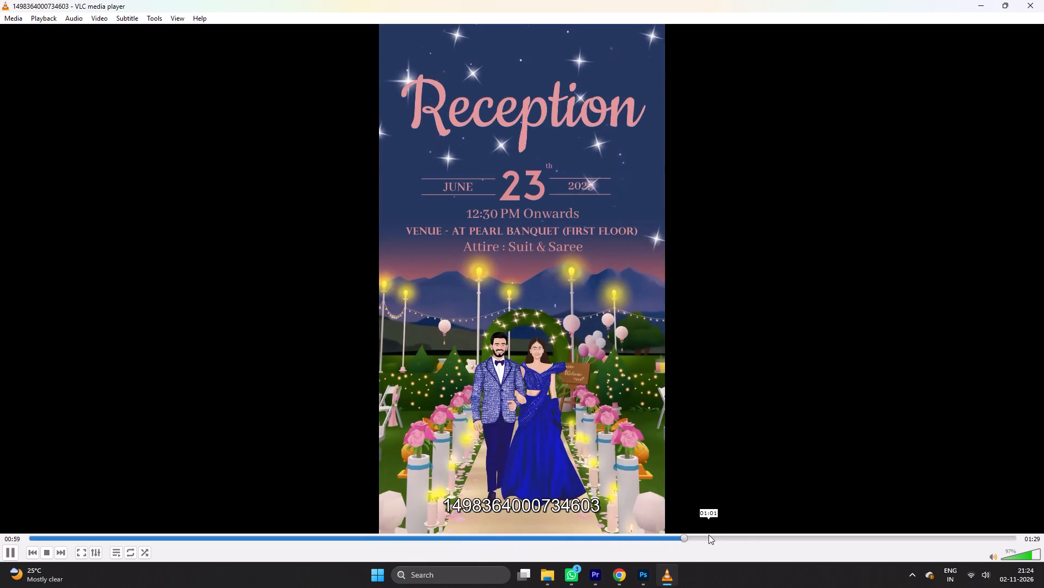
click(709, 535)
drag(745, 532, 765, 528)
click(795, 526)
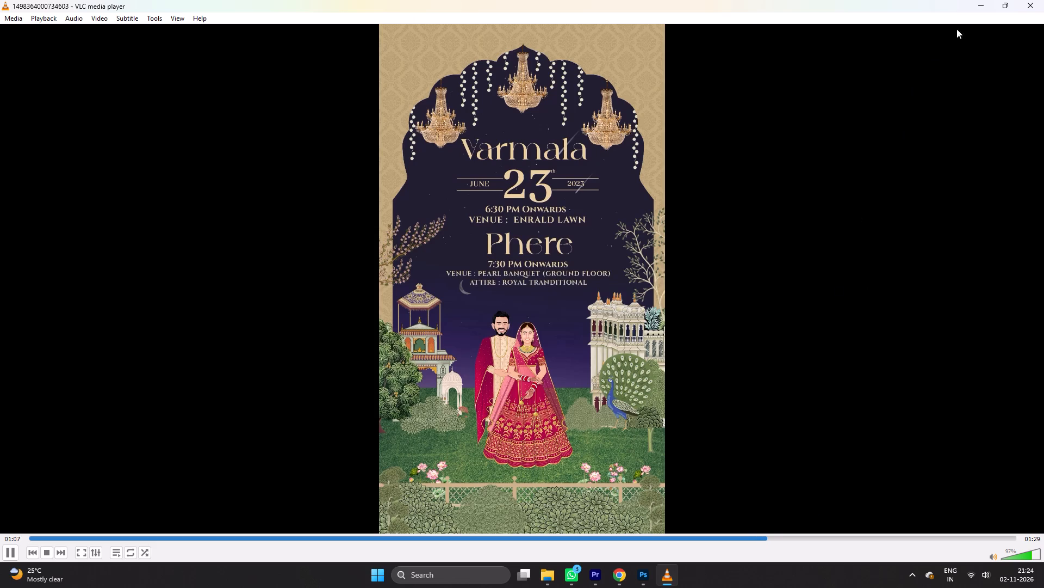
click(1022, 1)
scroll(593, 446, down, 1)
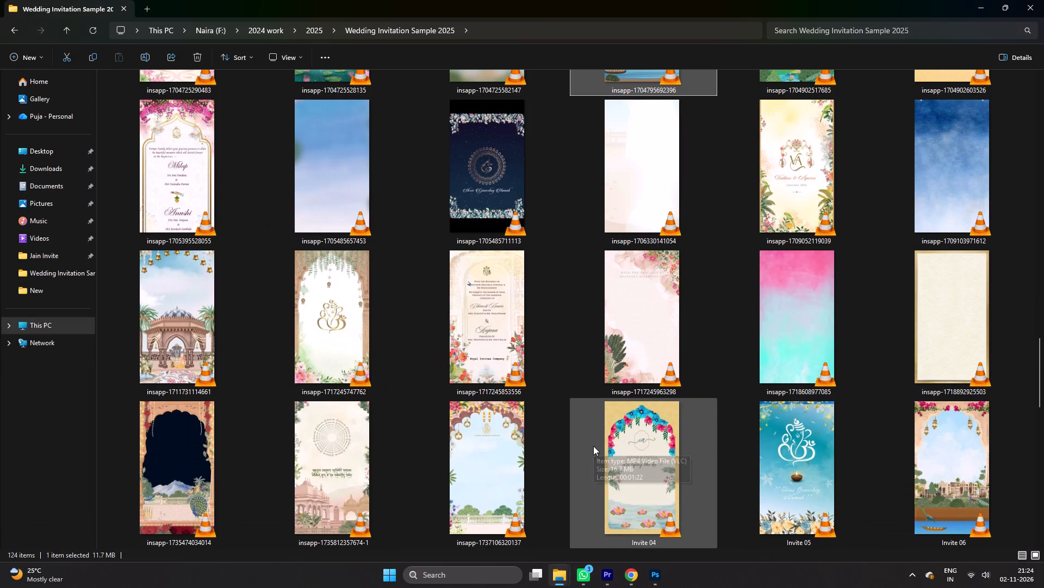
double_click(507, 460)
click(432, 535)
drag(511, 538, 530, 539)
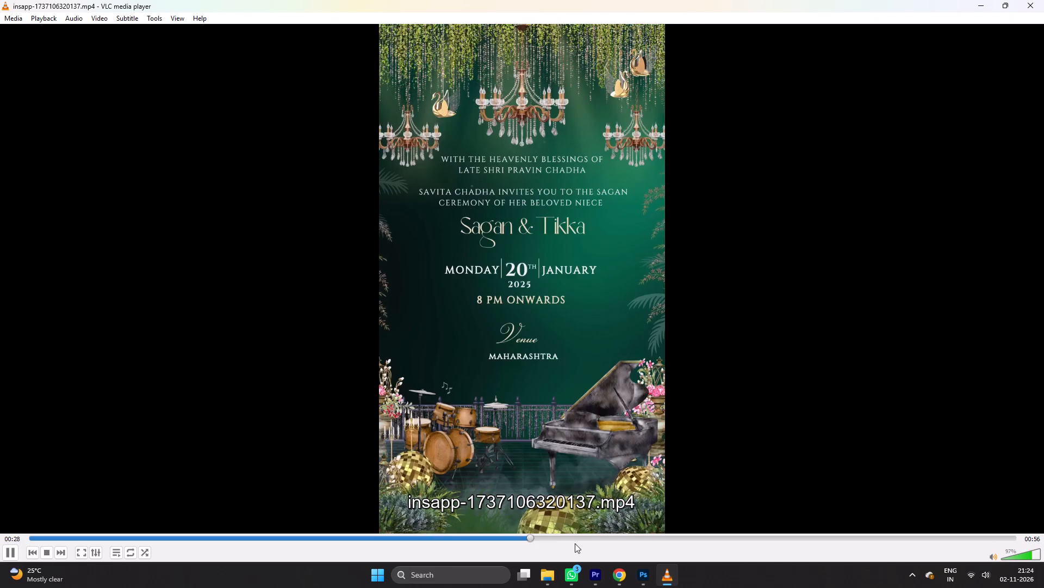
drag(580, 543, 585, 543)
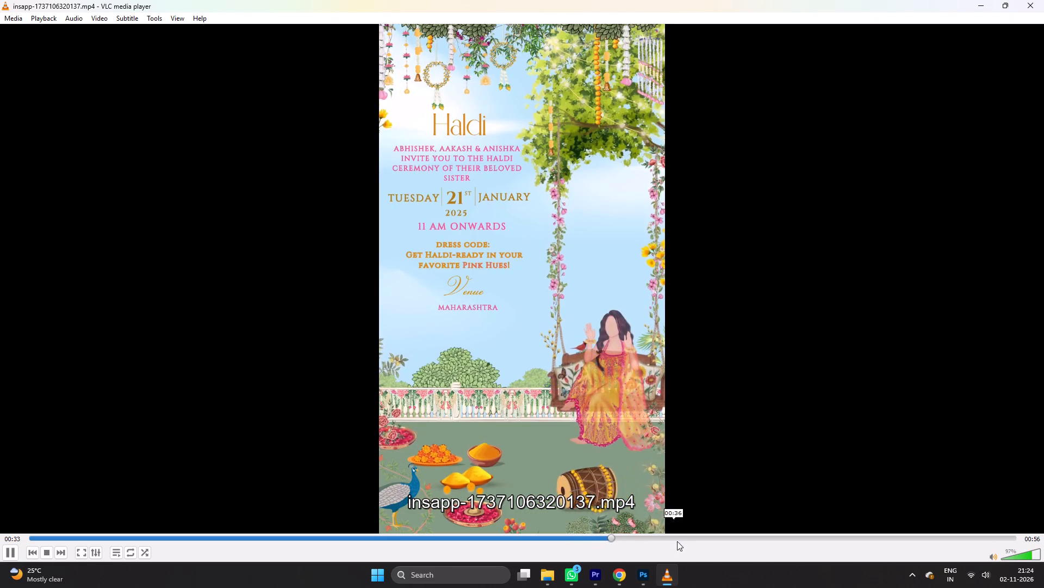
click(682, 540)
click(717, 542)
click(755, 538)
click(774, 536)
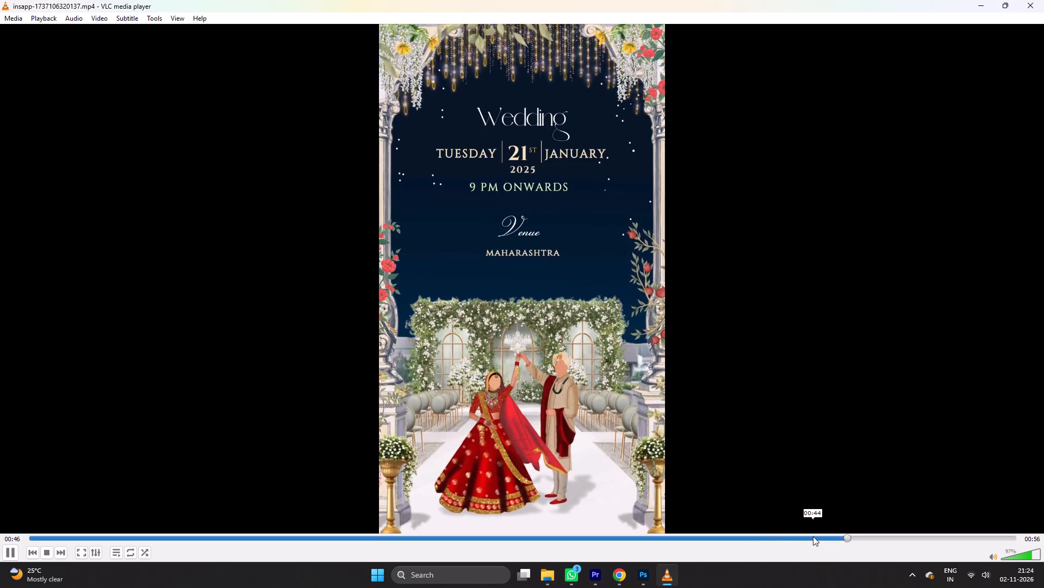
click(1031, 0)
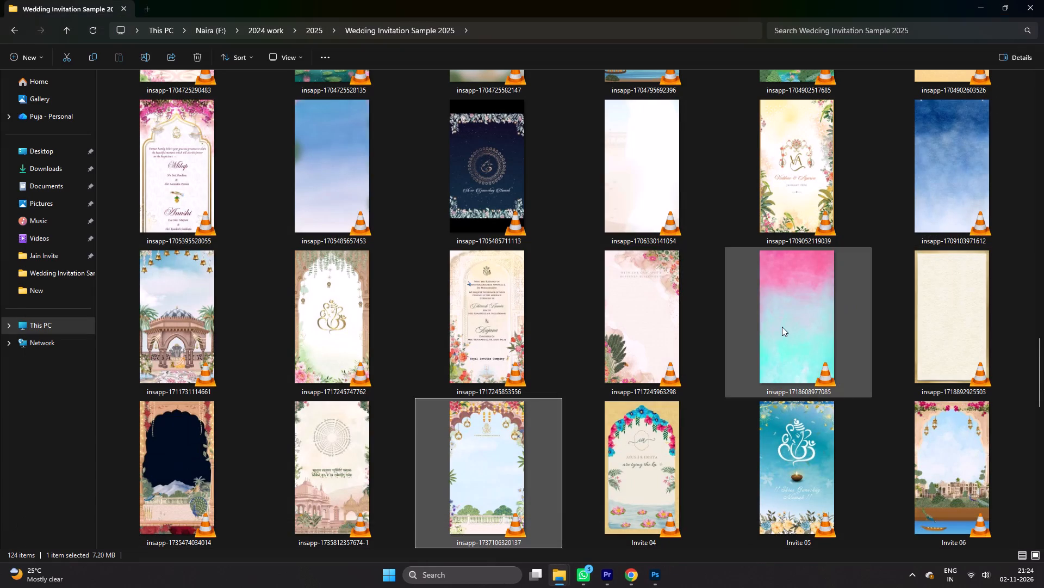
drag(467, 466, 607, 439)
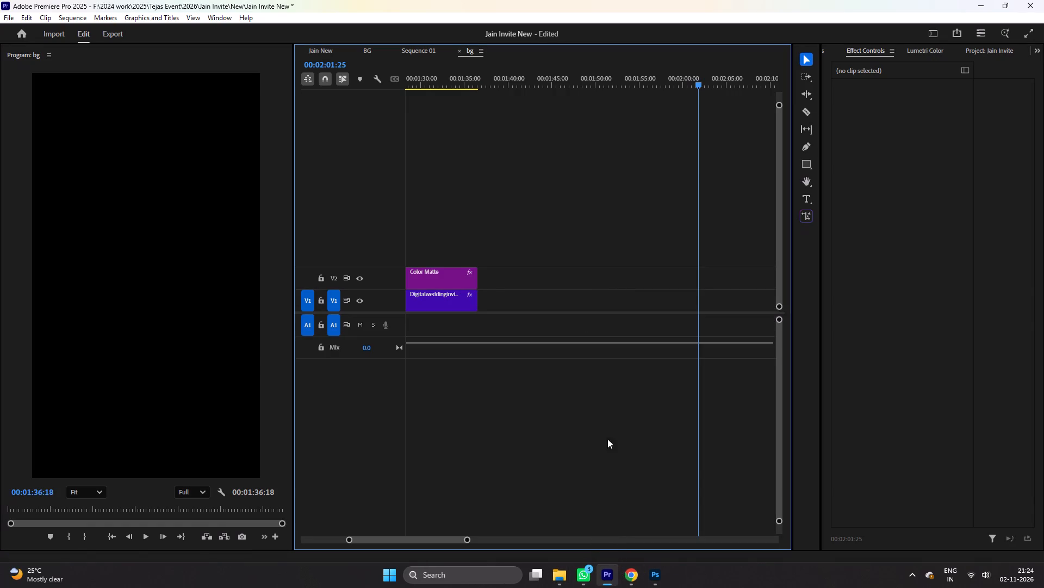
drag(607, 439, 491, 308)
click(561, 291)
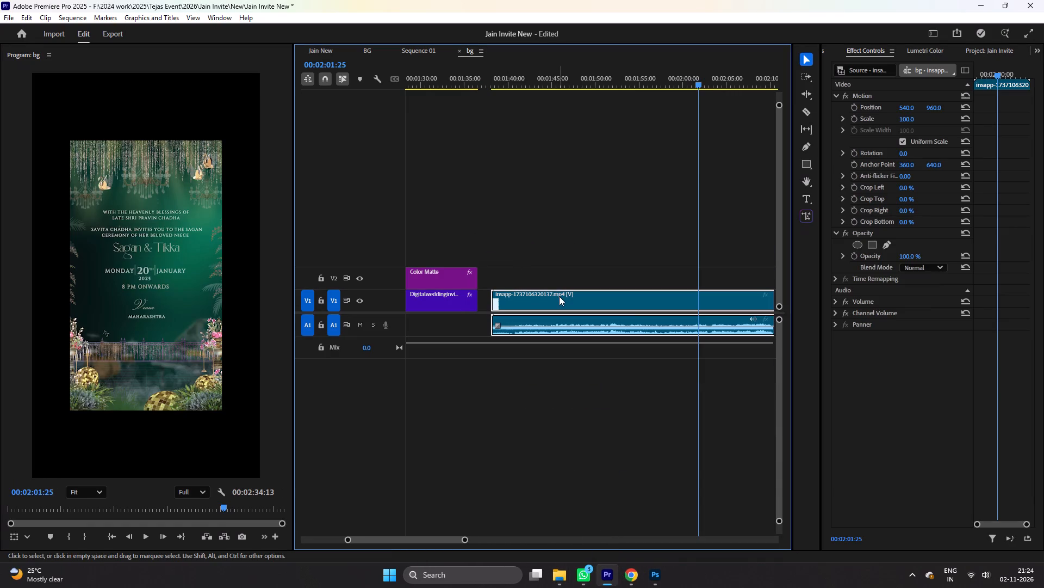
click(914, 114)
click(914, 122)
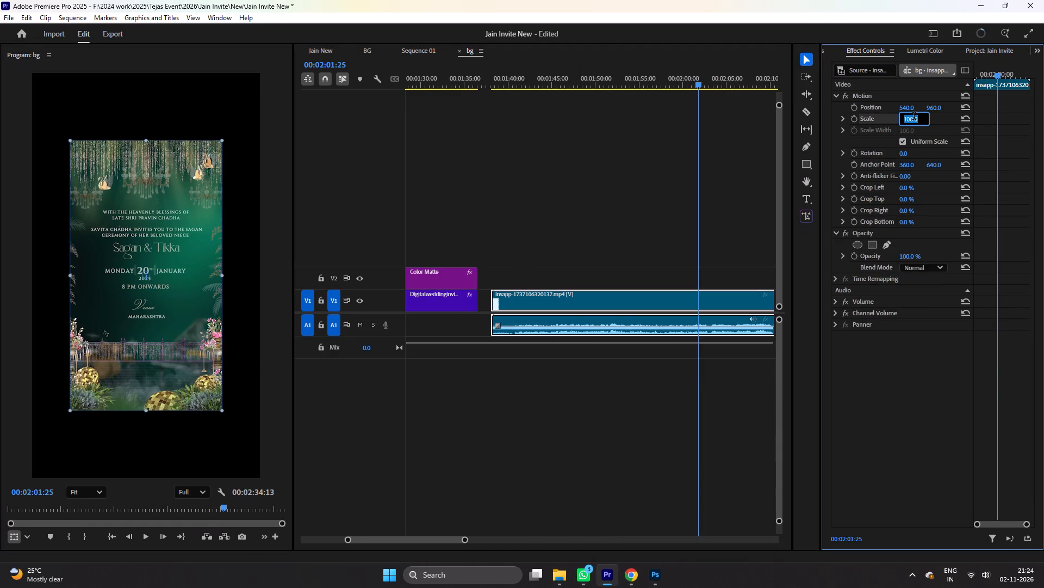
text(150)
key(Return)
click(552, 303)
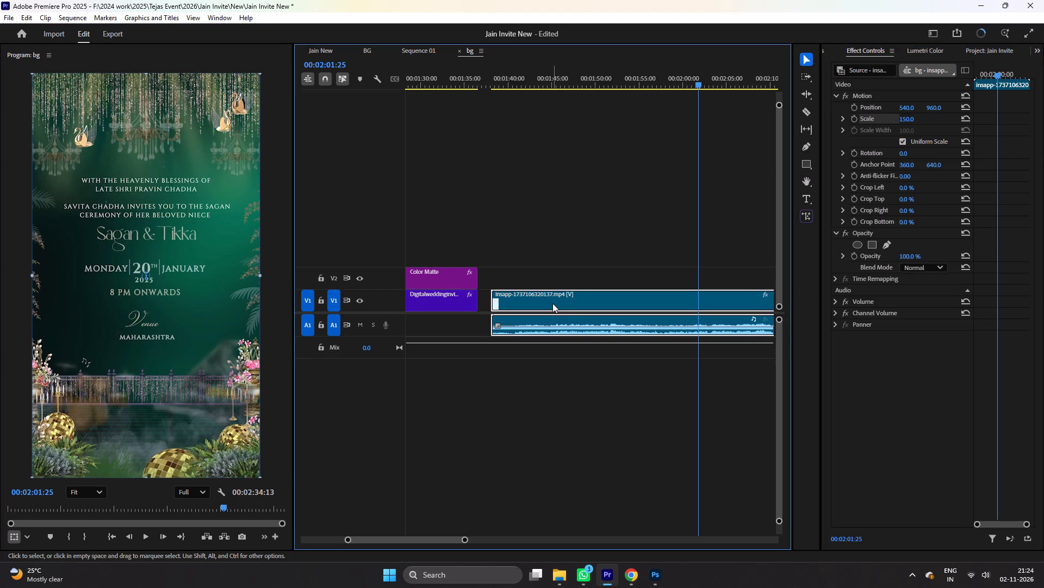
key(ctrl+l)
click(530, 323)
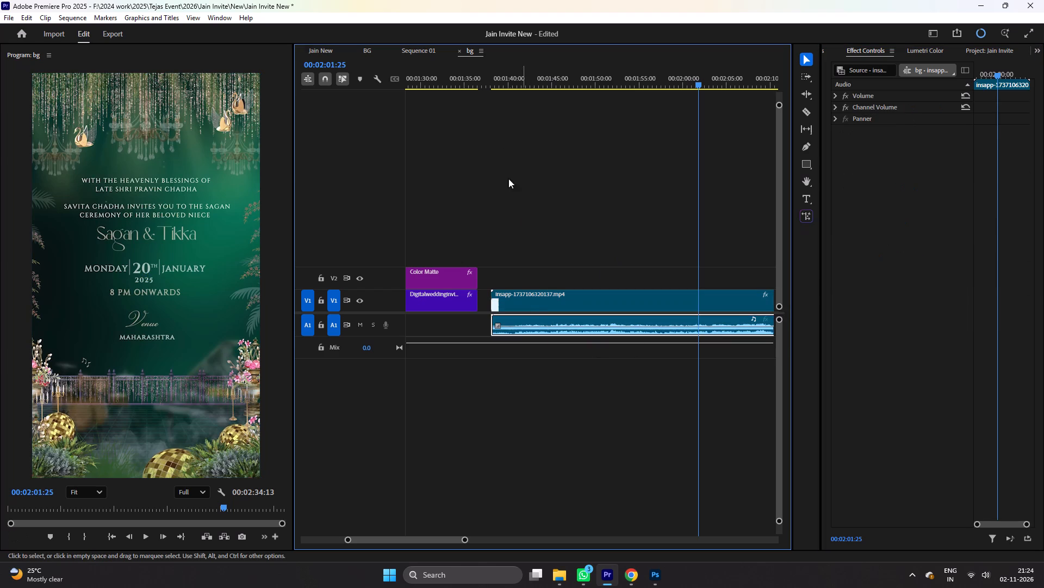
key(Delete)
drag(493, 82, 680, 98)
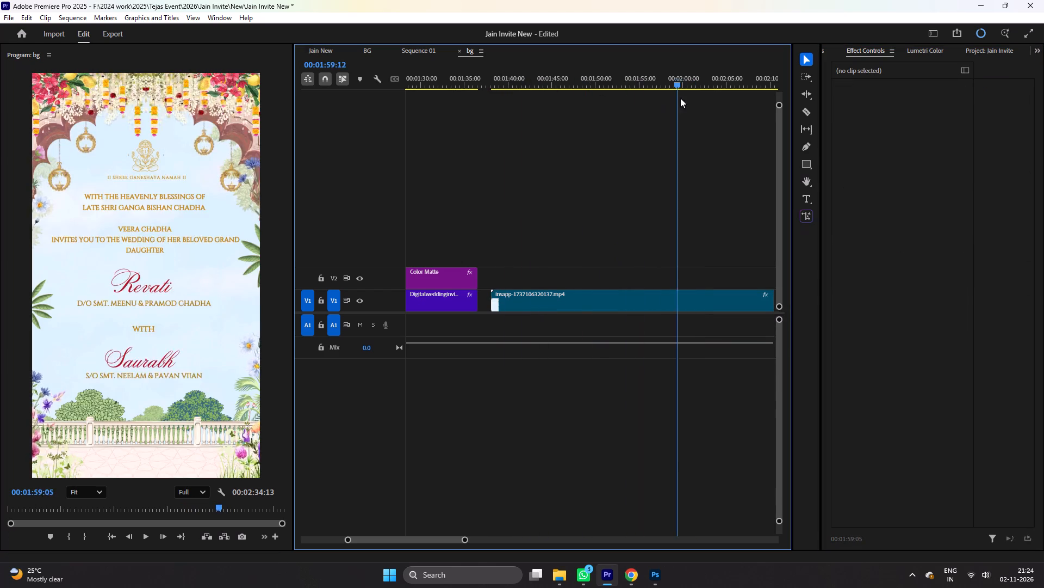
drag(680, 98, 752, 96)
scroll(661, 176, down, 6)
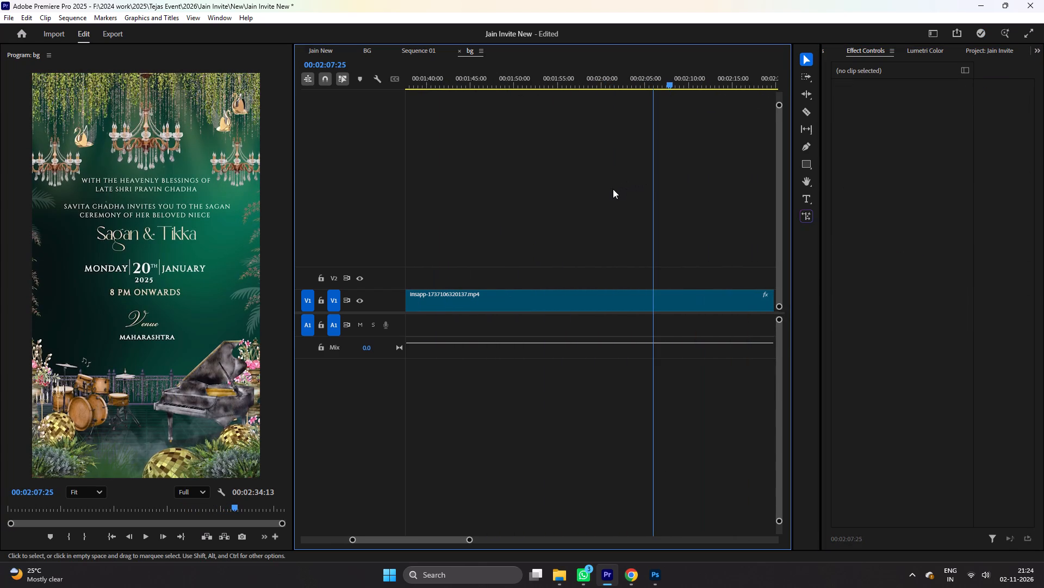
key(minus)
scroll(611, 189, down, 4)
drag(557, 82, 594, 82)
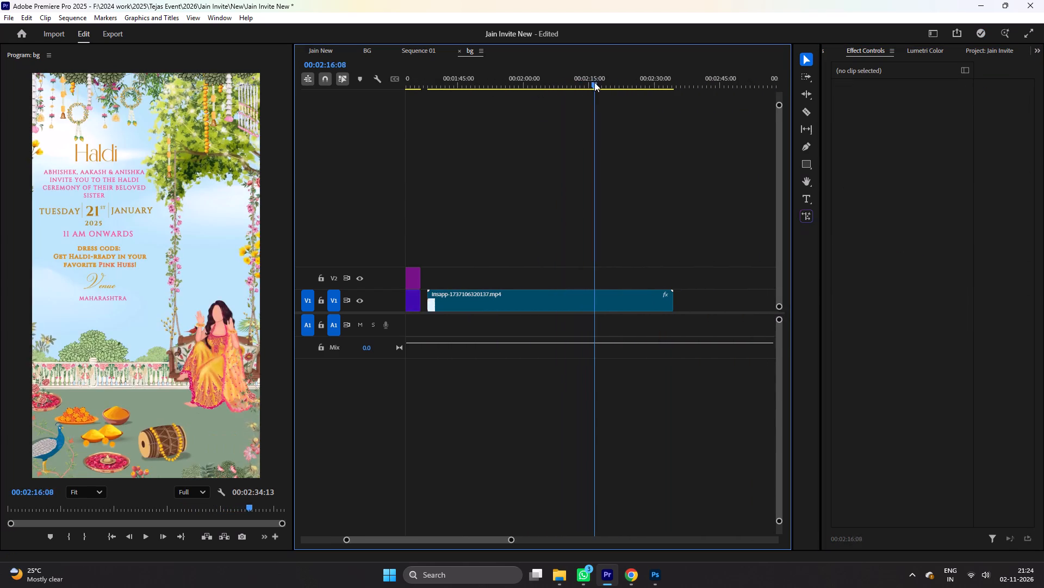
drag(594, 82, 584, 80)
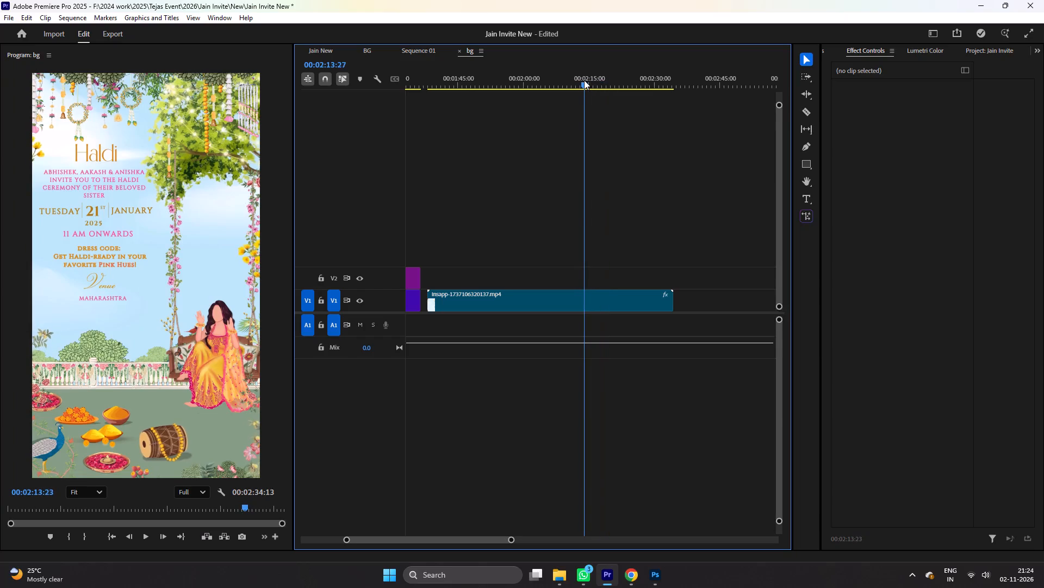
drag(584, 80, 605, 80)
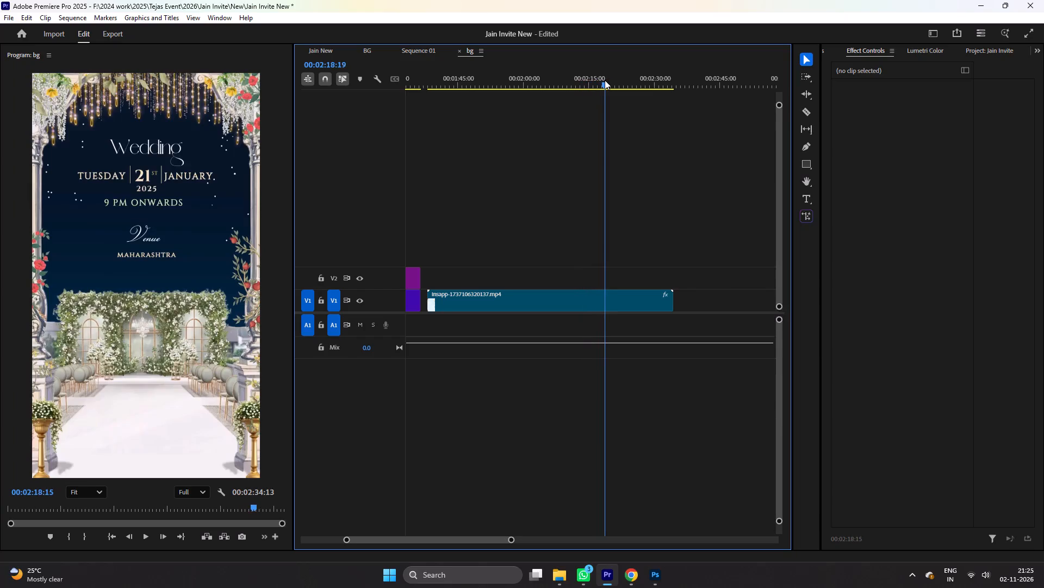
drag(605, 80, 610, 80)
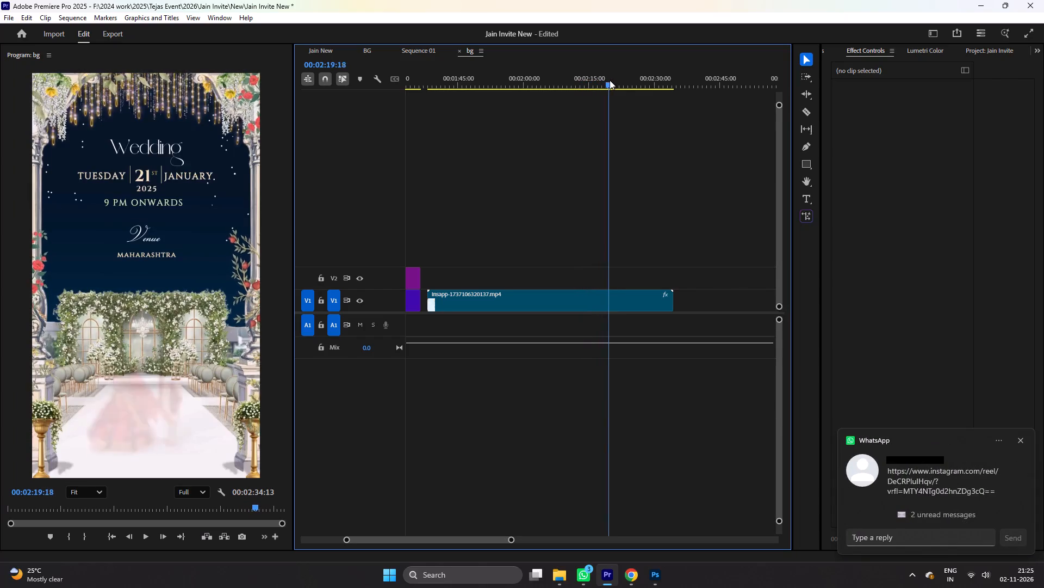
drag(610, 80, 636, 81)
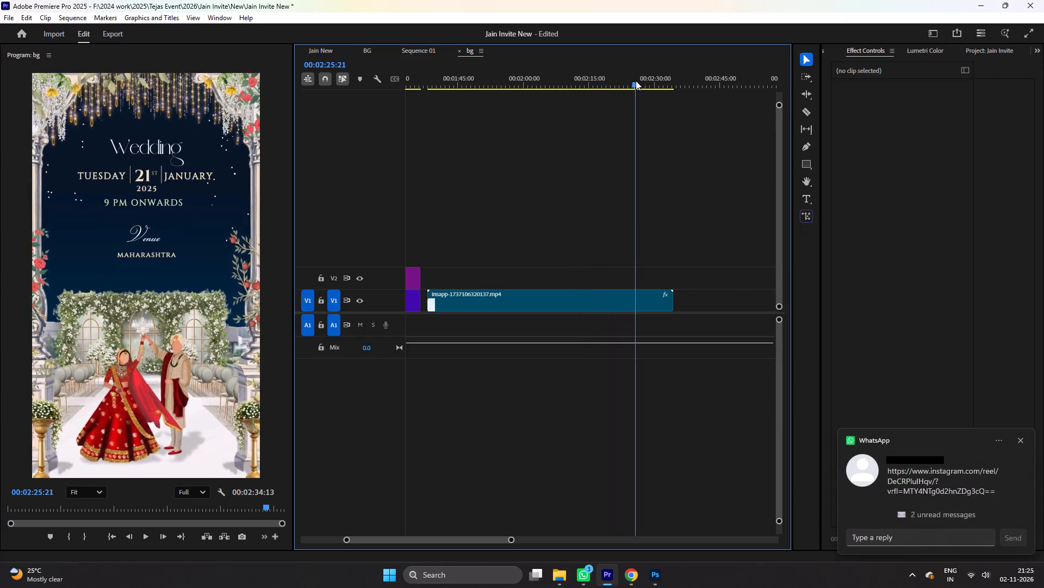
drag(636, 81, 605, 76)
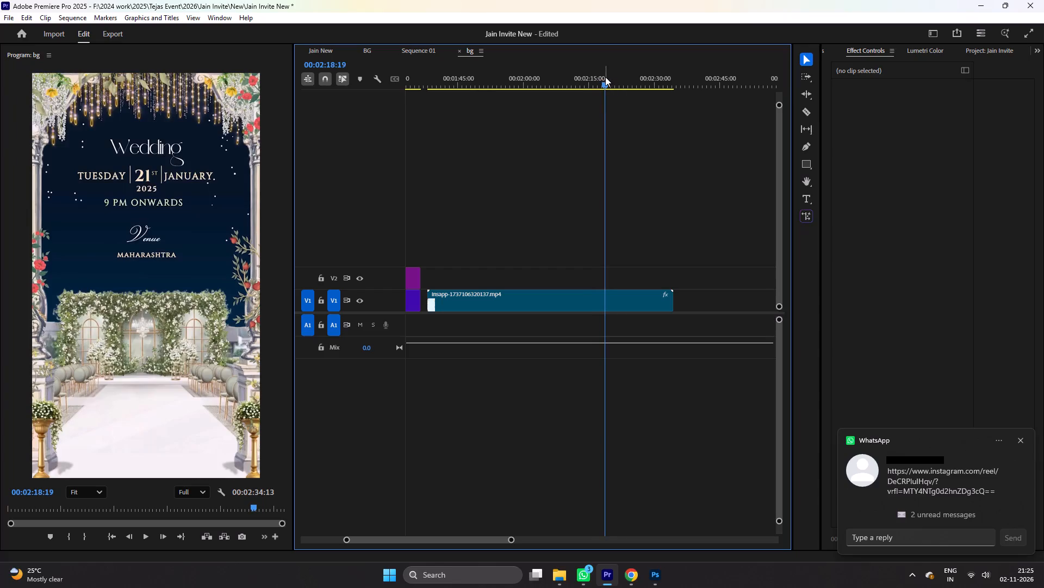
key(c)
click(603, 298)
key(v)
click(525, 301)
key(Delete)
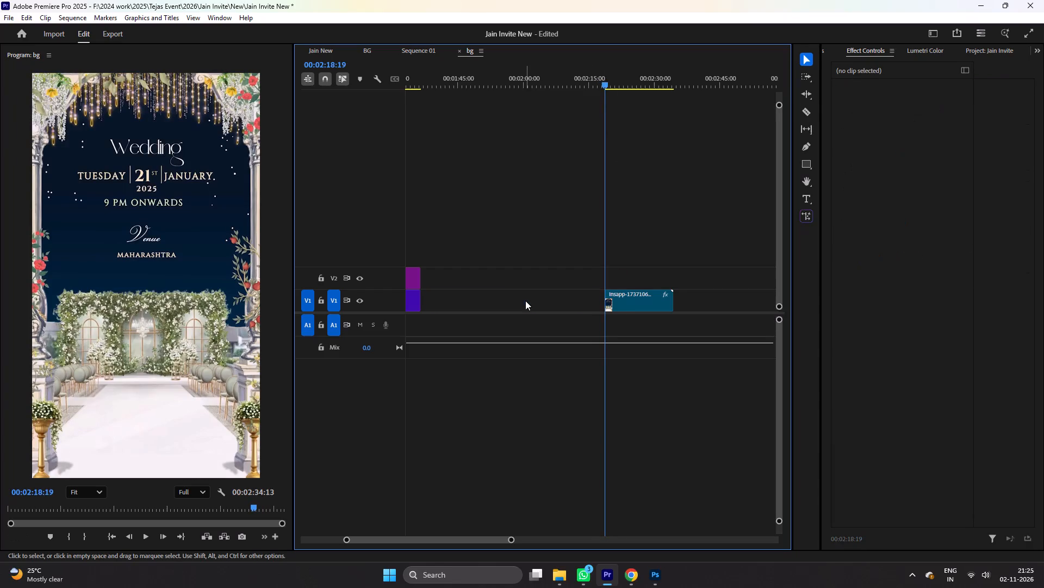
Close the gap between the earlier clips and the remaining Wedding clip, and save the project.
right_click(525, 301)
click(535, 309)
key(ctrl+s)
click(521, 246)
key(equal)
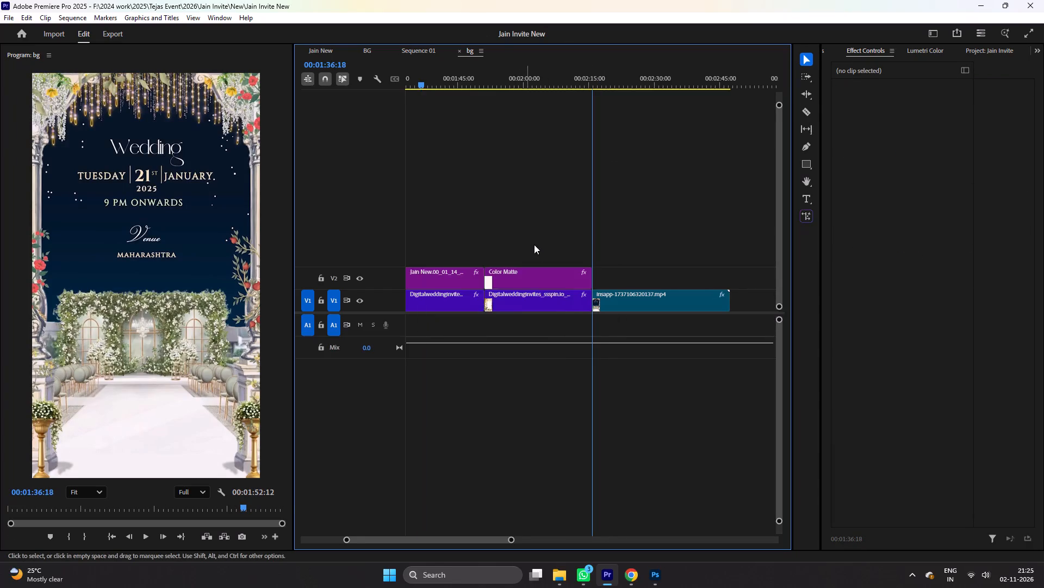
key(equal)
key(equal)
key(minus)
key(minus)
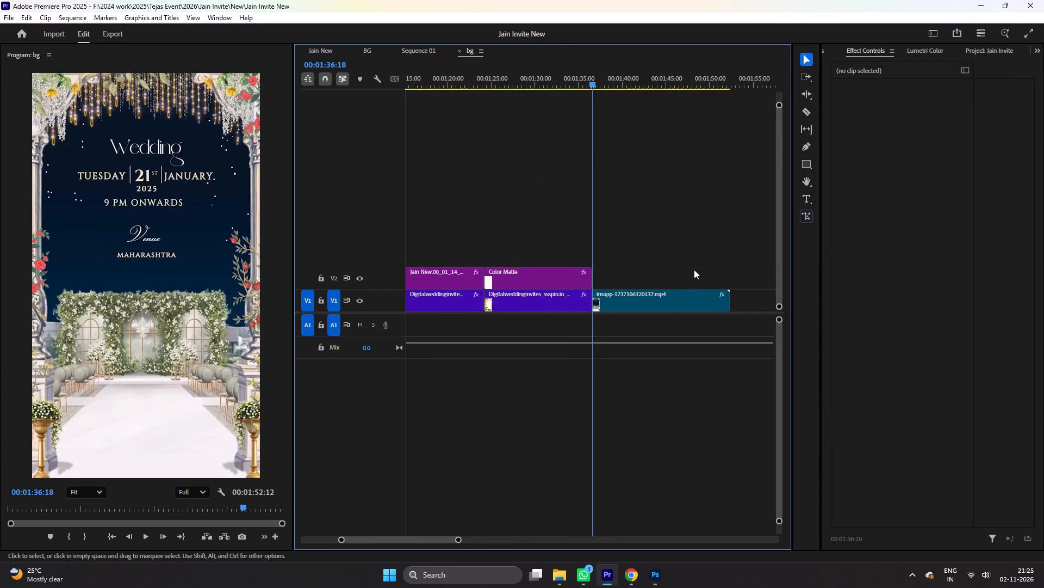
Export the Wedding frame at 00:01:36:18 as a JPEG still into the Jain Invite\New folder.
click(240, 537)
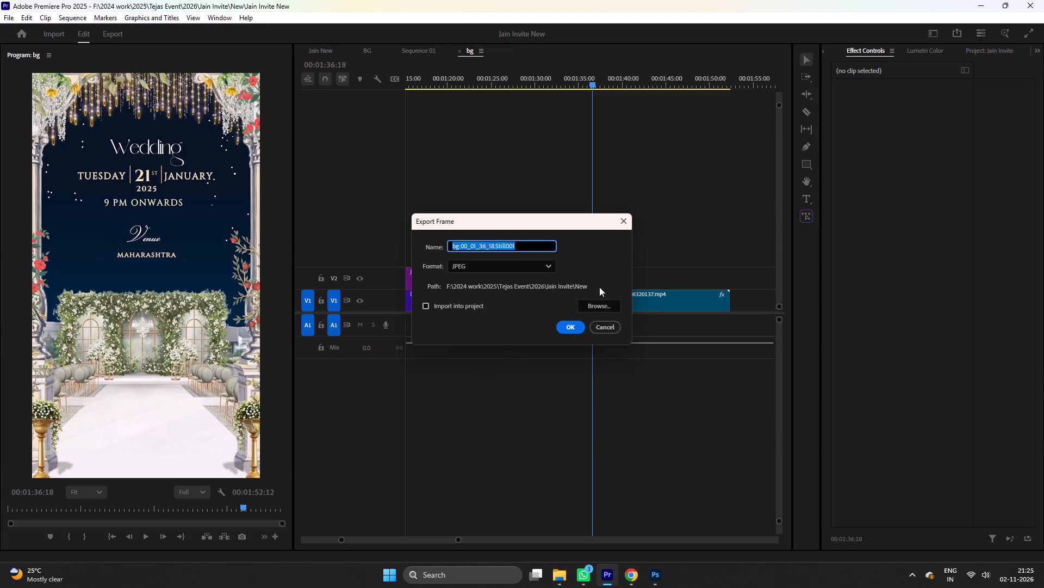
click(601, 304)
click(896, 506)
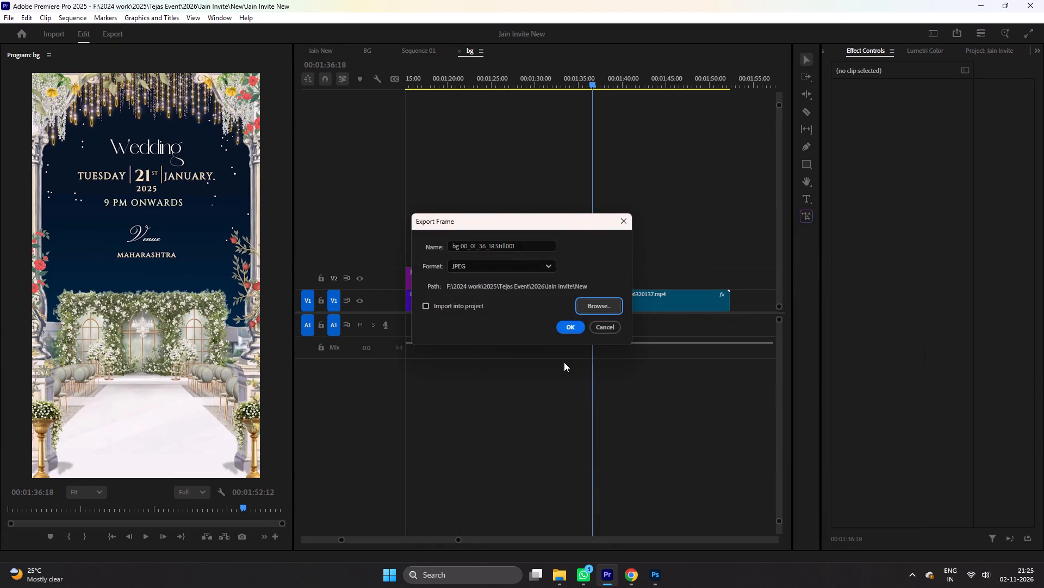
click(567, 332)
Switch to File Explorer, go into the New folder and open the exported Wedding still in Photoshop.
click(567, 579)
click(525, 517)
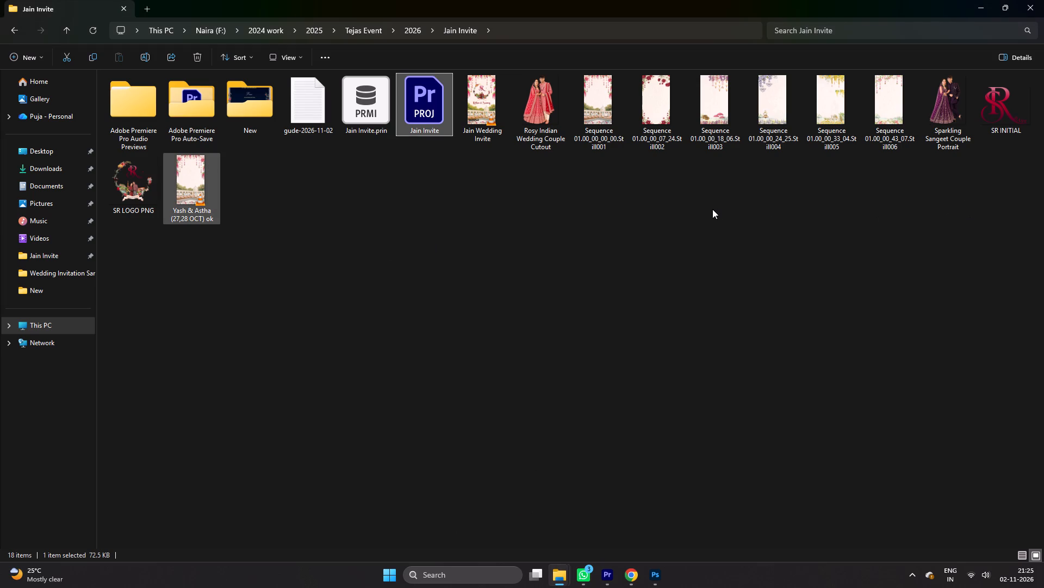
double_click(247, 100)
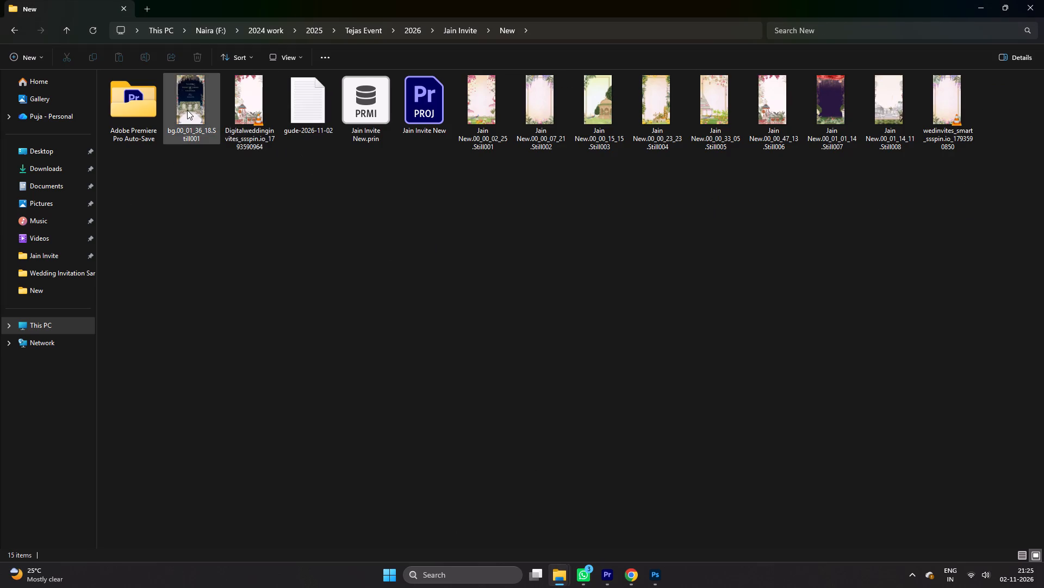
click(187, 110)
right_click(187, 110)
click(233, 130)
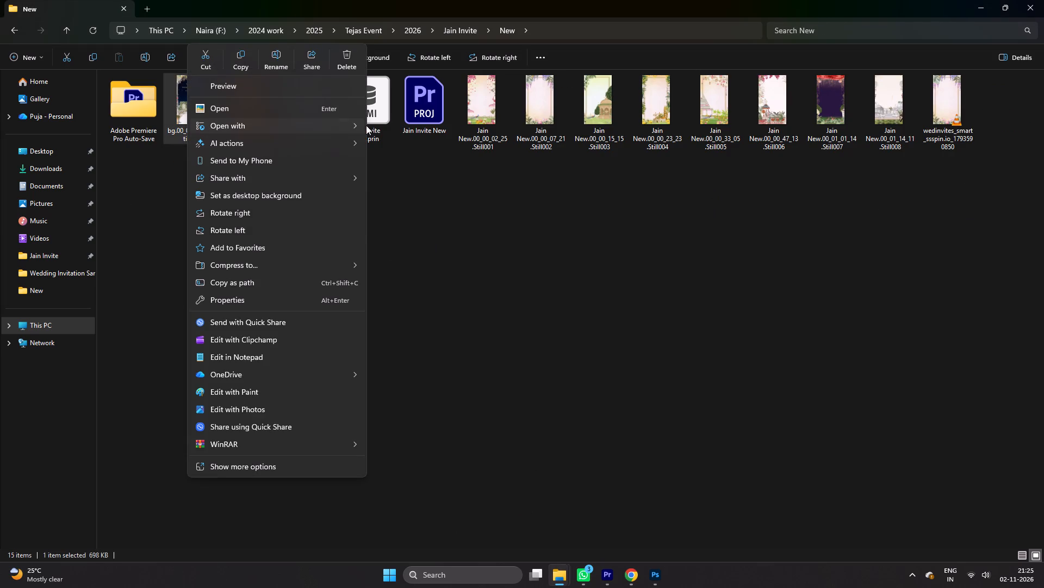
click(353, 121)
click(404, 131)
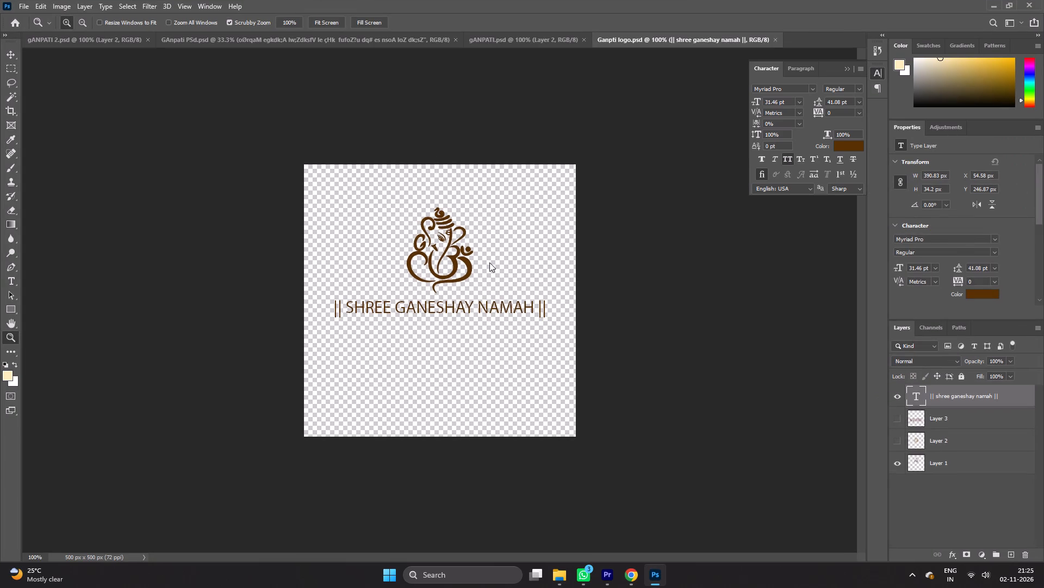
Remove the date, time, venue and Wedding title text from the dark sky by selecting each area and filling it.
click(6, 69)
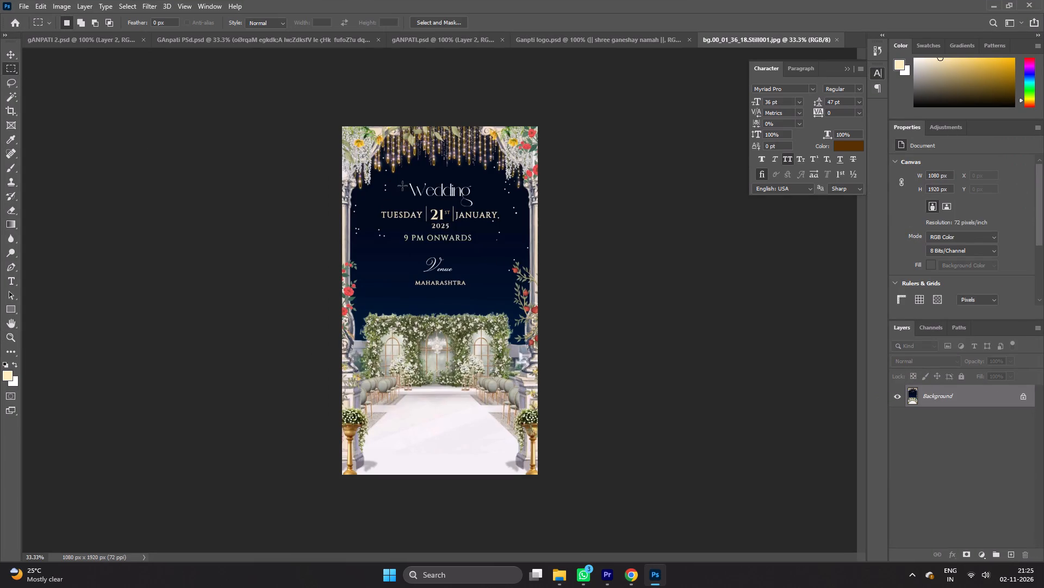
drag(376, 205, 507, 289)
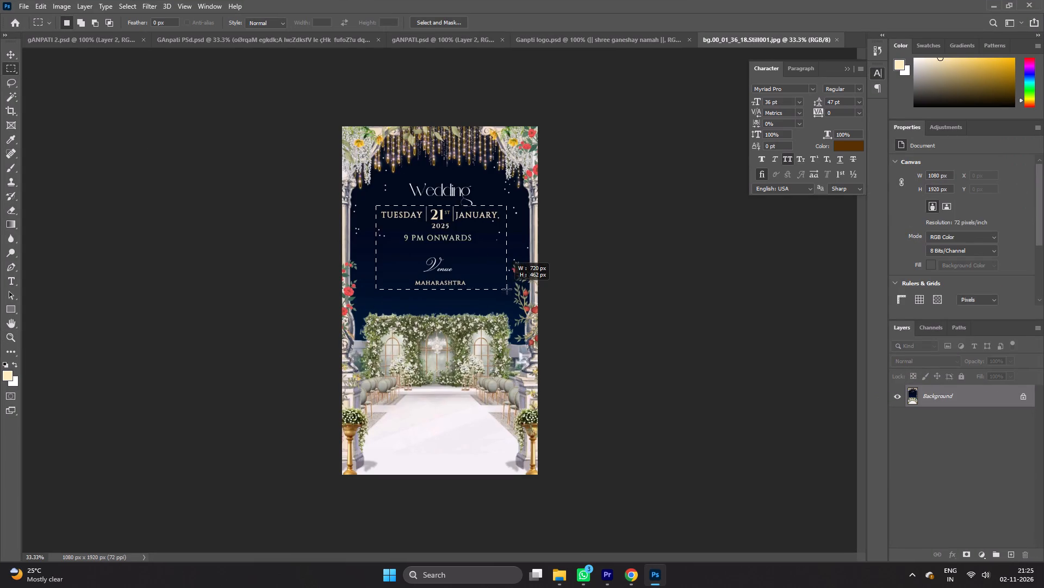
drag(507, 289, 502, 292)
key(shift+F5)
key(Return)
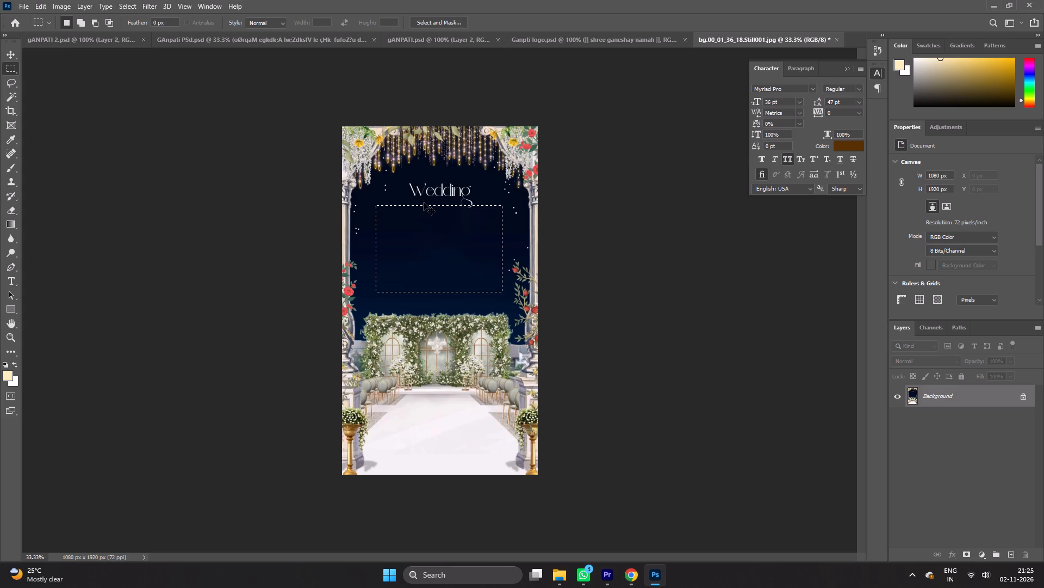
key(ctrl+d)
drag(398, 178, 479, 212)
key(shift+F5)
key(Return)
Save the cleaned Wedding still over its JPEG file.
key(ctrl+s)
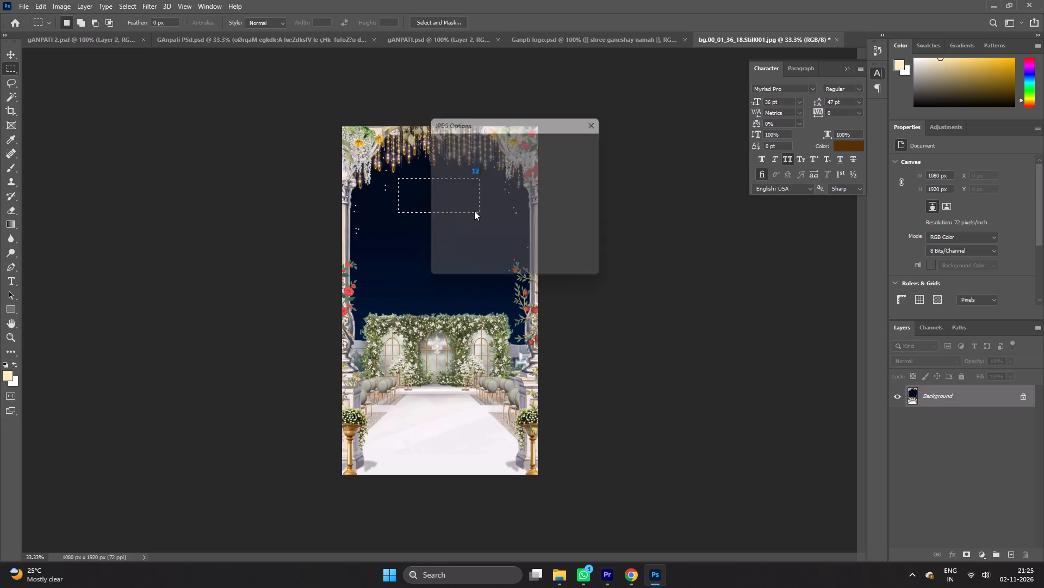
click(567, 136)
Place the cleaned still from the New folder on Premiere Pro's V2 above the Wedding clip, extend it to the clip's end, and save.
click(995, 0)
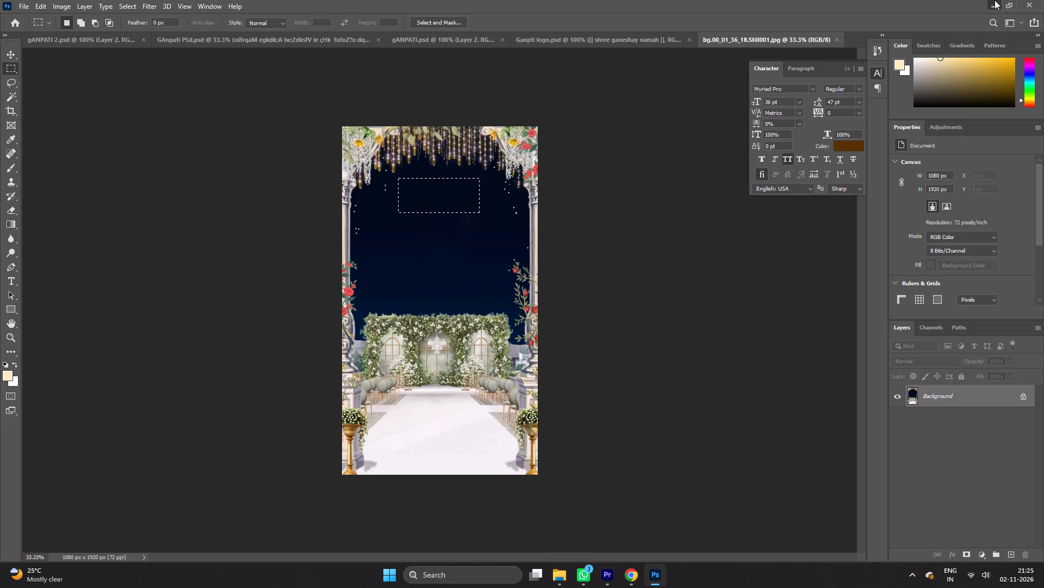
click(196, 109)
drag(187, 110, 350, 188)
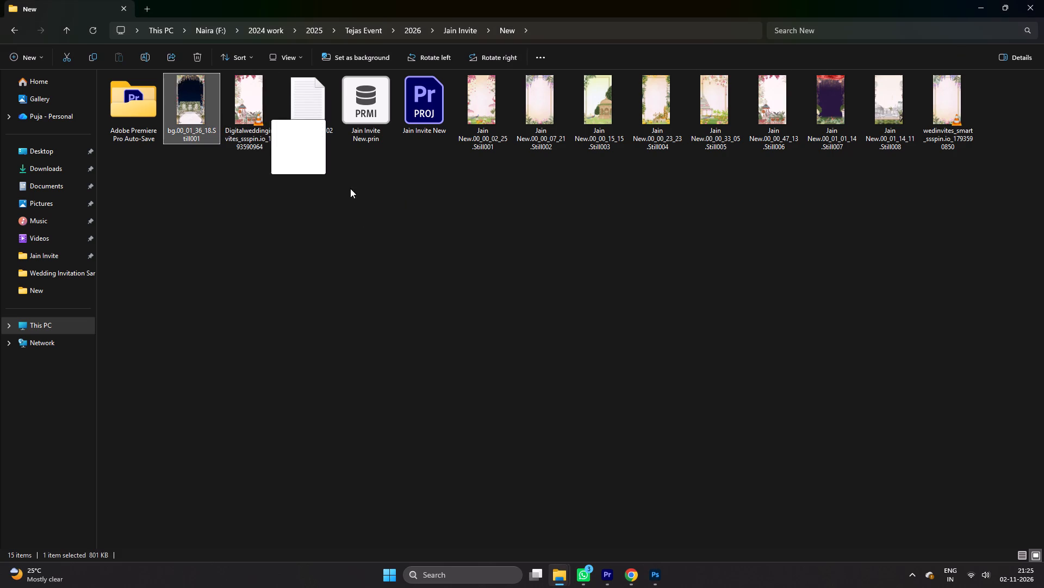
drag(350, 188, 598, 276)
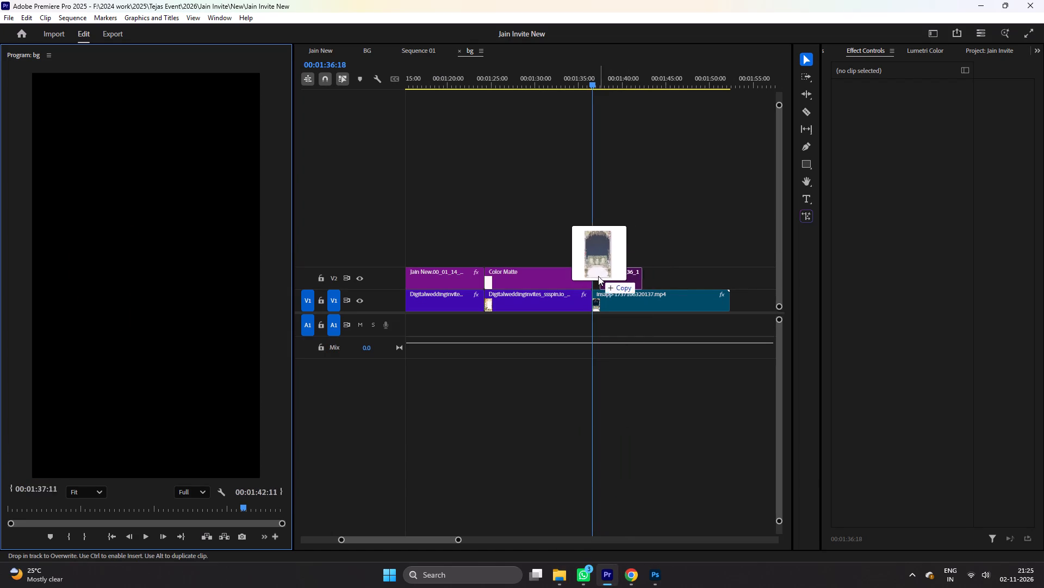
drag(598, 276, 597, 277)
drag(636, 278, 732, 276)
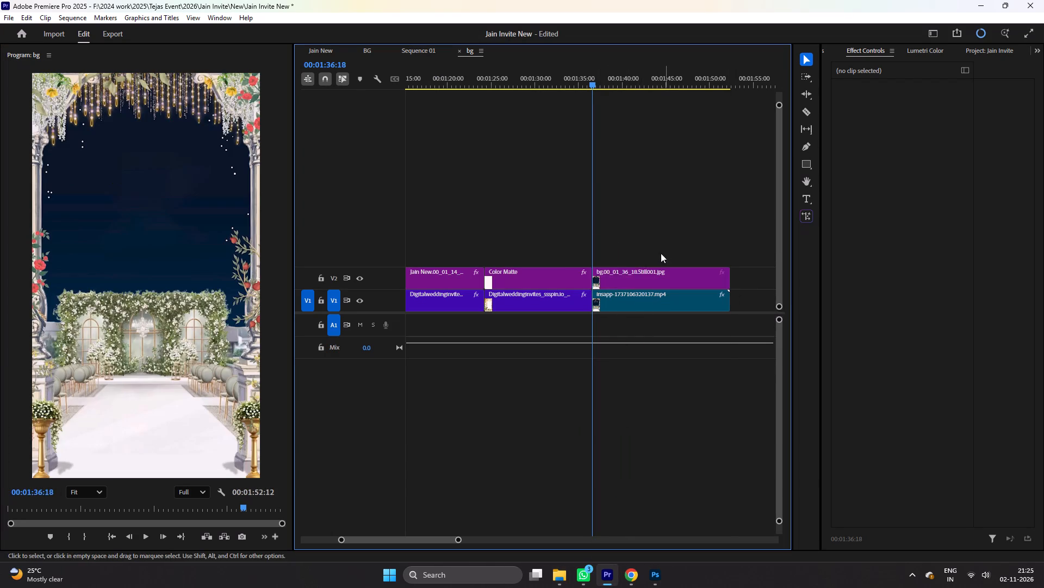
key(ctrl+s)
Lower the V2 still's opacity to 57% and draw a closed freeform opacity mask around the Wedding title, date and venue text.
click(622, 272)
drag(907, 254, 884, 254)
click(887, 238)
click(888, 247)
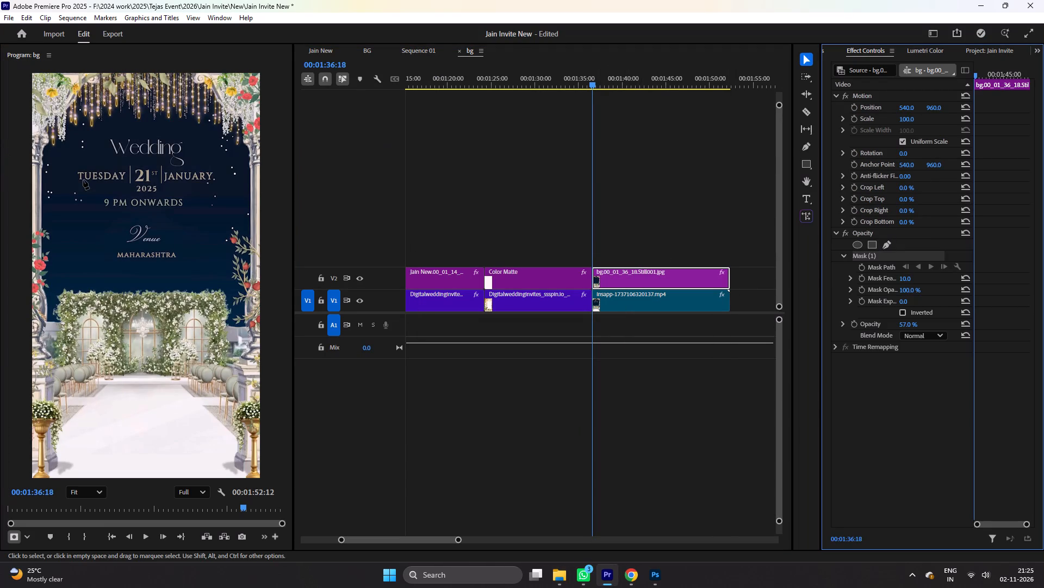
click(56, 173)
drag(71, 156, 76, 153)
drag(116, 131, 122, 131)
drag(143, 129, 162, 129)
drag(189, 136, 203, 140)
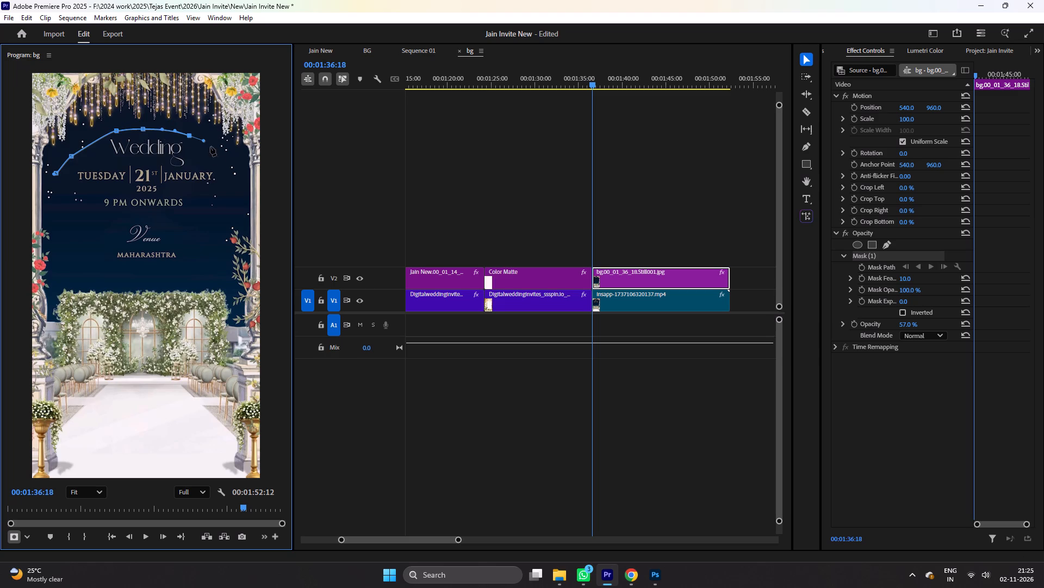
drag(217, 161, 221, 175)
drag(224, 214, 224, 241)
drag(221, 253, 217, 265)
drag(201, 277, 189, 277)
drag(150, 283, 144, 282)
drag(110, 273, 96, 263)
drag(80, 247, 76, 229)
drag(62, 206, 58, 197)
drag(54, 182, 55, 175)
click(55, 173)
Restore the masked still's opacity to 100% and check the mask along the Wedding section.
drag(911, 326, 991, 326)
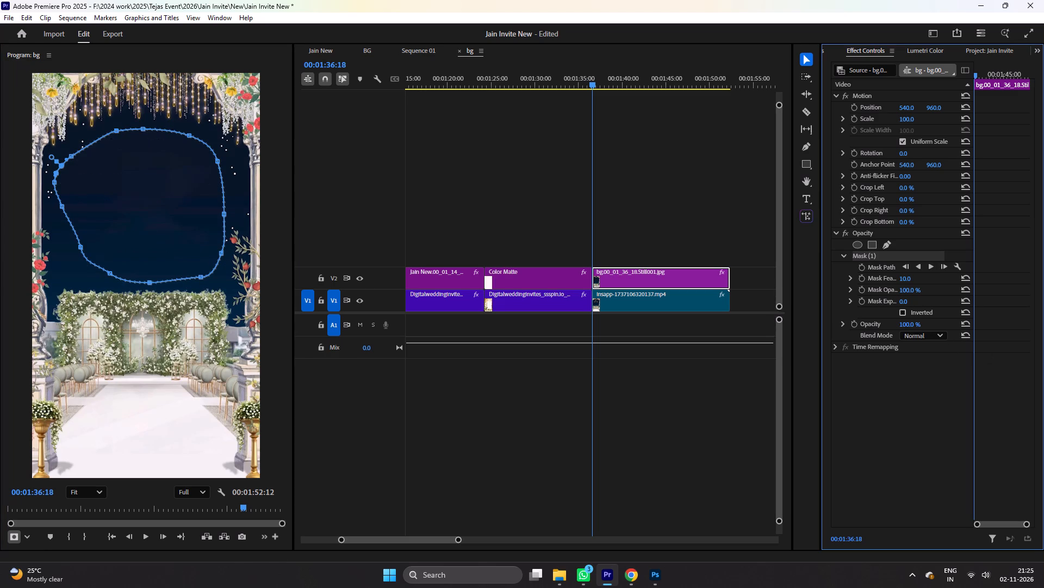
drag(991, 326, 923, 325)
key(space)
drag(604, 77, 674, 85)
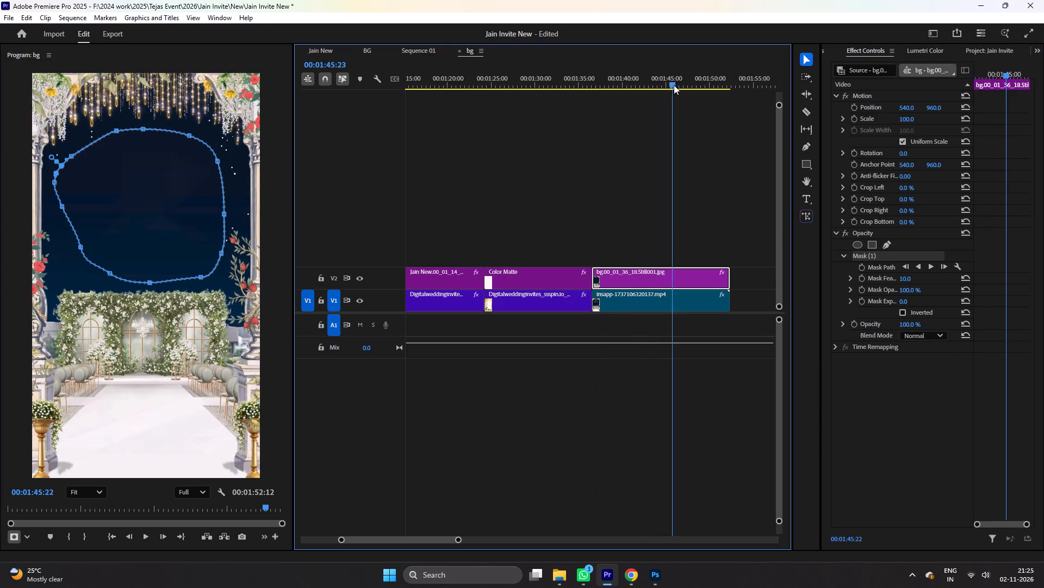
drag(674, 85, 617, 89)
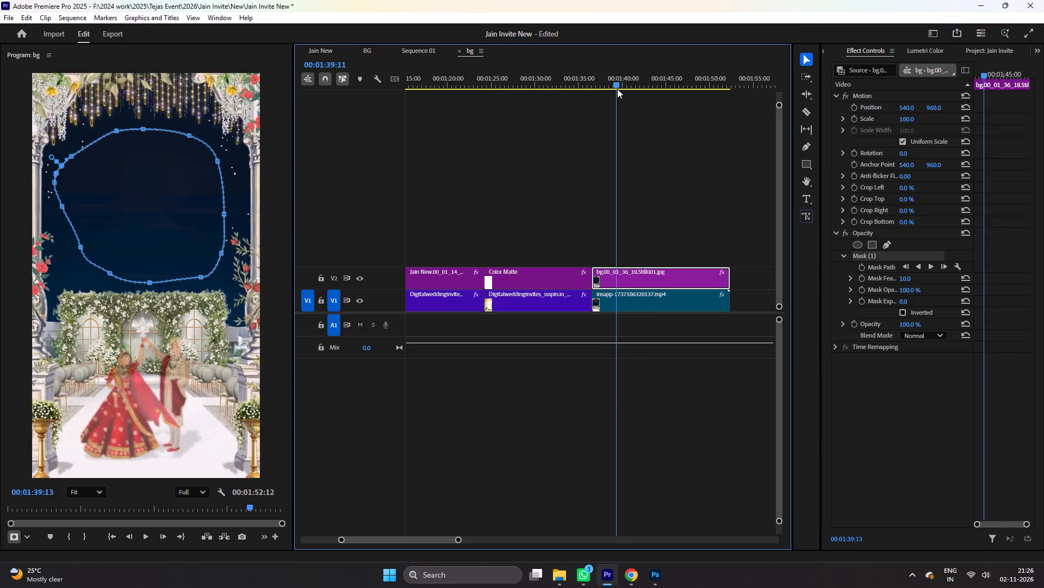
drag(617, 89, 600, 91)
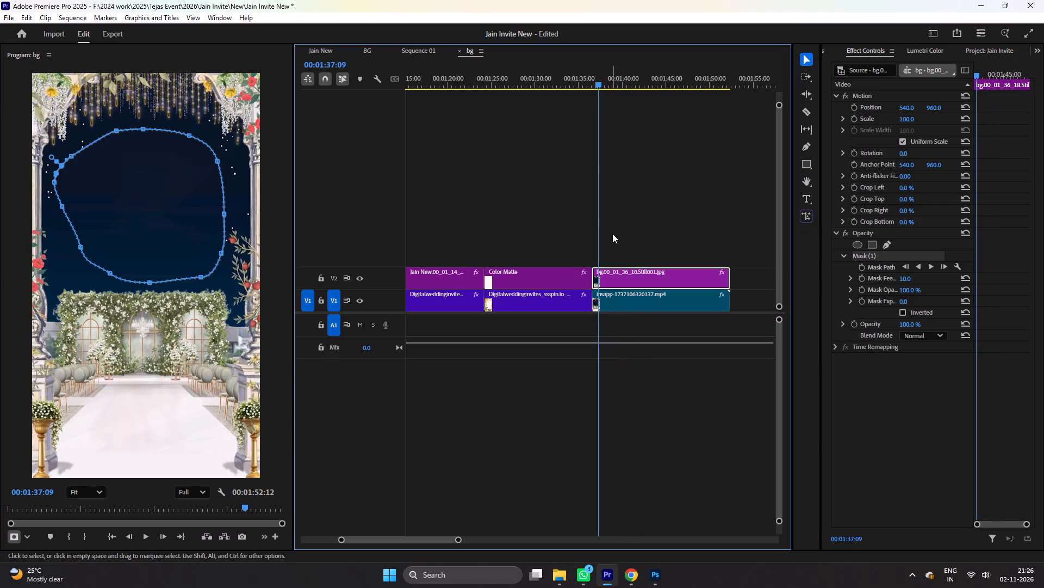
Duplicate the masked Wedding still from V2 onto V3 directly above it.
click(615, 281)
click(623, 253)
click(619, 271)
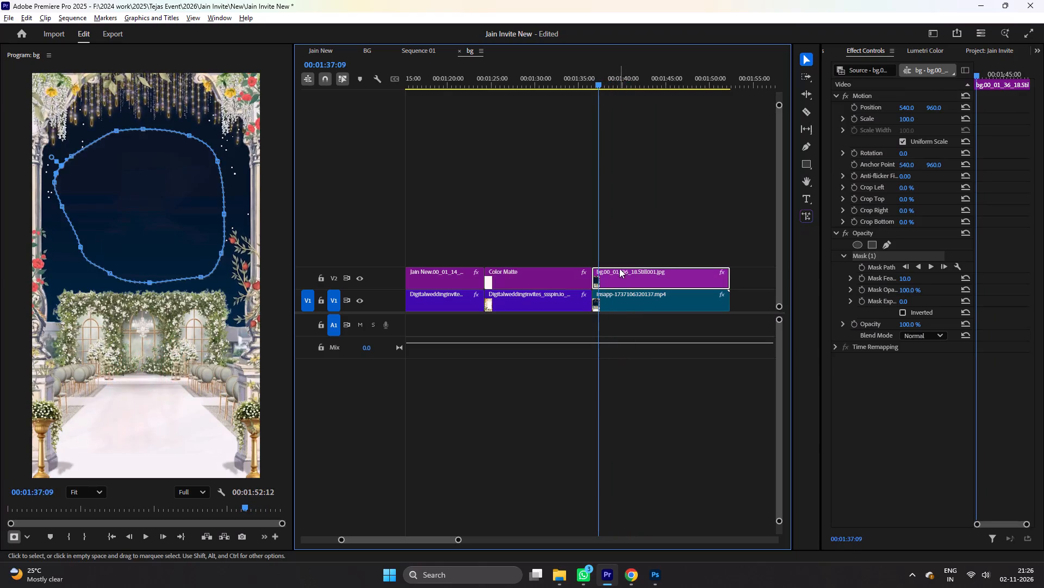
alt+drag(619, 268, 619, 260)
click(622, 255)
Delete Mask (1) from the opacity of the V3 still.
click(877, 250)
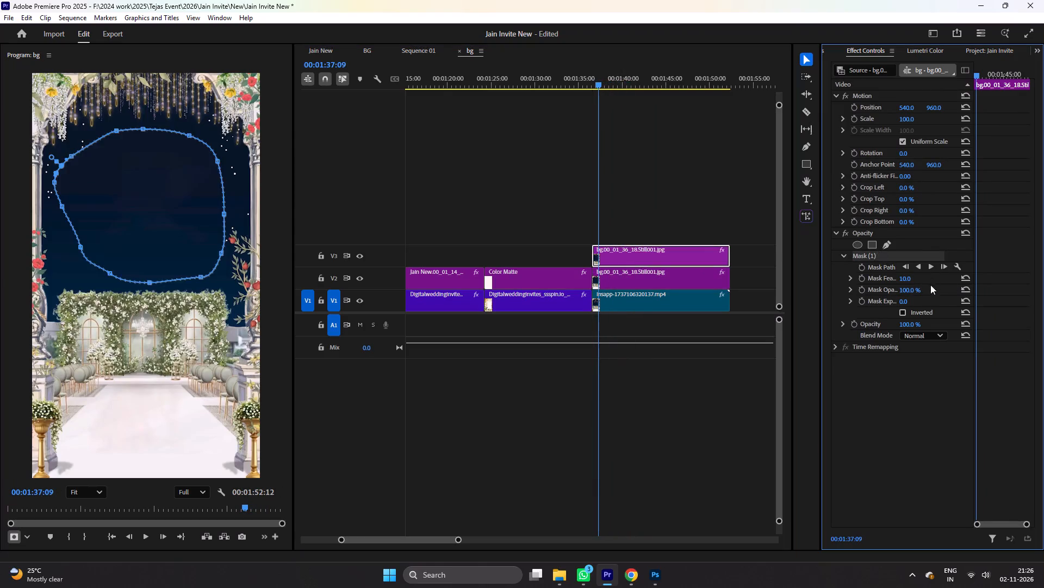
key(Delete)
Lower the V3 still's opacity to 27% and draw a closed freeform opacity mask around the dancing Wedding couple.
drag(910, 259, 870, 255)
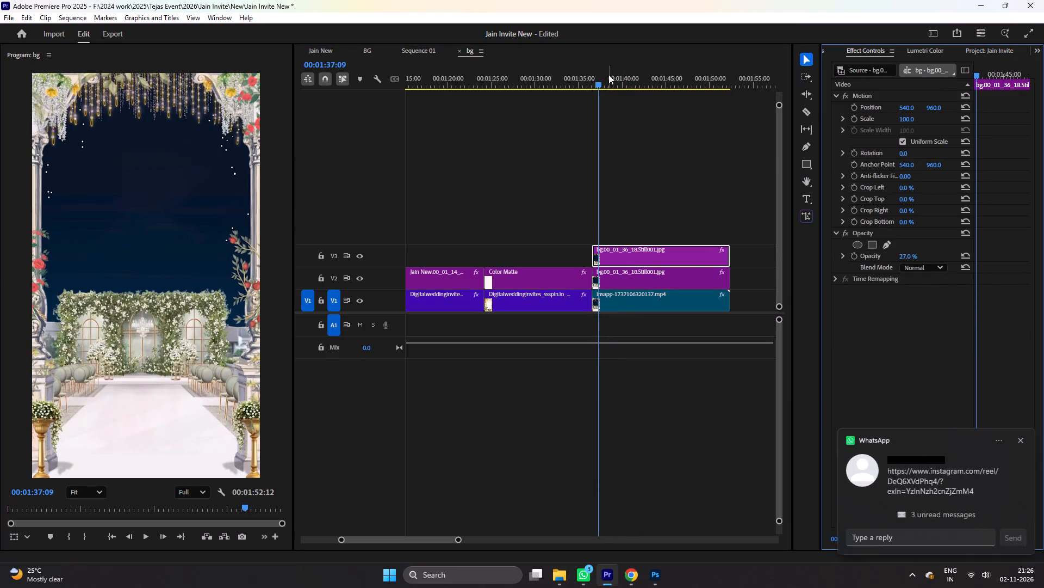
drag(600, 83, 659, 86)
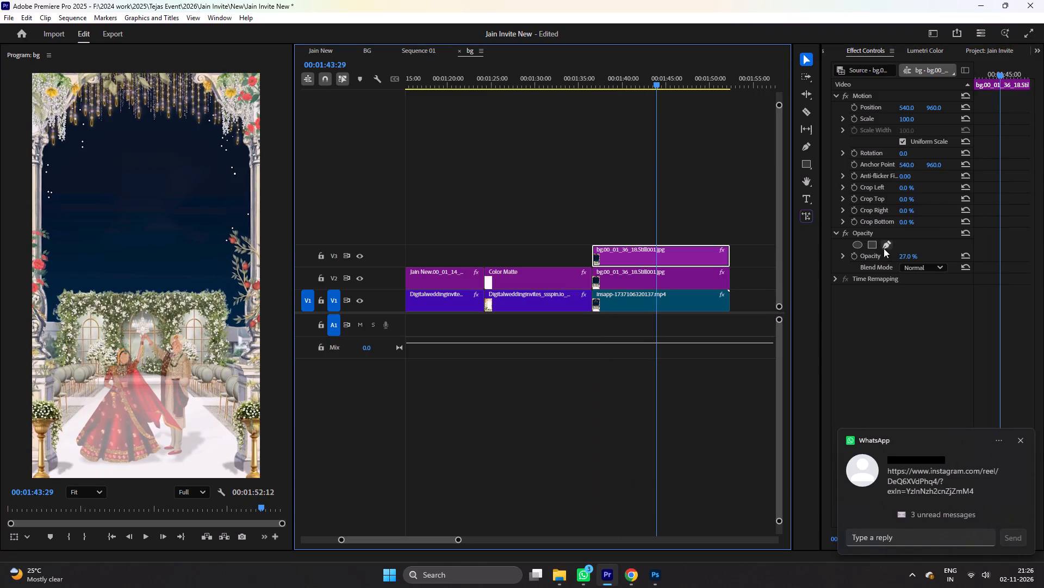
click(884, 248)
drag(67, 455, 67, 450)
drag(65, 403, 71, 389)
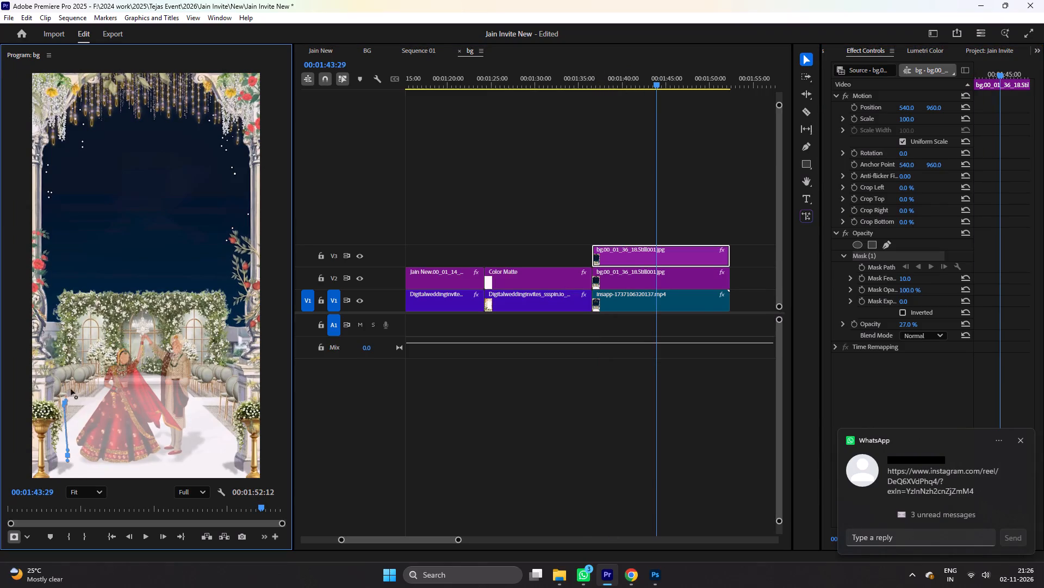
drag(71, 389, 70, 393)
drag(85, 352, 104, 344)
click(135, 321)
drag(187, 320, 197, 334)
drag(217, 377, 225, 411)
click(215, 462)
drag(196, 468, 180, 470)
drag(140, 471, 127, 470)
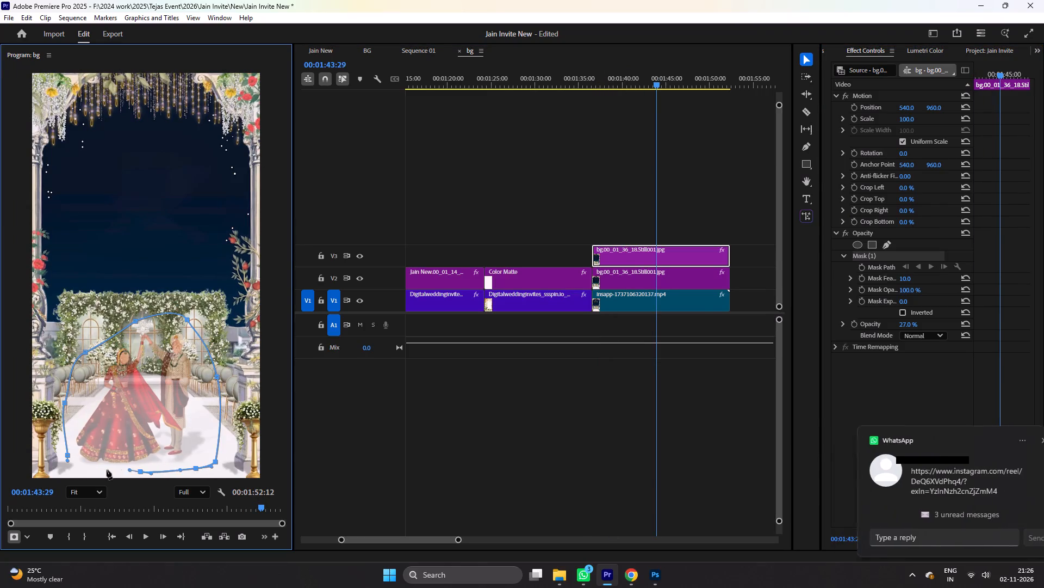
click(102, 470)
click(73, 464)
click(66, 457)
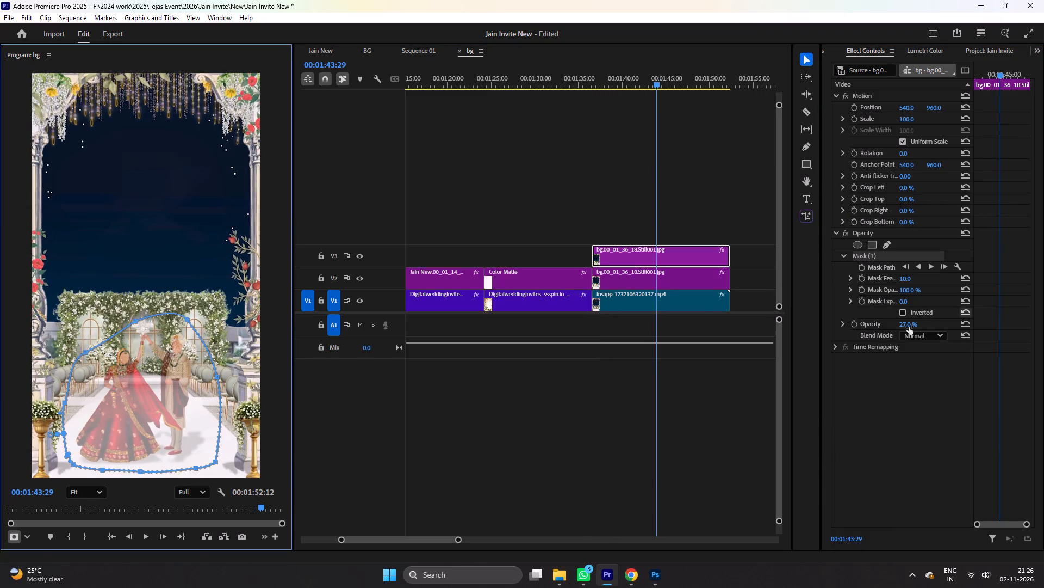
Restore the V3 still's opacity to 100% and briefly play back the masked Wedding section.
drag(909, 327, 983, 336)
click(705, 358)
key(space)
key(space)
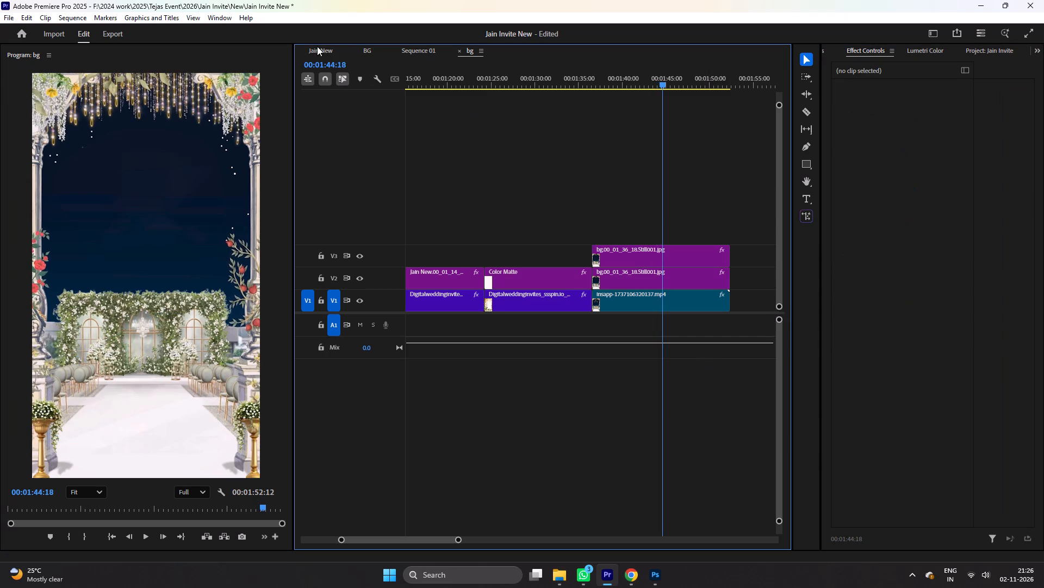
In the Jain New sequence, extend the last V1 bg clip, split it where the Sangeet graphics end, and delete the short leftover piece.
click(317, 46)
drag(540, 302, 836, 303)
key(c)
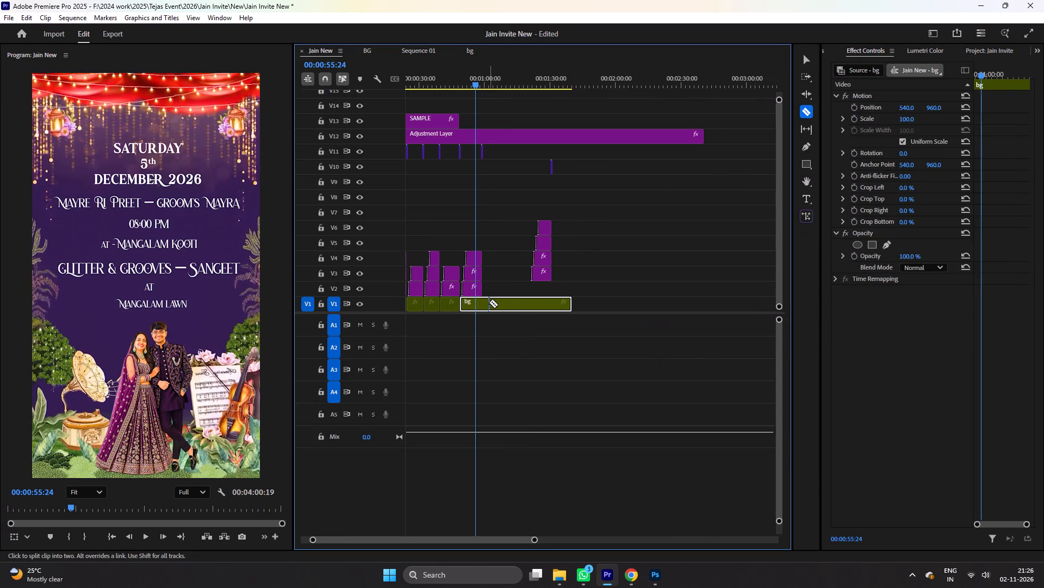
click(485, 303)
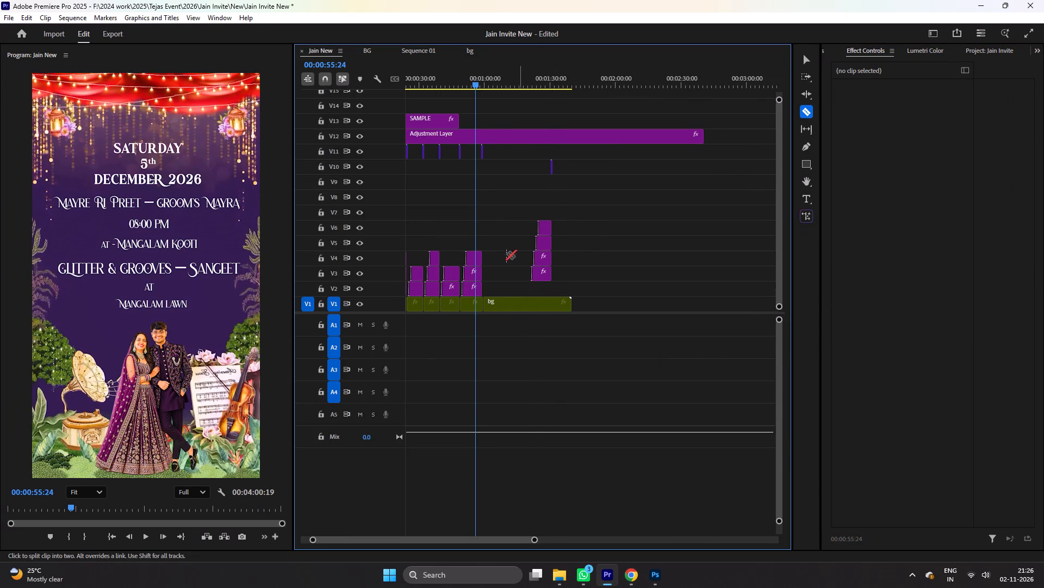
click(518, 257)
key(equal)
key(equal)
key(equal)
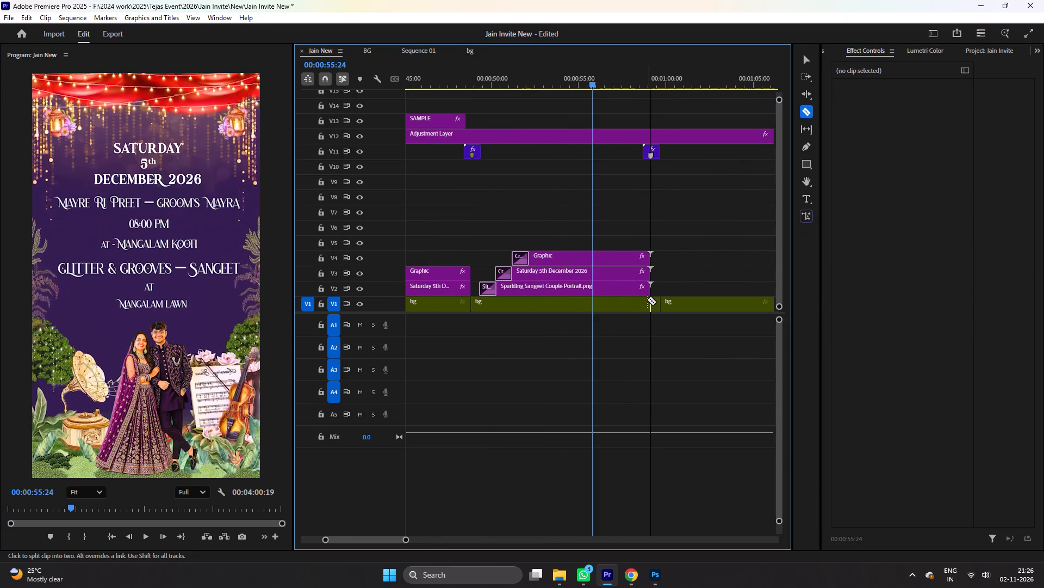
click(647, 299)
key(v)
click(657, 307)
key(Delete)
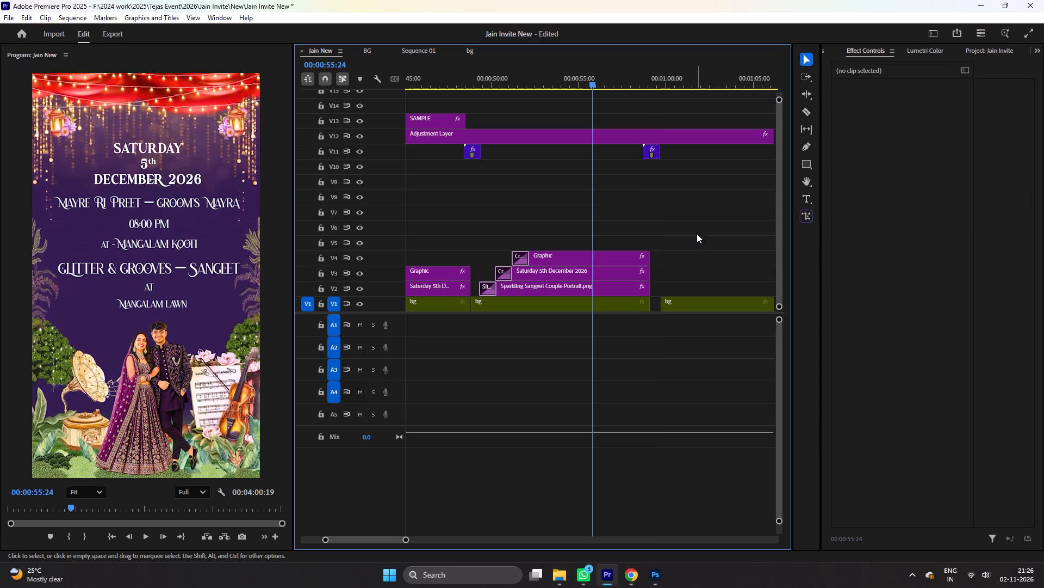
Split the last bg clip at 00:01:24:16, where the Wedding background starts, and delete the part before the cut.
scroll(697, 233, down, 4)
key(minus)
key(minus)
key(minus)
key(equal)
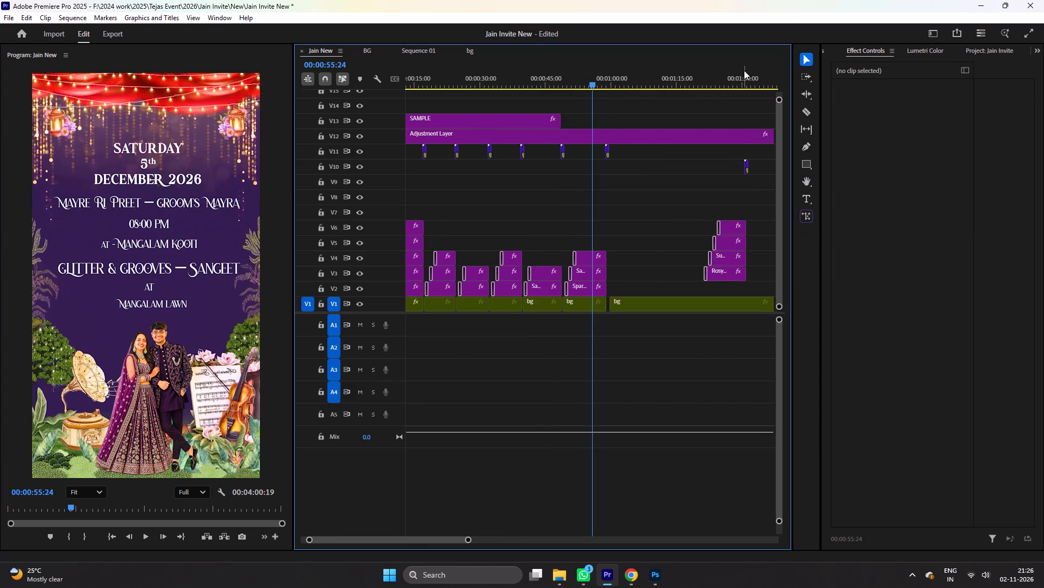
click(744, 70)
key(equal)
drag(593, 82, 582, 82)
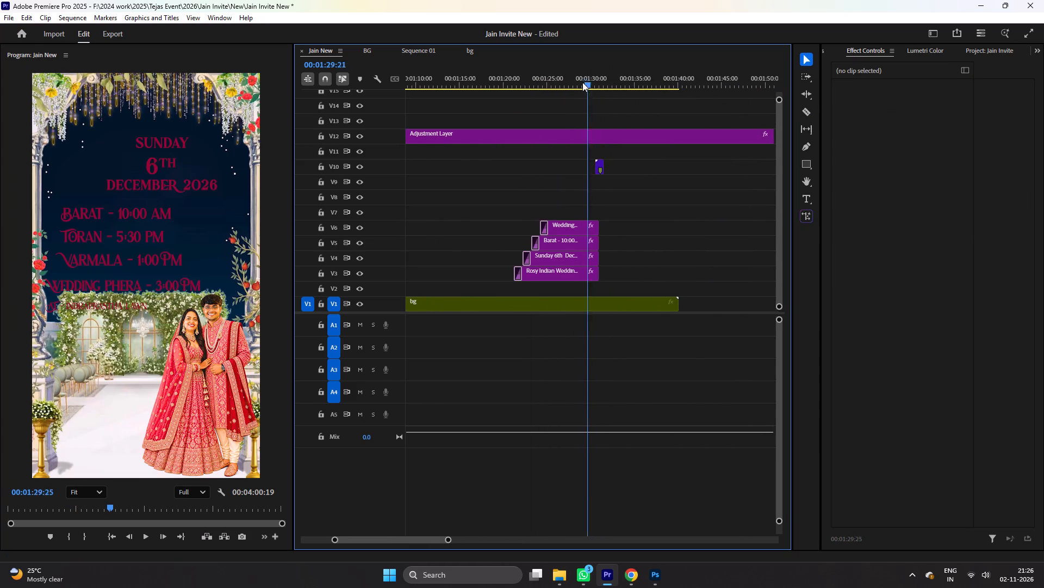
drag(582, 82, 537, 96)
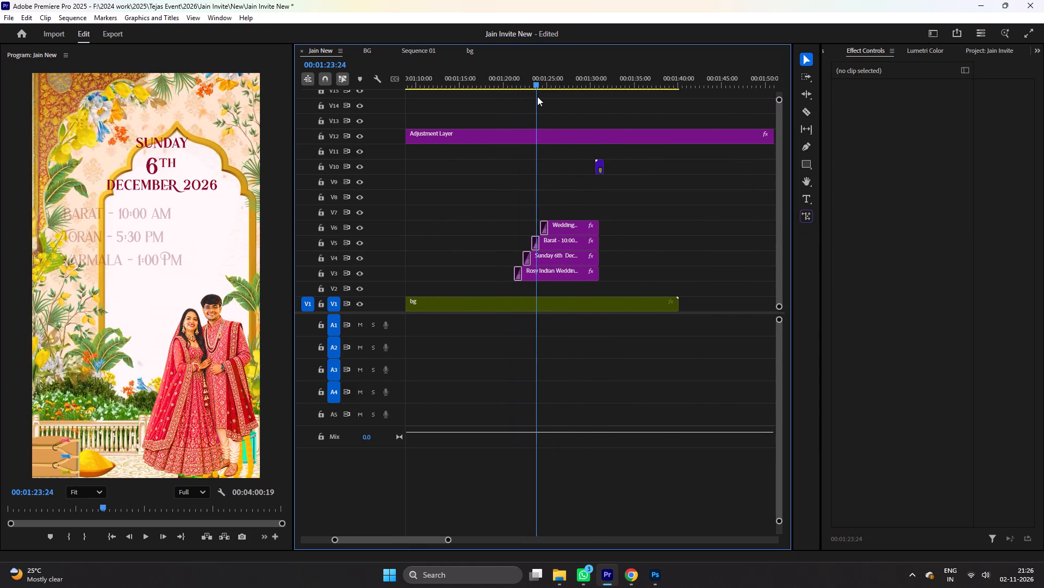
drag(537, 96, 543, 97)
key(c)
click(540, 301)
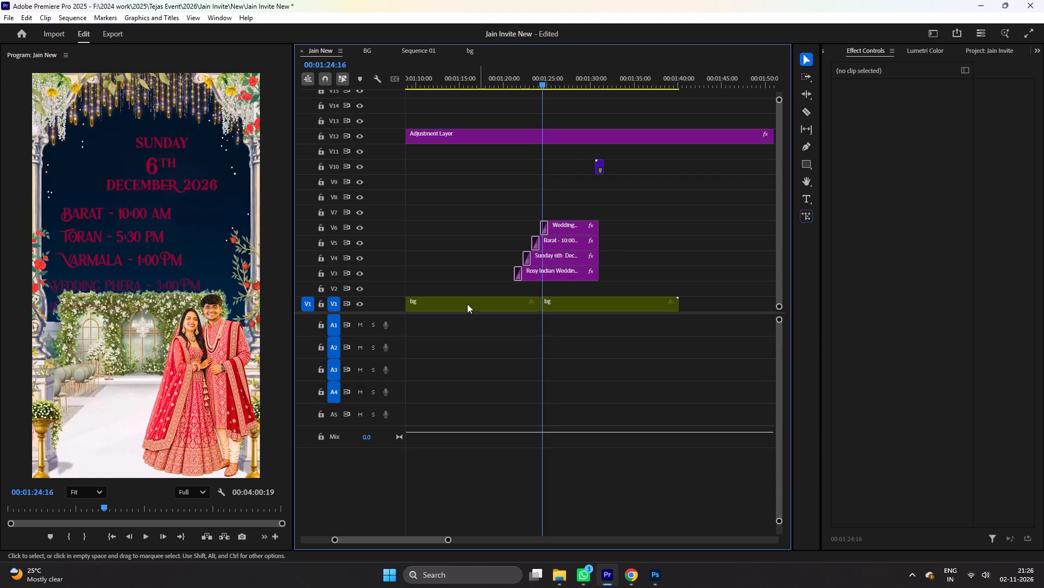
key(v)
click(461, 304)
key(Delete)
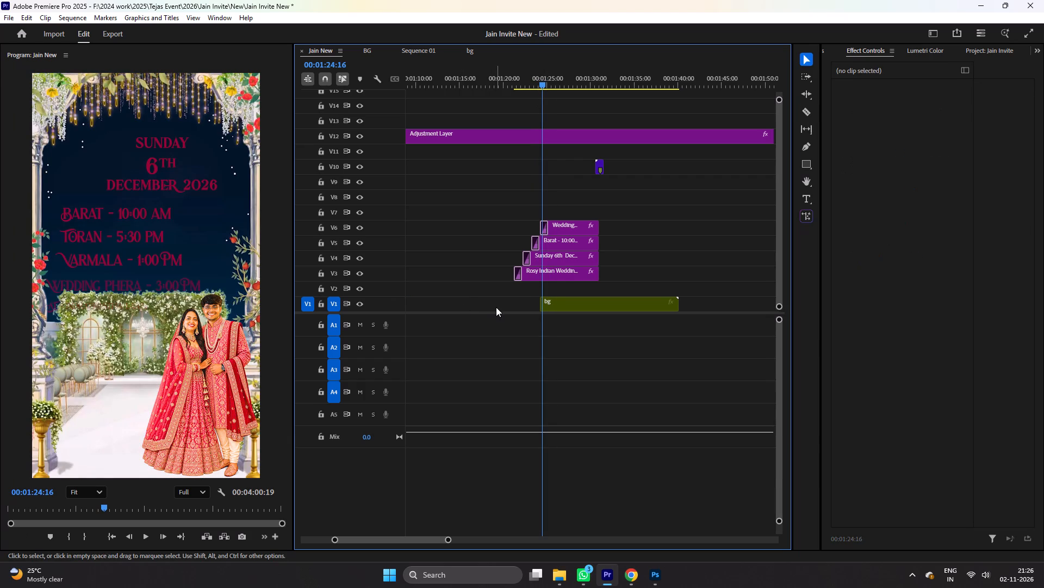
Move the Wedding bg clip earlier and ripple delete the remaining gap so it directly follows the Sangeet bg clip.
right_click(496, 307)
click(485, 288)
key(minus)
drag(592, 300, 467, 309)
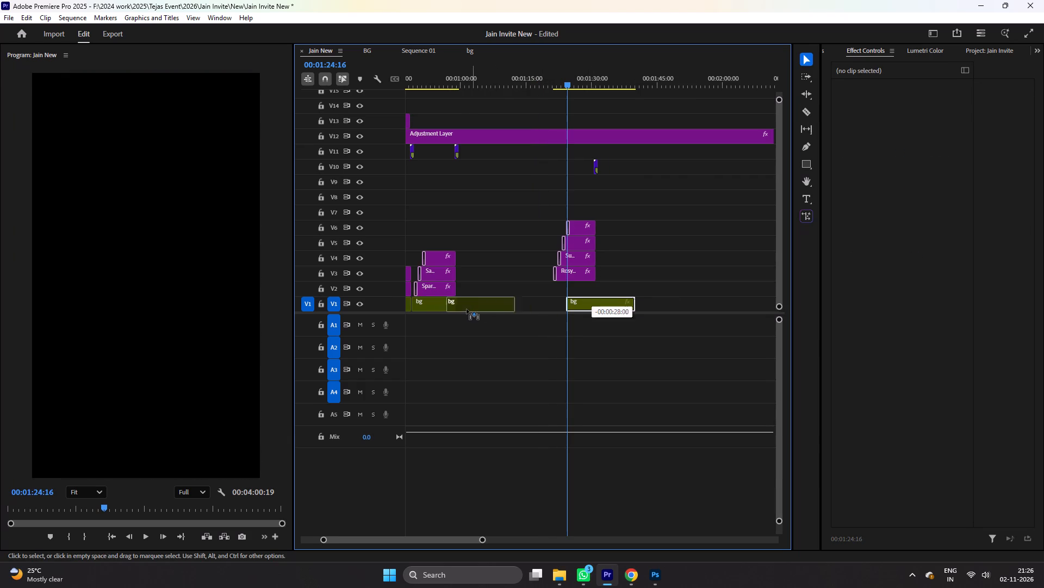
drag(467, 309, 504, 309)
right_click(467, 301)
click(476, 307)
key(equal)
key(equal)
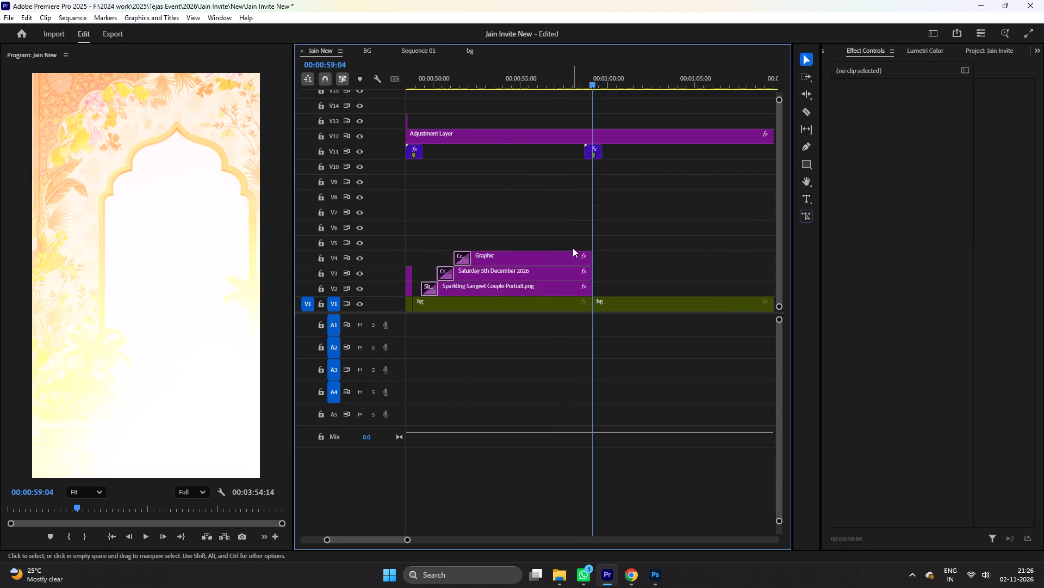
Move the Wedding couple and three text clips down onto V2–V5, starting just after the beginning of the Wedding bg clip.
key(minus)
key(minus)
drag(649, 197, 714, 282)
key(equal)
key(equal)
key(minus)
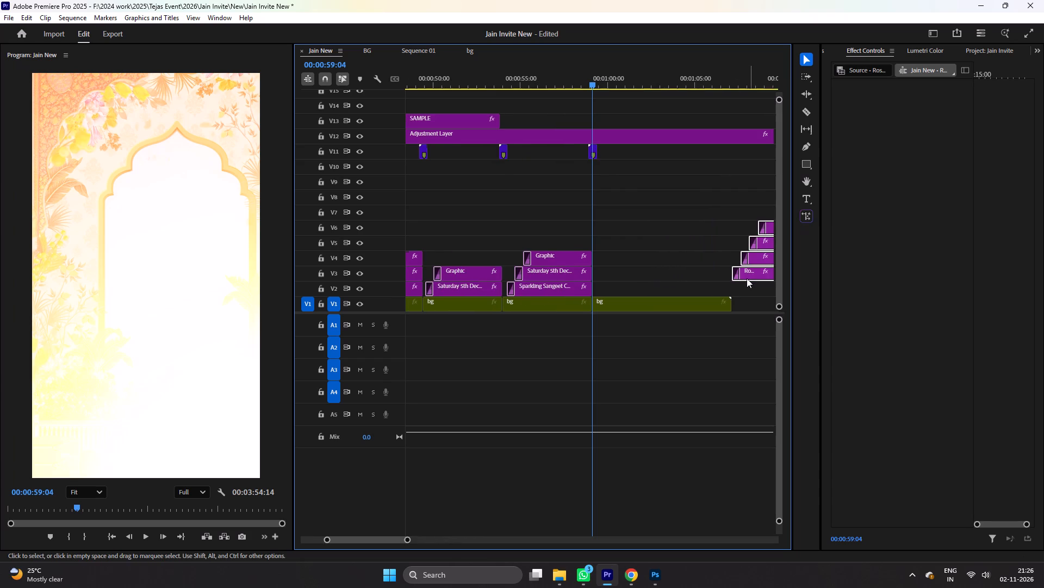
drag(757, 273, 624, 287)
key(equal)
key(equal)
key(equal)
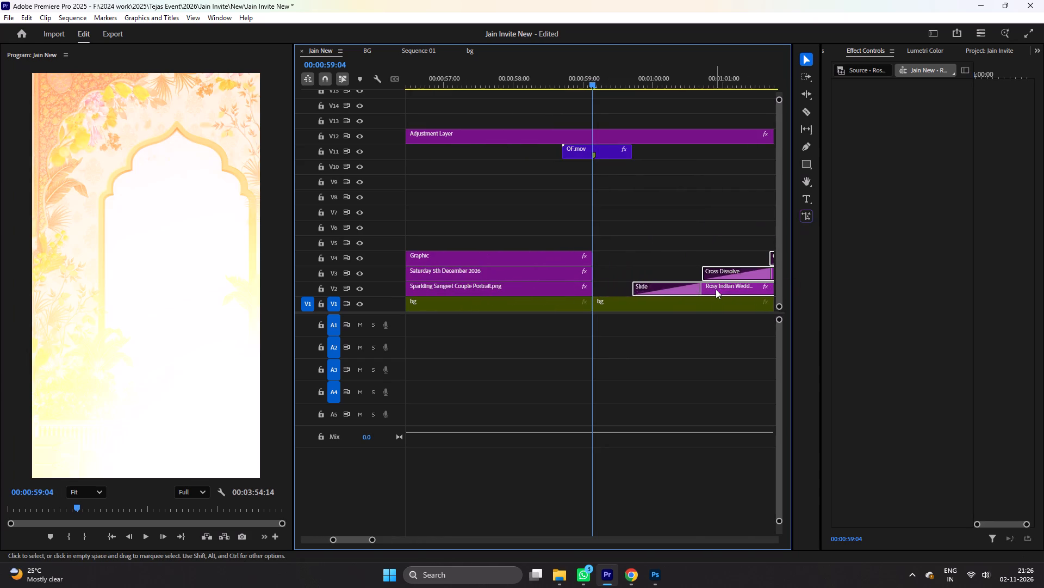
drag(731, 286, 701, 287)
click(676, 232)
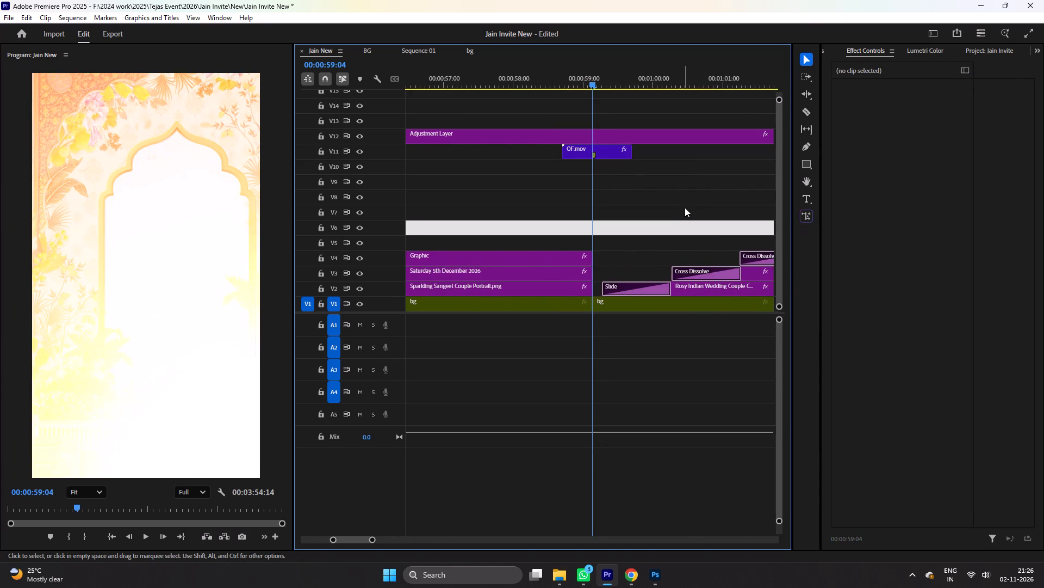
Play back the Wedding section to review the couple and text animations over the new background.
key(ctrl+space)
scroll(715, 198, down, 9)
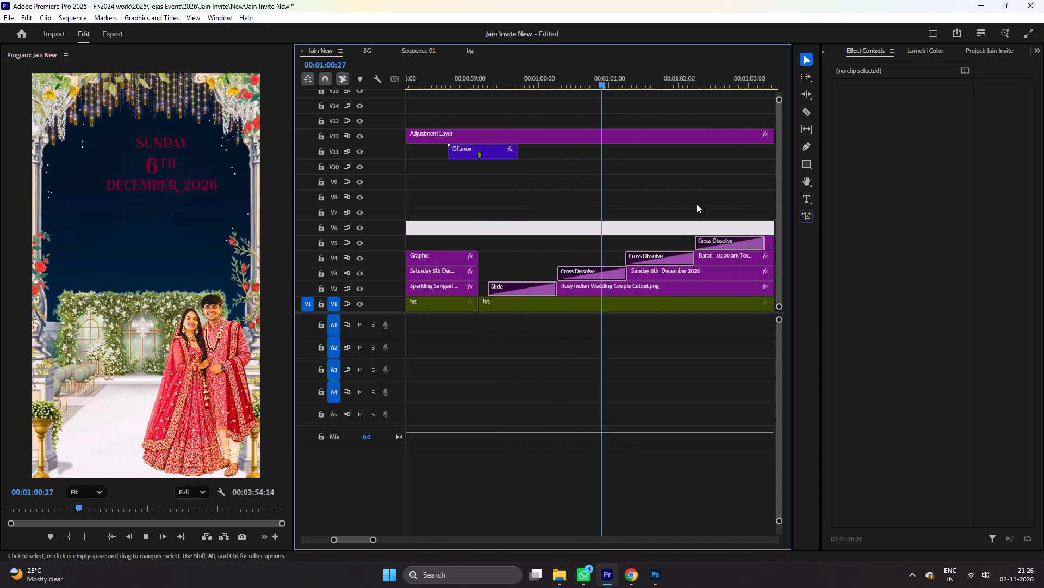
scroll(697, 204, down, 2)
click(707, 201)
click(707, 201)
text(---===--=)
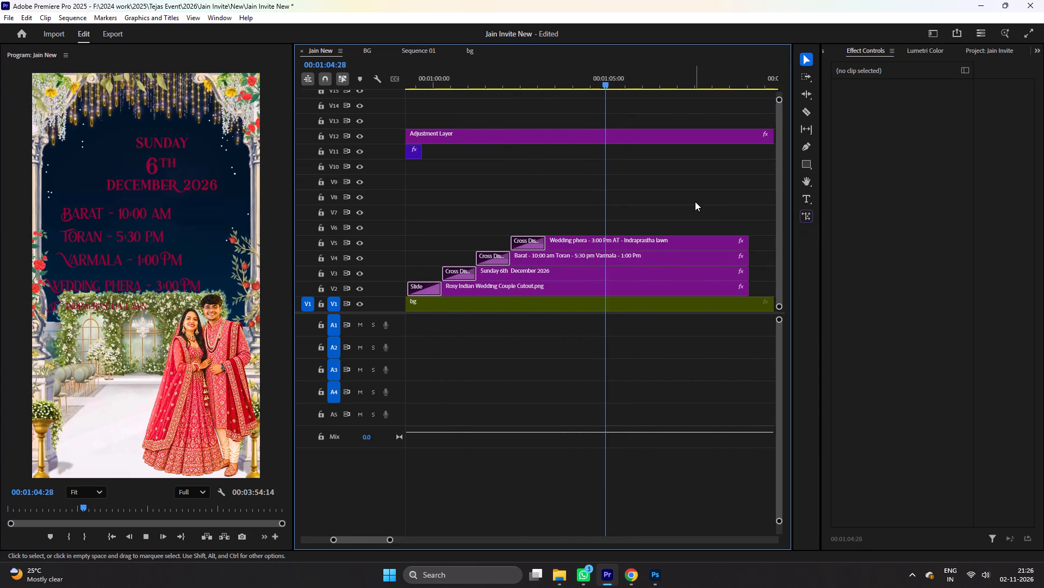
key(minus)
click(683, 201)
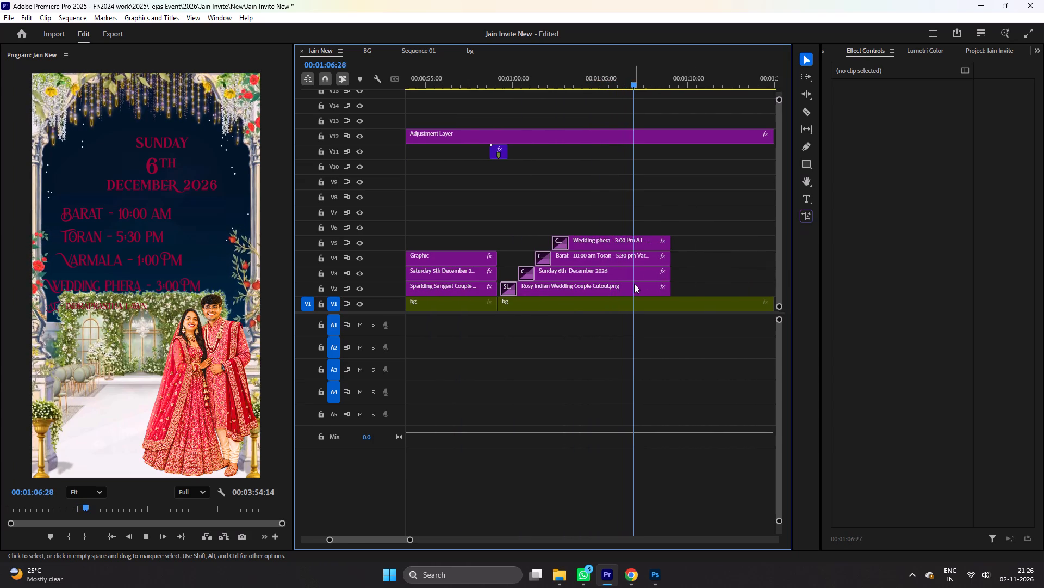
key(space)
Set the Wedding couple cutout's scale to 51 and its position to 543, 1514.
click(614, 291)
drag(906, 105, 872, 115)
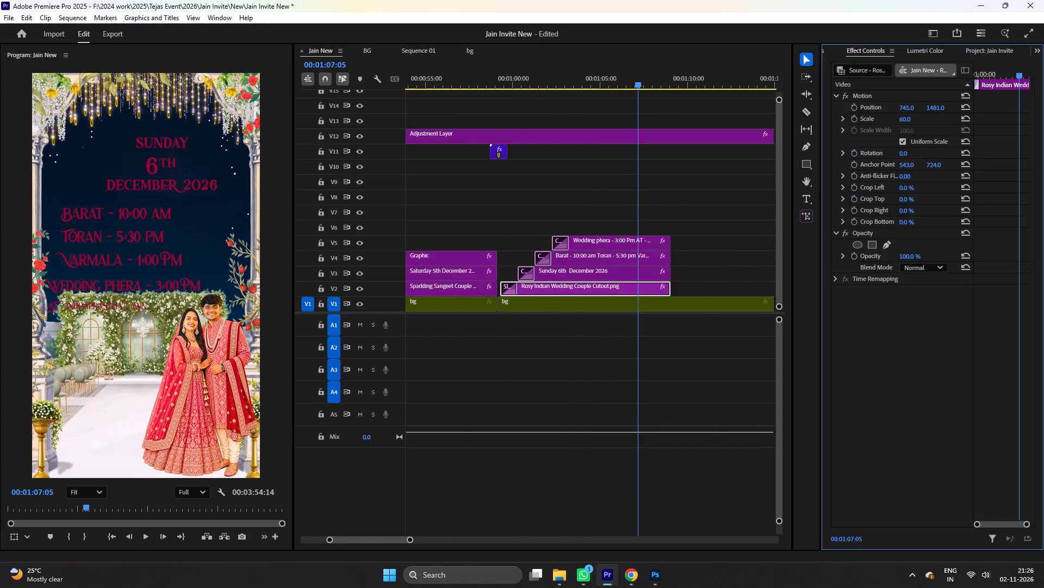
drag(872, 115, 750, 148)
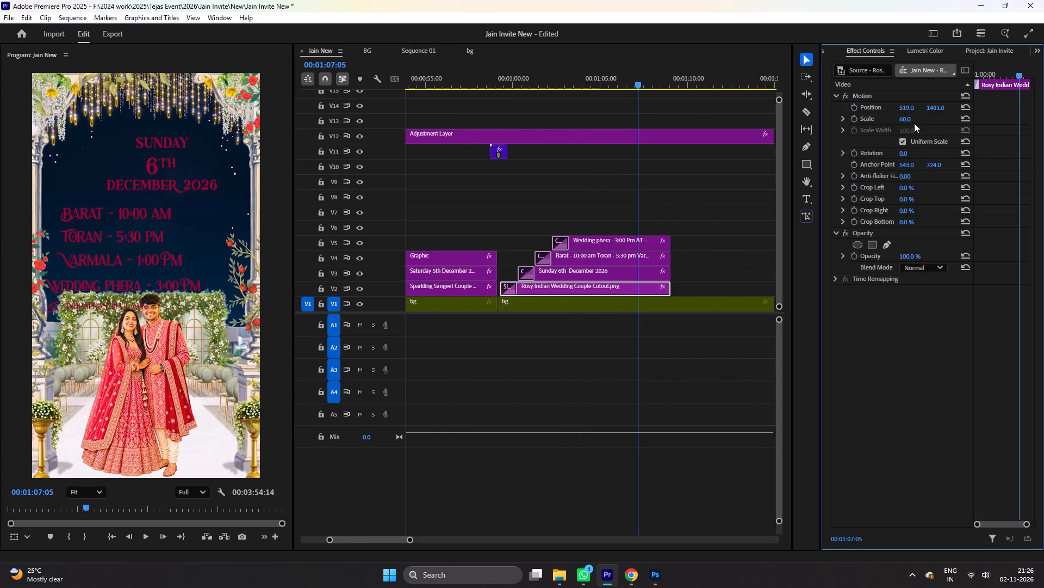
drag(912, 120, 908, 121)
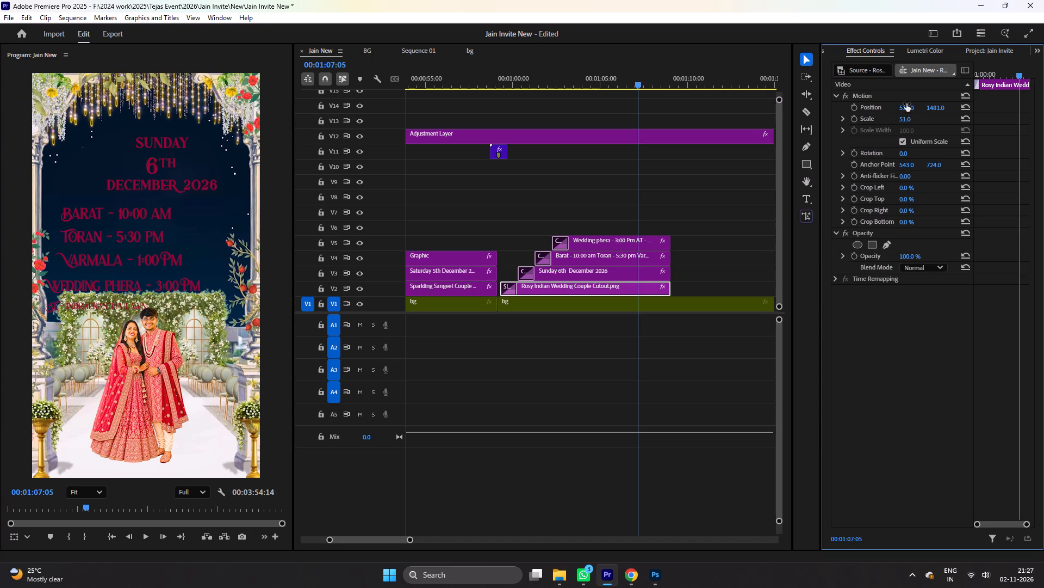
drag(906, 103, 920, 107)
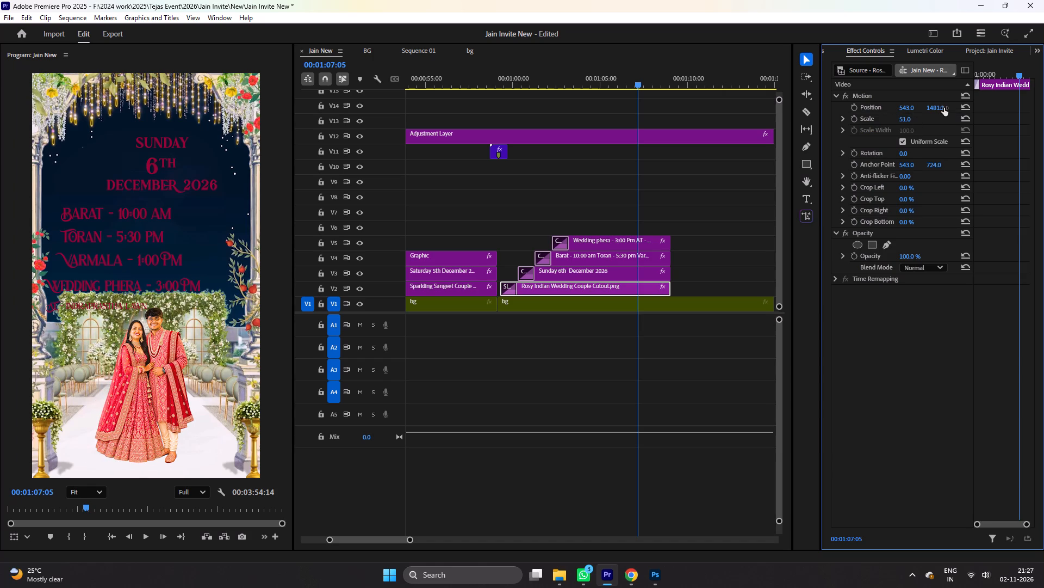
drag(944, 108, 961, 107)
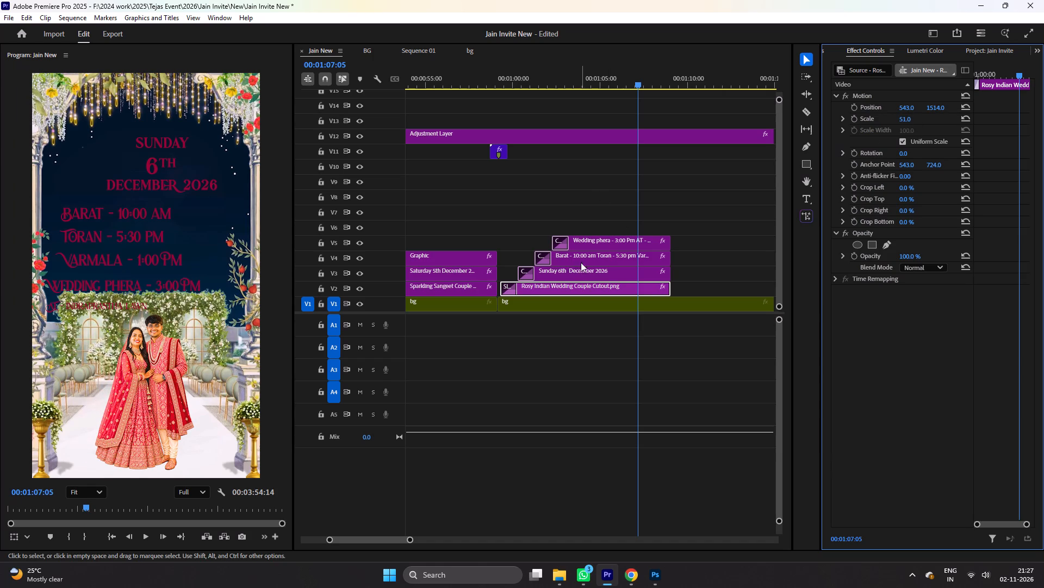
Change the Sunday 6th December 2026 text's fill to a cream colour sampled from the background flowers.
click(584, 271)
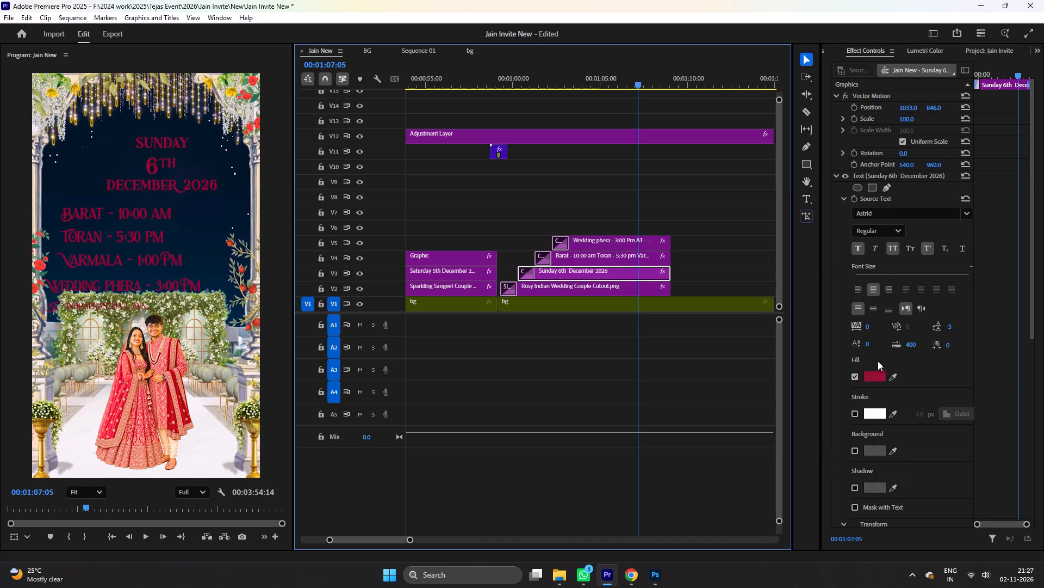
click(892, 372)
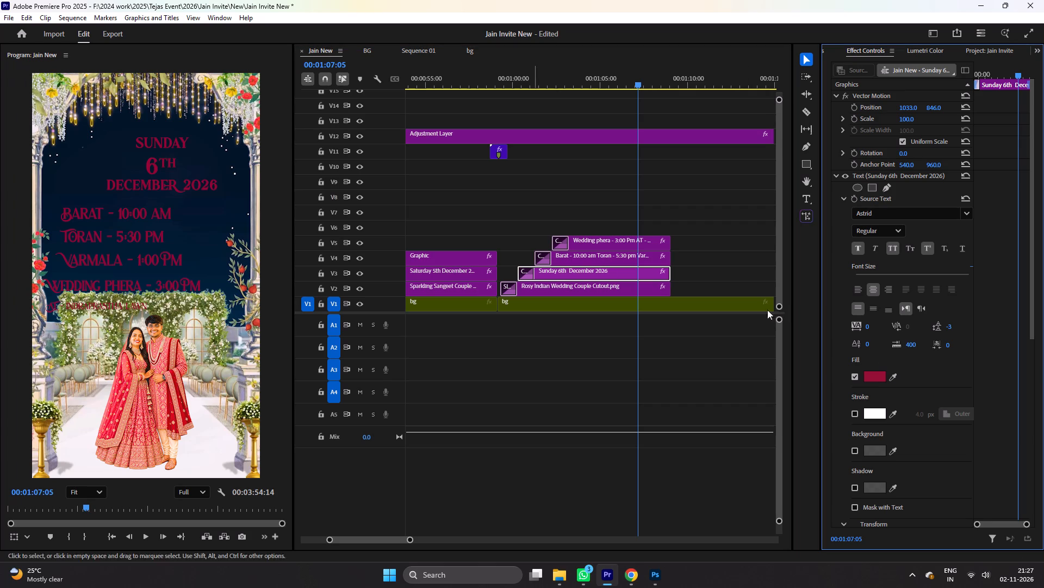
click(892, 377)
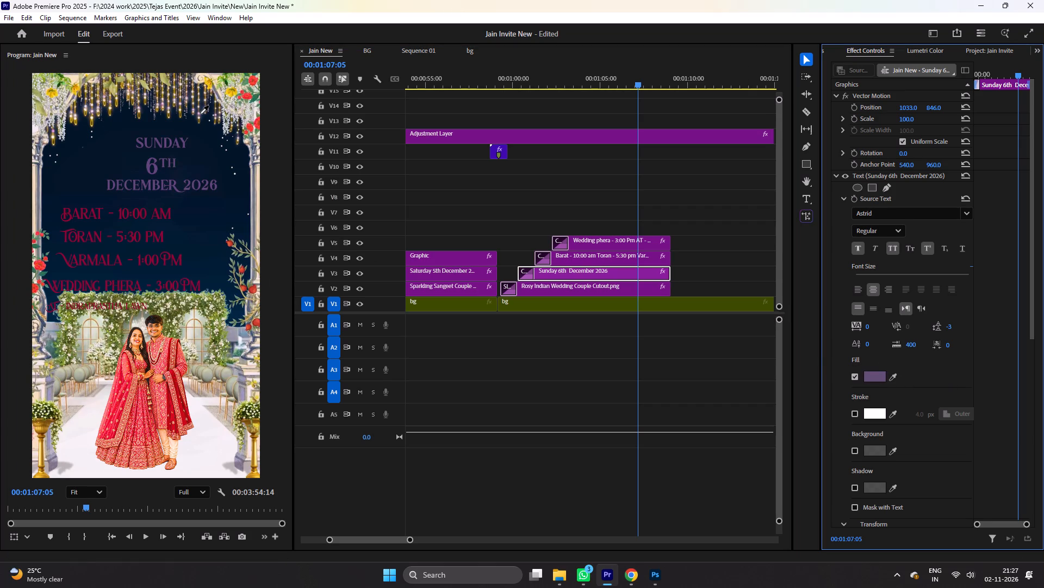
click(91, 118)
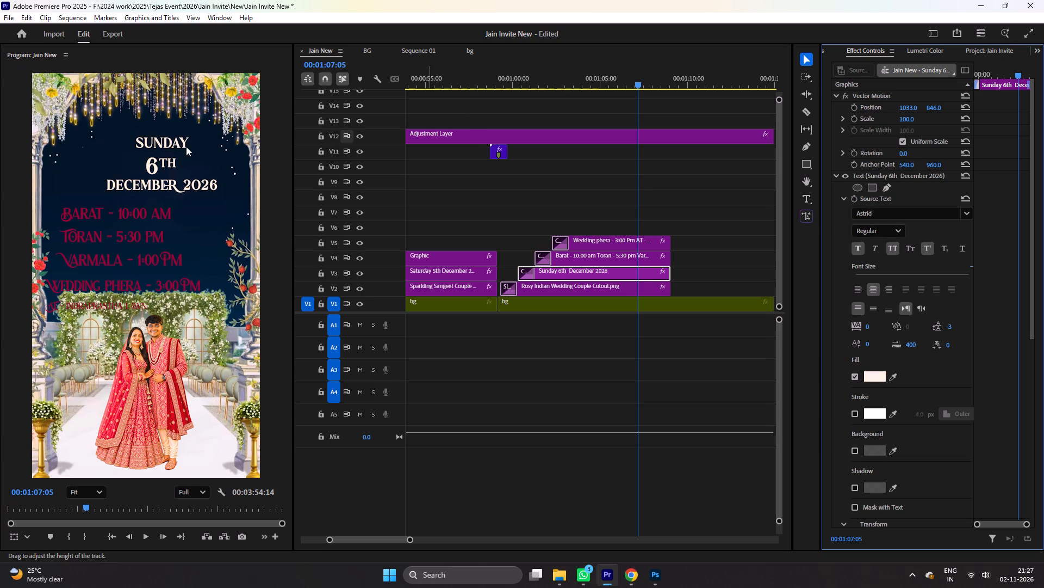
Scale down the Sunday 6th December 2026 text and move it up and left, centred beneath the hanging flowers.
click(144, 168)
drag(218, 191, 209, 183)
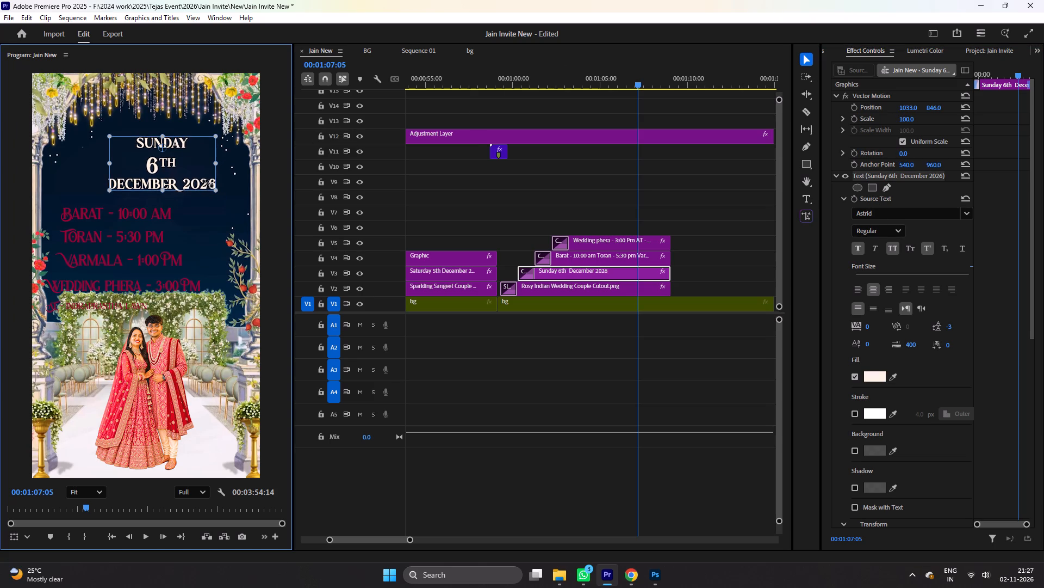
drag(209, 183, 203, 175)
drag(188, 166, 171, 150)
click(158, 185)
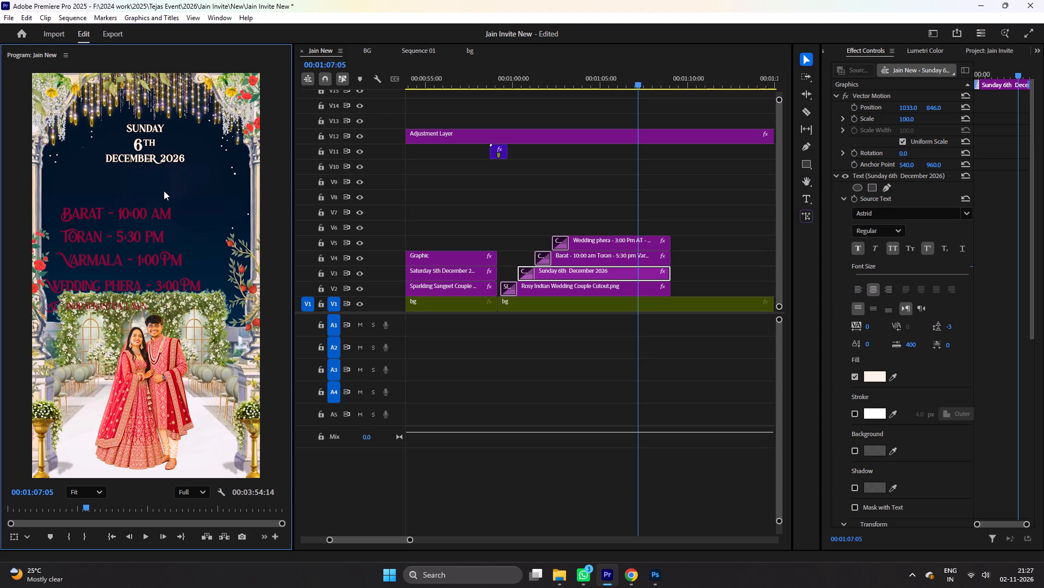
Set the font size of the Sunday 6th December 2026 text to 61.
double_click(135, 139)
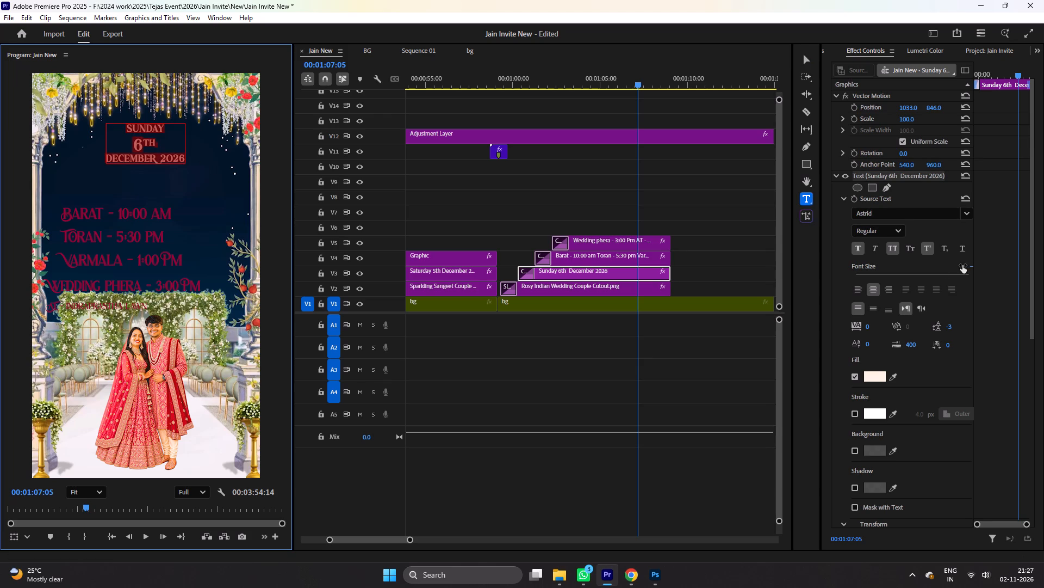
drag(967, 268, 947, 268)
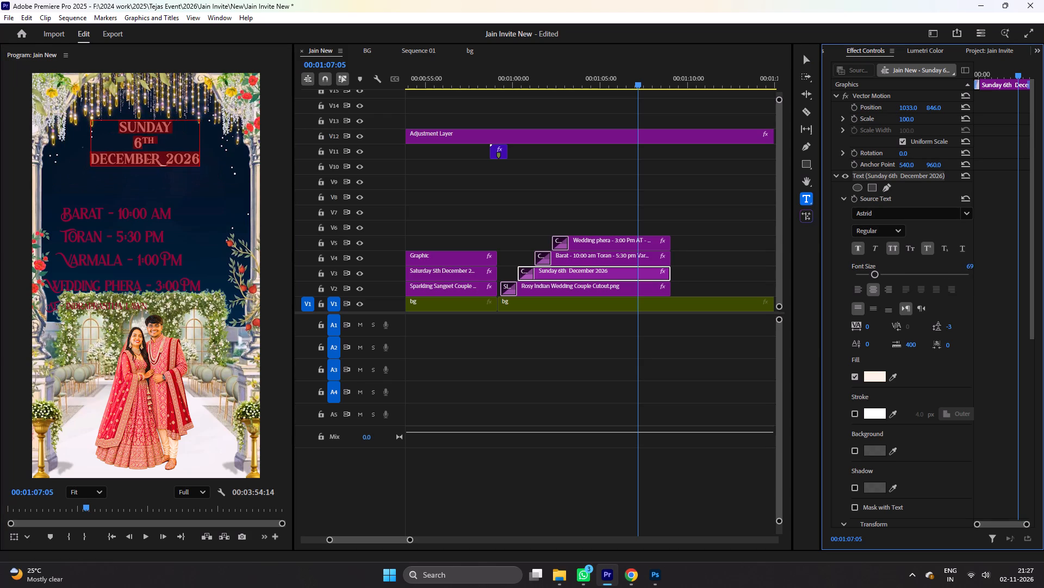
drag(947, 268, 943, 268)
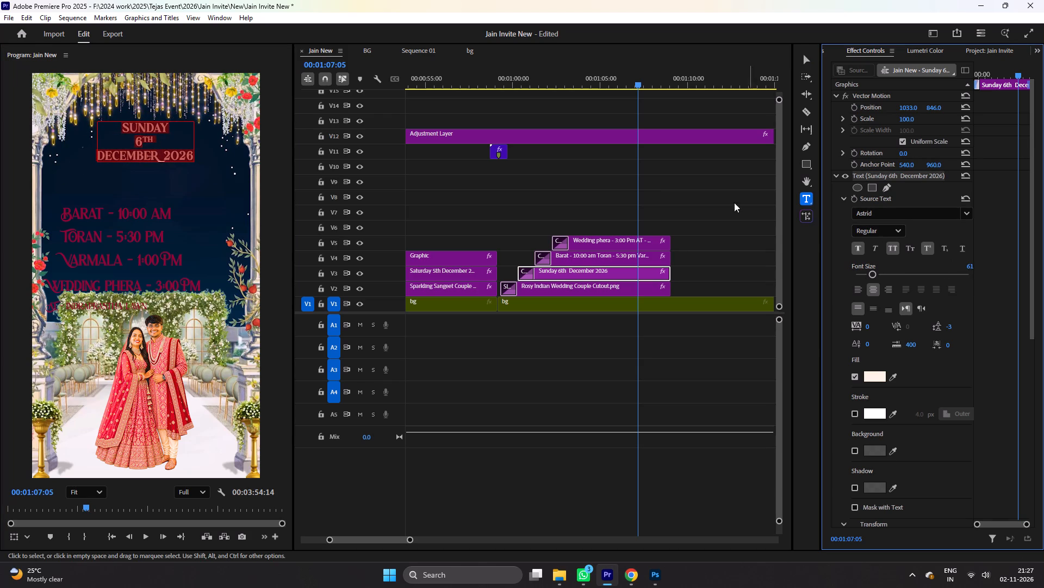
click(669, 209)
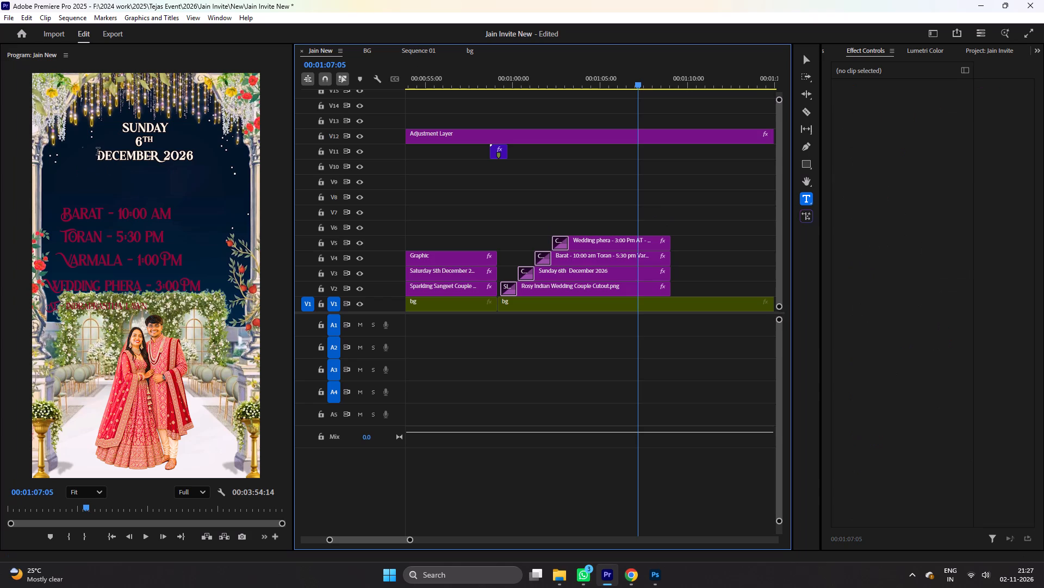
Remove the line break before December so that 6th December 2026 sits on one line beneath Sunday.
click(98, 152)
key(BackSpace)
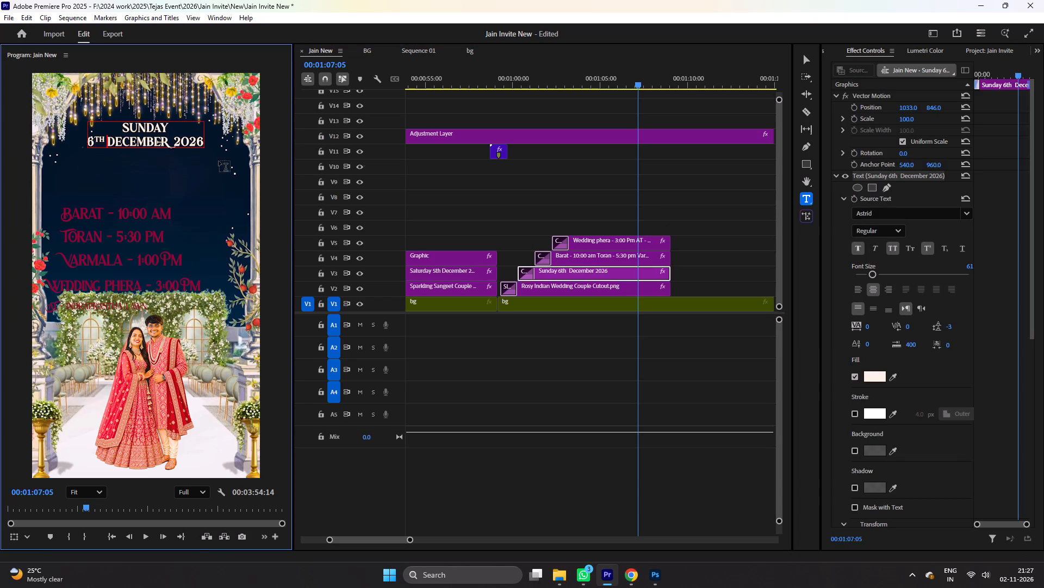
click(807, 60)
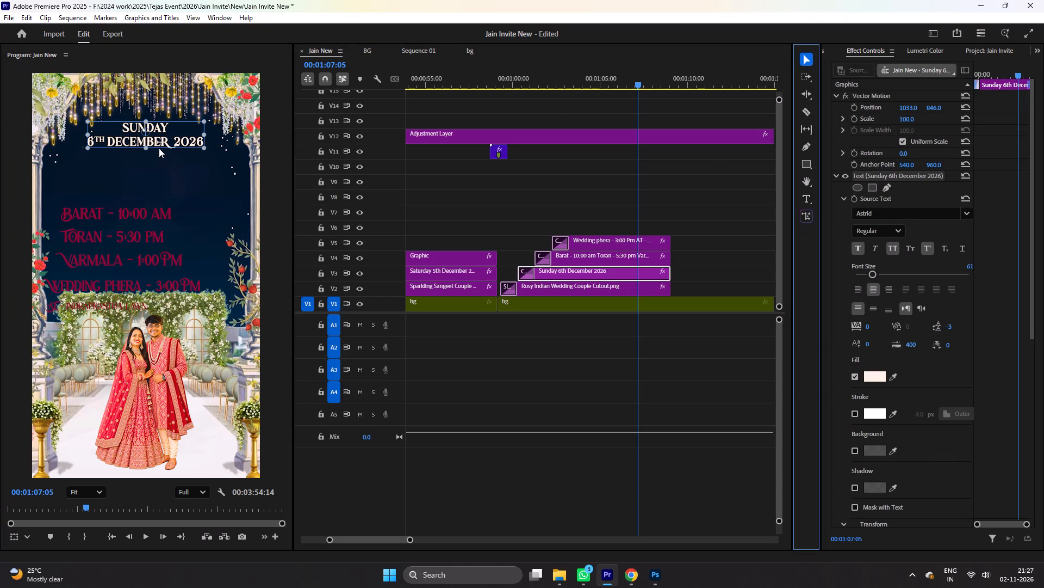
click(166, 137)
click(153, 172)
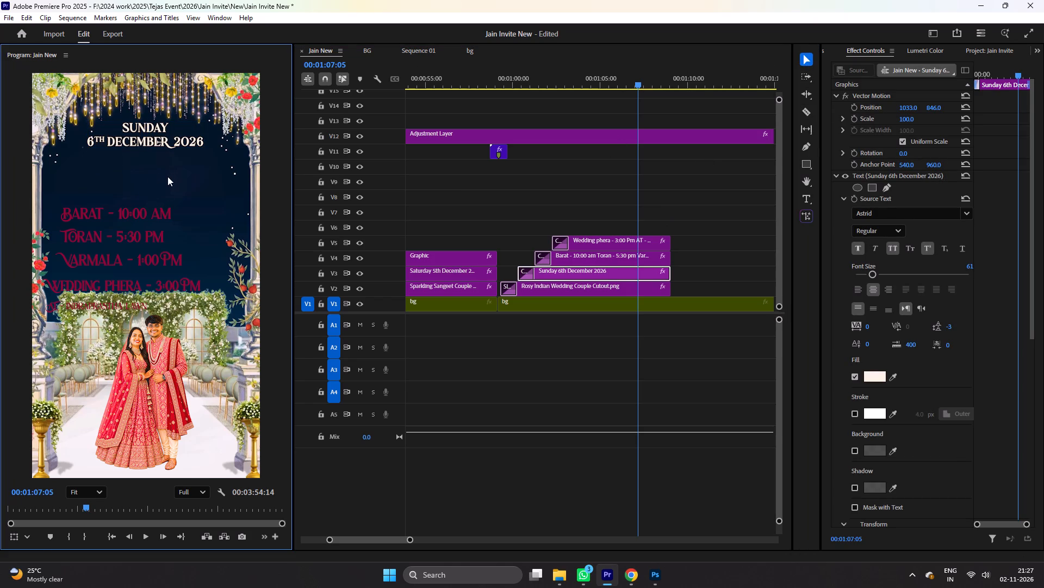
Move the Barat, Toran and Varmala timings text to position 659, 790 beneath the date, and save the project.
click(581, 262)
drag(948, 108, 938, 108)
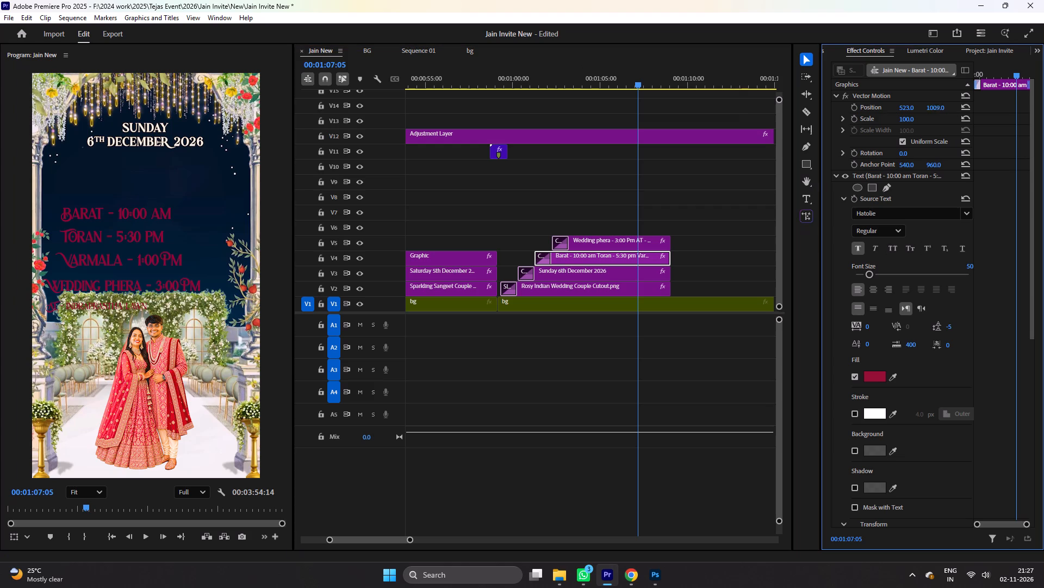
drag(938, 108, 824, 137)
drag(903, 105, 927, 106)
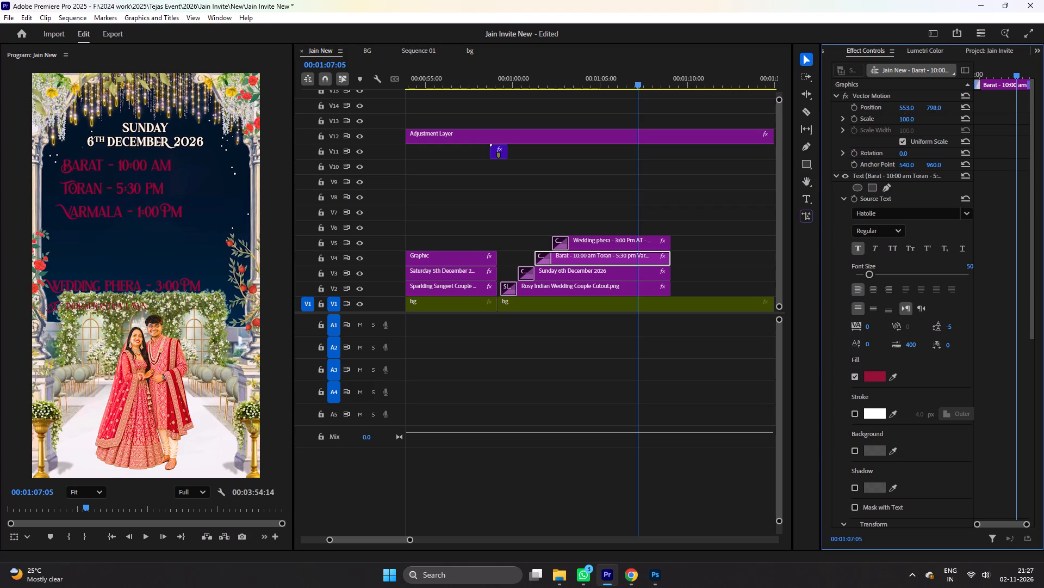
drag(927, 106, 977, 107)
drag(935, 110, 935, 109)
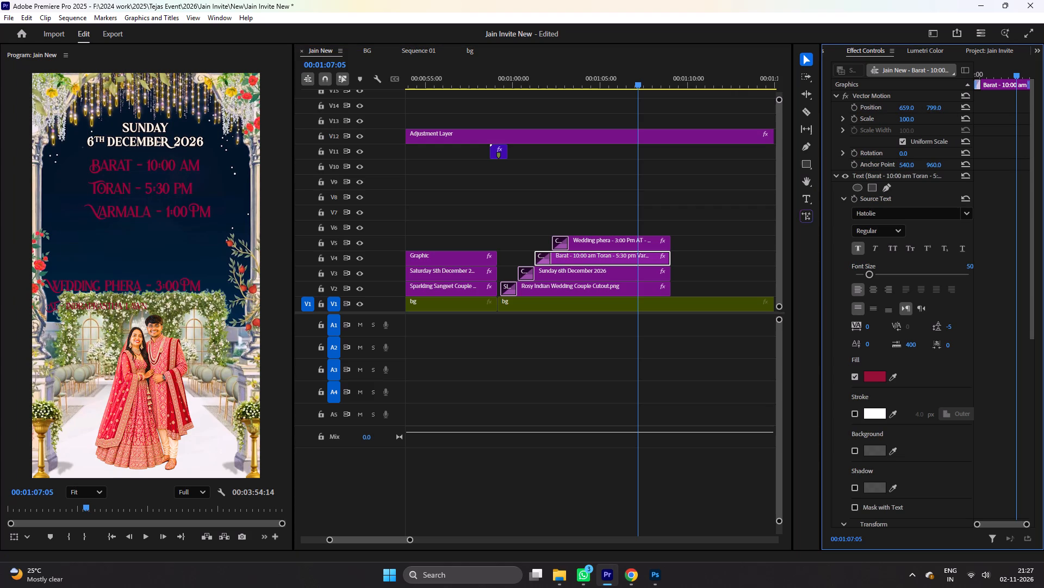
drag(935, 109, 930, 110)
key(ctrl+s)
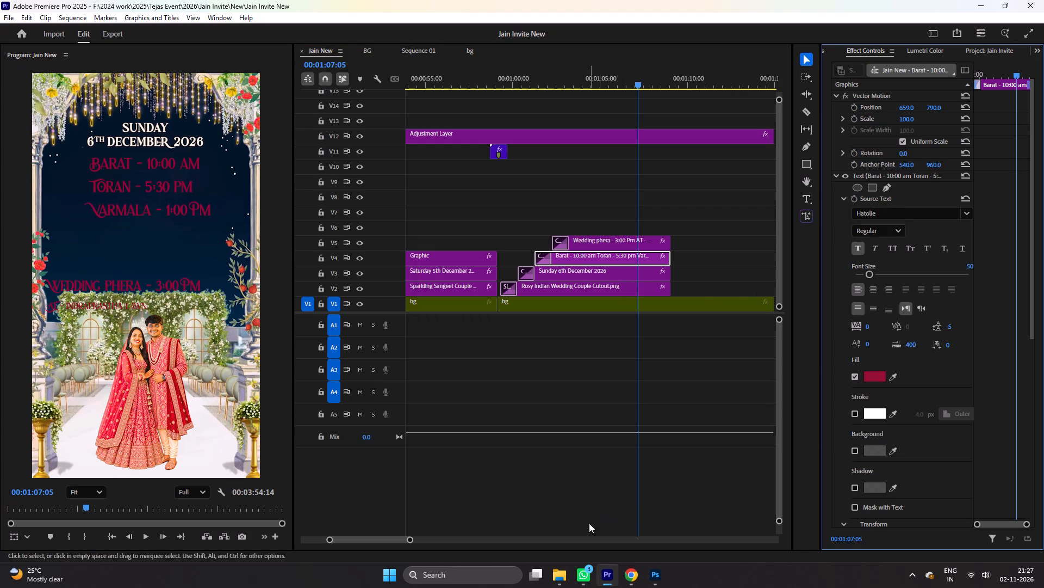
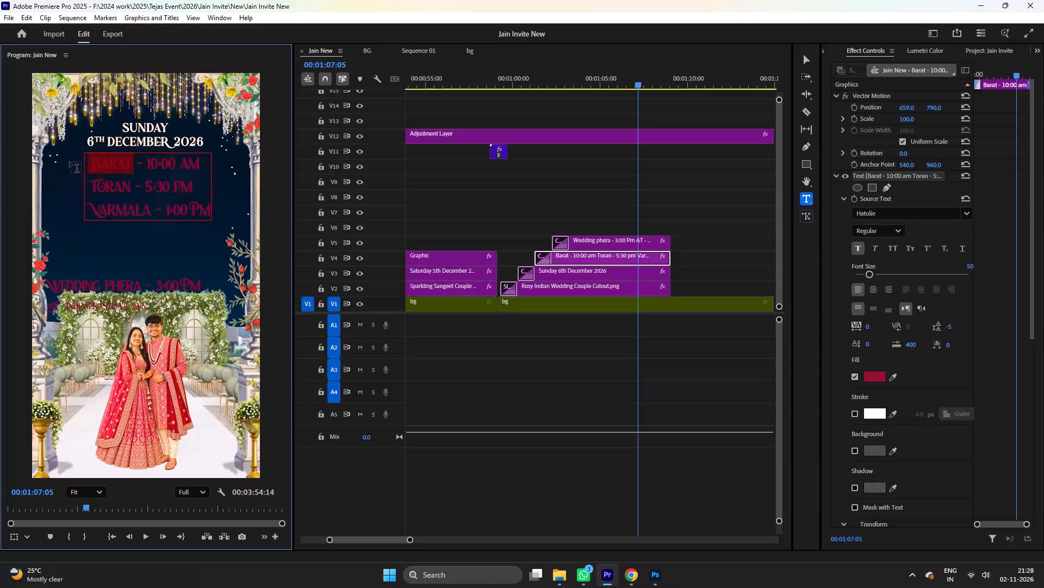
Replace the word Barat in the first line of the timings text with the copied wording Grand Baraat – Nikasi.
key(ctrl+v)
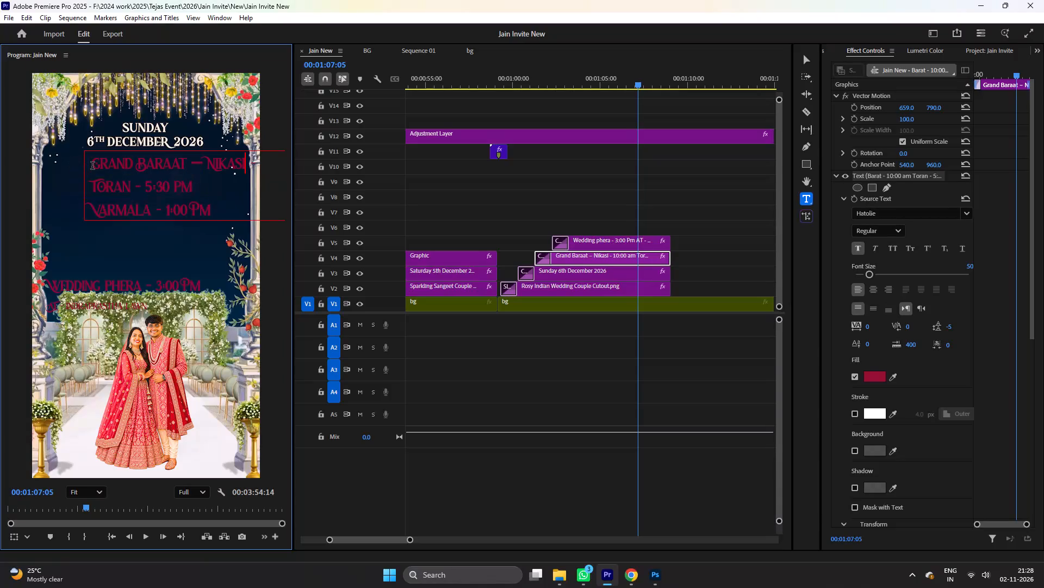
Centre-align all three lines of the Grand Baraat, Toran and Varmala timings text.
key(ctrl+a)
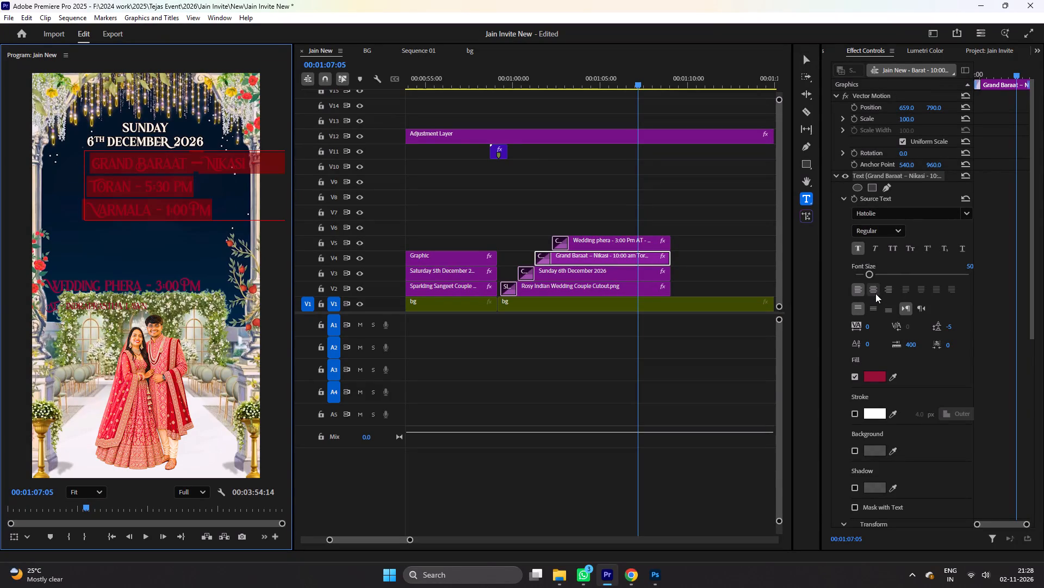
click(875, 293)
Scale the timings text down slightly and move it so it sits centred between the pillars beneath the 6th December 2026 date.
click(808, 64)
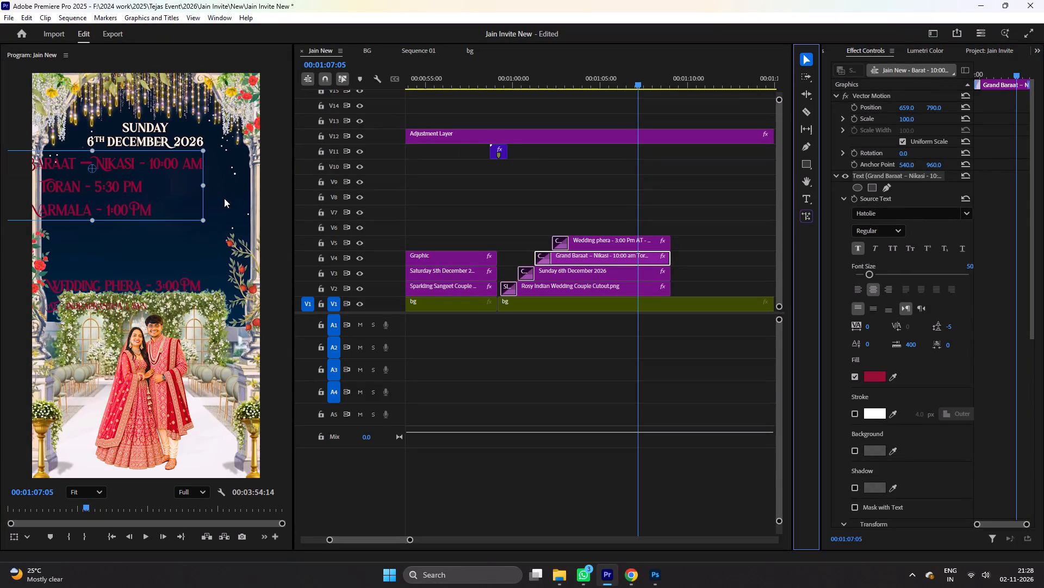
drag(204, 219, 198, 210)
drag(139, 192, 194, 198)
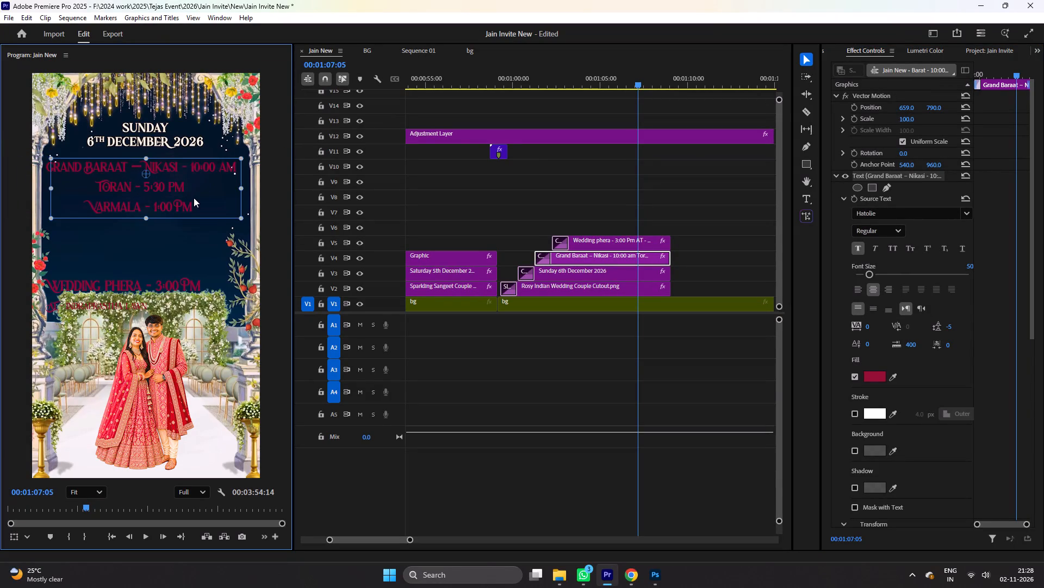
drag(194, 198, 193, 193)
click(237, 210)
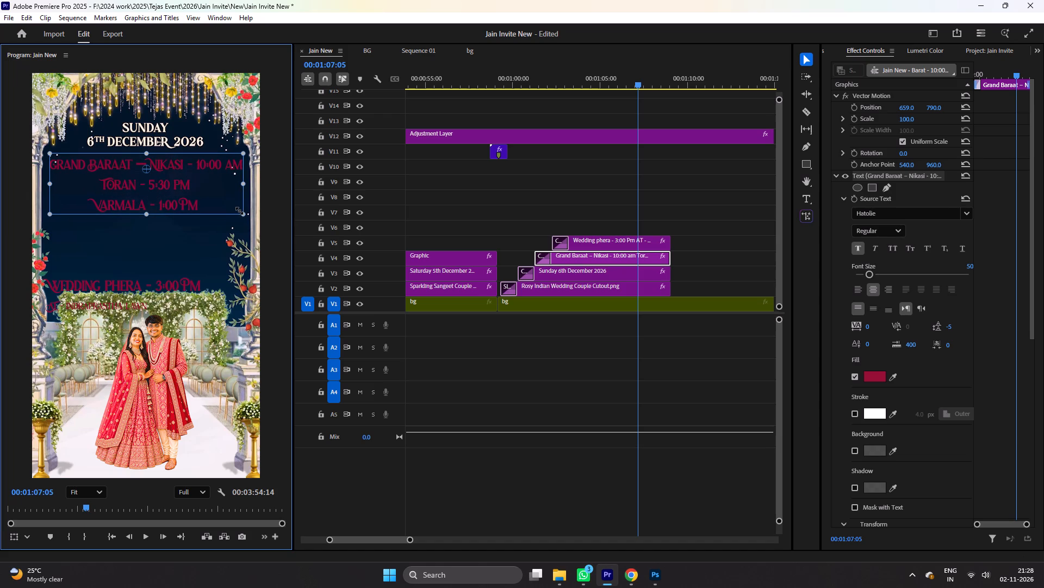
click(194, 205)
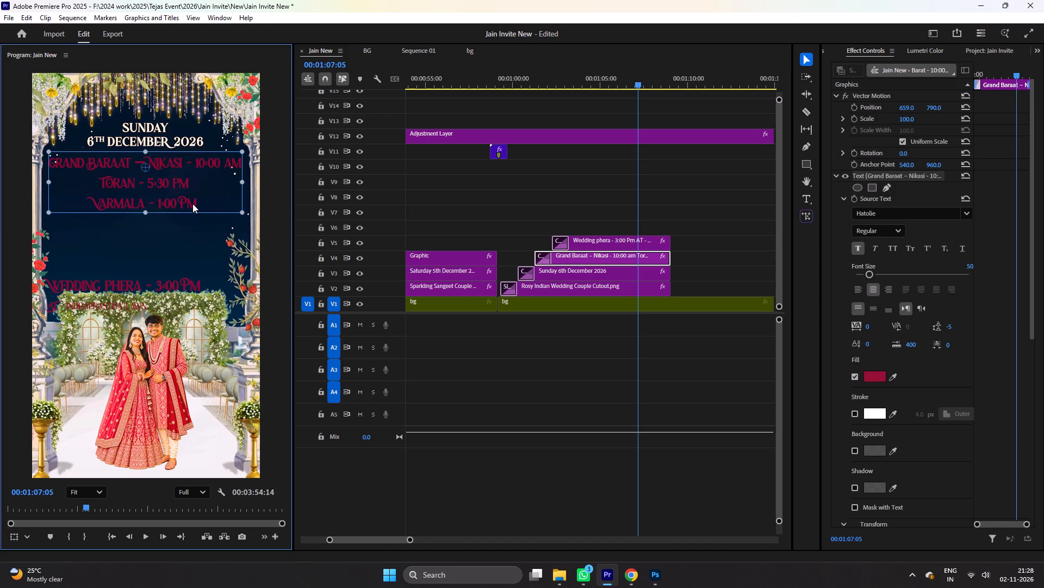
click(184, 235)
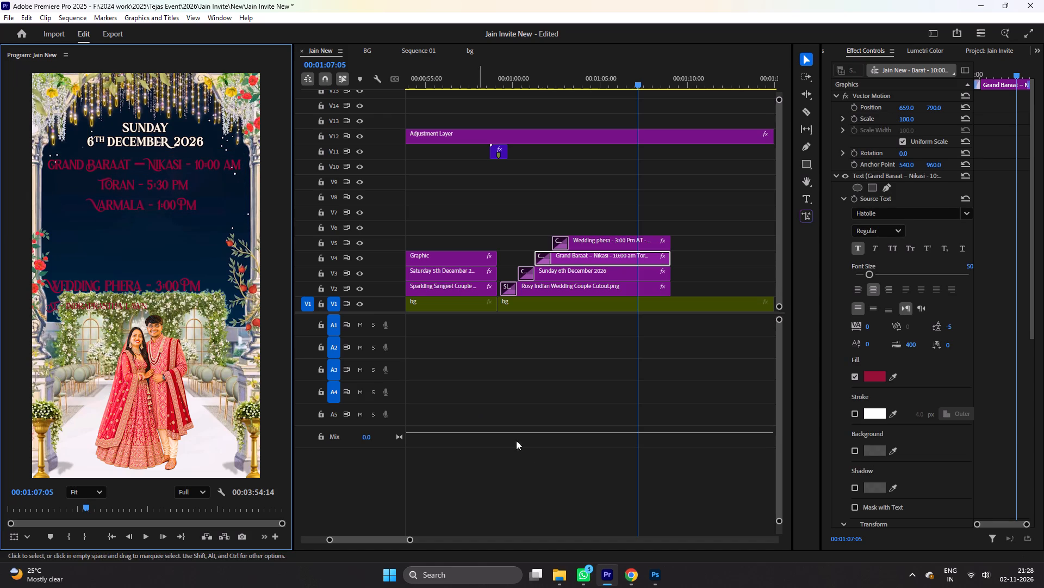
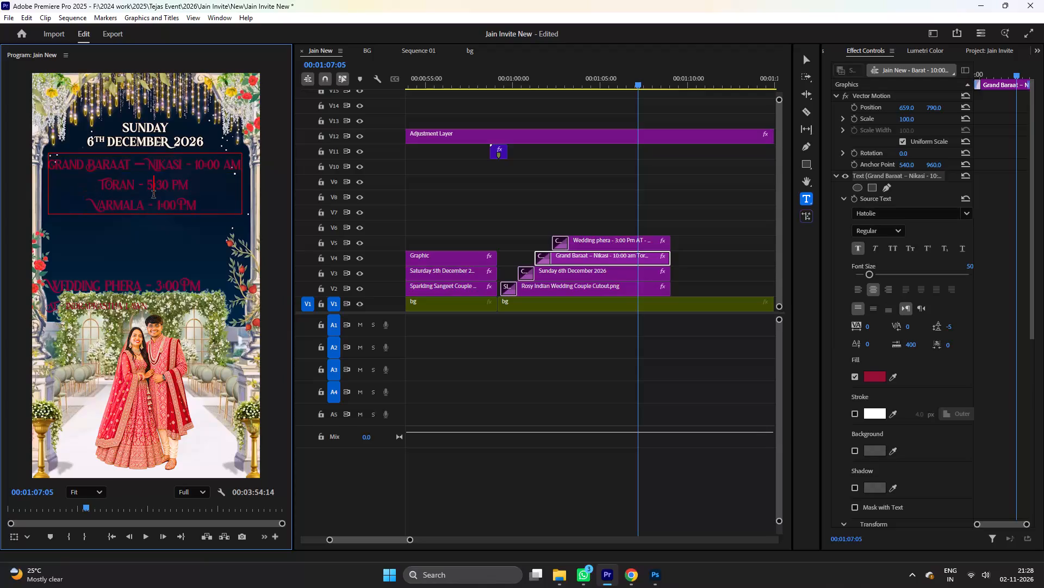
Set the Toran time in the second line of the timings text to 11:45 am, with a lowercase a in am.
key(BackSpace)
text(11)
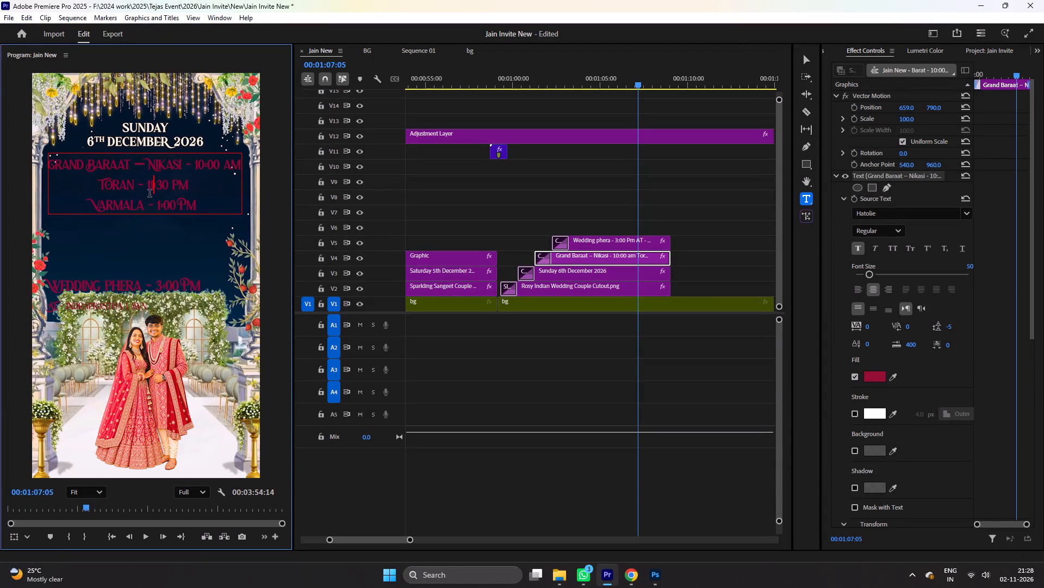
click(171, 187)
click(167, 184)
key(BackSpace)
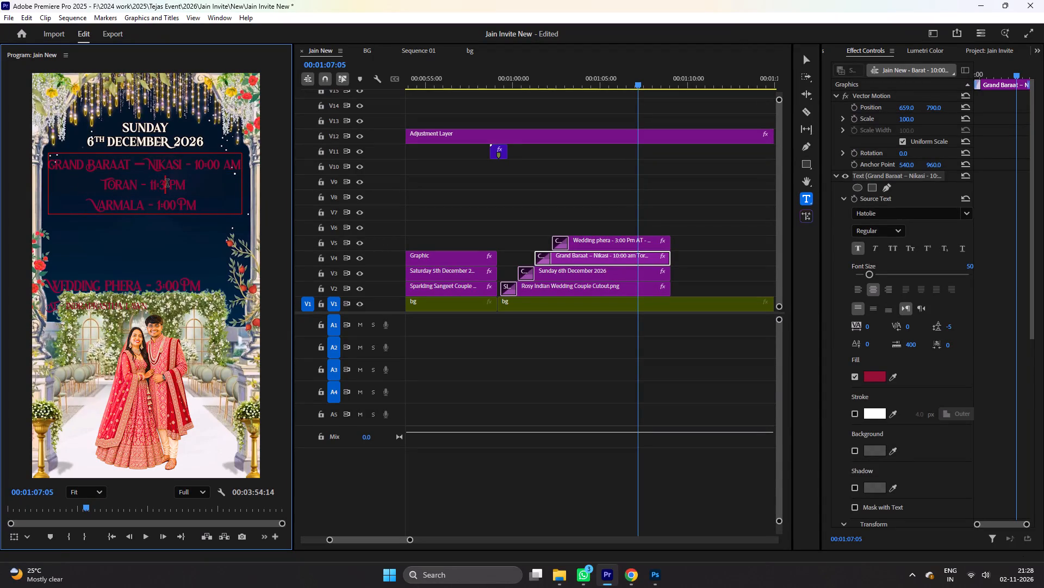
key(BackSpace)
text(45)
click(176, 184)
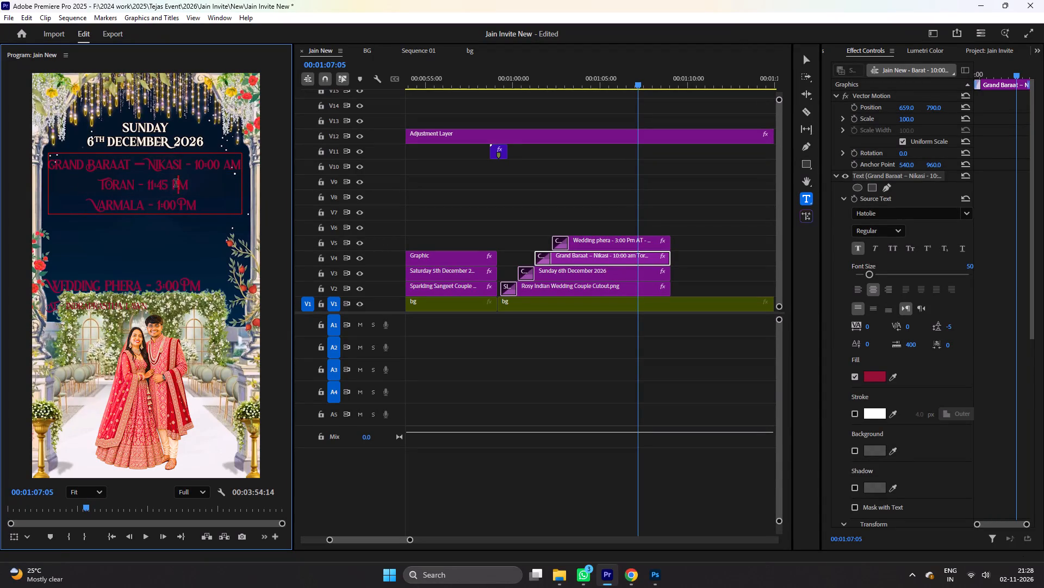
key(BackSpace)
key(shift+a)
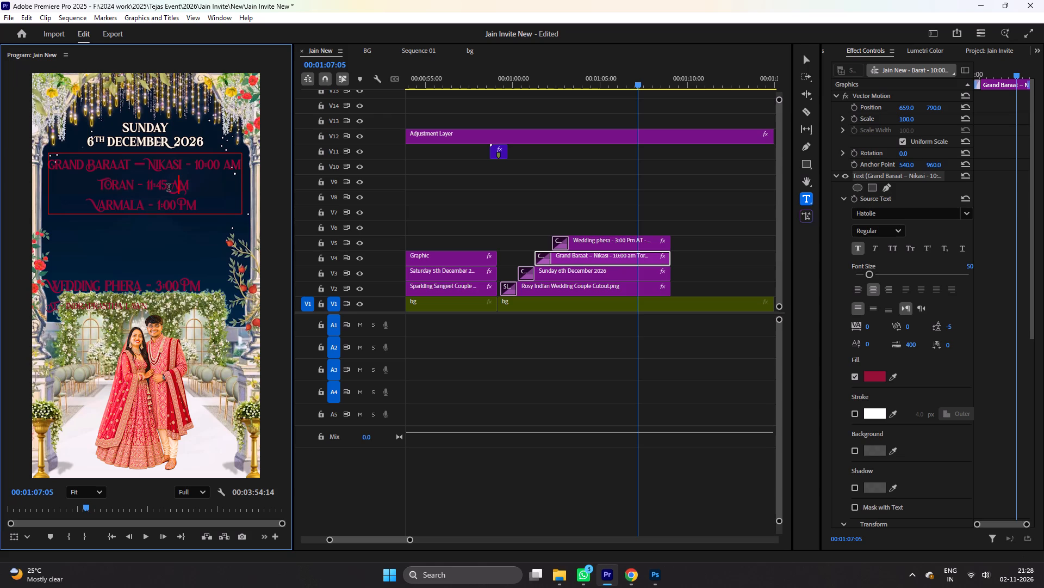
key(BackSpace)
key(a)
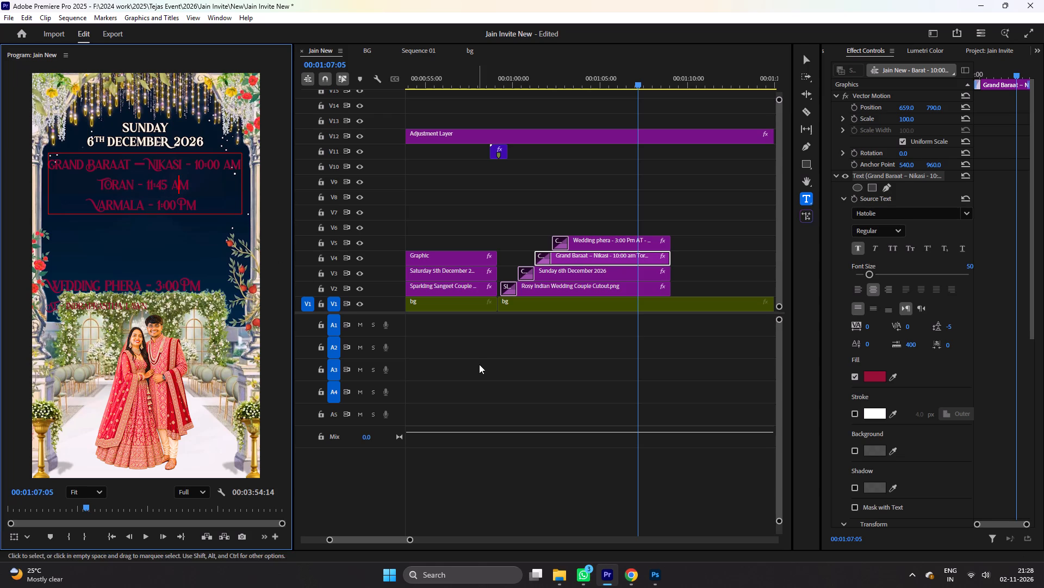
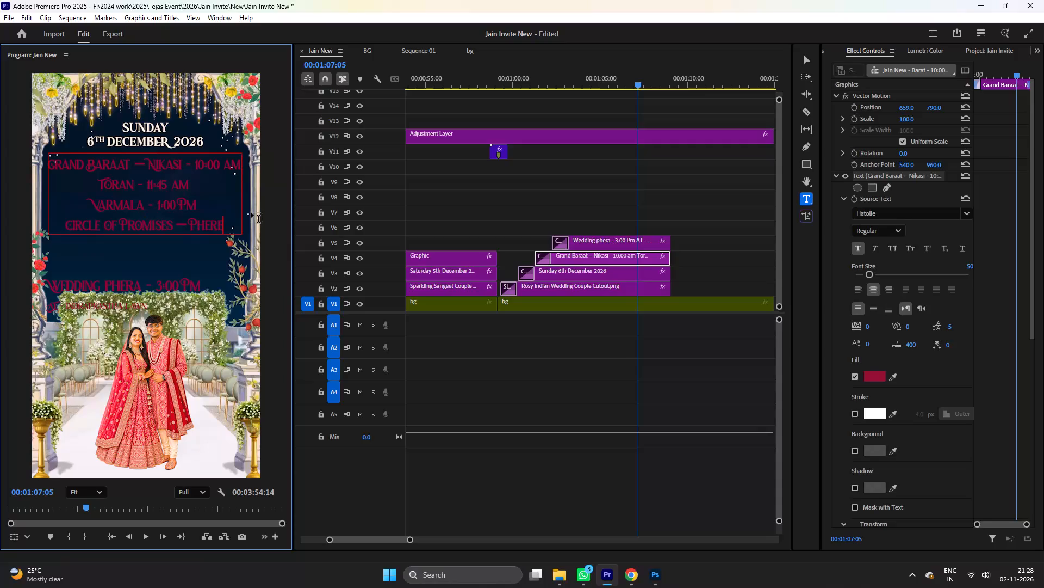
Complete the Circle of Promises – Phere line of the timings text with "- 03:00 Pm".
key(space)
text(-)
key(space)
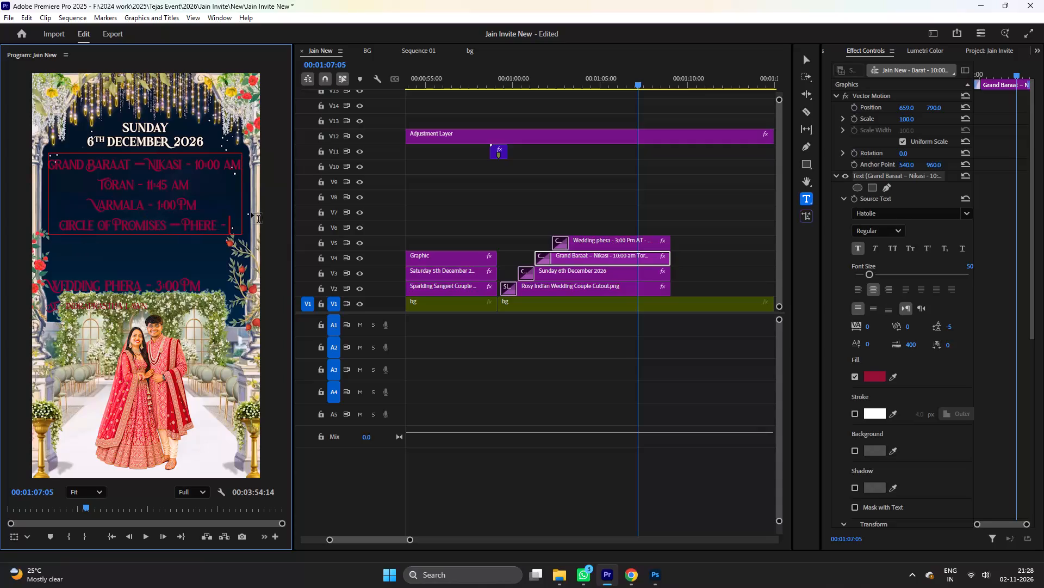
text(03)
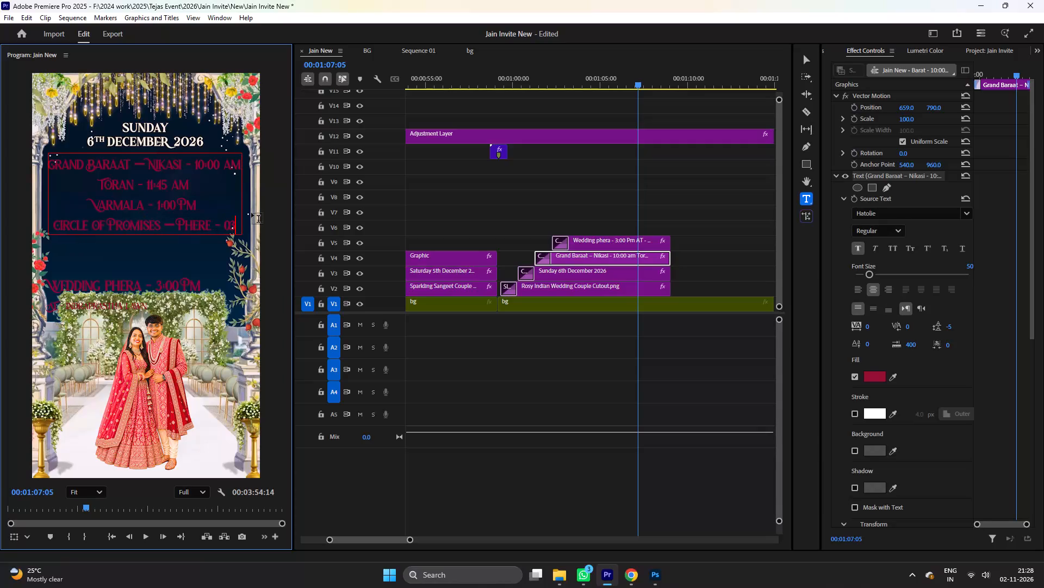
key(shift+colon)
text(00)
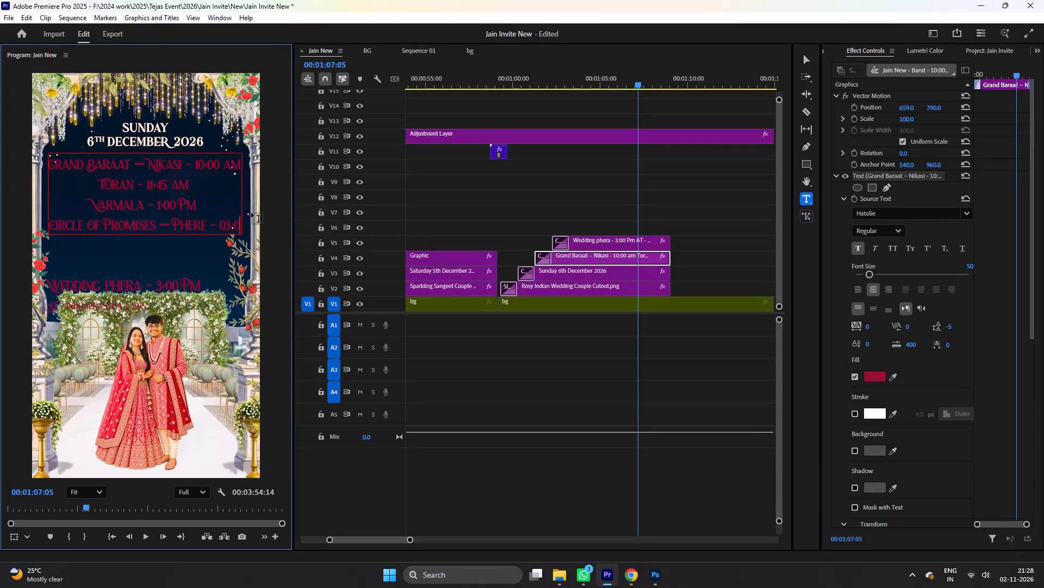
key(space)
text(P)
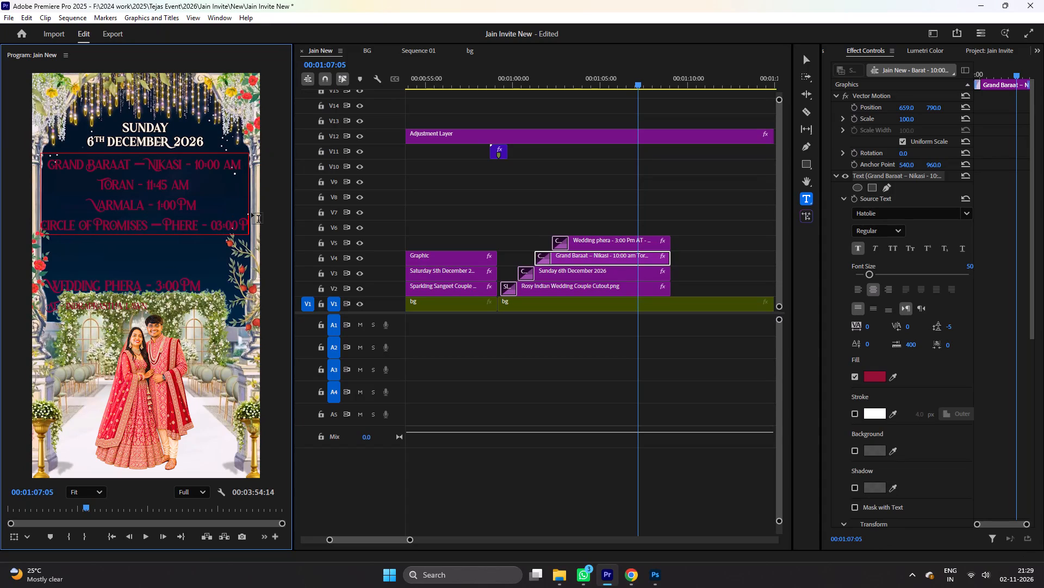
key(m)
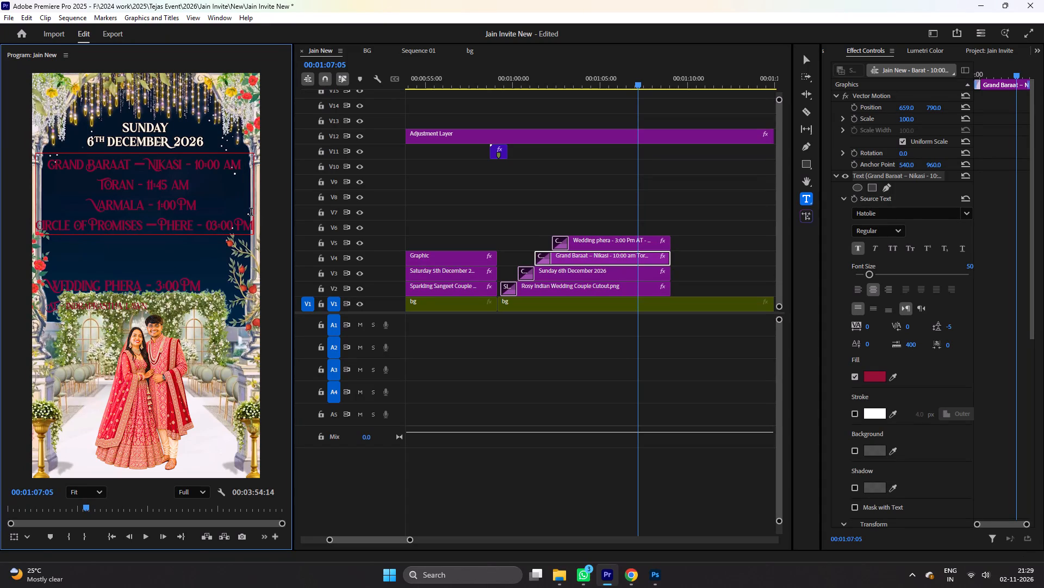
Recolor all four lines of the timings text with the cream fill sampled from the Sunday date heading.
key(ctrl+a)
click(891, 376)
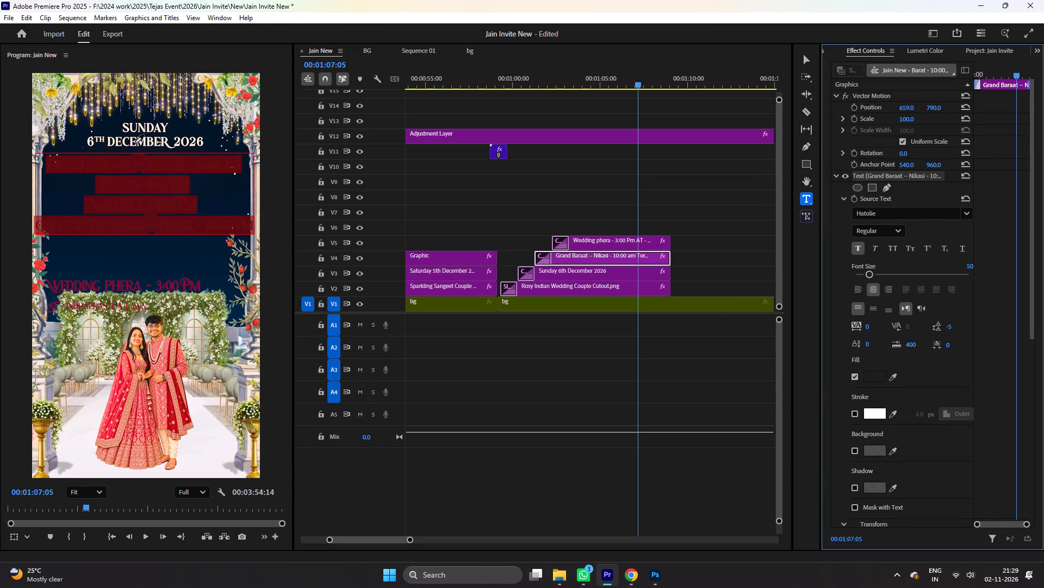
click(141, 126)
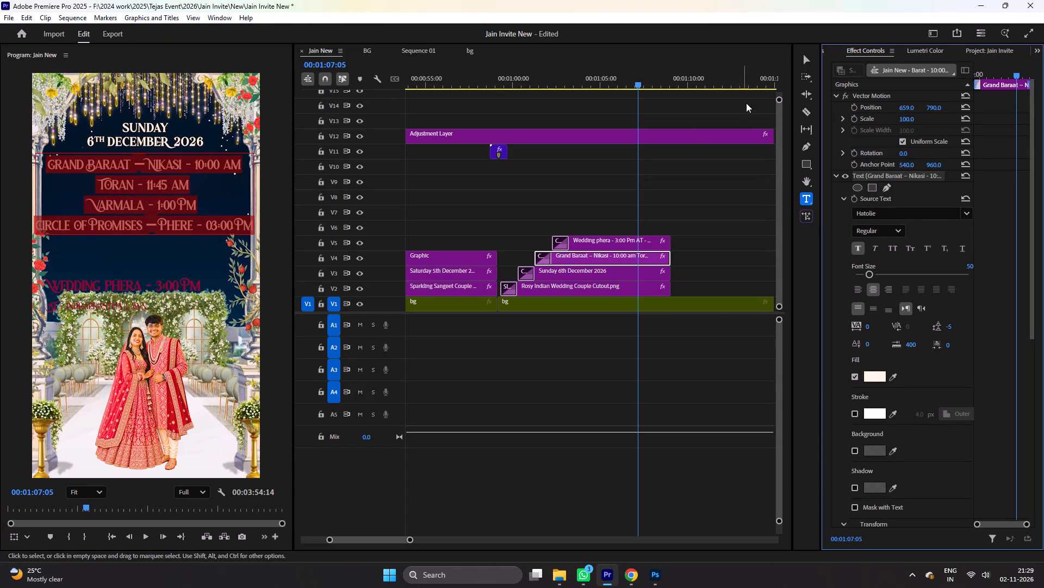
Scale the timings text block down slightly so its longest line fits between the side pillars.
click(808, 57)
drag(254, 236, 250, 232)
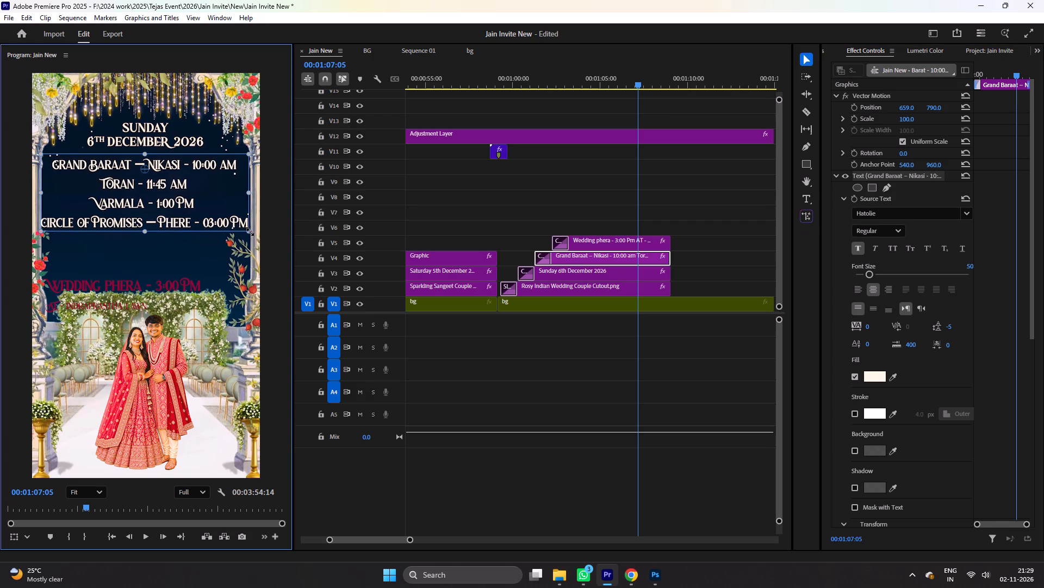
drag(250, 232, 248, 229)
Set the timings text's leading to 0 and nudge the block slightly upward below the date heading.
click(189, 222)
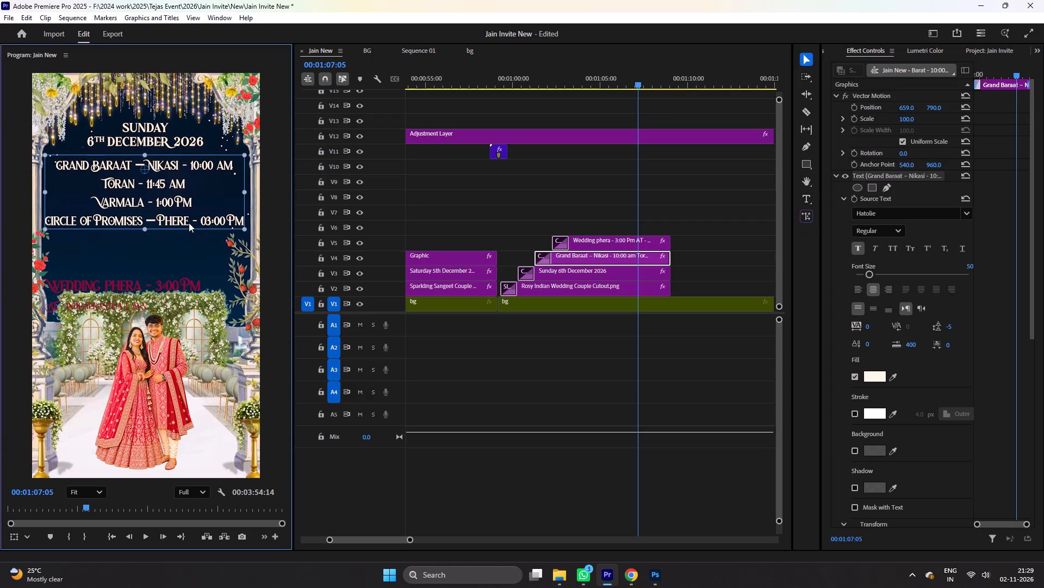
click(951, 326)
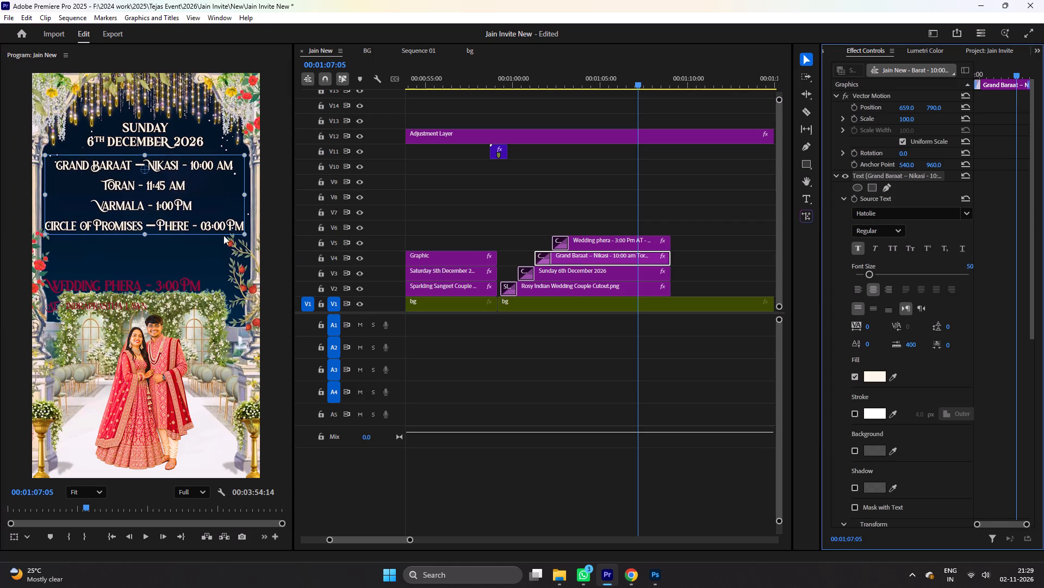
click(203, 229)
click(166, 246)
Save the project.
key(ctrl+s)
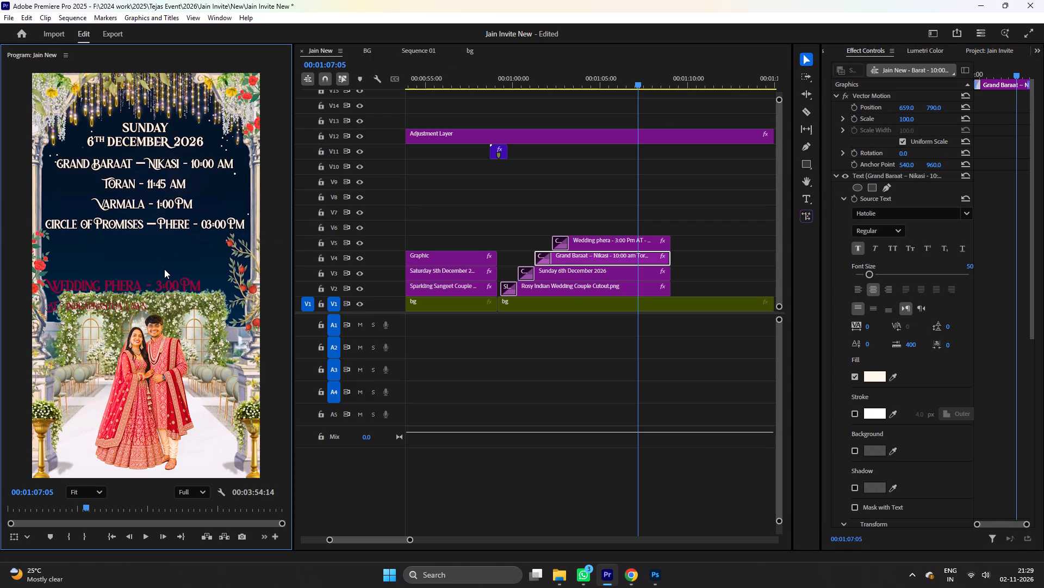
key(ctrl+s)
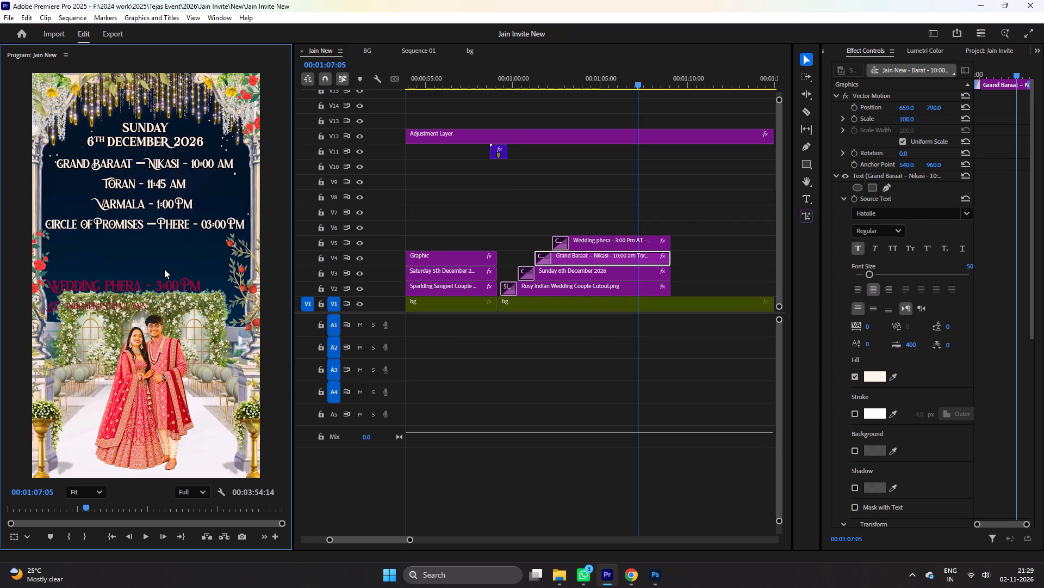
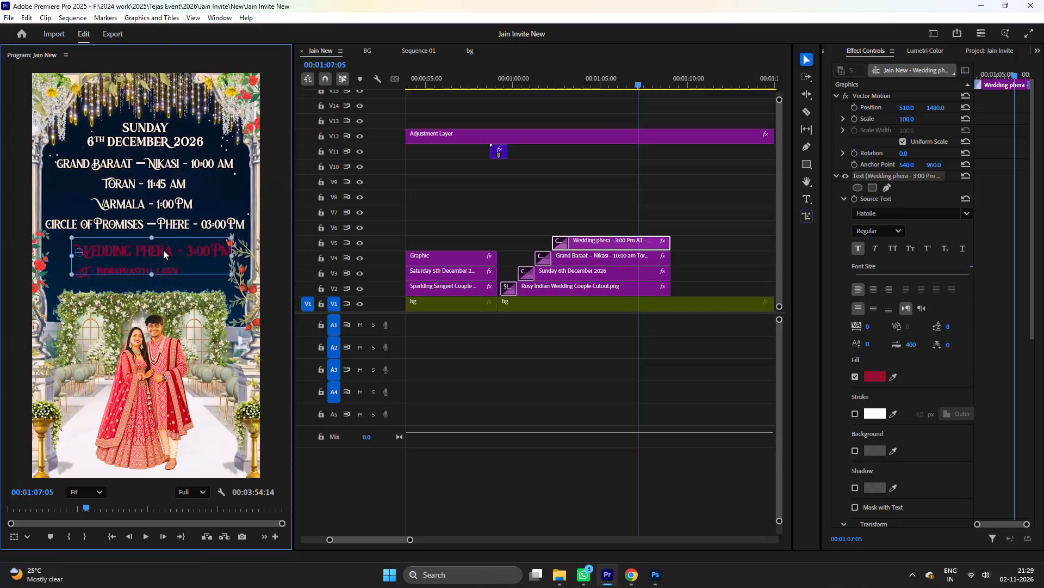
Replace the old Wedding phera text with the copied Madhuban village resort venue text, putting "at" on its own line above it.
double_click(163, 250)
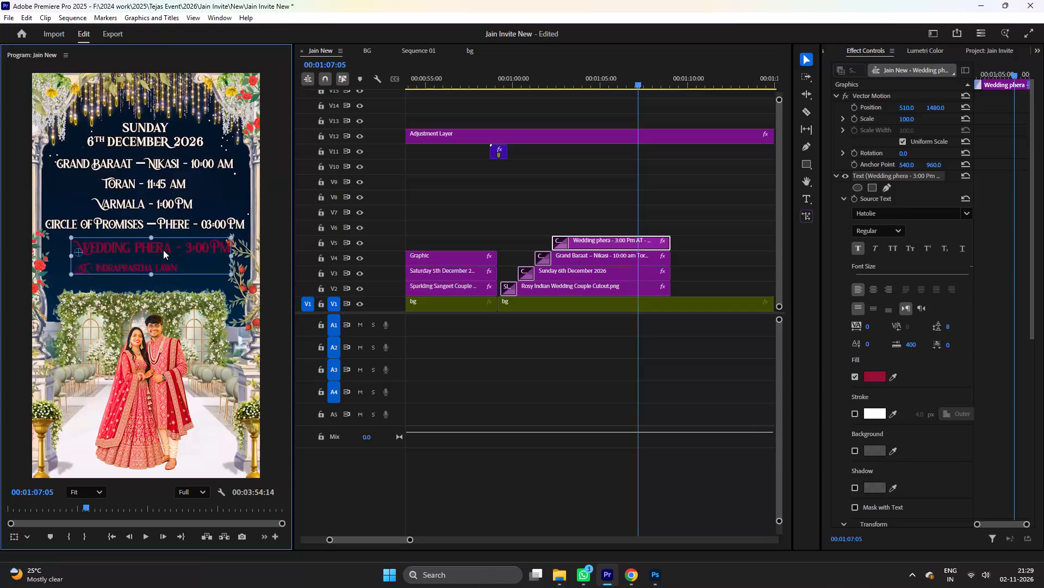
key(ctrl+v)
key(ctrl+c)
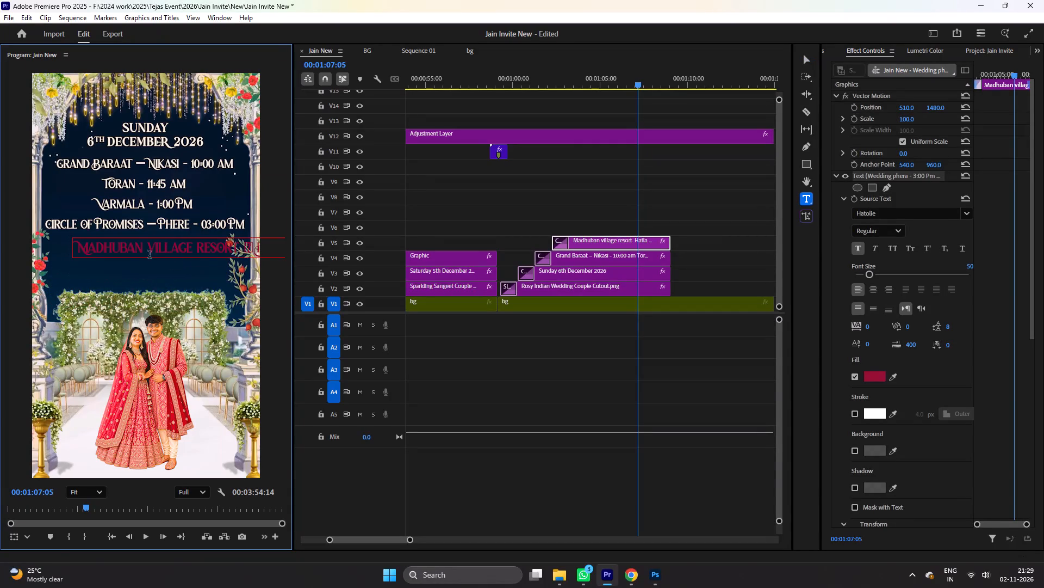
click(75, 247)
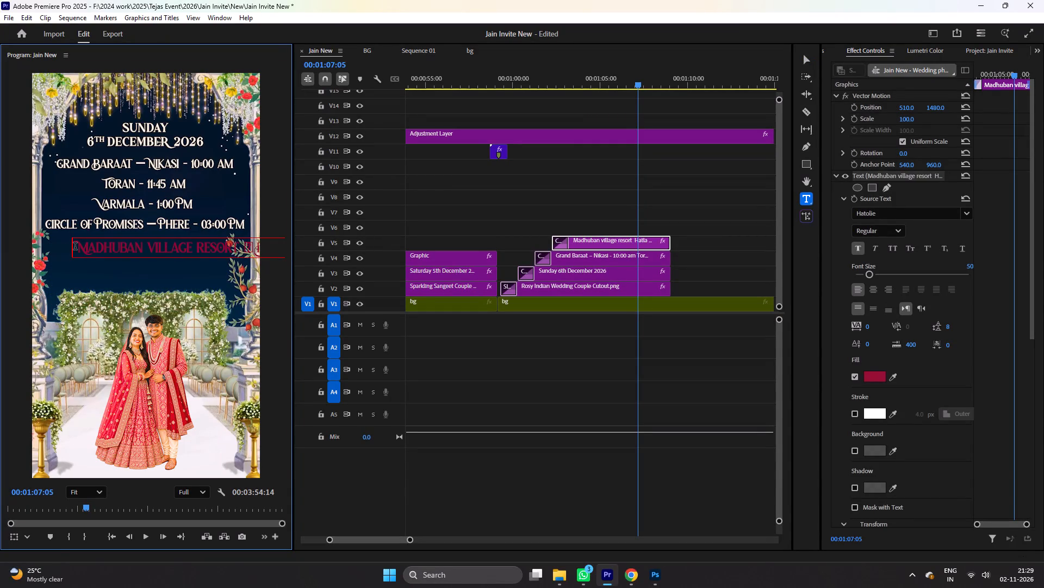
text(at)
key(Return)
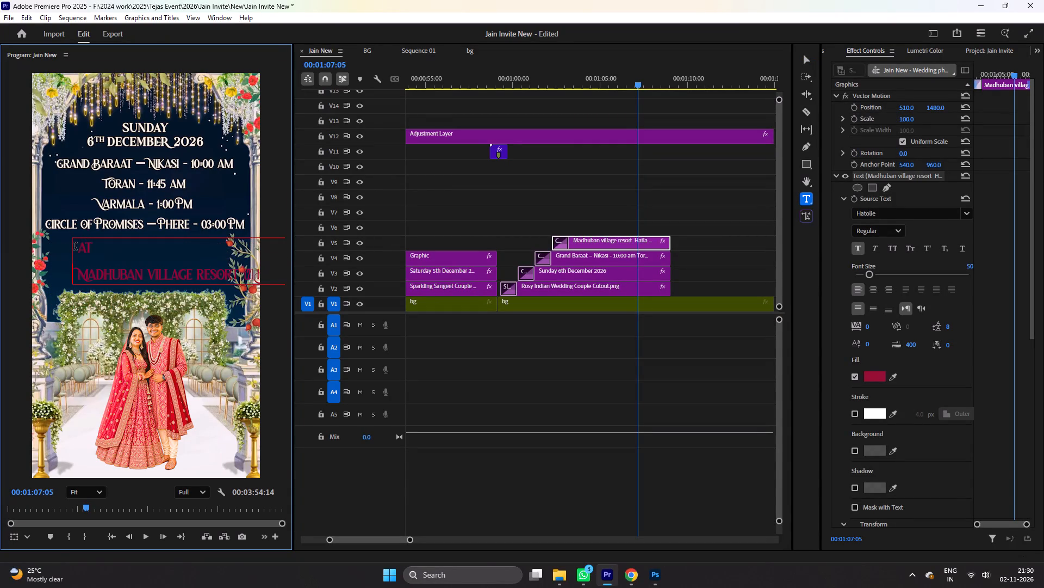
Recolor the whole venue text with the cream fill sampled from the Sunday date heading.
key(ctrl+a)
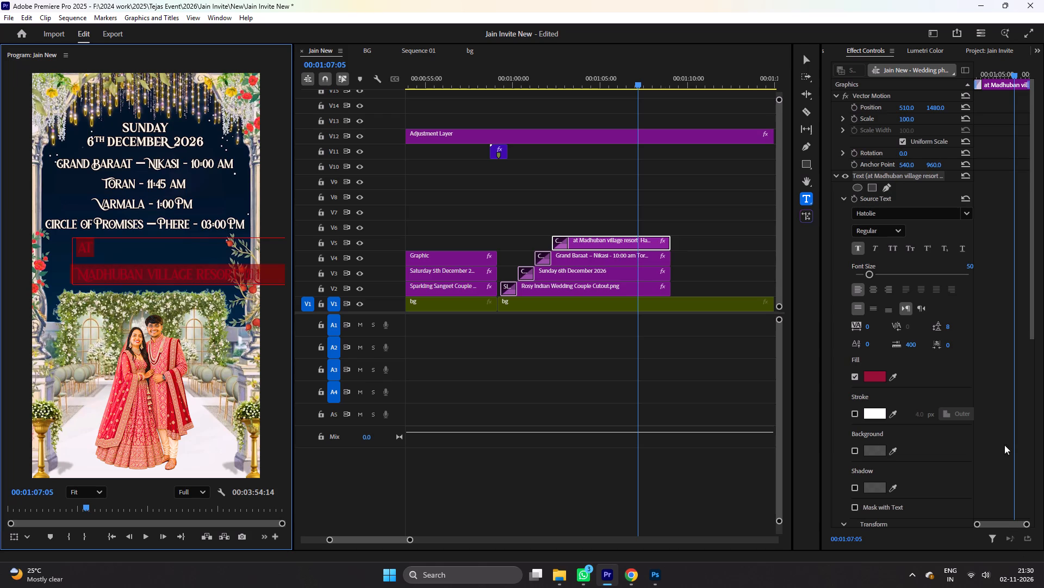
click(896, 375)
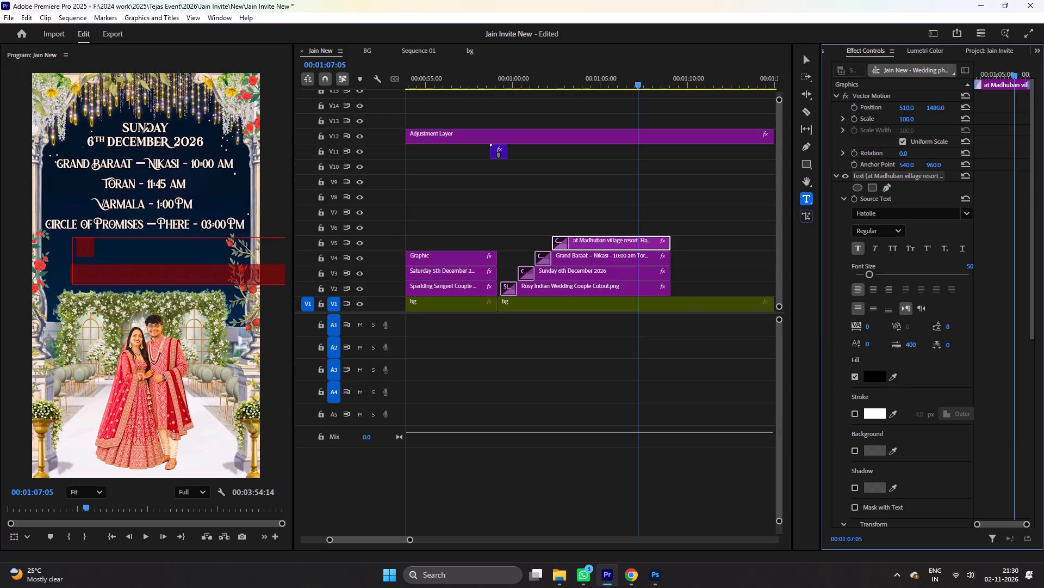
click(128, 138)
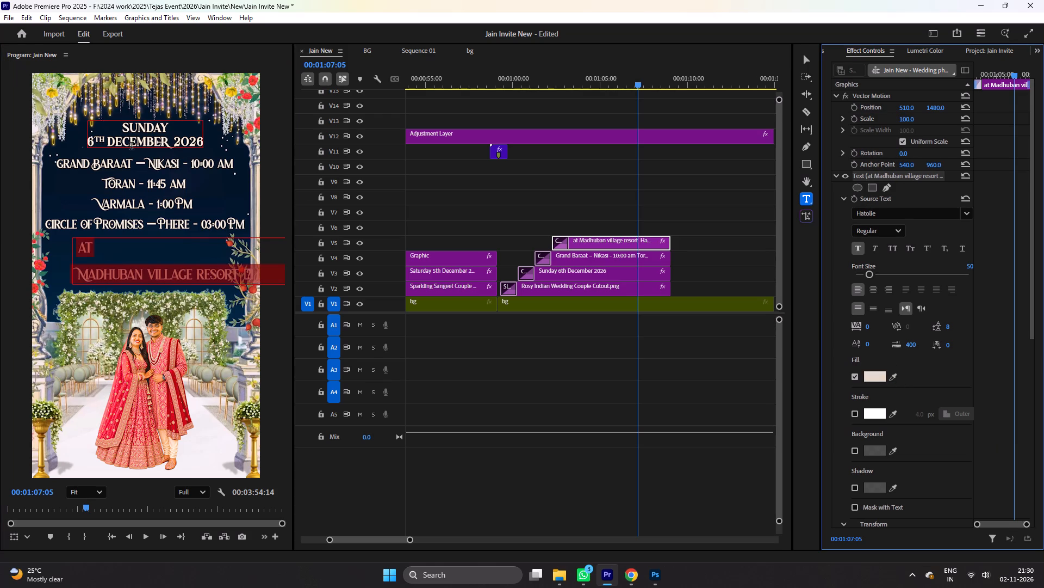
Break the venue text onto a new line after "resort" and delete the stray symbol starting that line.
click(244, 275)
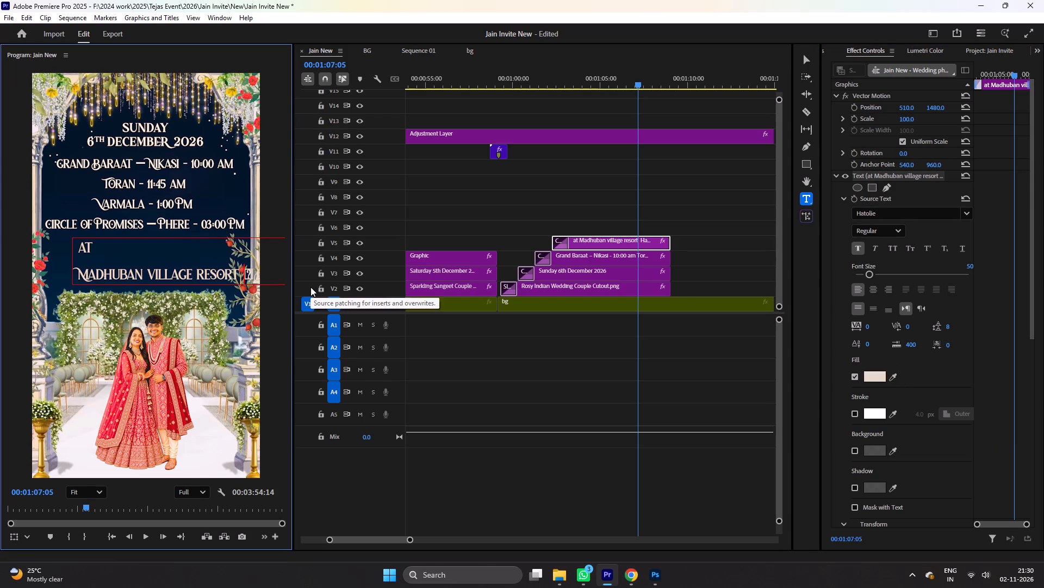
key(Return)
click(89, 302)
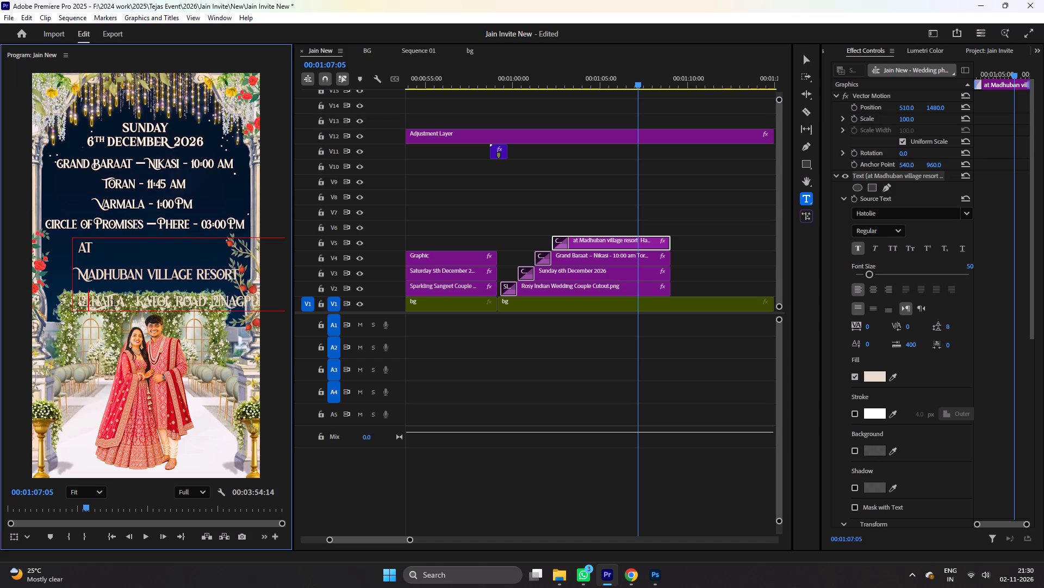
key(BackSpace)
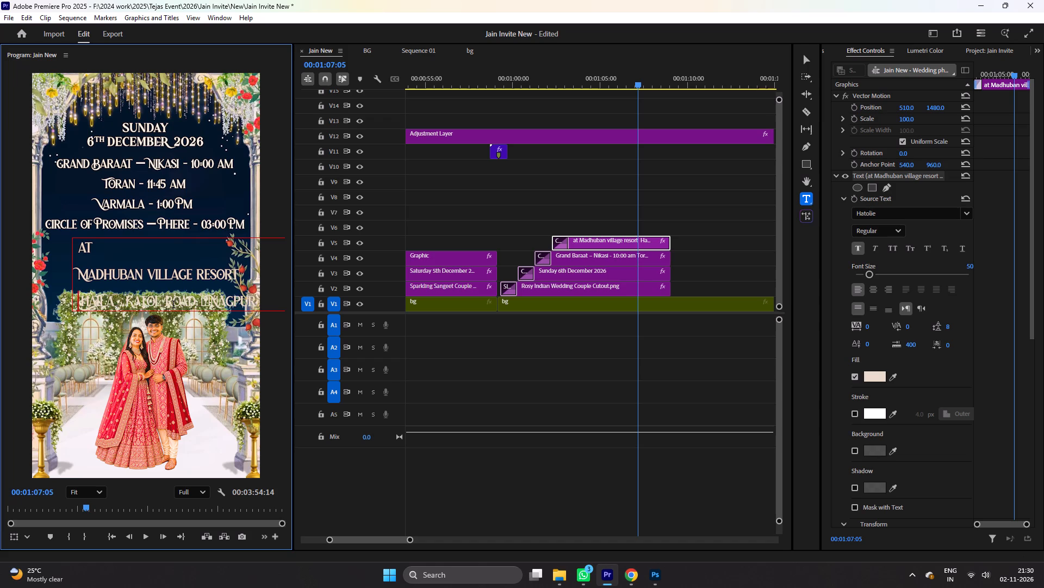
Center-align the venue text, scale it down slightly and move it over between the pillars.
key(ctrl+a)
click(878, 288)
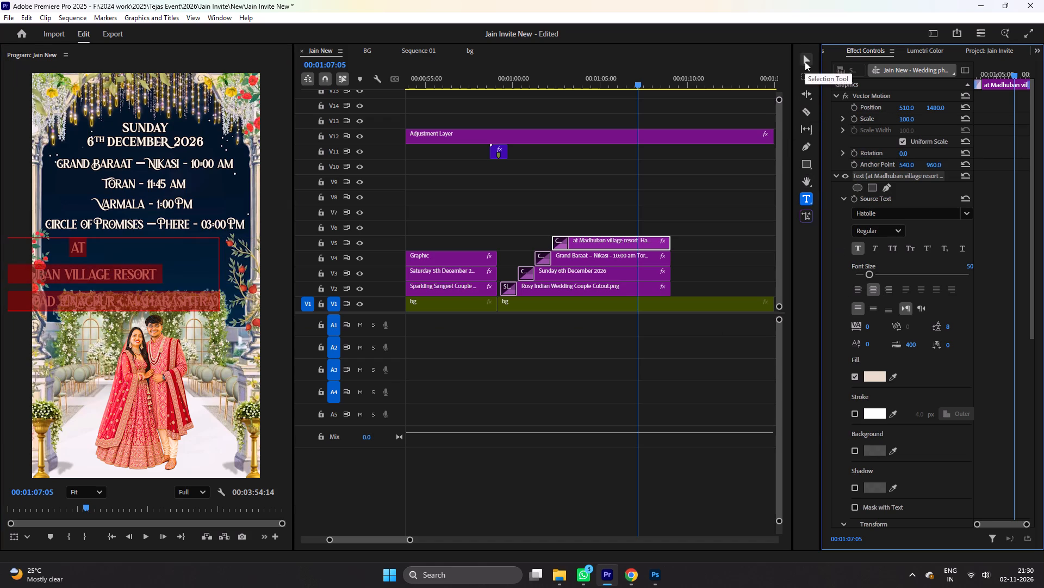
click(805, 62)
drag(220, 311, 202, 300)
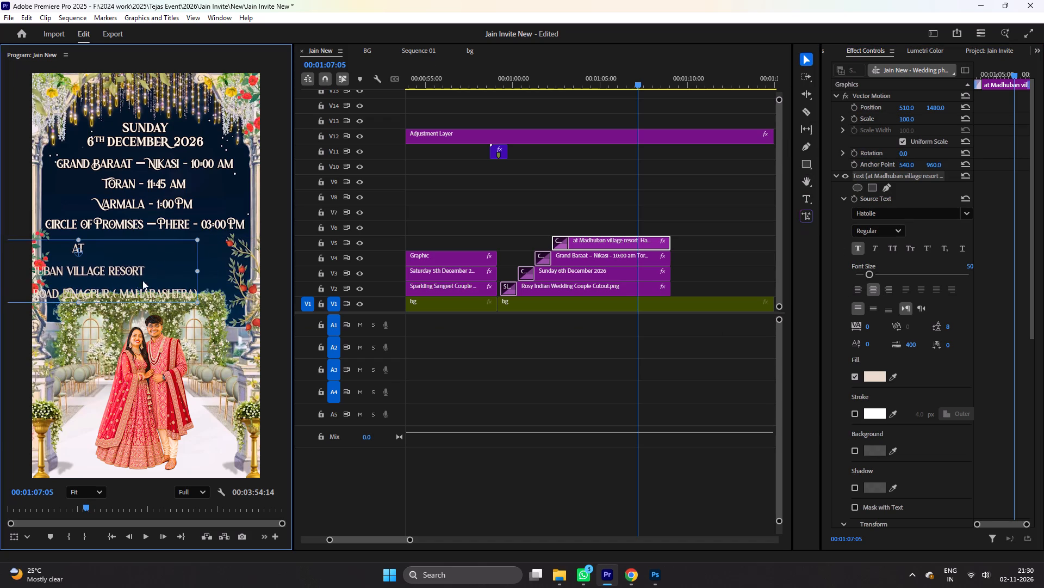
drag(136, 279, 230, 261)
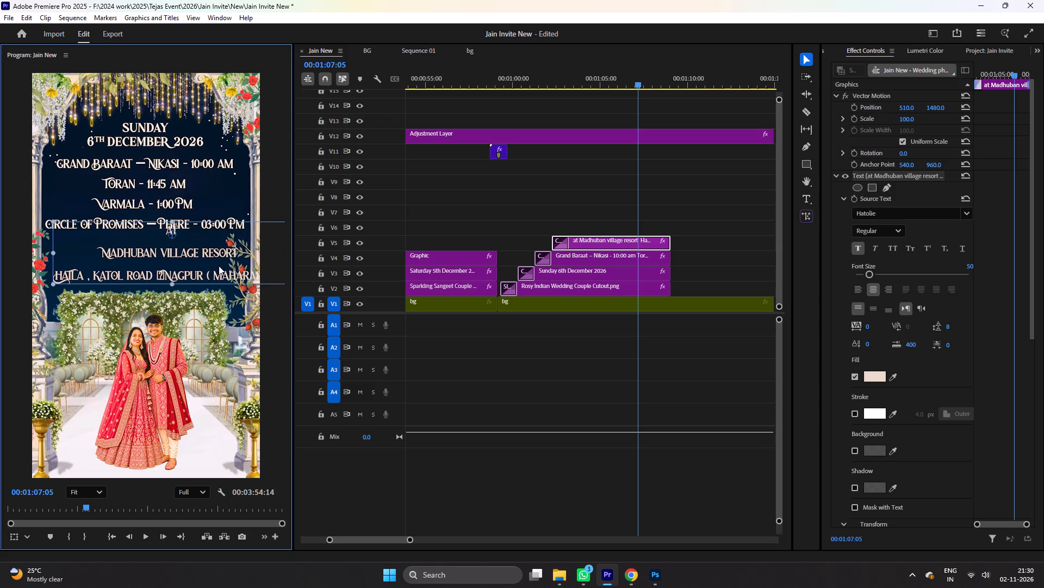
Delete the stray symbol between "Road" and "Nagpur" in the venue text.
double_click(135, 273)
click(165, 278)
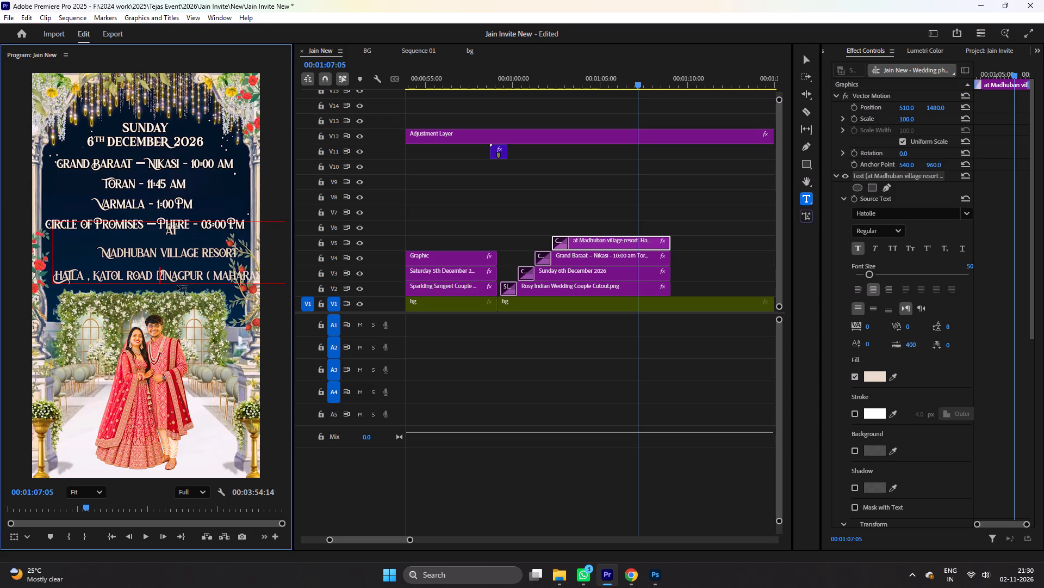
key(Delete)
key(ctrl+z)
key(BackSpace)
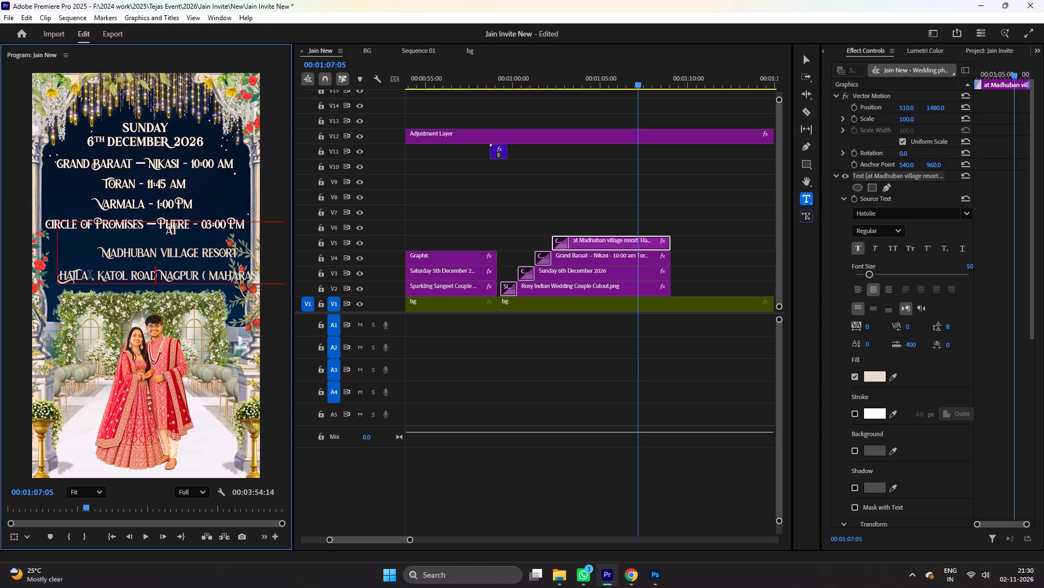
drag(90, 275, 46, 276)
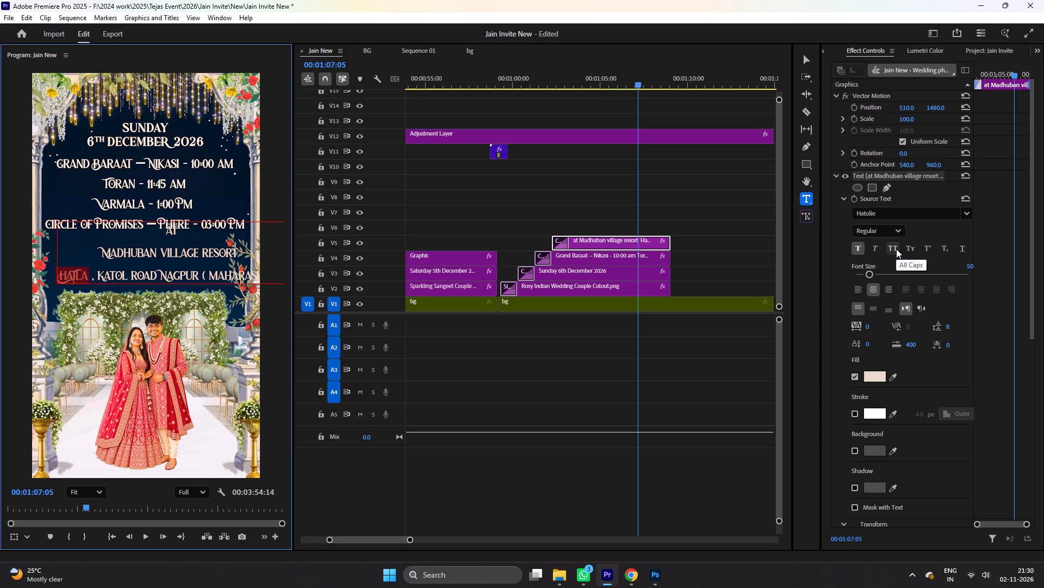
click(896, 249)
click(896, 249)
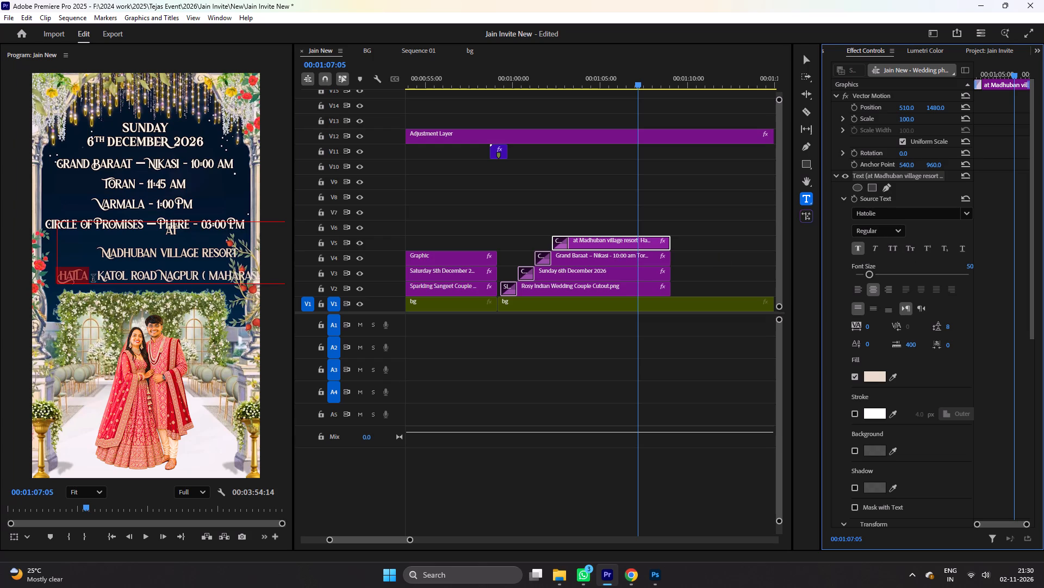
Retype the locality name before "Katol Road" as "hatala" and remove the space before its comma.
click(77, 279)
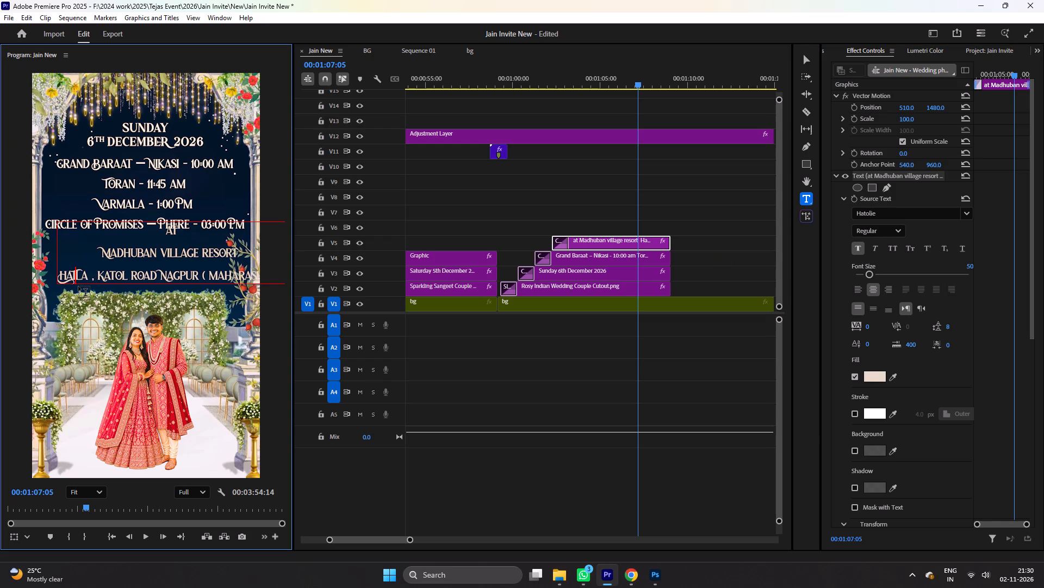
key(BackSpace)
key(t)
key(BackSpace)
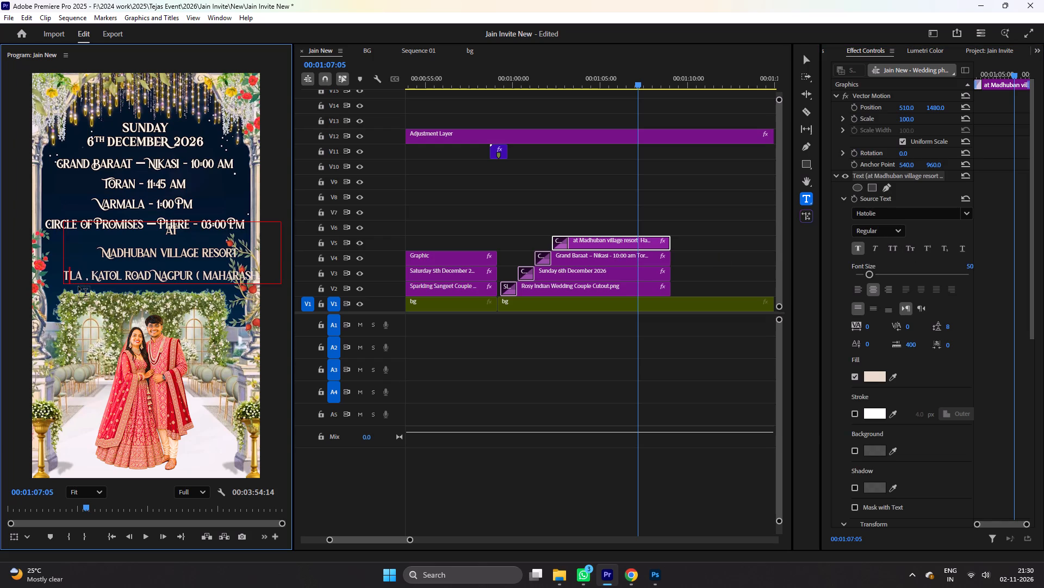
drag(79, 278, 41, 278)
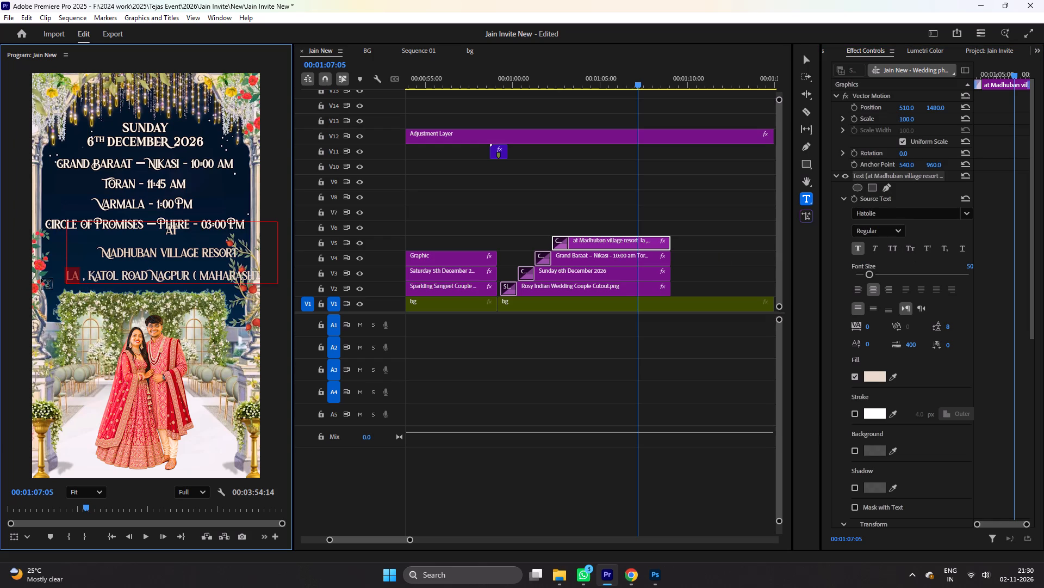
text(hj)
key(BackSpace)
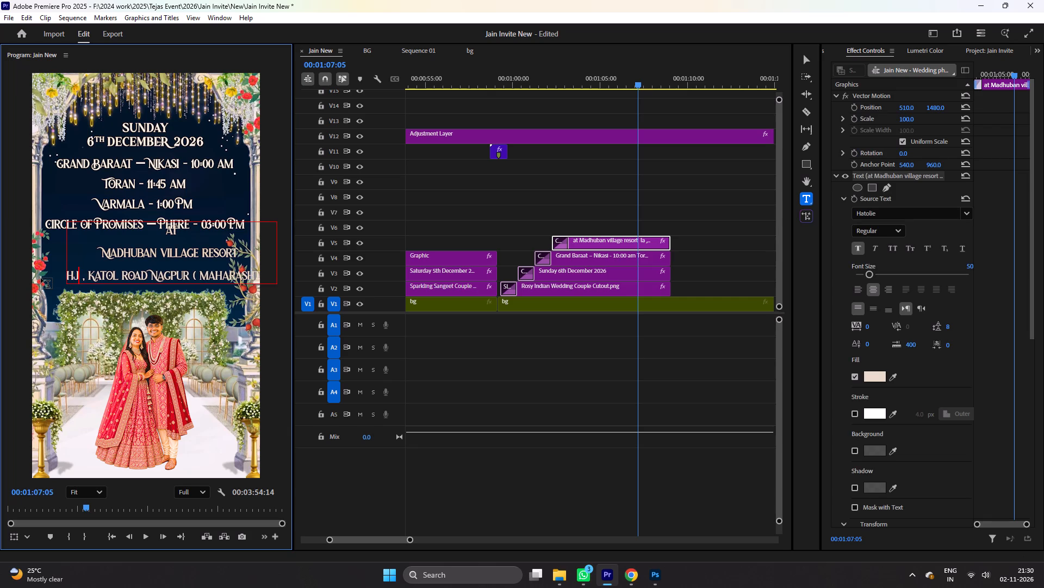
text(ata)
text(la)
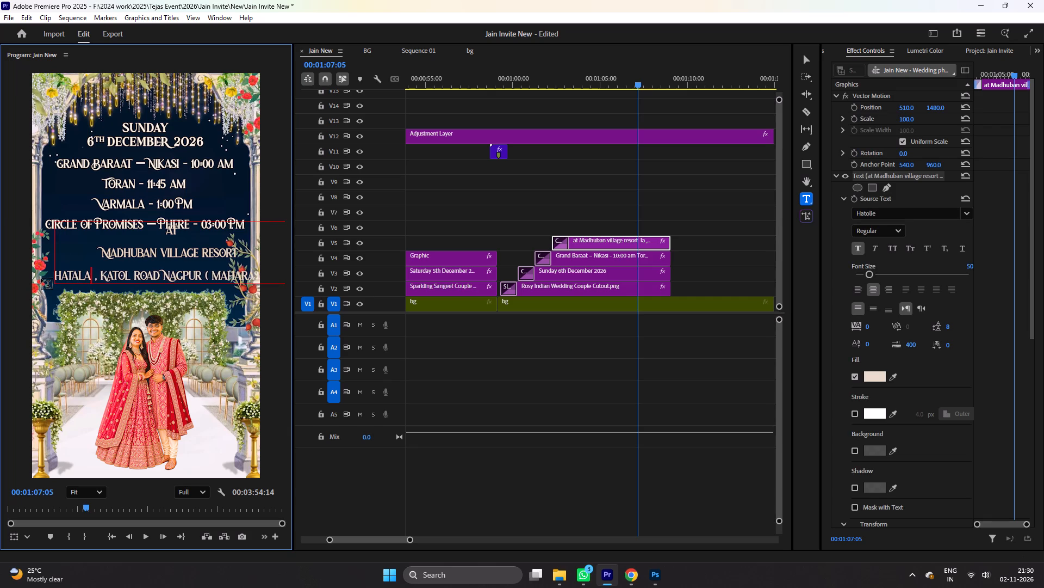
click(97, 279)
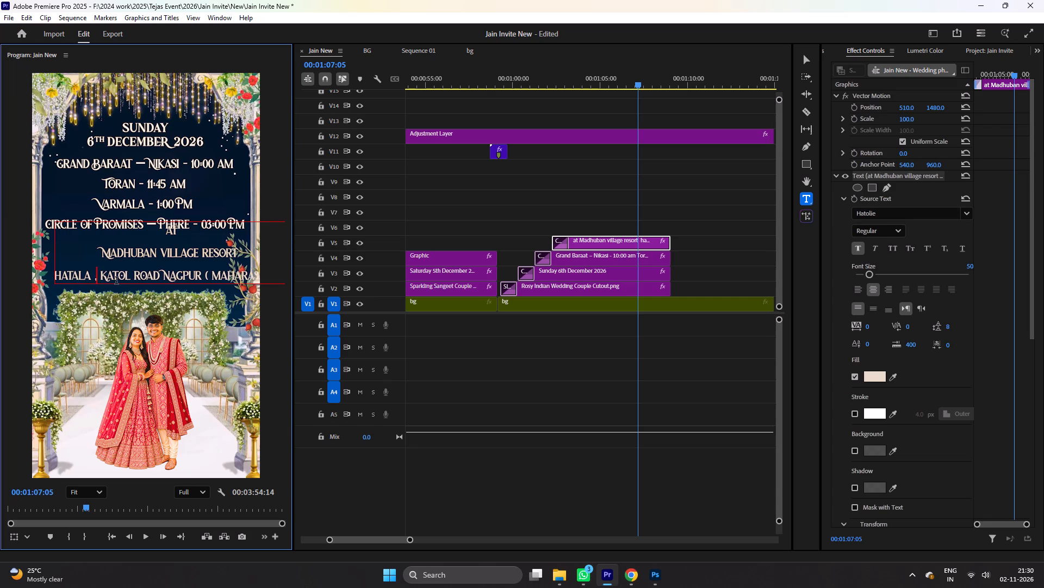
key(Left)
key(BackSpace)
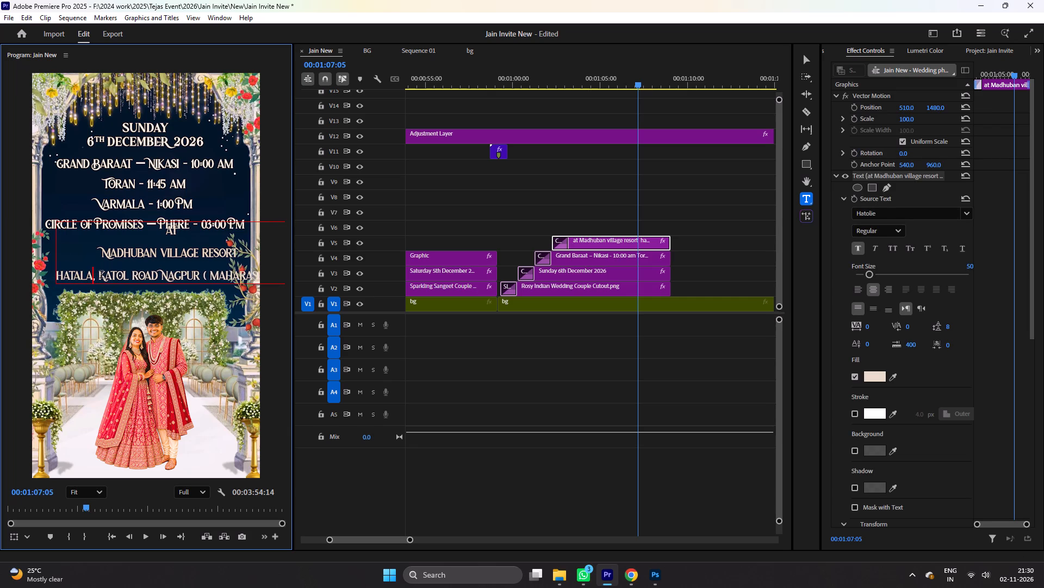
Add a comma after "Katol Road" and put the Nagpur (Maharashtra) part on its own line, starting with a lowercase "n".
click(101, 275)
click(159, 278)
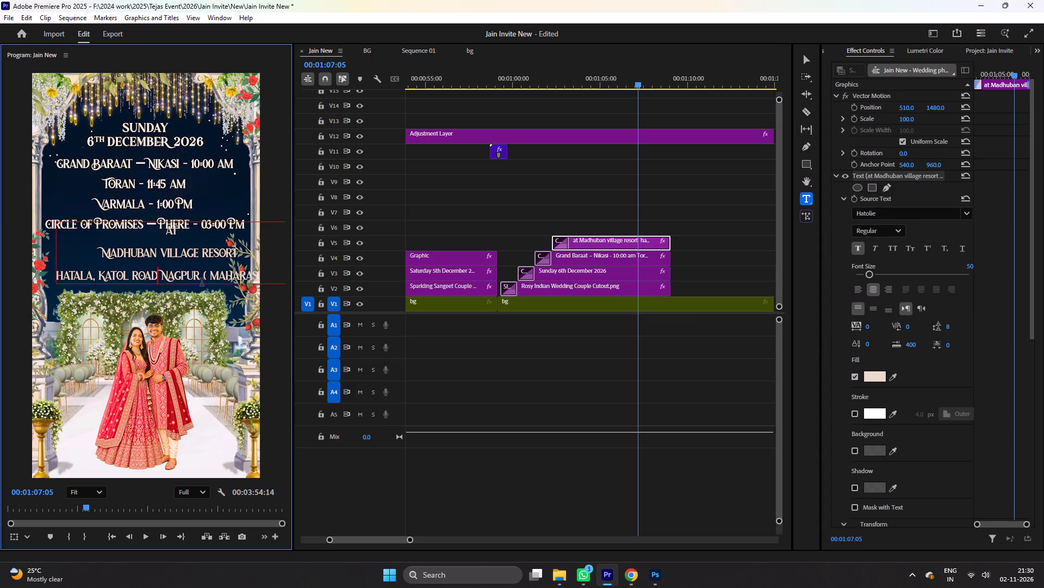
key(space)
key(BackSpace)
key(comma)
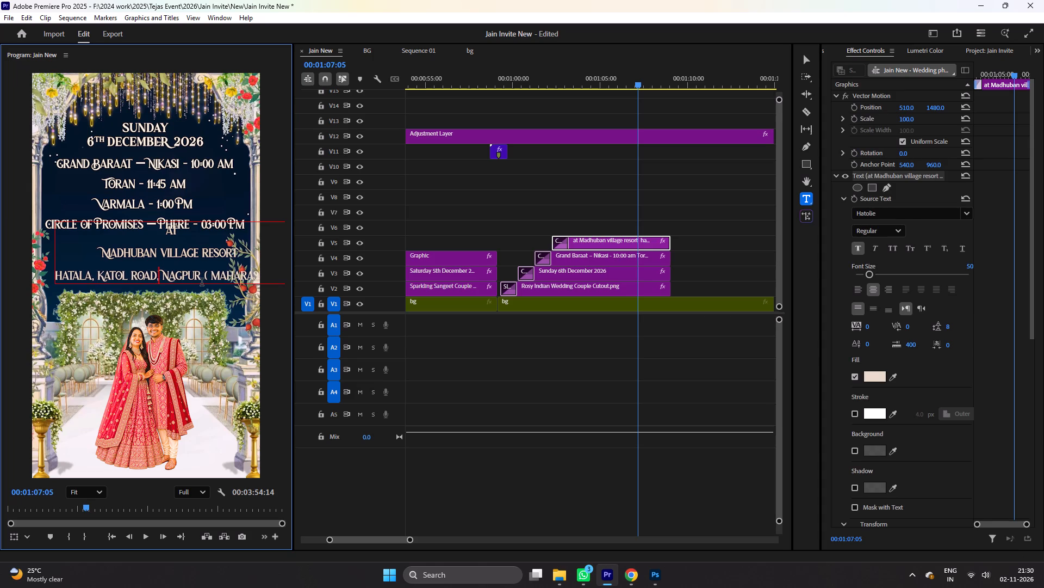
key(Return)
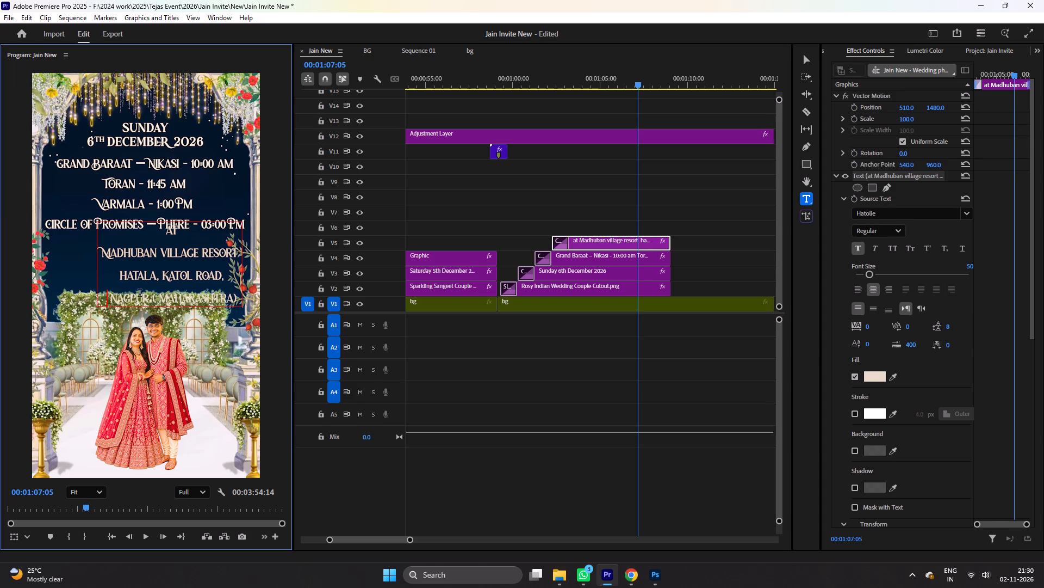
click(118, 299)
key(BackSpace)
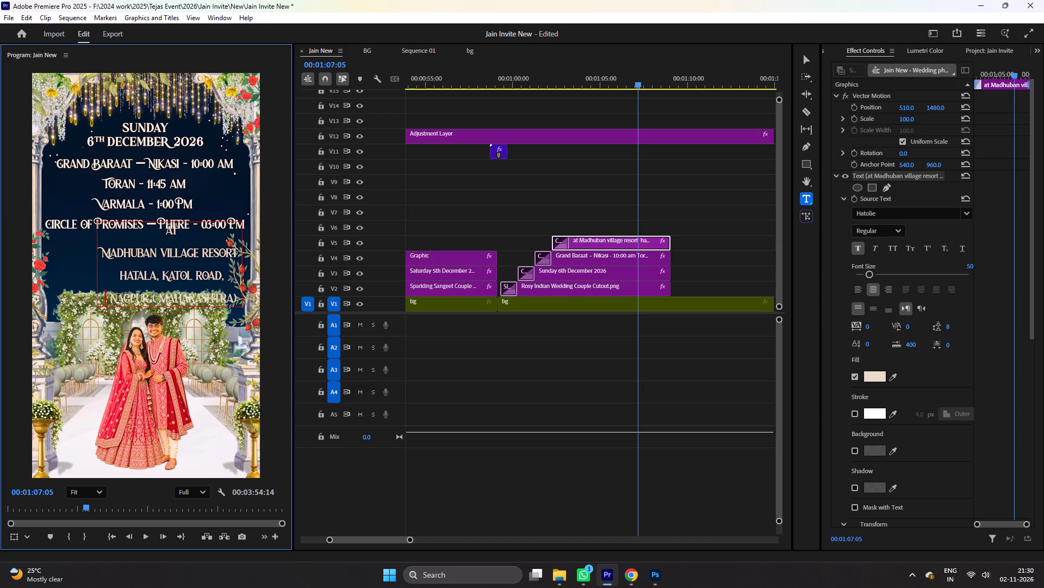
key(BackSpace)
key(Return)
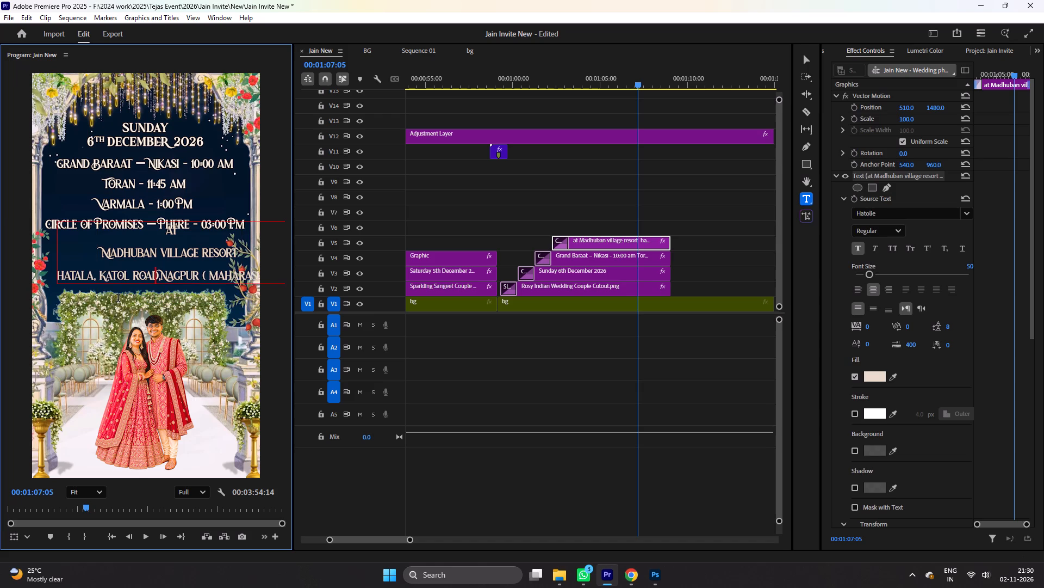
key(Delete)
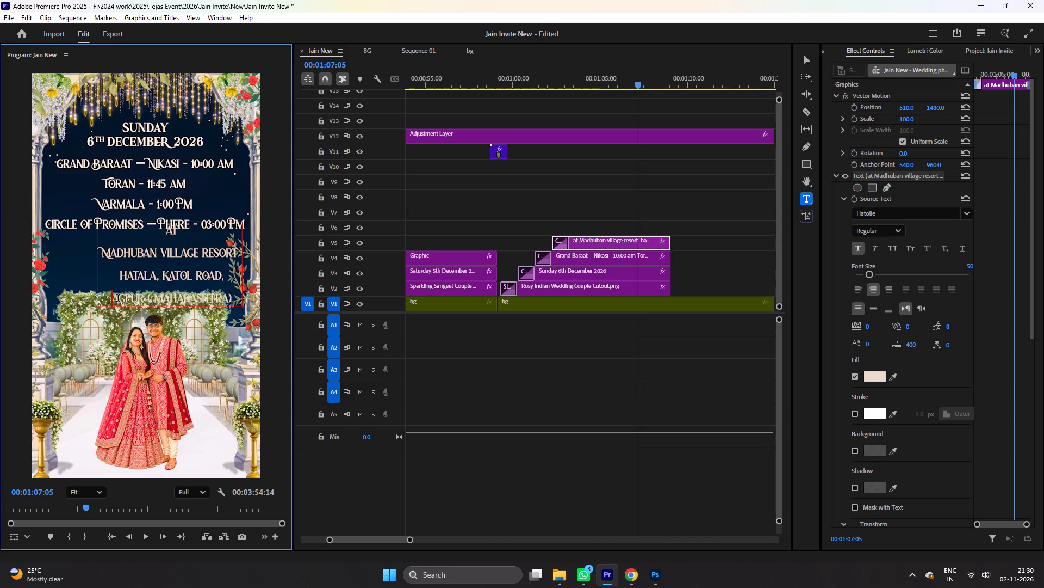
key(n)
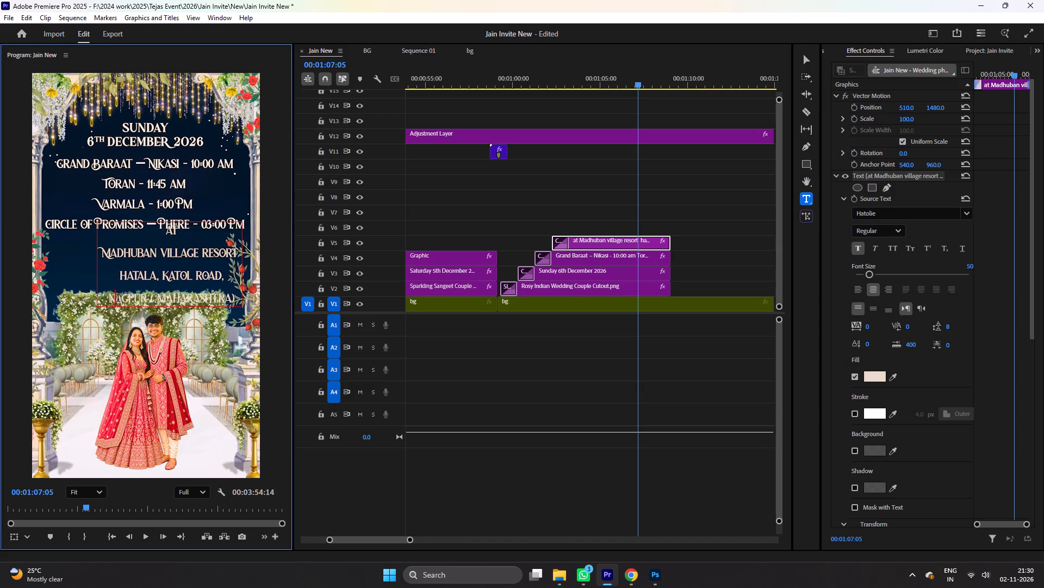
Tighten the leading of all the venue text lines to -9.
key(ctrl+a)
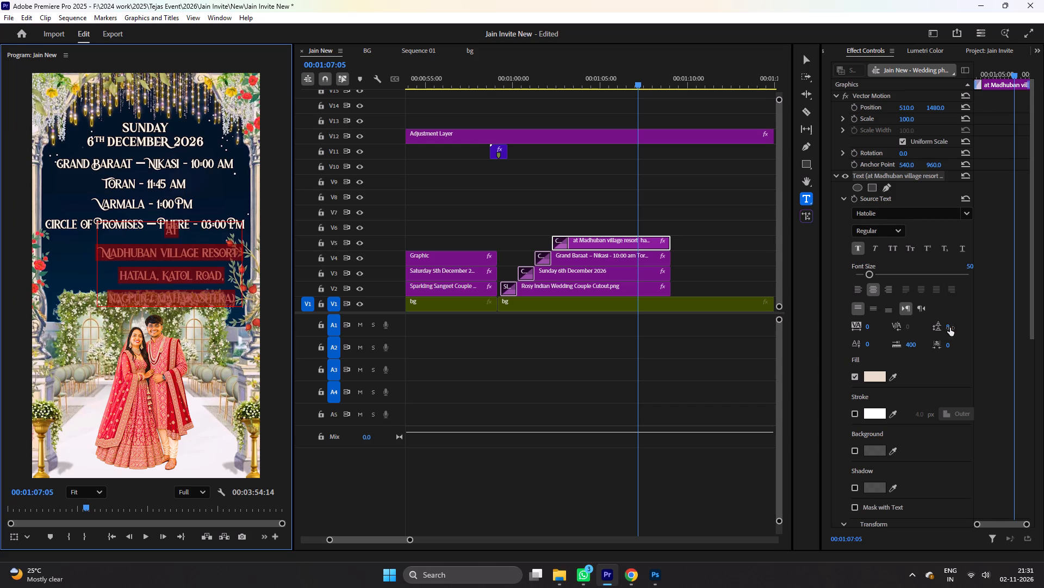
drag(952, 328, 942, 328)
click(803, 52)
click(806, 54)
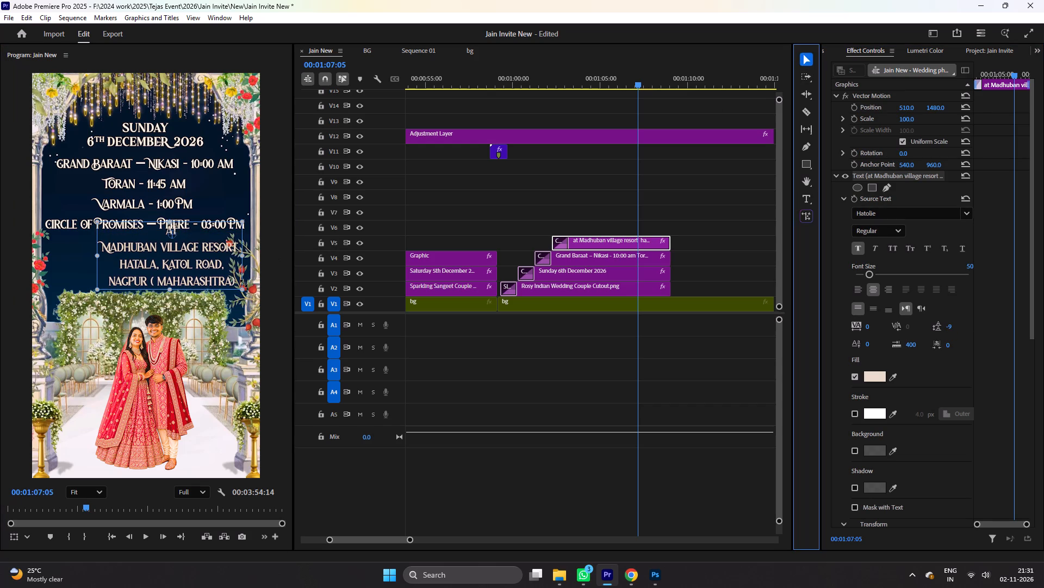
Scale the venue text block down and center it between the pillars just below the timings text.
drag(241, 291, 234, 287)
drag(207, 269, 182, 277)
drag(208, 296, 201, 288)
click(175, 275)
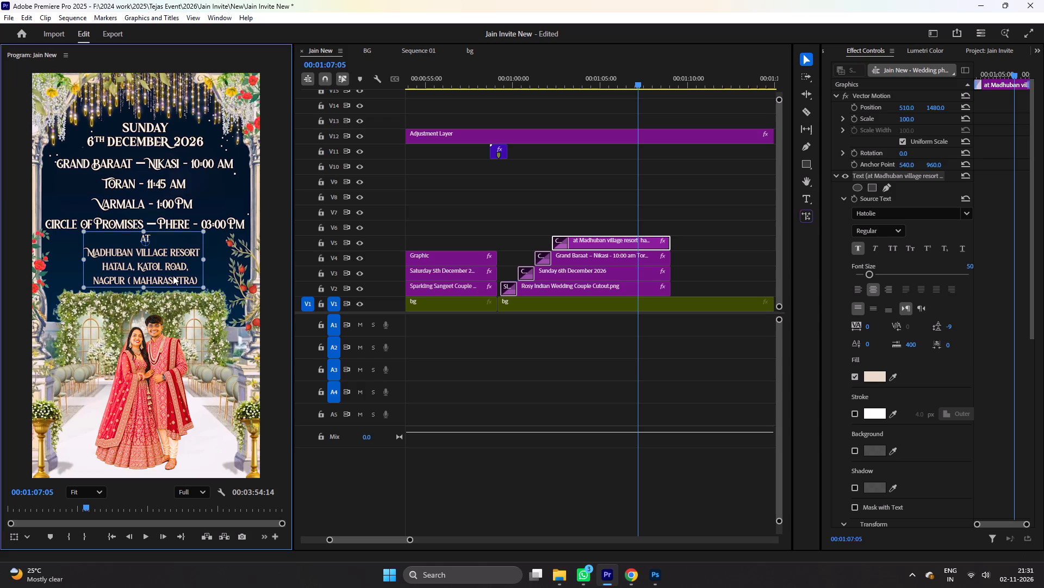
Shrink the venue text block slightly and remove the space between the opening parenthesis and "Maharashtra".
click(203, 287)
click(176, 280)
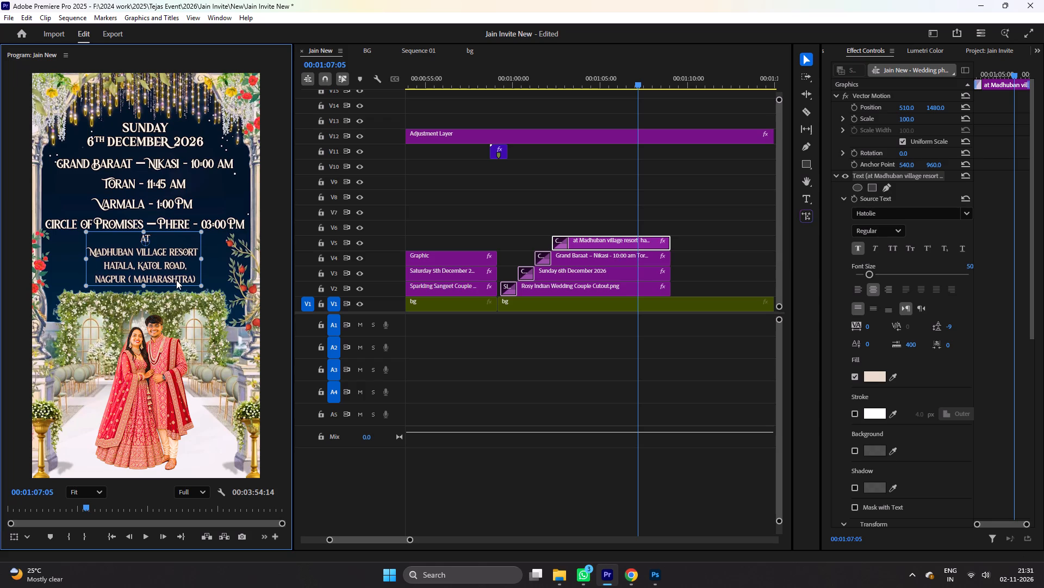
double_click(161, 279)
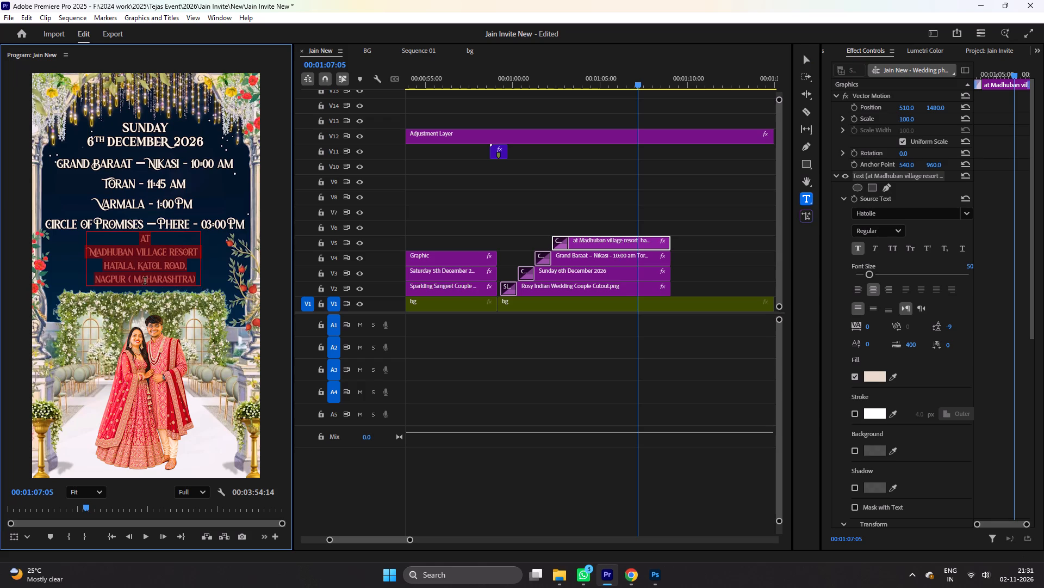
click(134, 281)
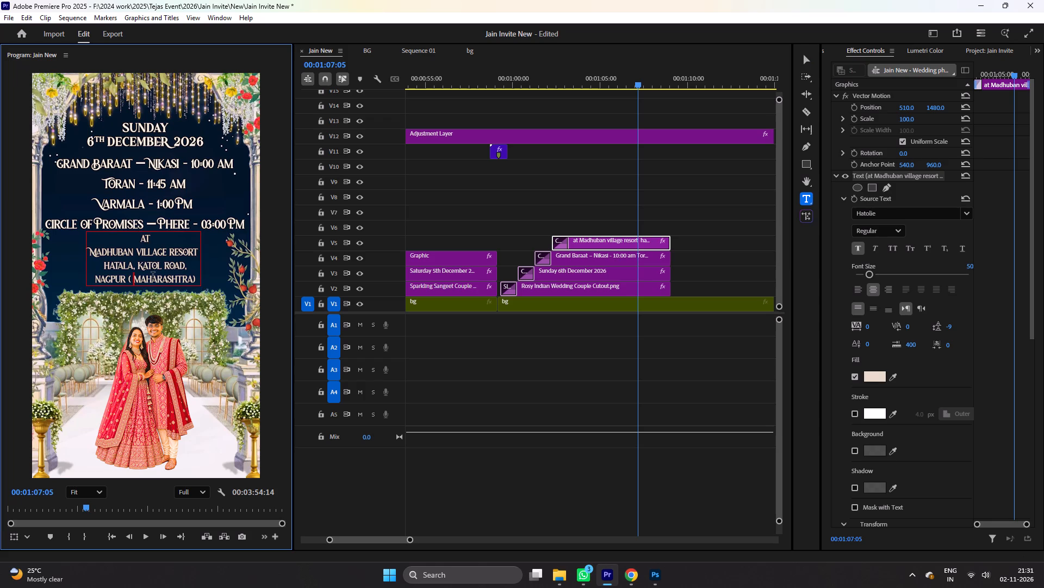
key(BackSpace)
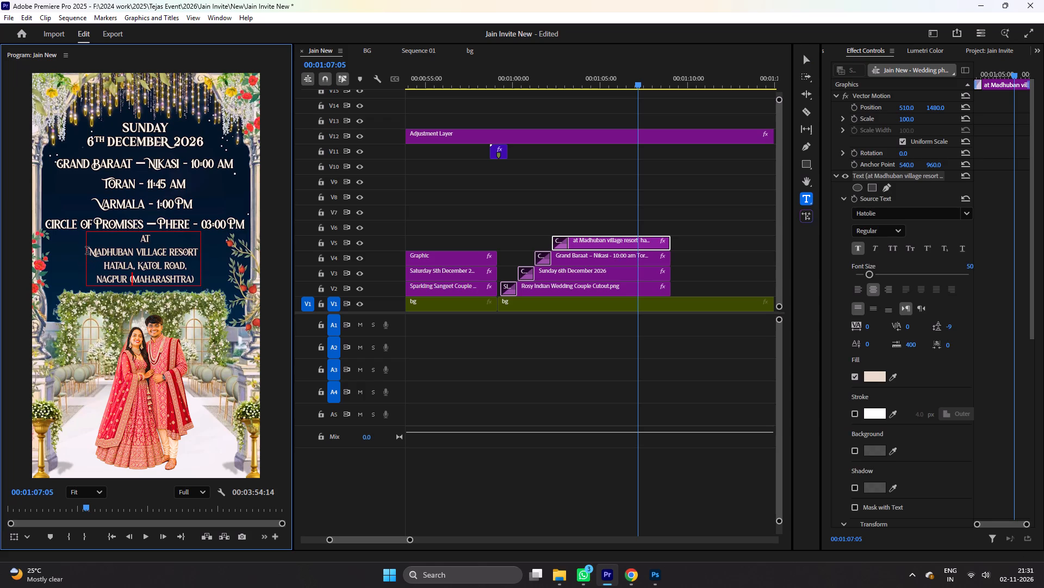
Set the "Madhuban village resort" line to font size 65 and remove its trailing space.
drag(87, 252, 234, 250)
click(868, 275)
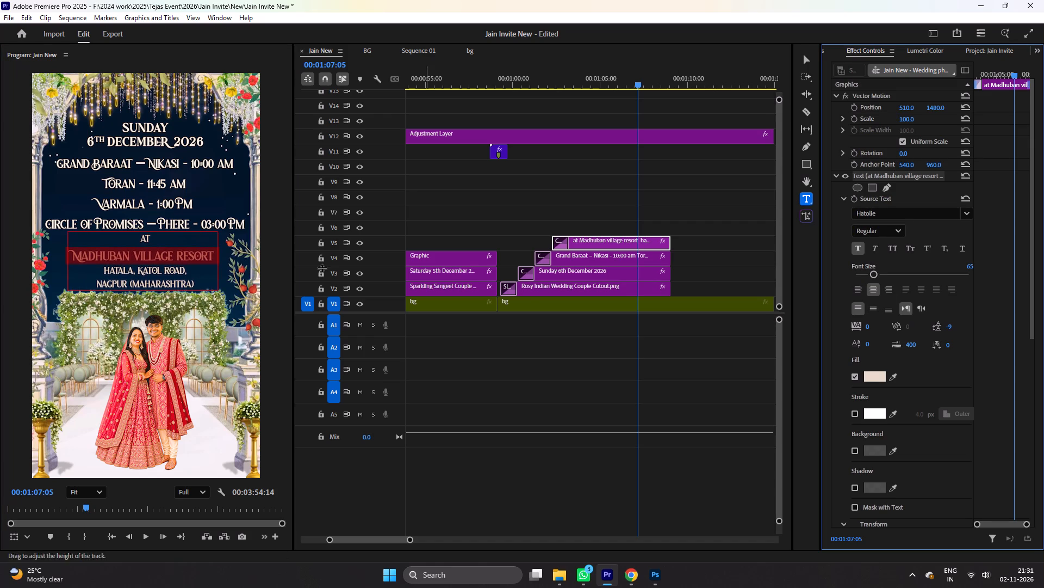
click(217, 258)
key(BackSpace)
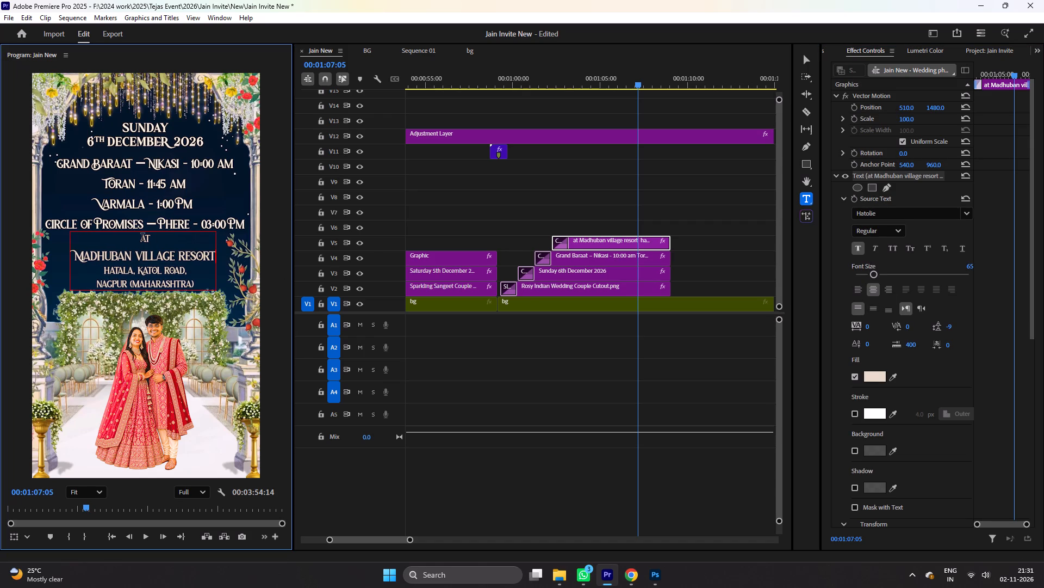
Set the leading of the "at" and "Madhuban village resort" lines to -11, shrink the venue block slightly, and save the project.
drag(142, 238, 227, 254)
click(956, 324)
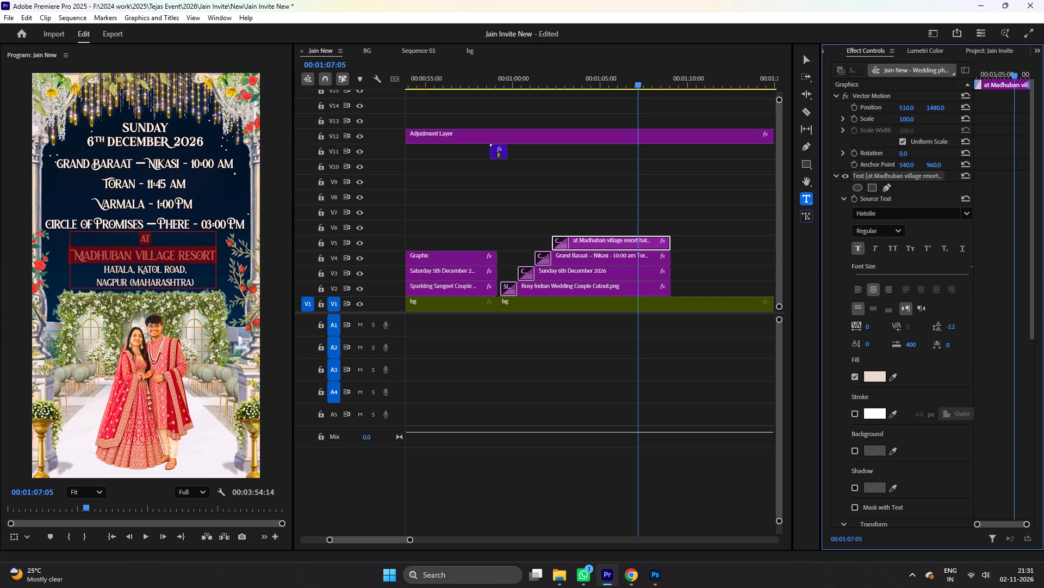
click(807, 60)
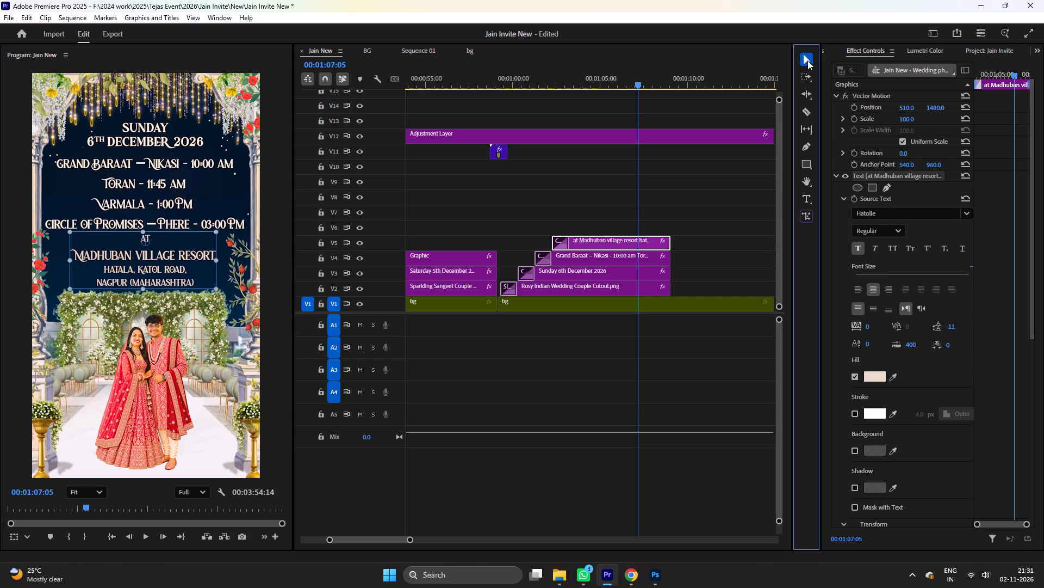
click(214, 289)
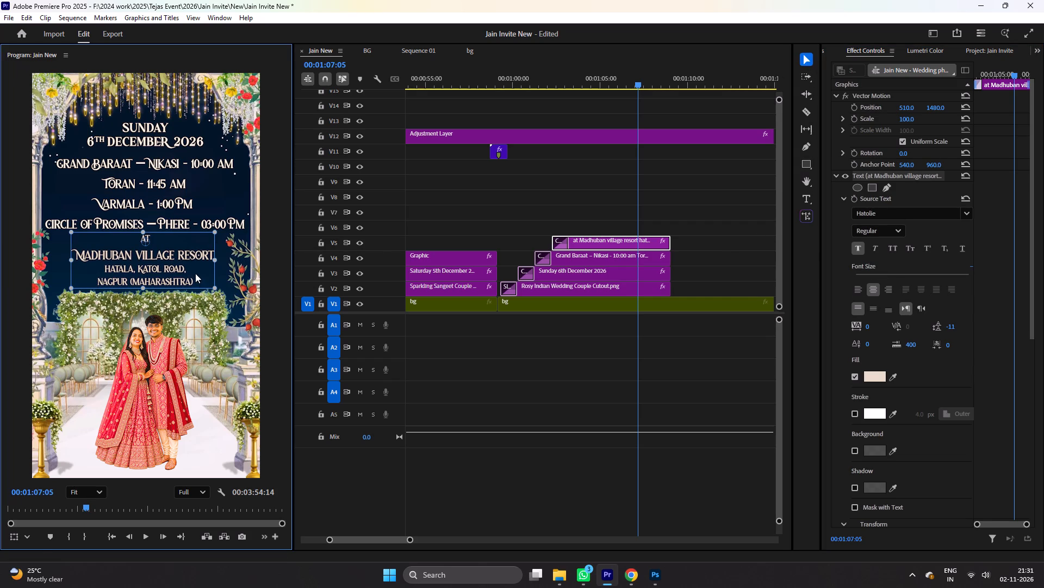
click(673, 193)
key(ctrl+s)
Scale the Rosy Indian Wedding Couple Cutout to 56 and raise it to vertical position 1489.
key(space)
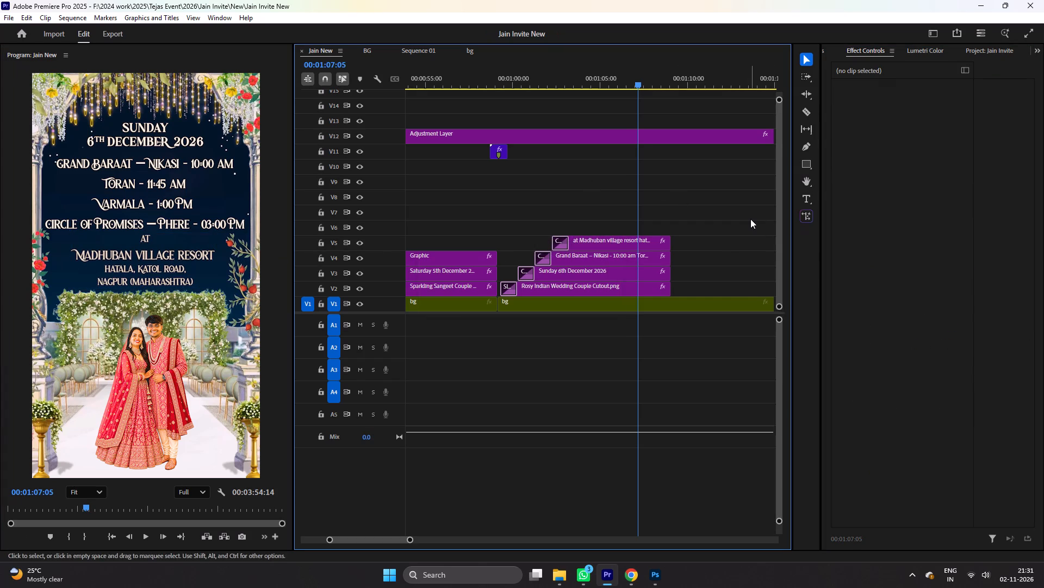
scroll(750, 219, down, 1)
key(space)
click(605, 289)
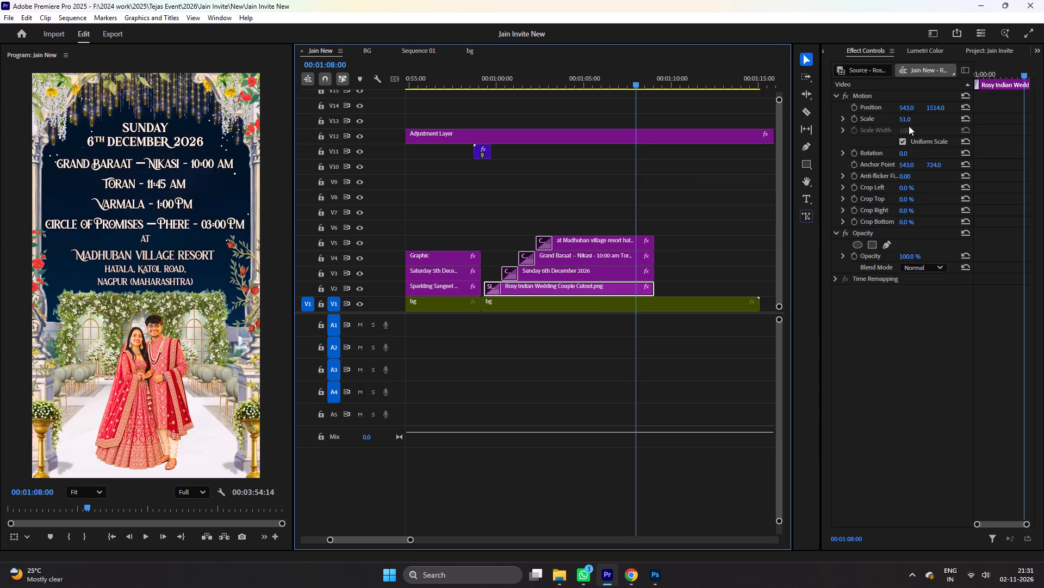
drag(908, 120, 913, 122)
drag(943, 105, 930, 106)
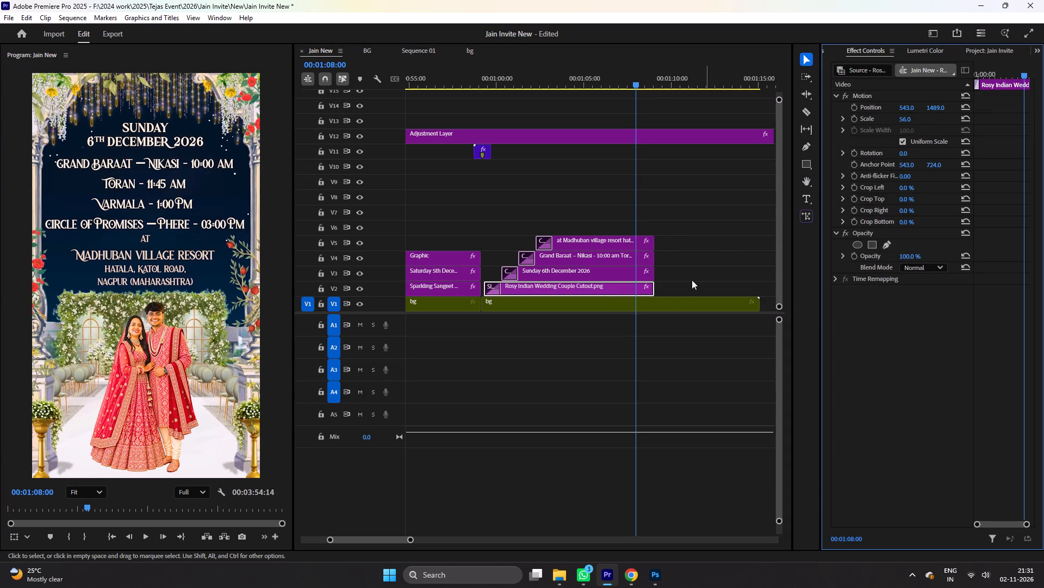
Cut the Wedding section's bg clip where its text and couple layers end, and delete the excess part.
key(c)
click(657, 302)
key(v)
click(686, 301)
key(Delete)
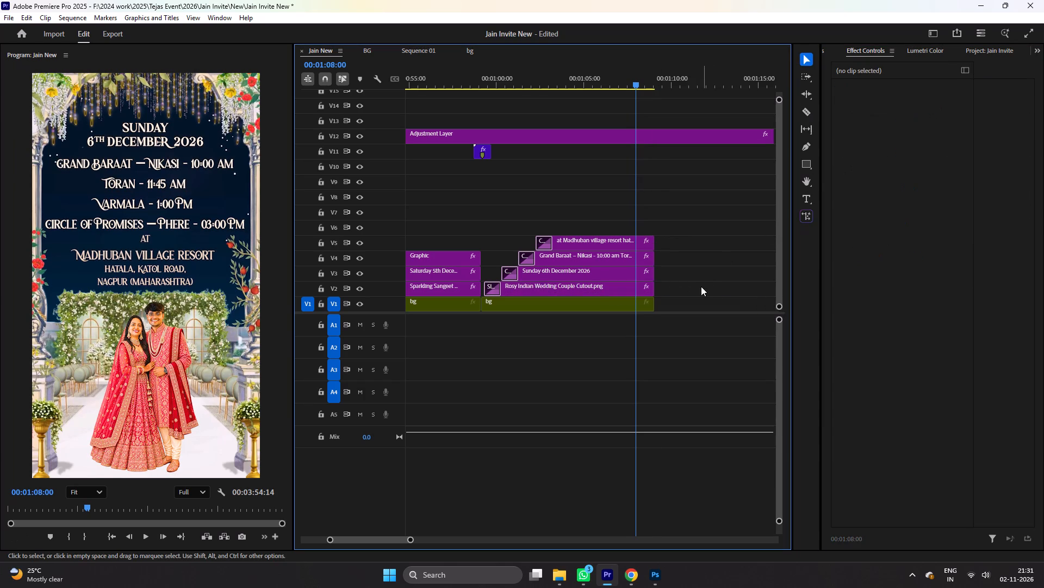
Duplicate the OF.mov transition from the start of the Wedding section onto V11 over the section's end, and check the cut beneath it.
alt+click(482, 160)
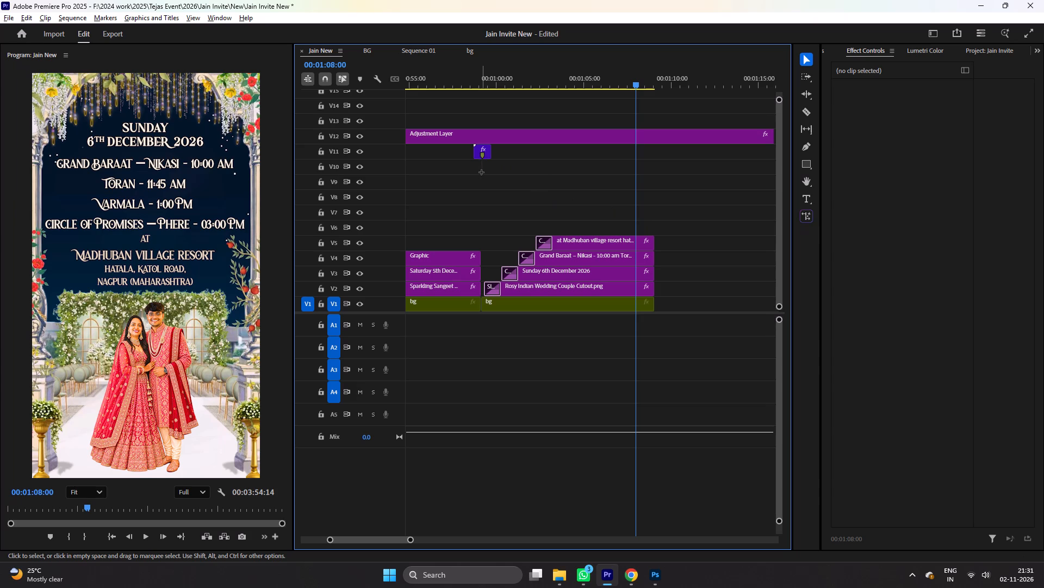
alt+drag(481, 153, 483, 178)
drag(485, 180, 660, 156)
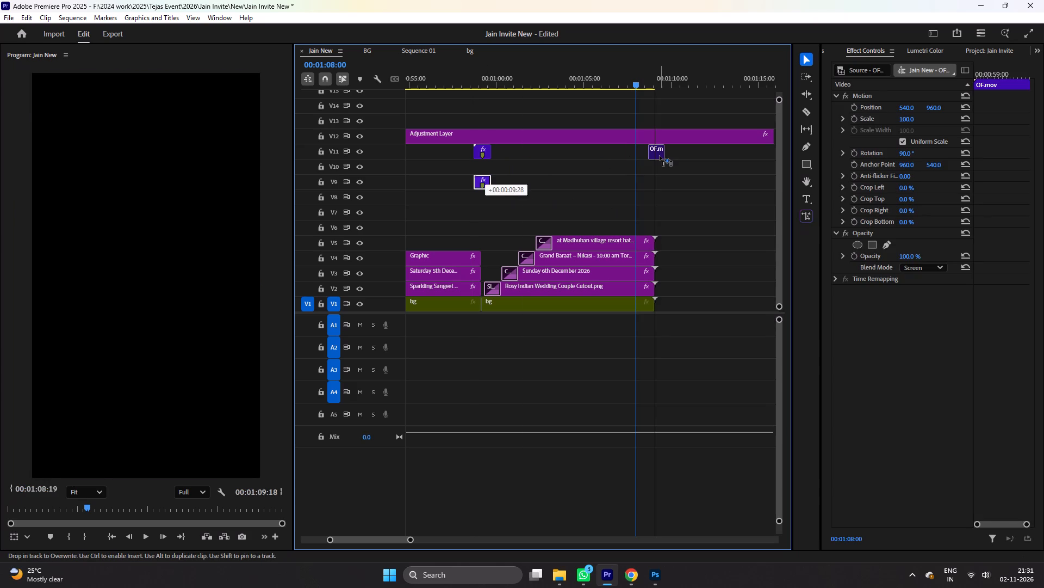
drag(660, 156, 660, 156)
click(674, 184)
key(equal)
key(equal)
drag(671, 83, 664, 86)
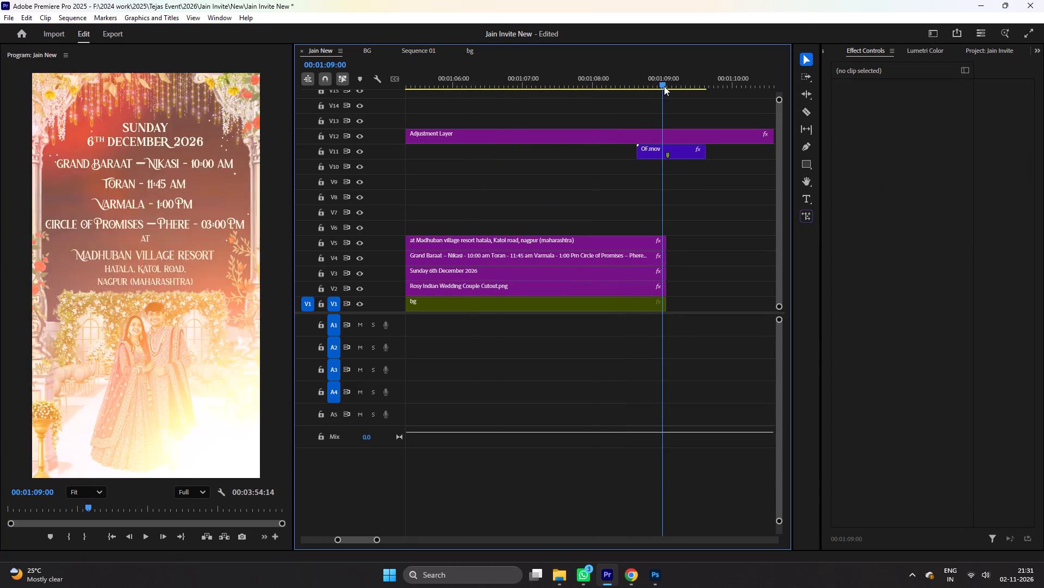
drag(664, 86, 669, 88)
Delete the stray transition clip on V10, close the gap after the Wedding section so the closing section follows it, and save.
key(minus)
key(minus)
key(minus)
key(minus)
key(minus)
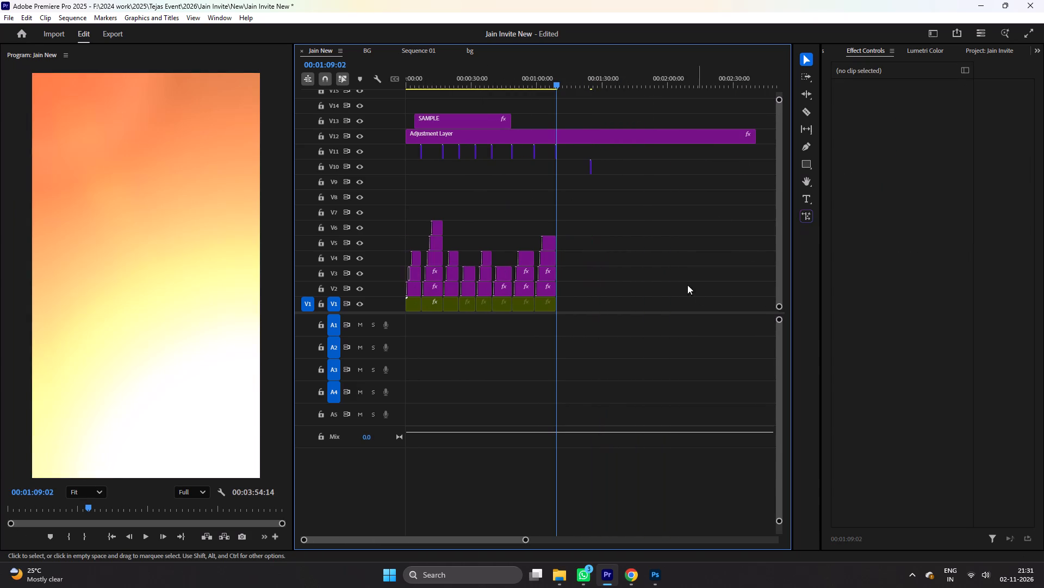
click(592, 171)
key(Delete)
right_click(598, 307)
click(608, 314)
key(ctrl+s)
Play into the closing section, cut the Adjustment Layer at that section's end, delete the excess, and save the project.
key(space)
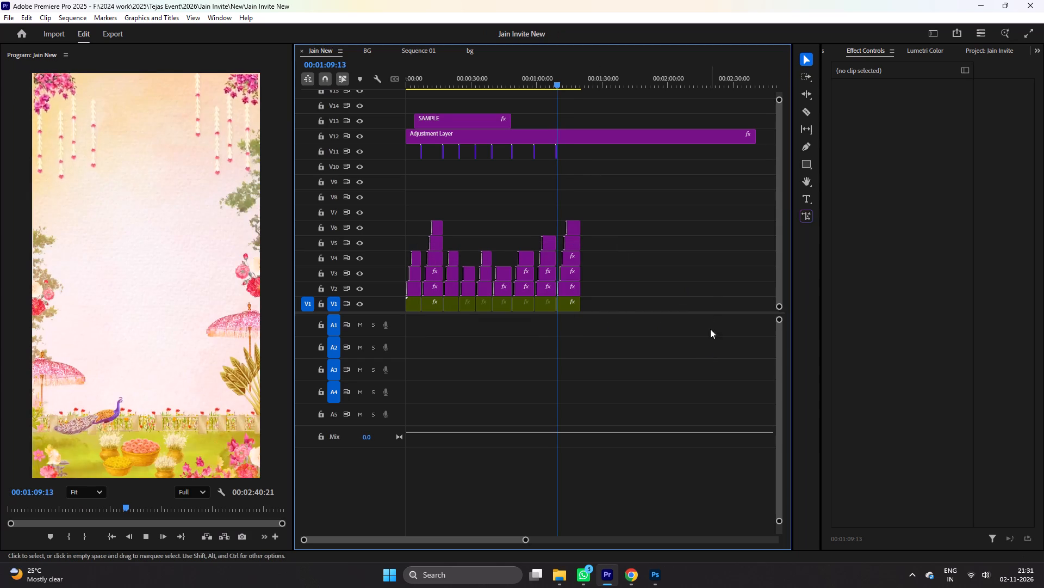
key(equal)
key(equal)
key(equal)
key(equal)
scroll(725, 235, down, 5)
key(minus)
key(minus)
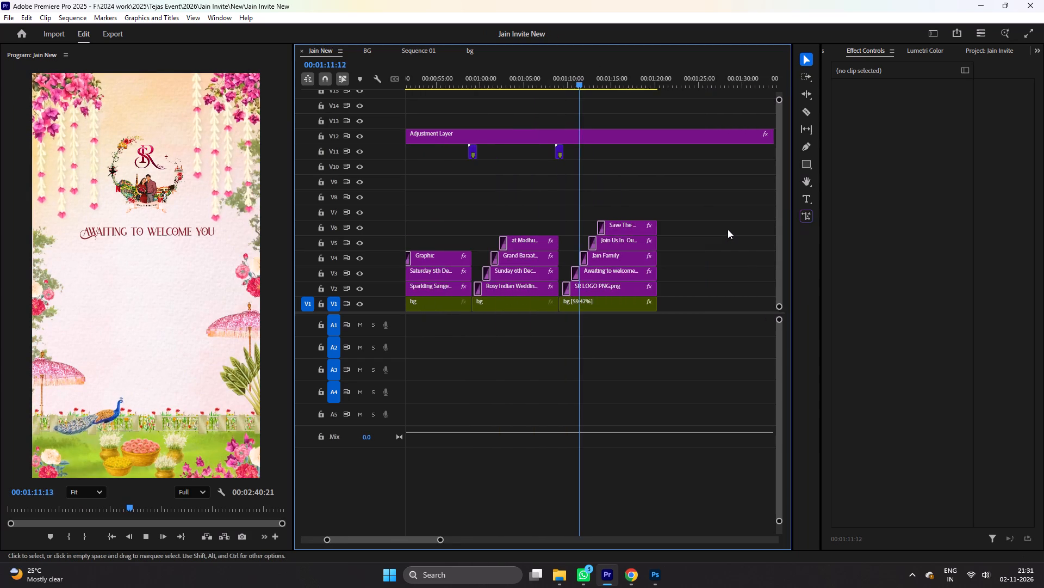
key(equal)
scroll(728, 225, down, 1)
key(c)
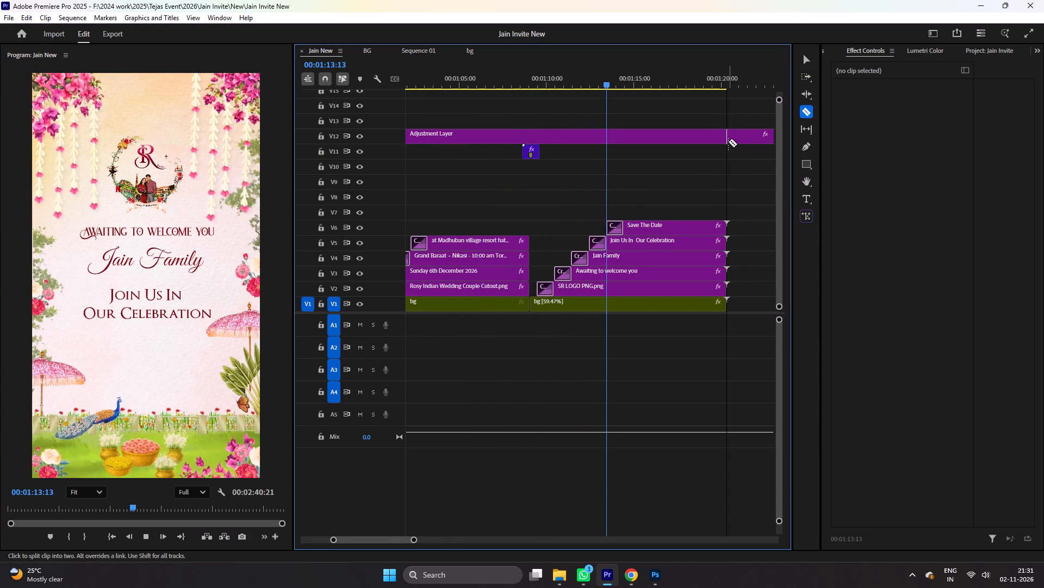
click(728, 142)
key(v)
click(755, 139)
key(Delete)
click(720, 192)
key(ctrl+s)
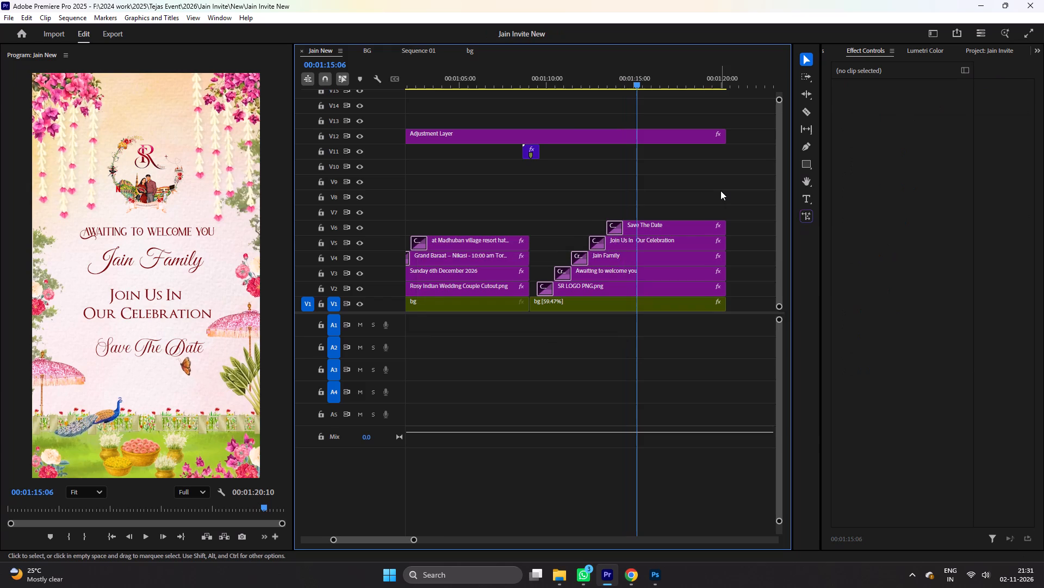
Extend the end of the SAMPLE text clip on V13 to about 00:01:11, over the closing section.
click(720, 191)
key(minus)
key(minus)
drag(491, 126, 592, 127)
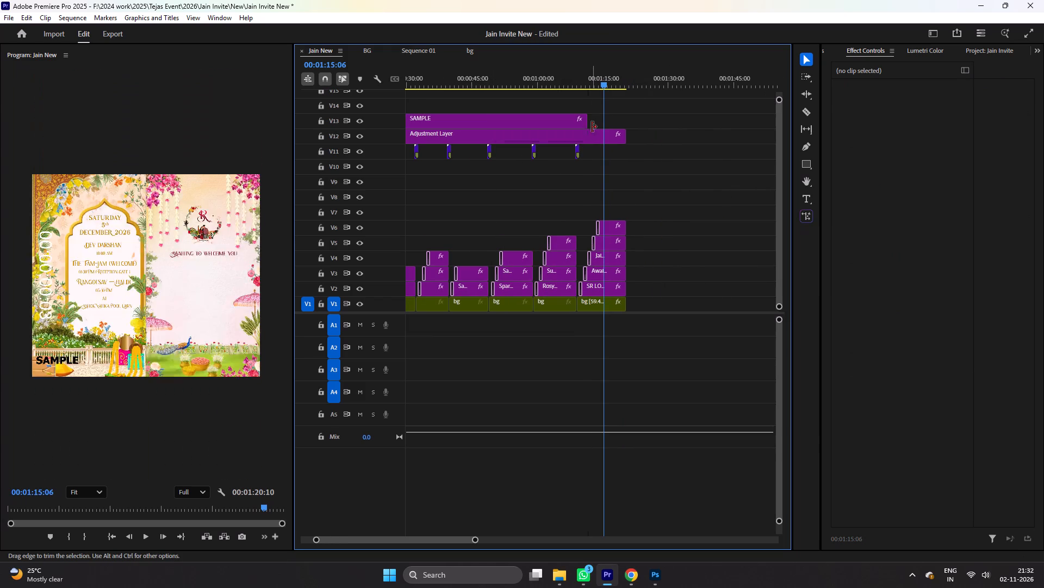
Go to 00:00:43:09 in the Saturday 5th December Haldi section to examine its layout.
click(512, 77)
key(equal)
key(equal)
key(minus)
click(500, 70)
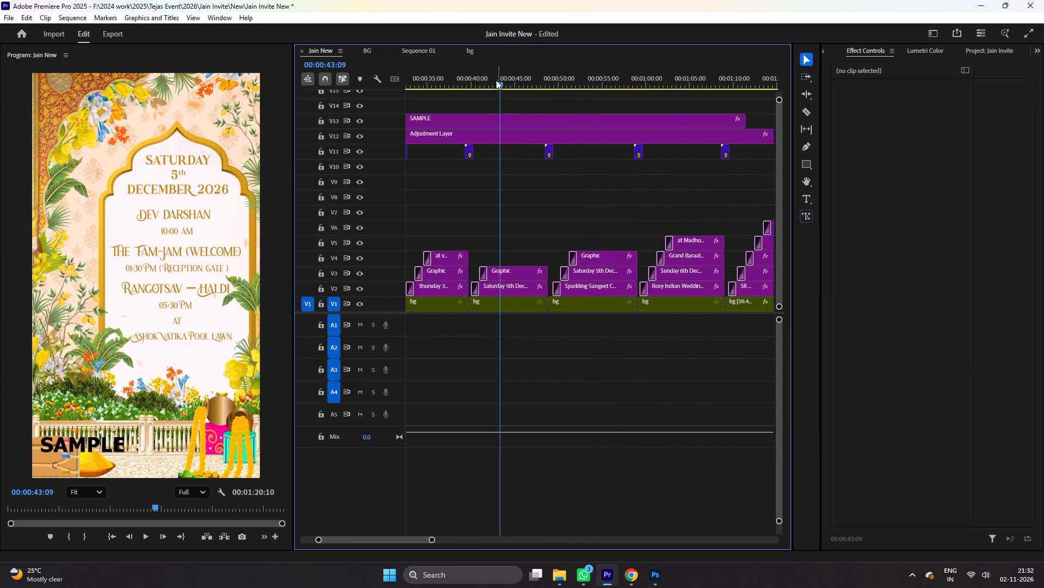
key(equal)
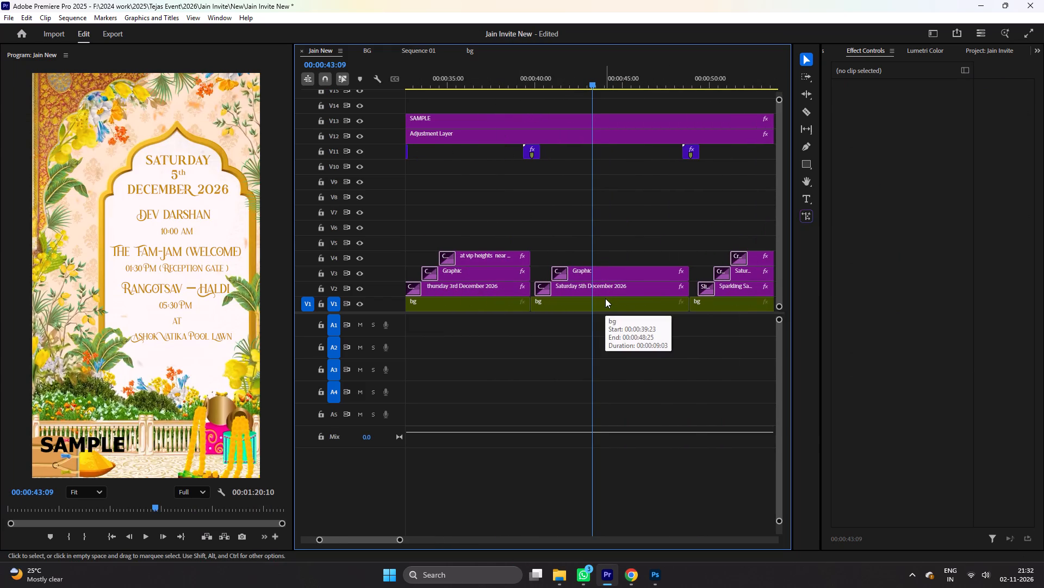
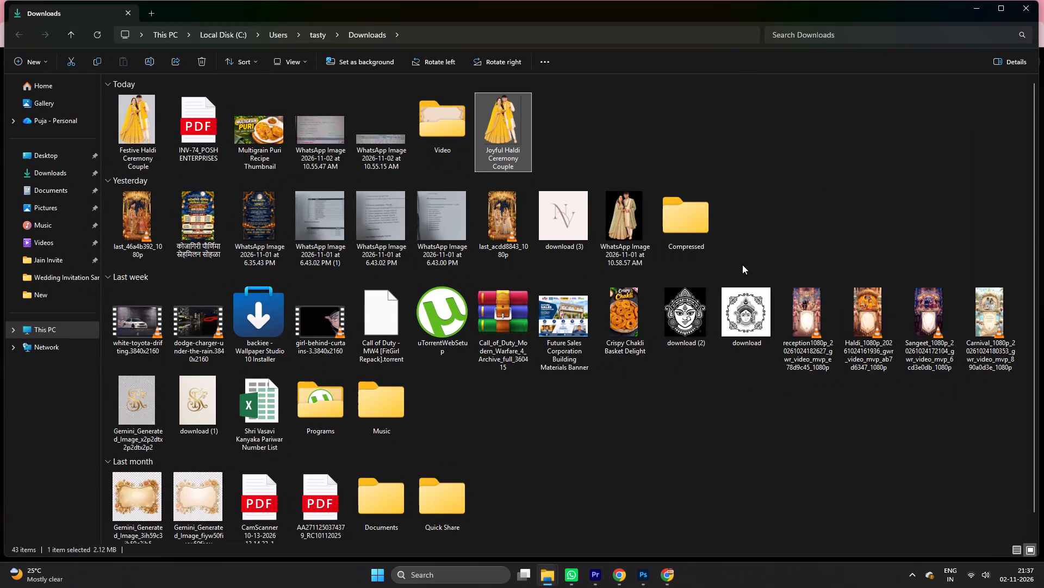
key(ctrl+x)
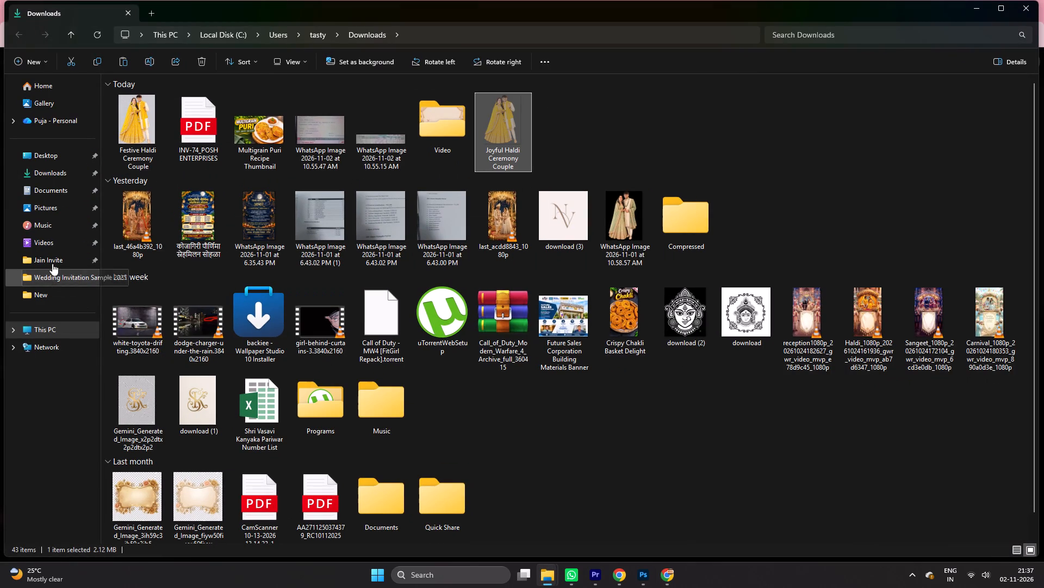
click(52, 264)
key(ctrl+v)
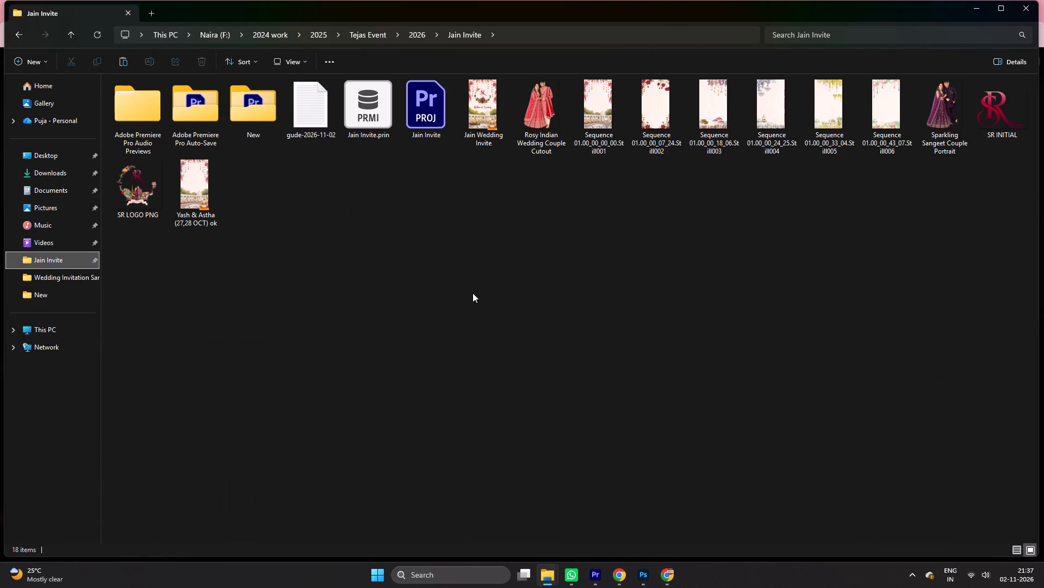
Place the Joyful Haldi Ceremony Couple image on track V4 over the Saturday 5th December section in Premiere Pro and preview it.
drag(263, 183, 605, 580)
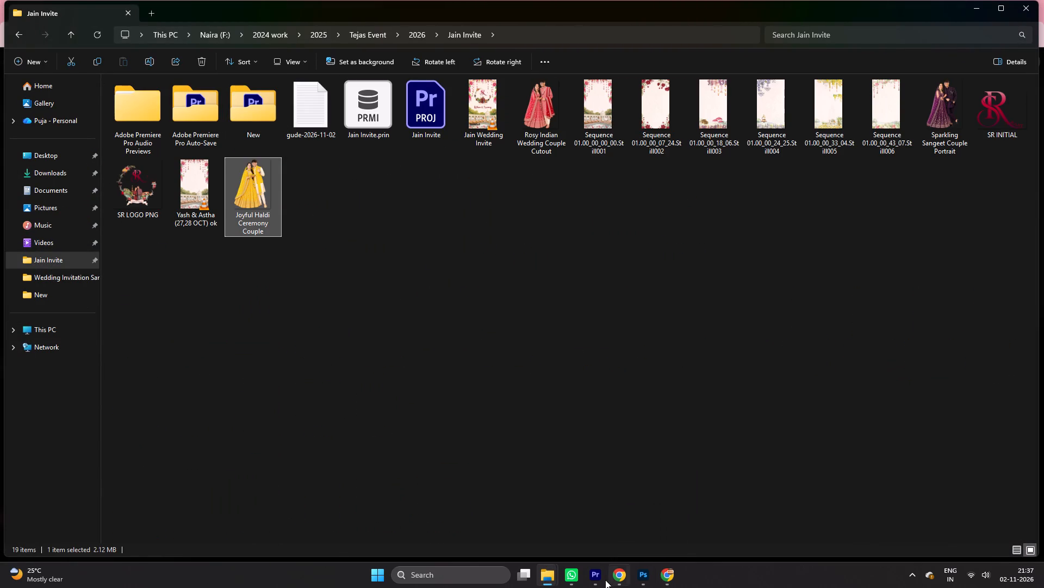
drag(605, 580, 564, 246)
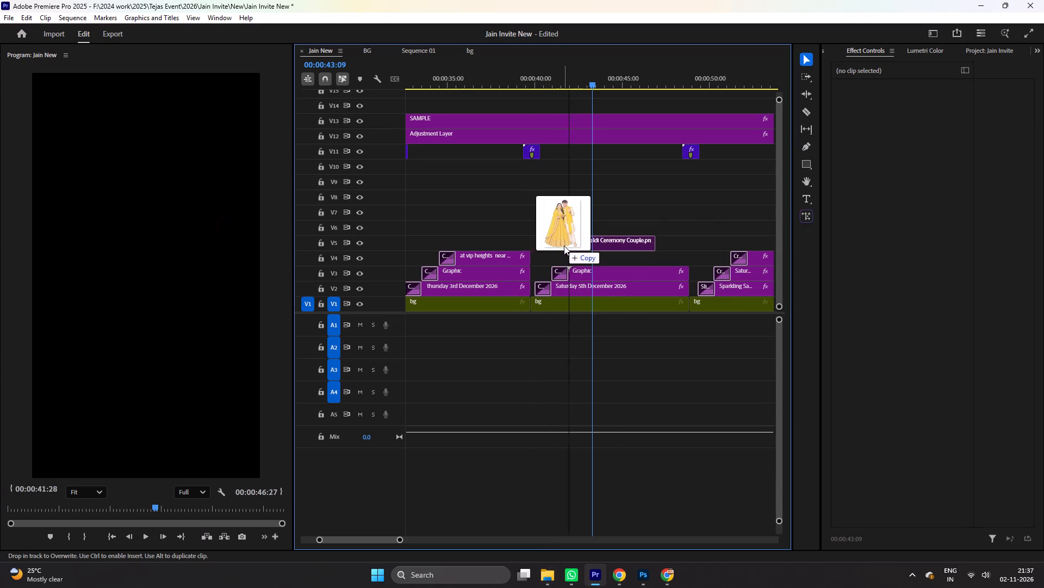
drag(564, 246, 570, 256)
click(501, 85)
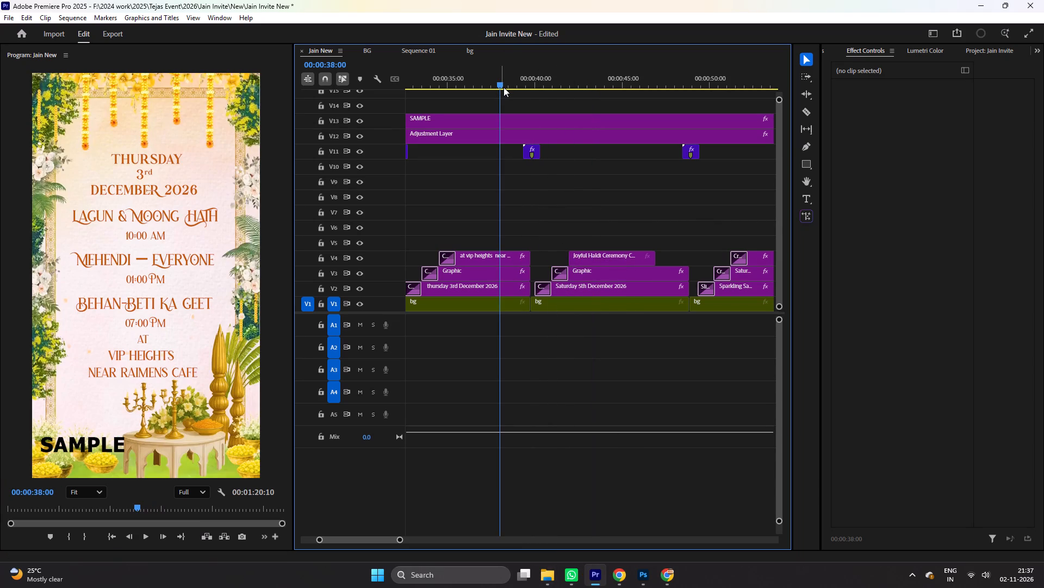
drag(504, 87, 604, 101)
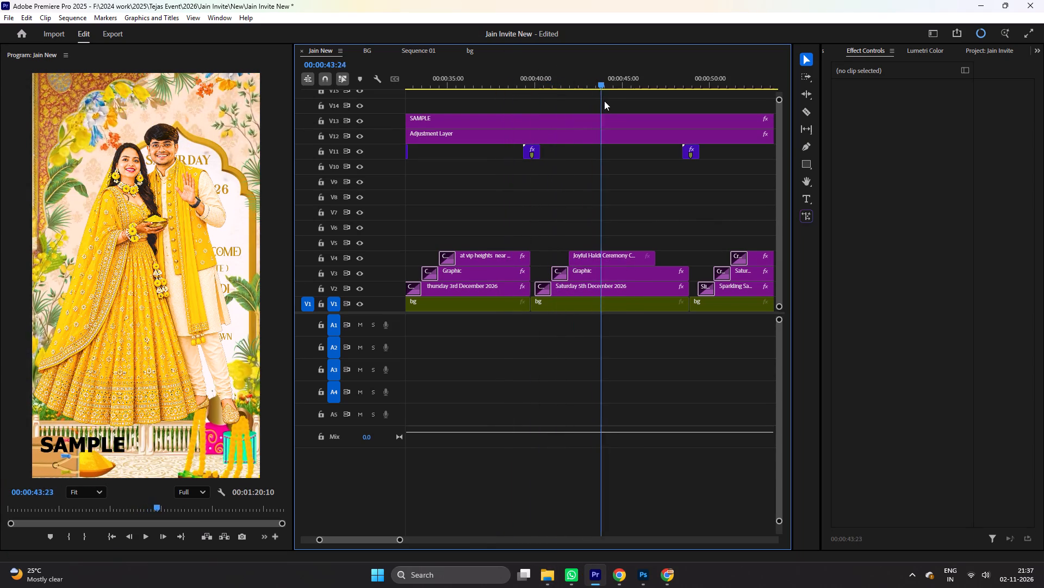
drag(604, 101, 613, 103)
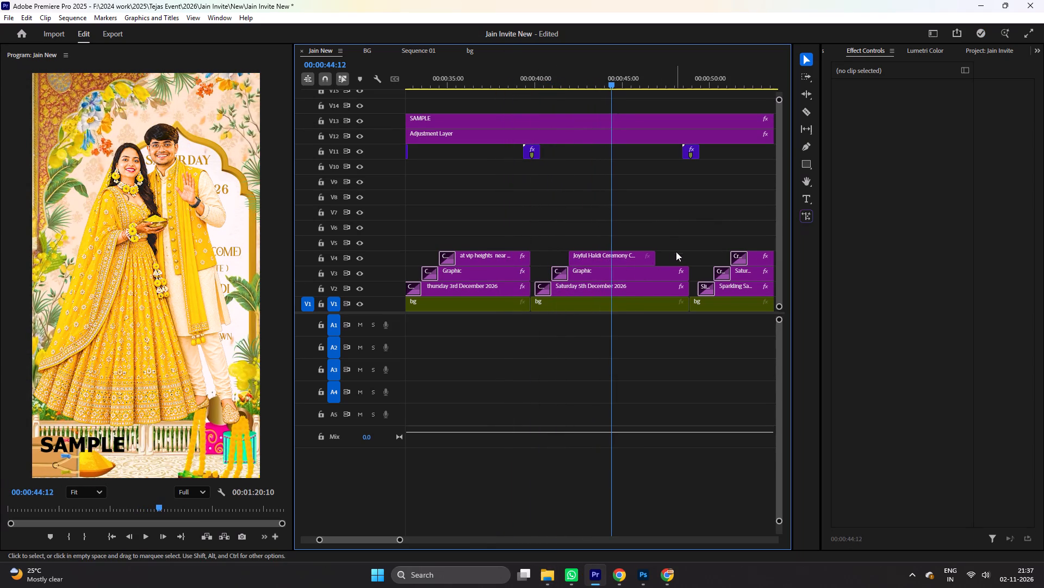
Shift all section clips and OF.mov transitions after the Saturday 5th December section about 18 seconds down the timeline.
click(681, 239)
key(minus)
key(minus)
drag(776, 333, 624, 169)
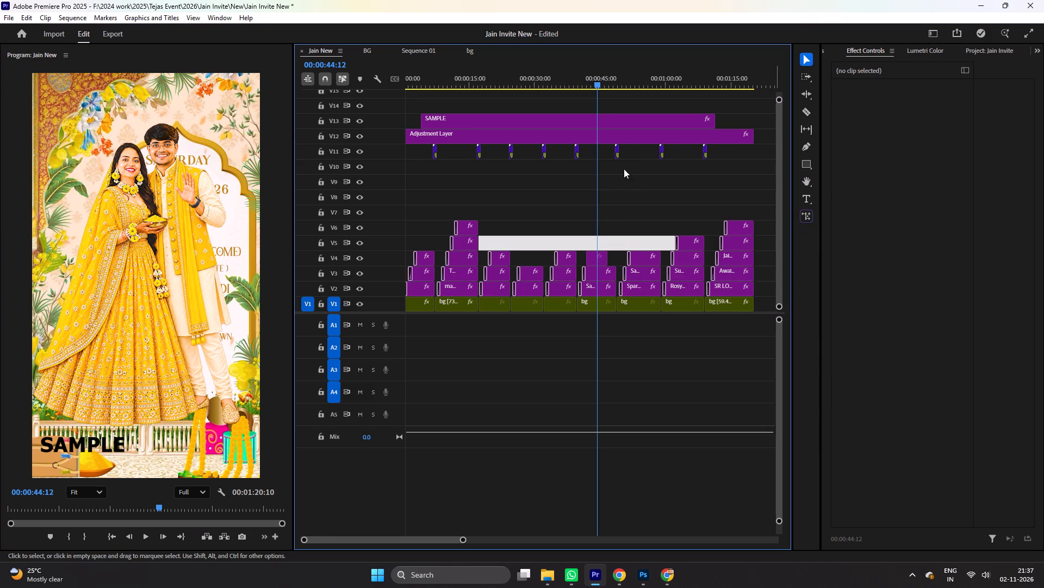
drag(624, 169, 624, 169)
drag(767, 324, 617, 146)
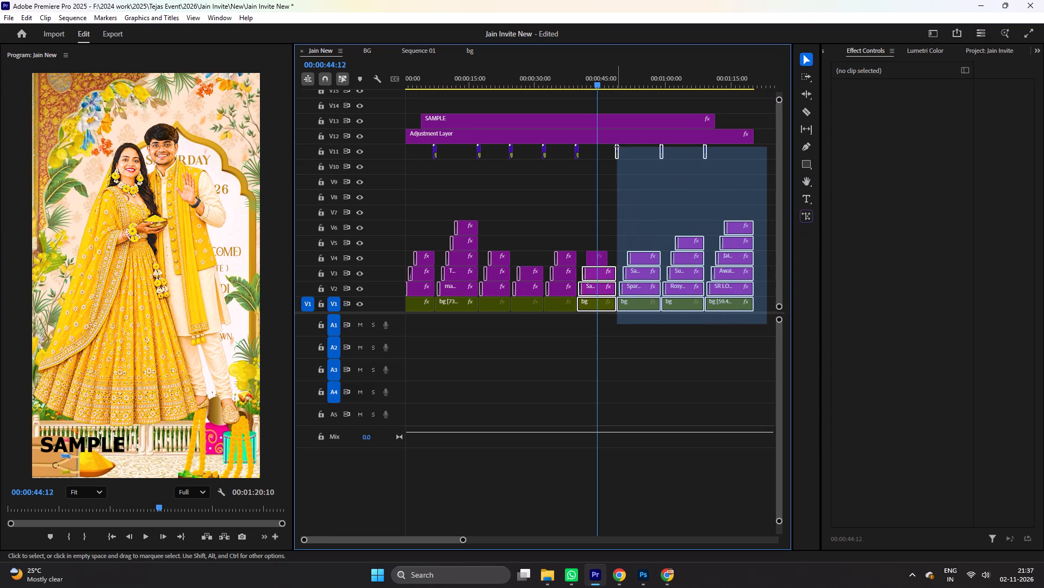
drag(617, 146, 622, 148)
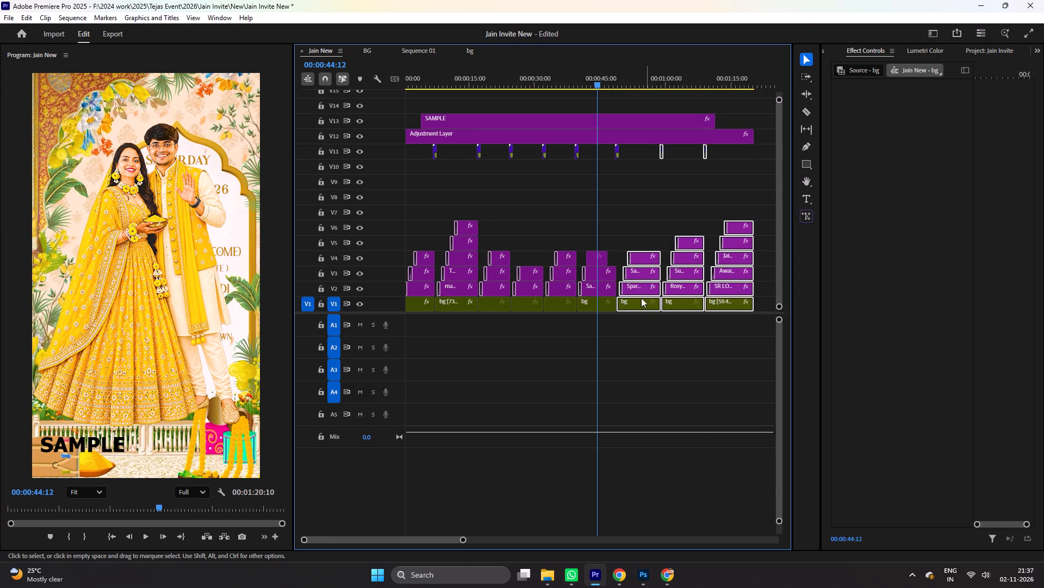
drag(638, 301, 715, 304)
drag(617, 151, 667, 156)
Move the Saturday 5th December text and its Graphic clip up to tracks V6 and V7, clear of the haldi couple image.
key(equal)
key(equal)
key(equal)
key(minus)
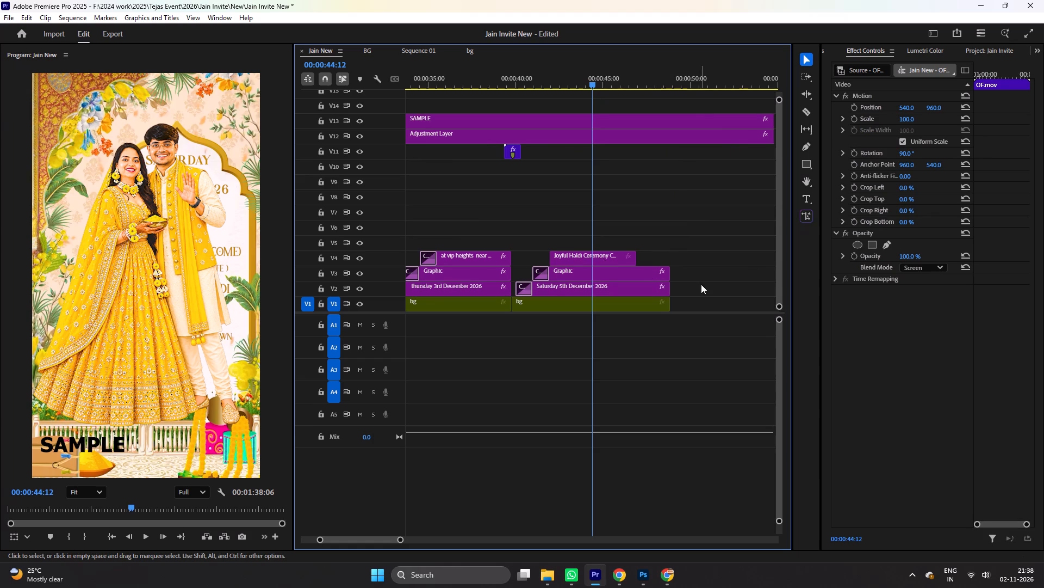
drag(704, 293, 651, 271)
drag(607, 271, 734, 210)
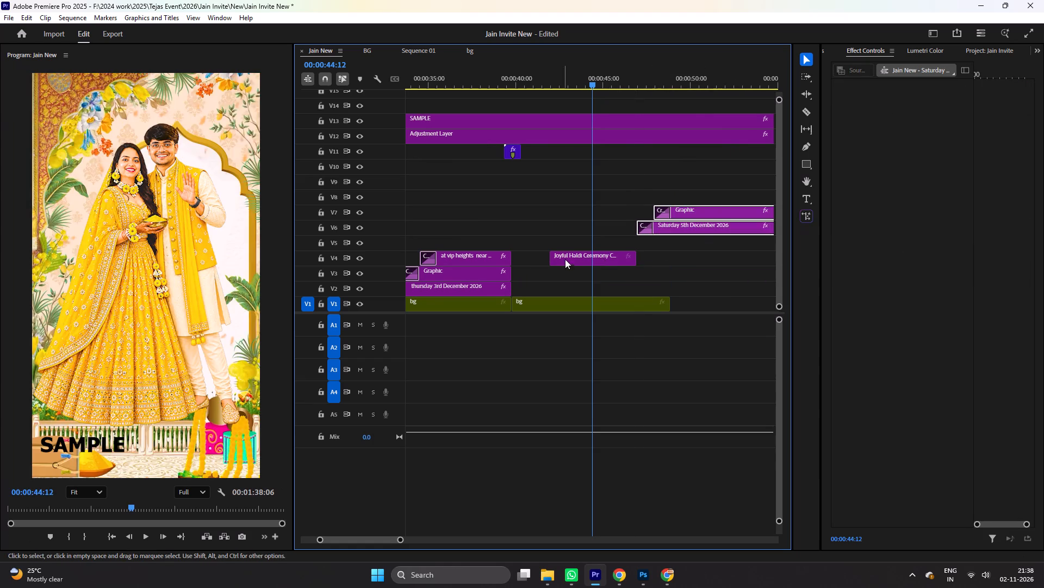
Move the haldi couple image to track V2 and extend its start back to 00:00:39:29.
drag(579, 264, 576, 288)
click(563, 285)
drag(544, 287, 526, 287)
drag(549, 289, 520, 289)
click(519, 77)
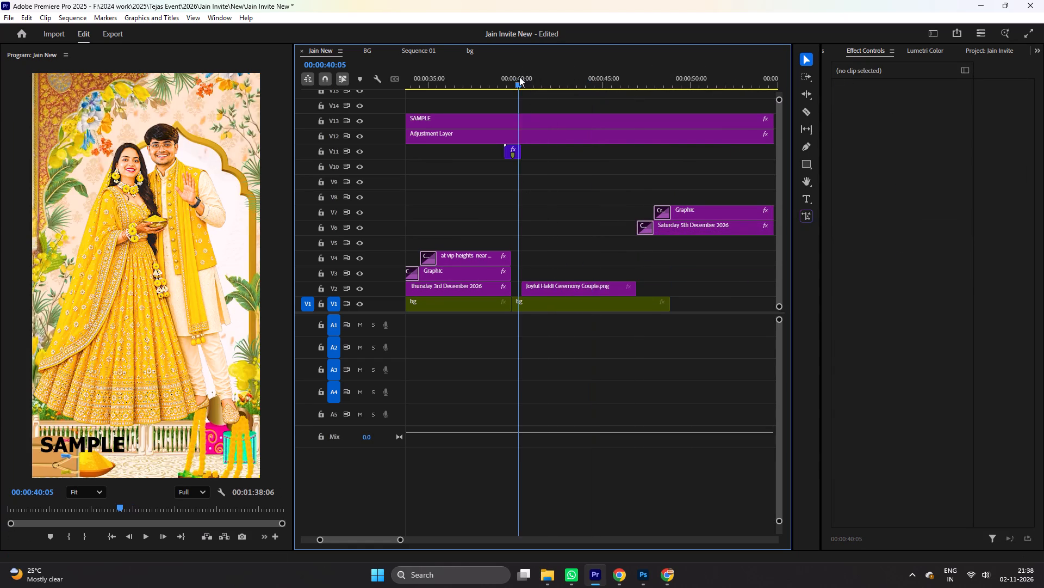
key(equal)
key(equal)
key(equal)
drag(579, 80, 567, 87)
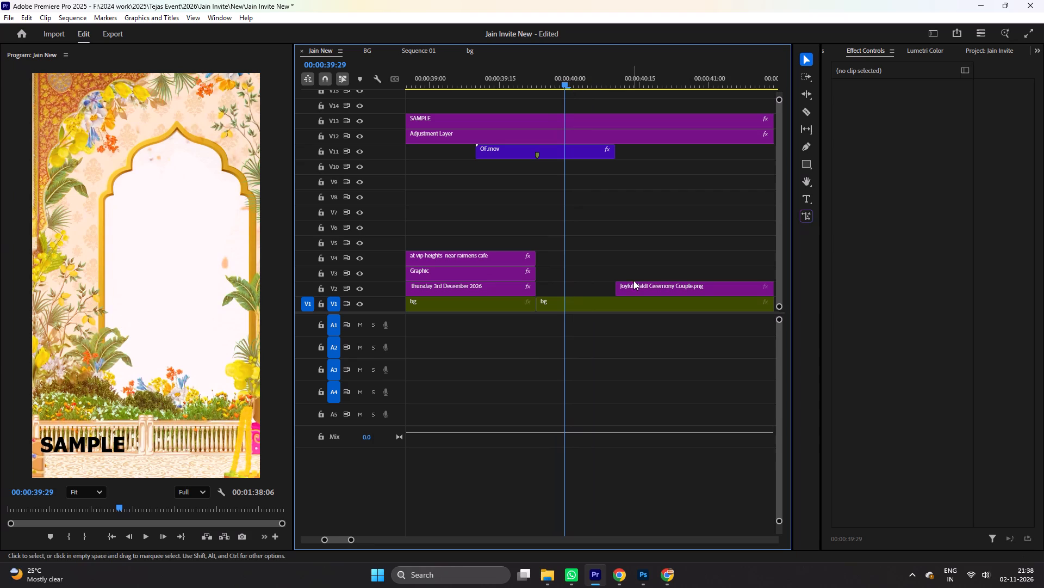
drag(621, 291, 571, 297)
click(595, 290)
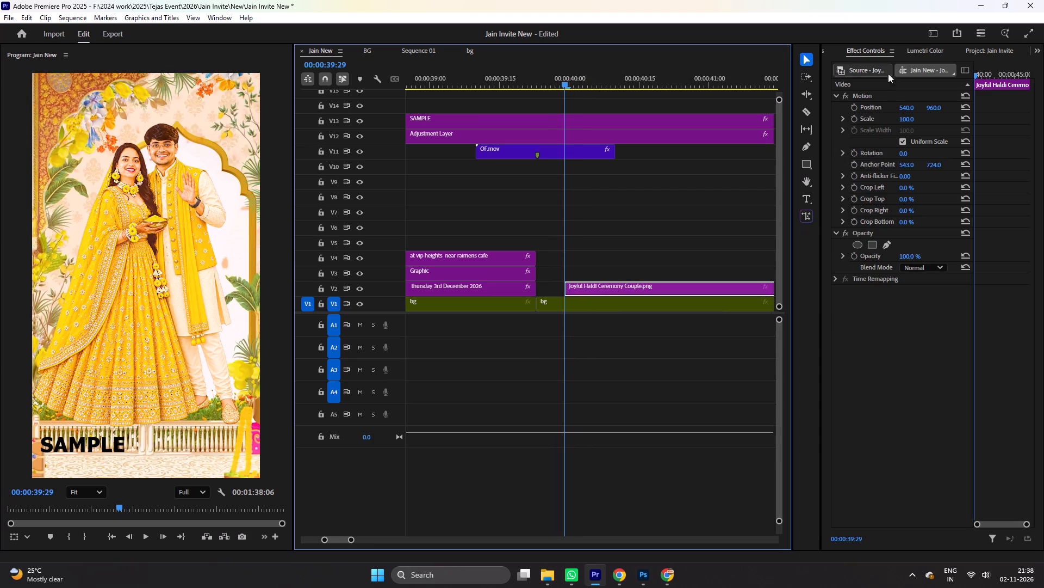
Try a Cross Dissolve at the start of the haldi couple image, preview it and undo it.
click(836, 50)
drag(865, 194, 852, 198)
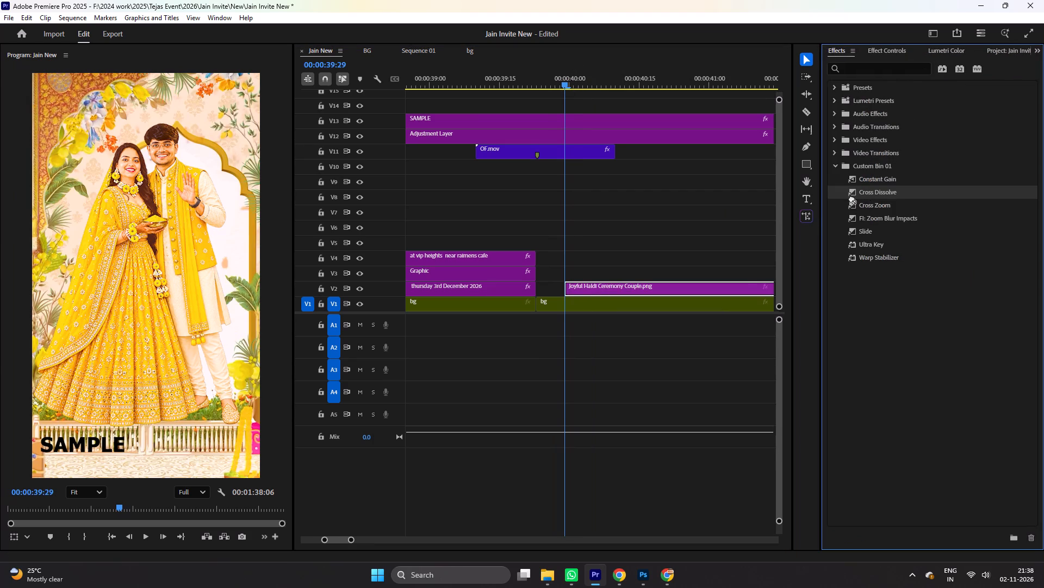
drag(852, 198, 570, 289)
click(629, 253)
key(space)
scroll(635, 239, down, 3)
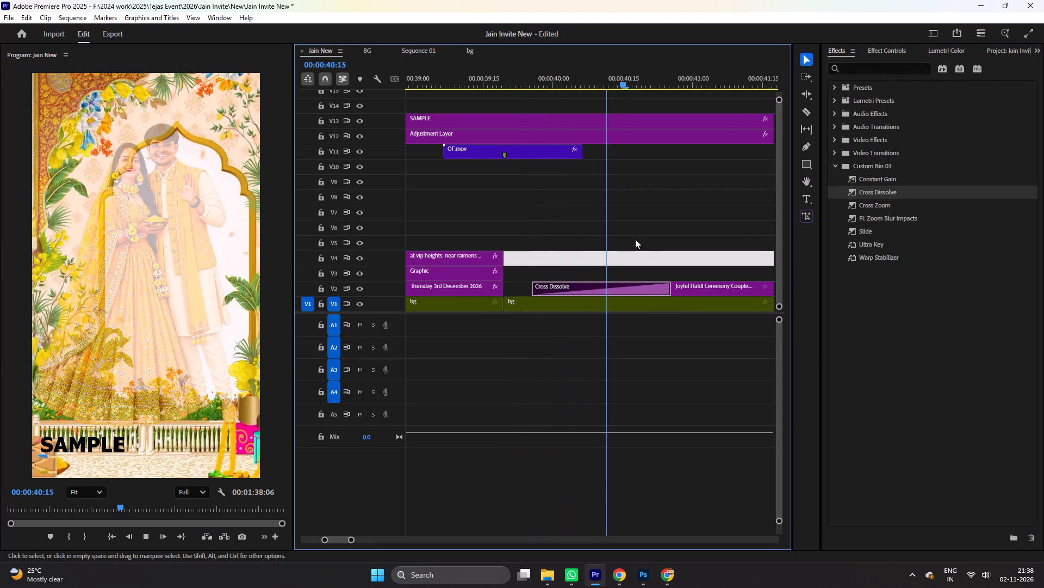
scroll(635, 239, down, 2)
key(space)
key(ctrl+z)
Apply the Slide transition to the start of the haldi couple image and preview it.
drag(870, 233, 759, 258)
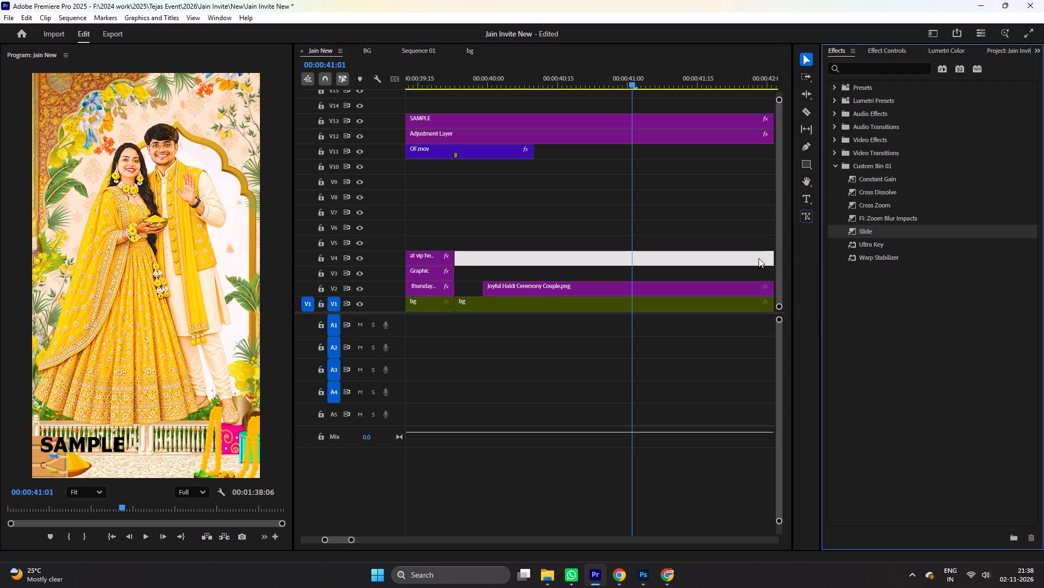
drag(759, 258, 490, 292)
key(space)
scroll(676, 259, down, 4)
key(space)
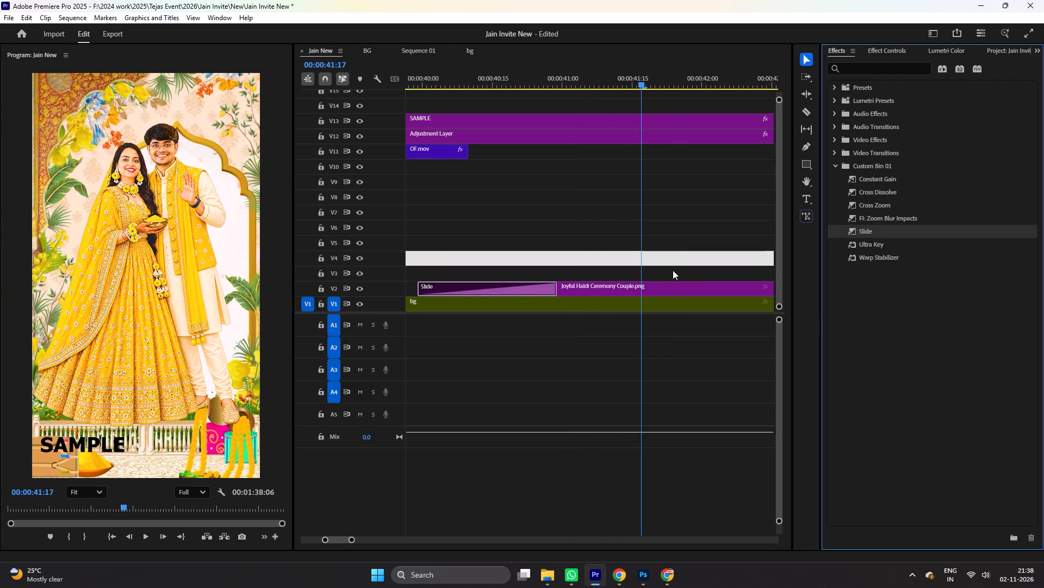
Scale the haldi couple image to 60 and set its position to 338, 1494.
click(666, 285)
key(minus)
key(minus)
key(minus)
click(877, 55)
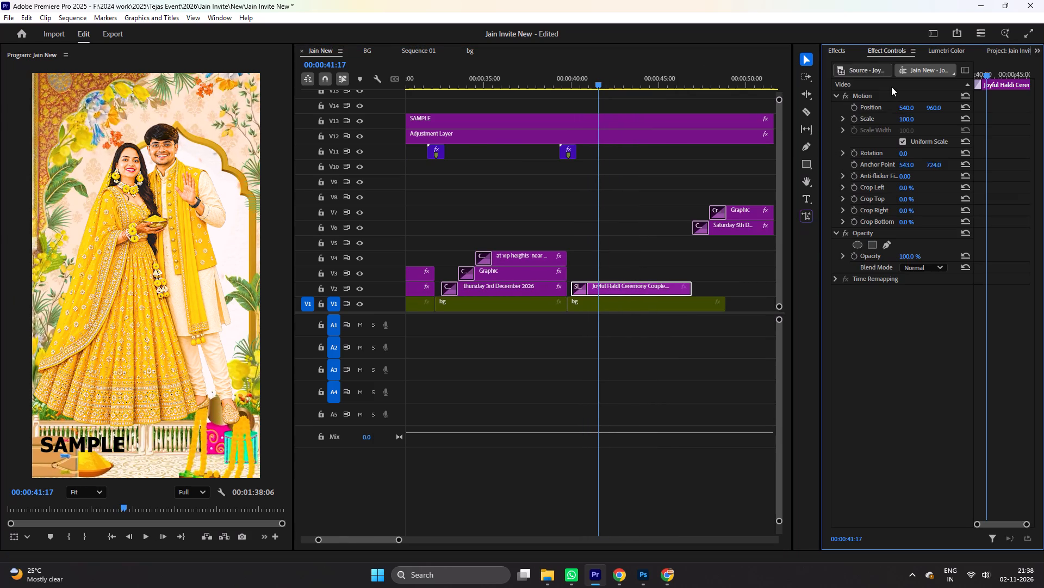
drag(906, 118, 885, 125)
drag(937, 107, 964, 107)
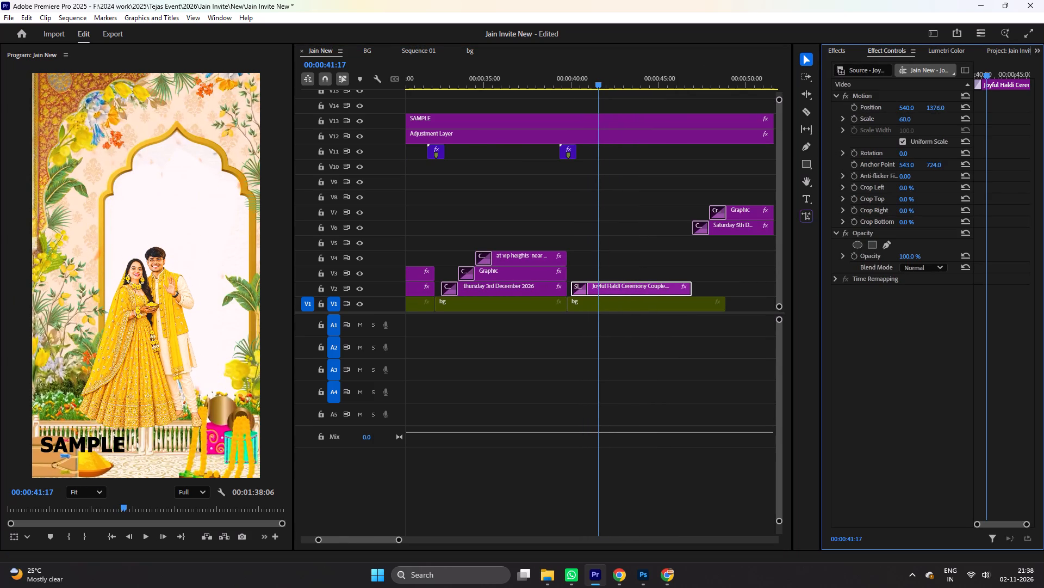
drag(964, 107, 1036, 103)
drag(909, 107, 765, 112)
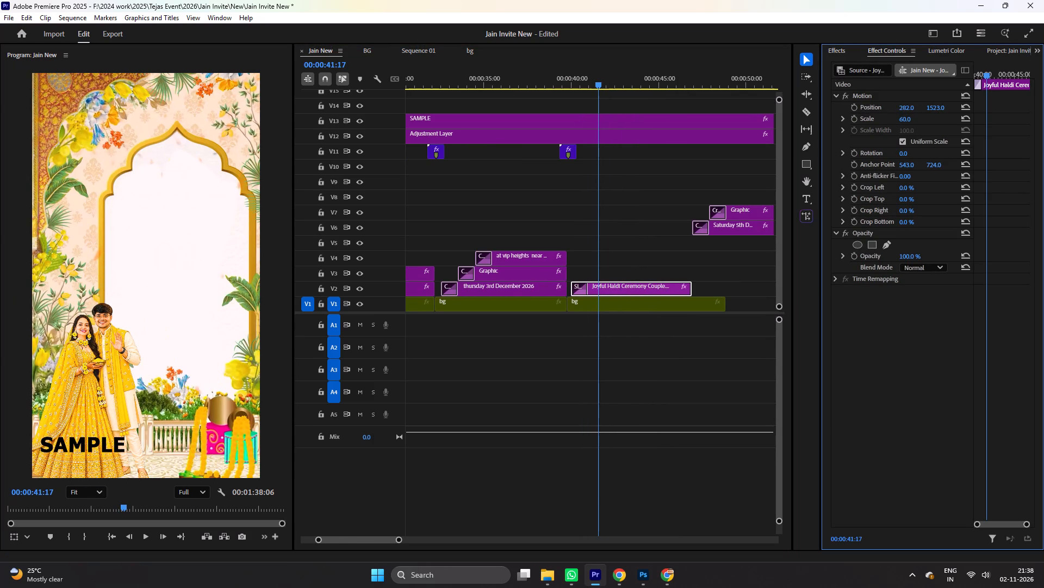
drag(765, 112, 778, 114)
drag(937, 107, 912, 110)
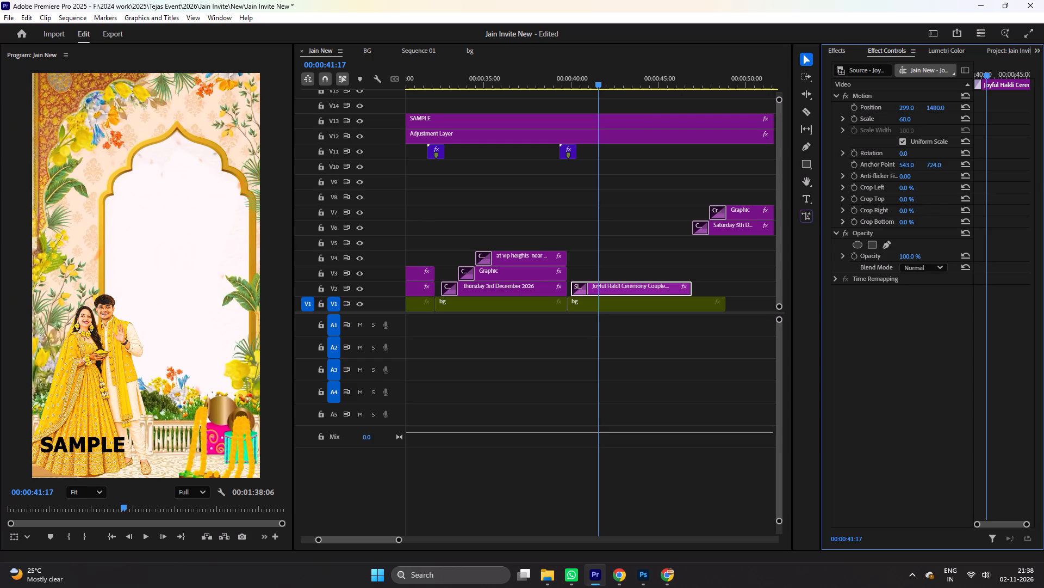
drag(912, 110, 922, 113)
drag(913, 106, 921, 106)
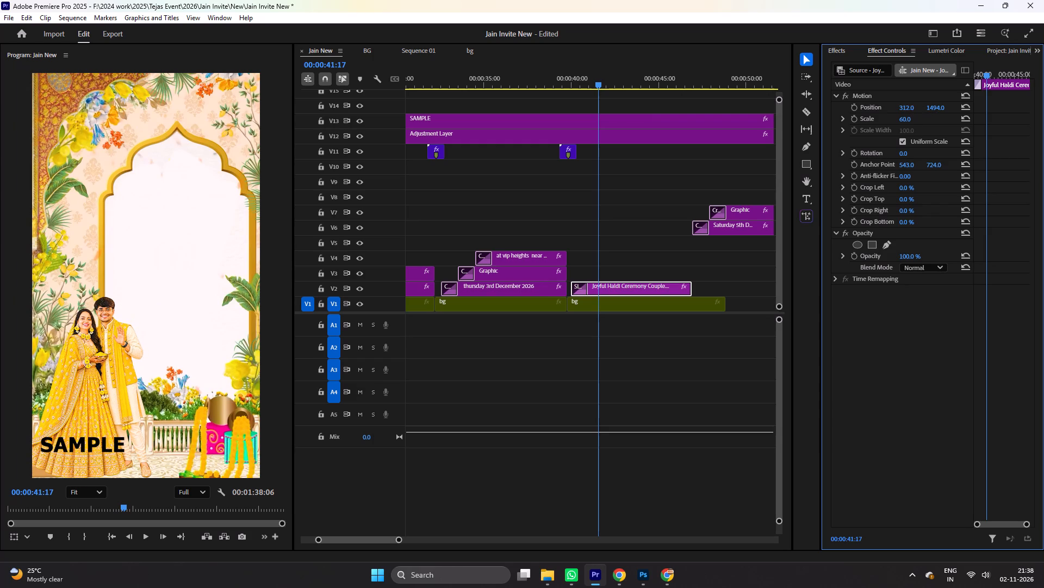
drag(921, 106, 935, 105)
key(space)
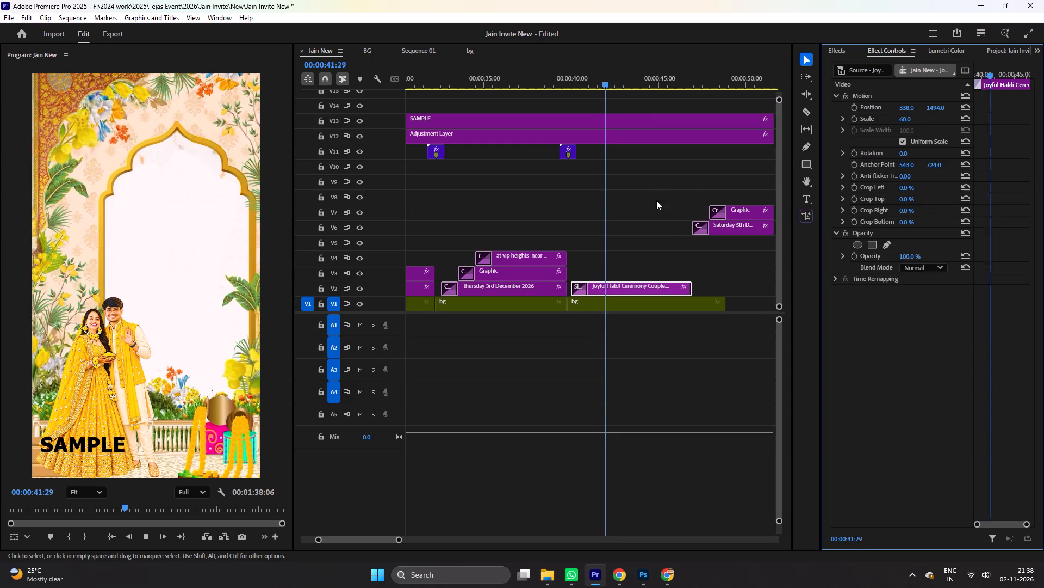
key(space)
Move the two Saturday 5th December text clips down to V3 and V4, and extend the haldi couple image to their end.
scroll(670, 246, down, 4)
drag(679, 201, 680, 224)
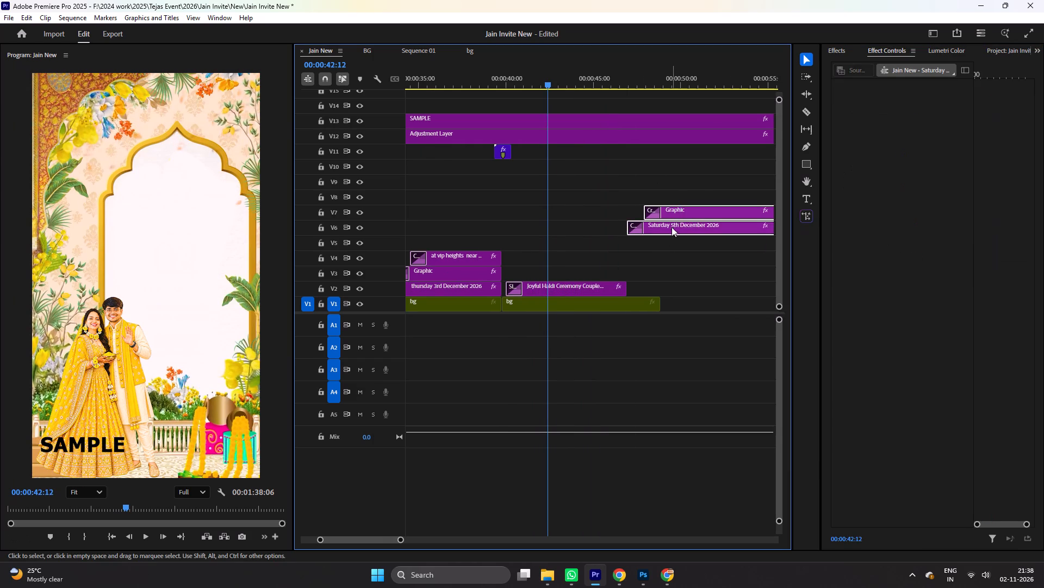
drag(668, 230, 564, 273)
drag(629, 285, 679, 285)
key(space)
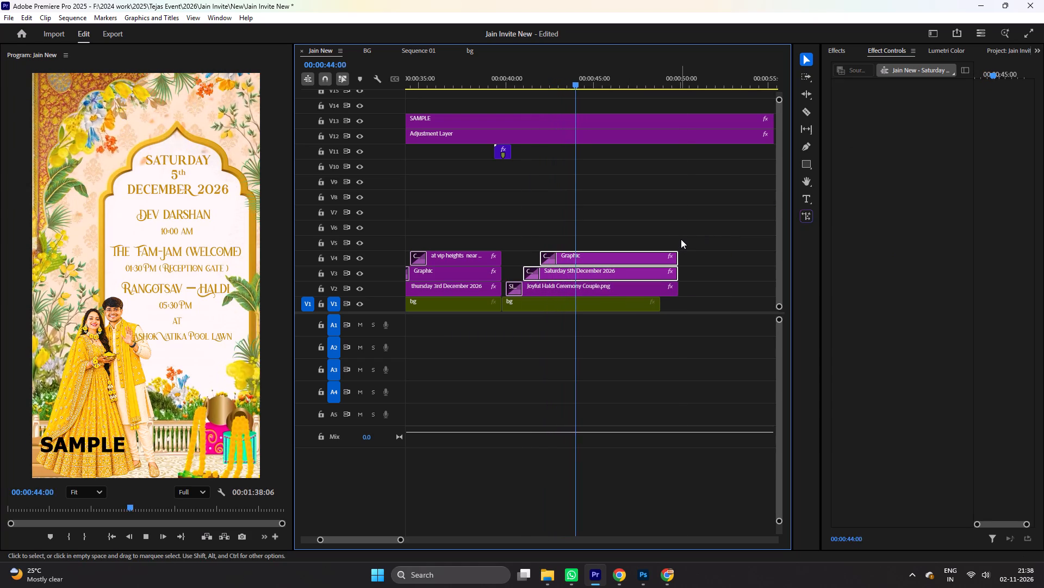
key(space)
Set the haldi couple image's horizontal position to 259 so it clears the event text, and preview it.
click(592, 286)
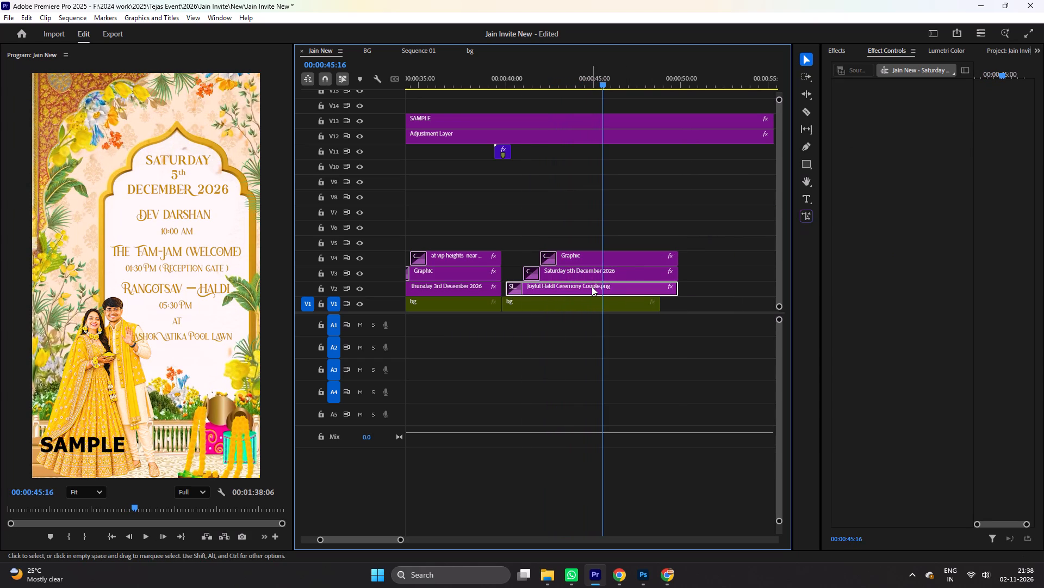
drag(905, 106, 868, 112)
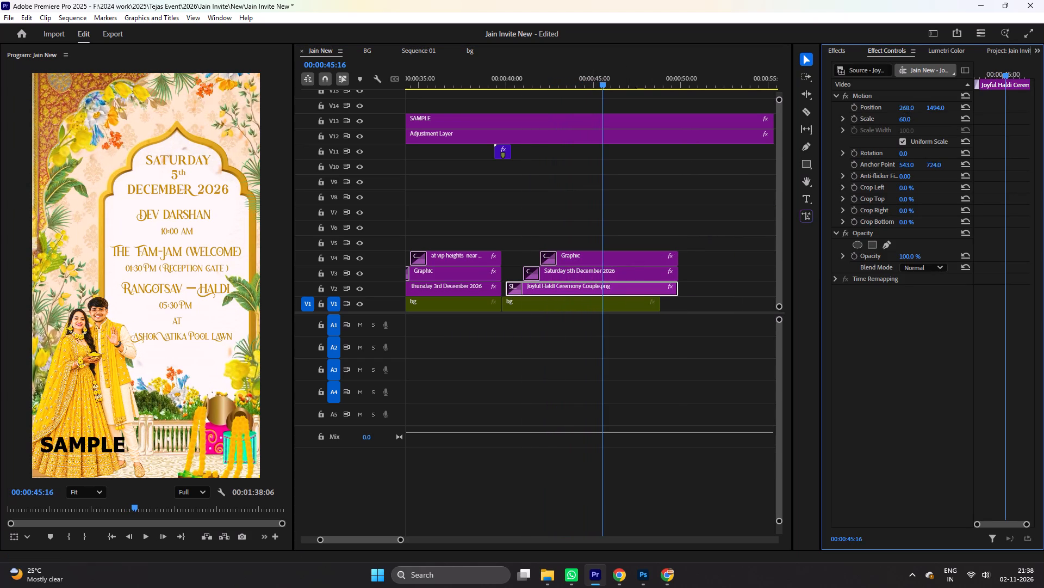
drag(868, 112, 861, 114)
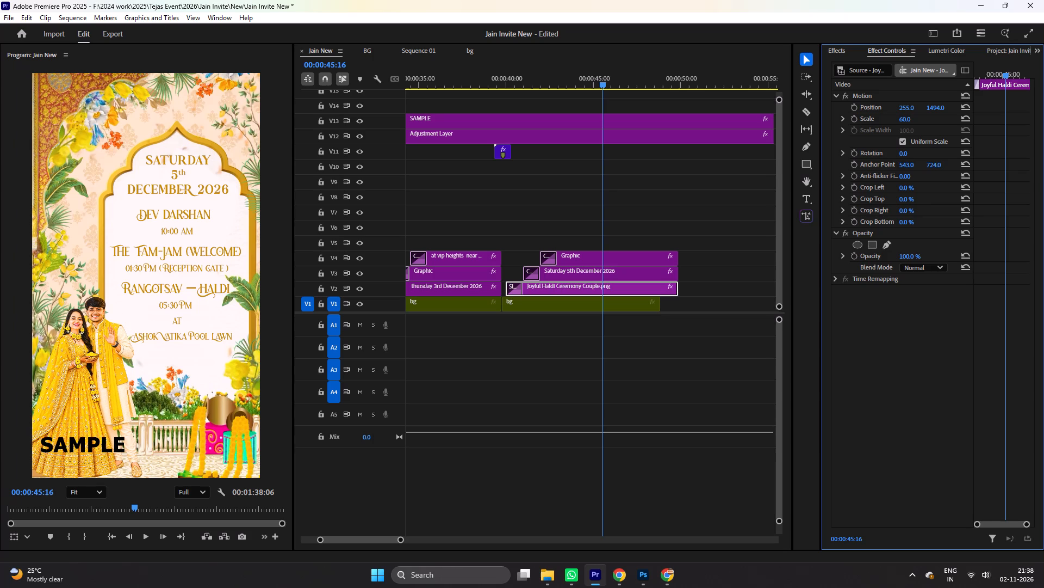
drag(861, 114, 863, 114)
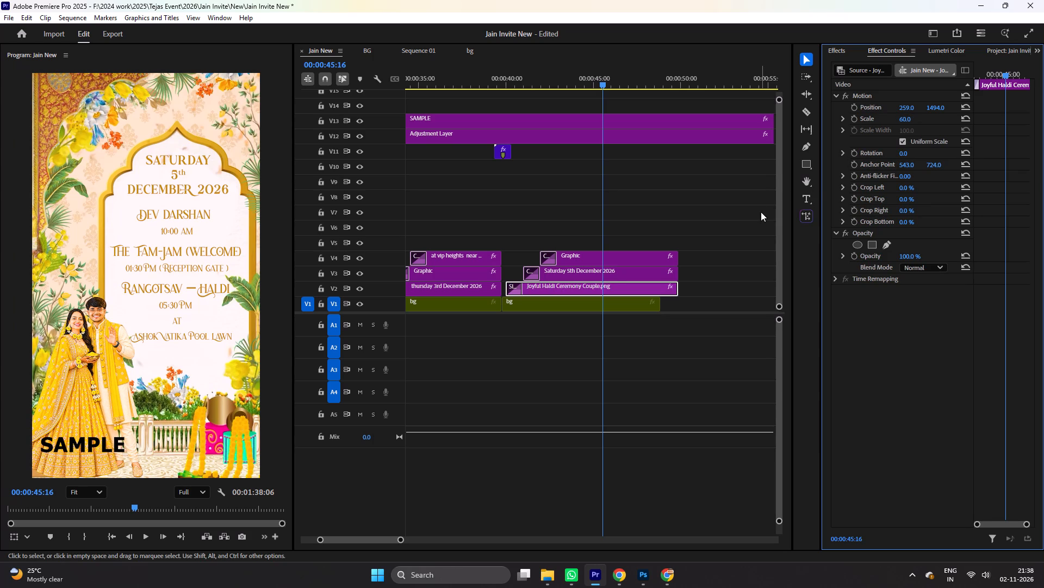
key(space)
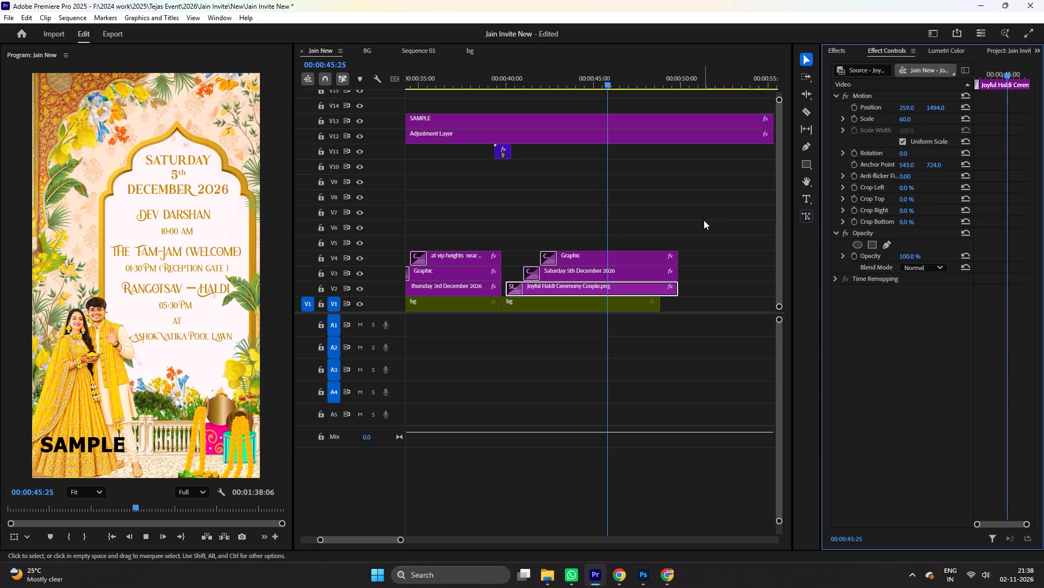
key(space)
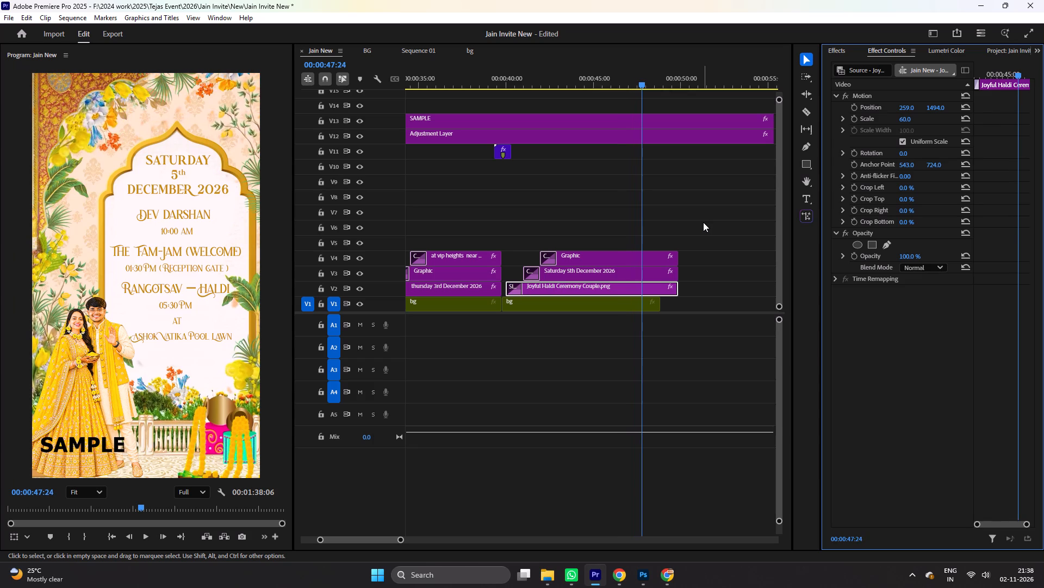
Extend the V1 bg clip to the end of the Saturday 5th December haldi clips and save the project.
click(703, 222)
text(==)
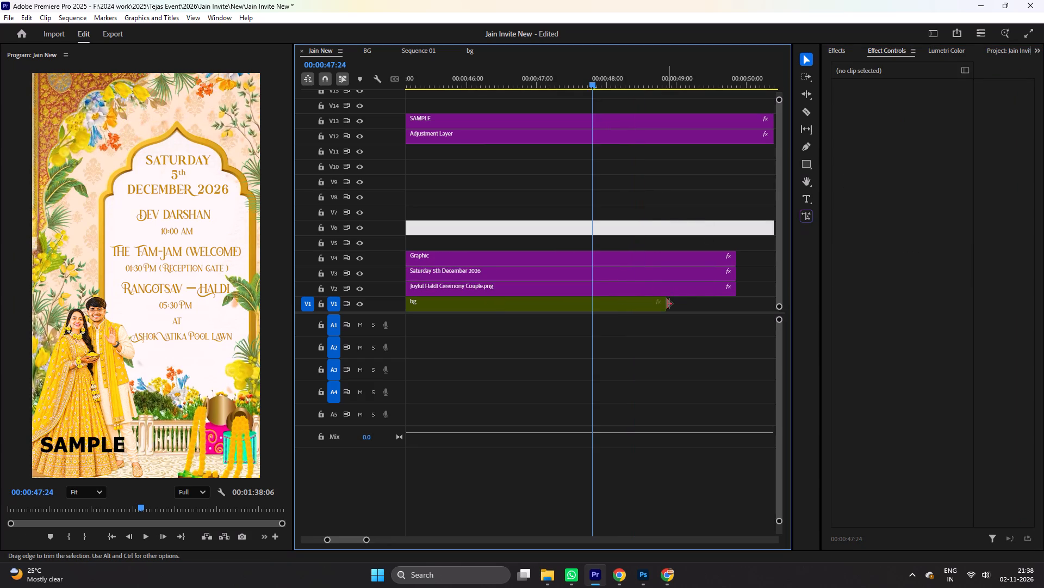
drag(667, 304, 738, 303)
drag(685, 79, 722, 83)
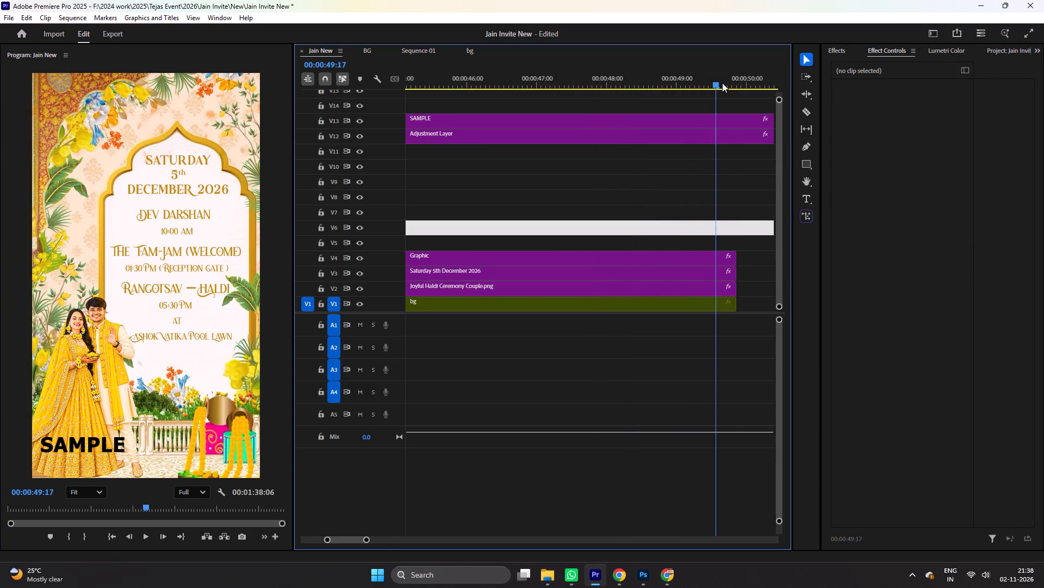
drag(722, 83, 735, 84)
key(ctrl+s)
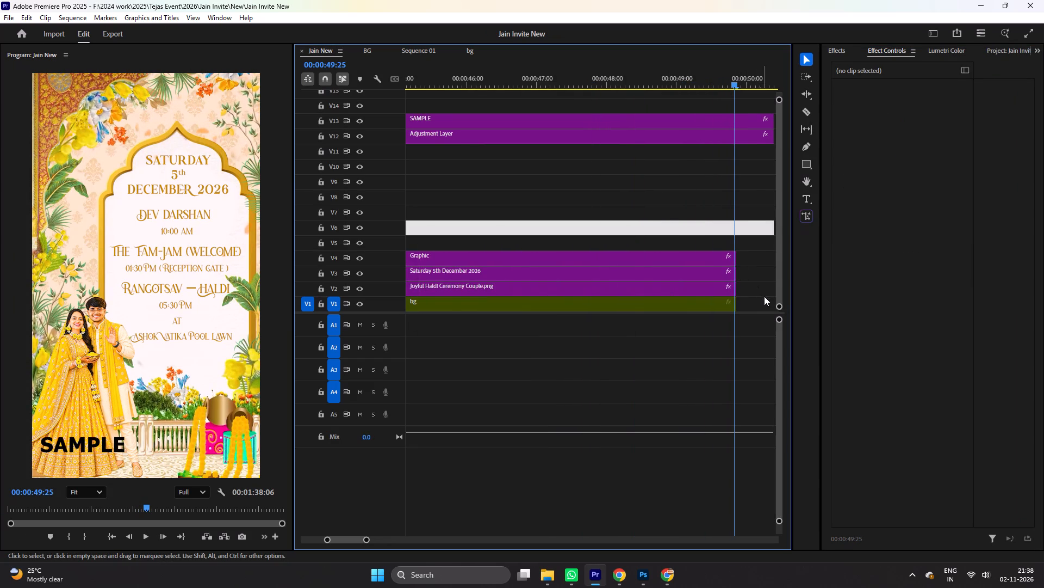
Ripple delete the empty gap between the haldi section and the sangeet section.
key(minus)
key(minus)
right_click(683, 301)
click(692, 308)
key(equal)
key(minus)
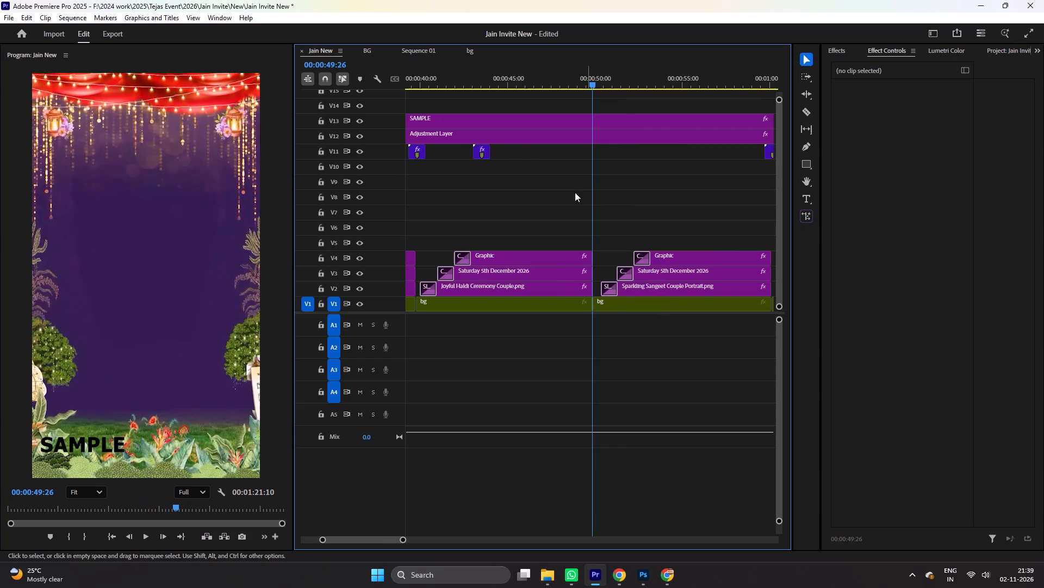
Move the OF.mov overlay on V11 onto the cut between the haldi and sangeet sections, aligning its marker with the cut.
drag(485, 151, 594, 151)
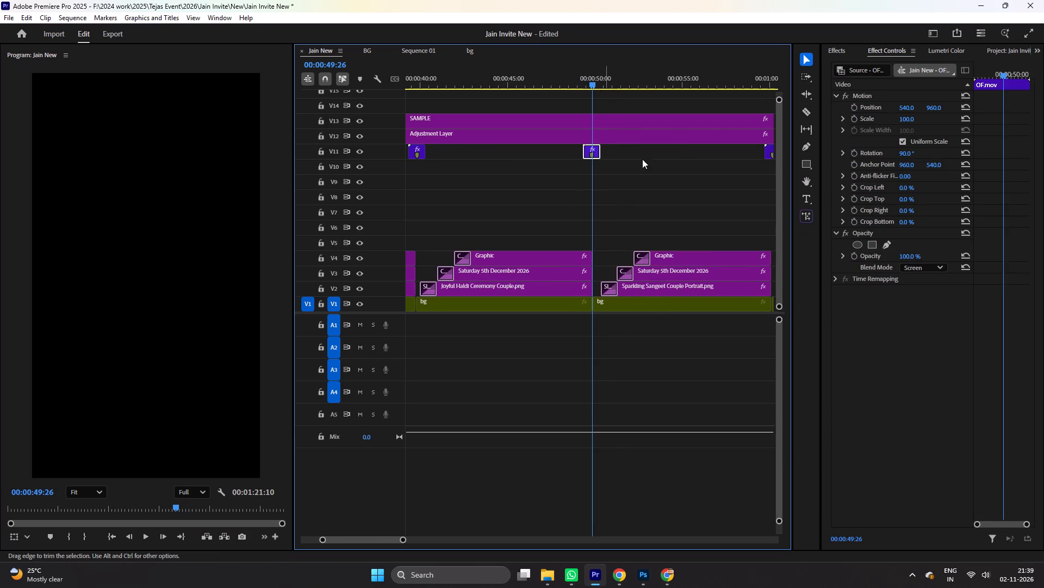
key(equal)
key(equal)
key(equal)
drag(608, 154, 627, 156)
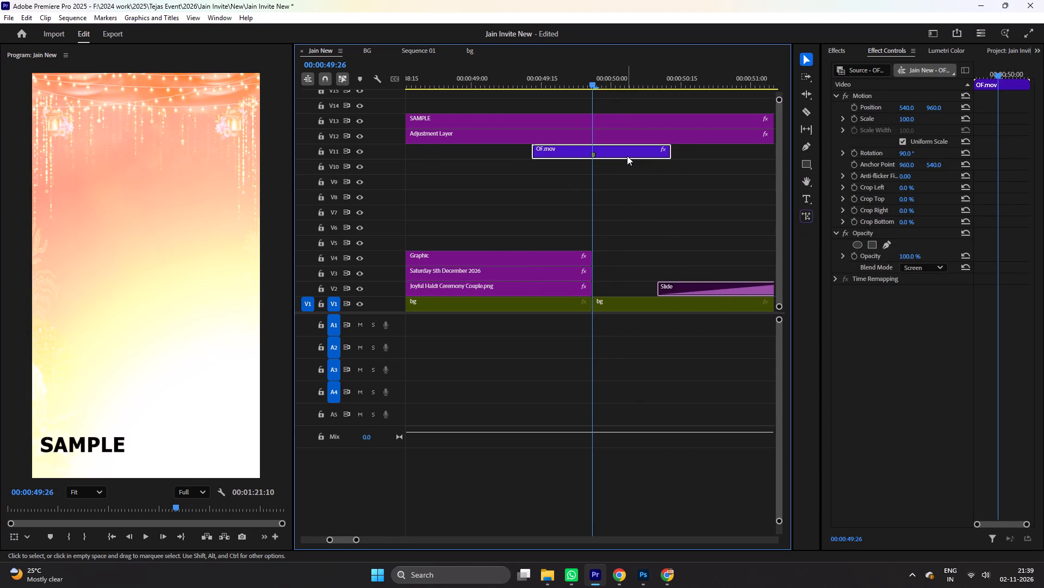
Extend the Adjustment Layer on V12 to the end of the closing Save The Date section at 00:01:21:10.
key(minus)
key(minus)
key(minus)
key(minus)
click(545, 84)
key(minus)
key(minus)
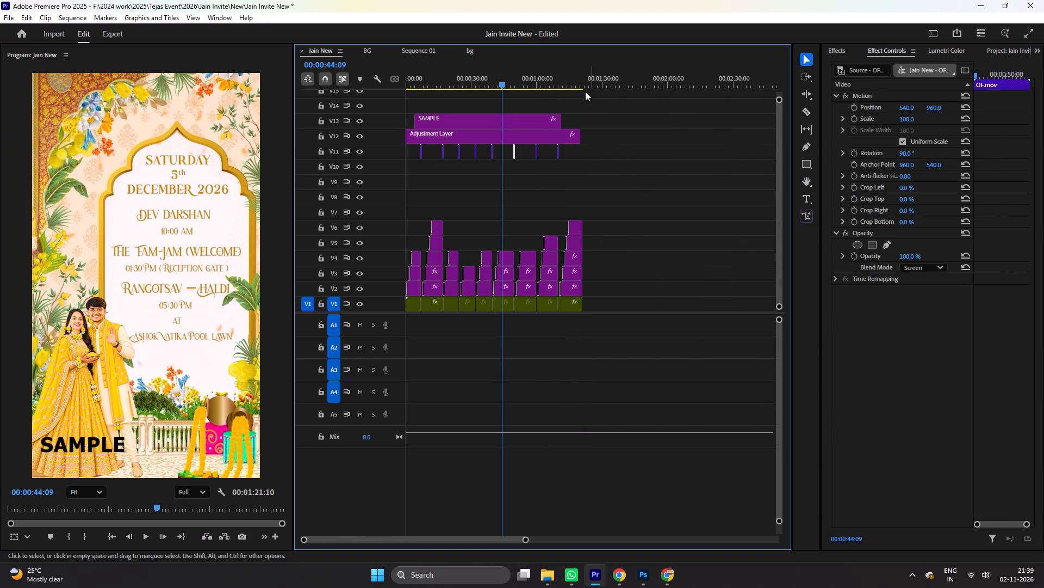
click(579, 87)
click(568, 82)
key(equal)
key(equal)
key(equal)
drag(627, 84, 711, 99)
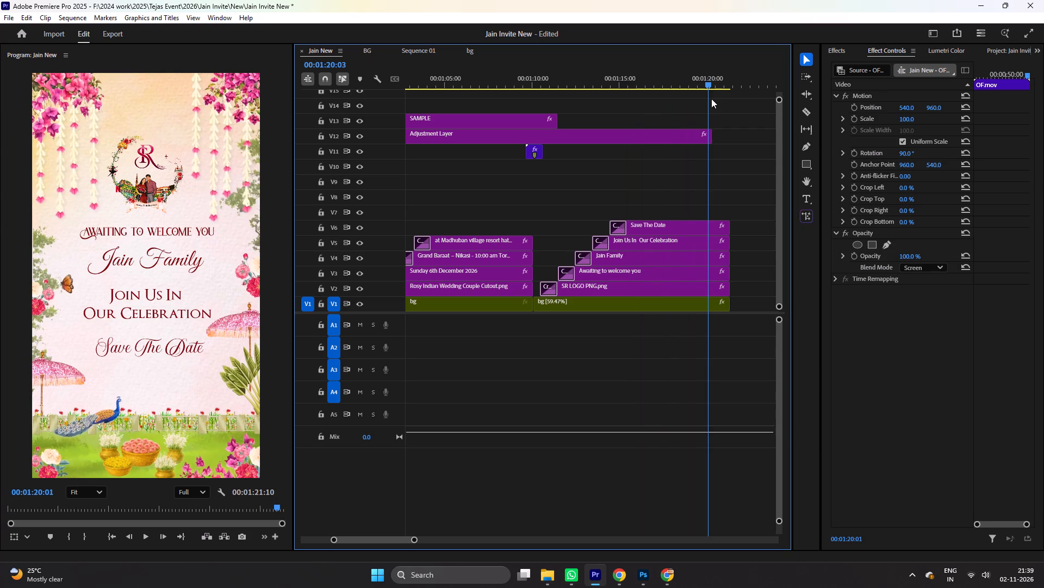
drag(711, 99, 731, 101)
drag(716, 132, 741, 132)
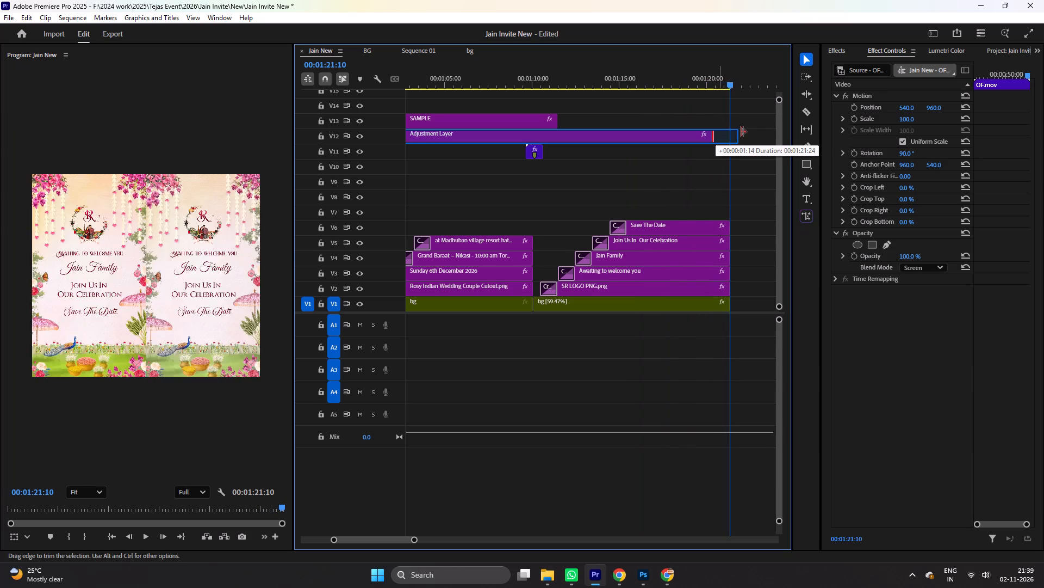
drag(741, 132, 734, 132)
key(equal)
key(equal)
key(equal)
key(equal)
key(minus)
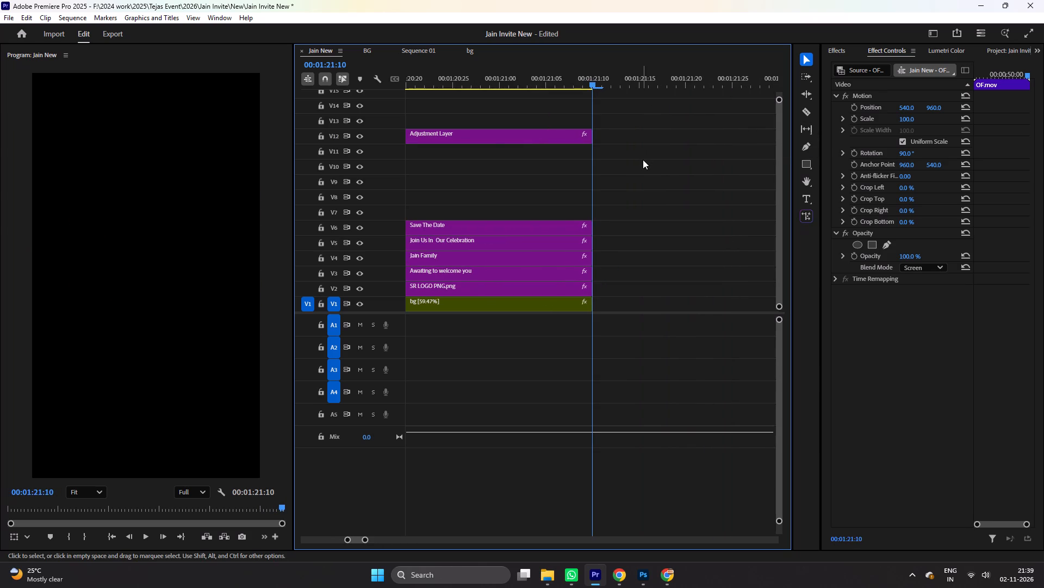
Return the playhead to the start of the sequence and save the project.
text(---)
key(minus)
key(minus)
key(minus)
key(minus)
drag(474, 79, 270, 122)
key(equal)
key(equal)
key(equal)
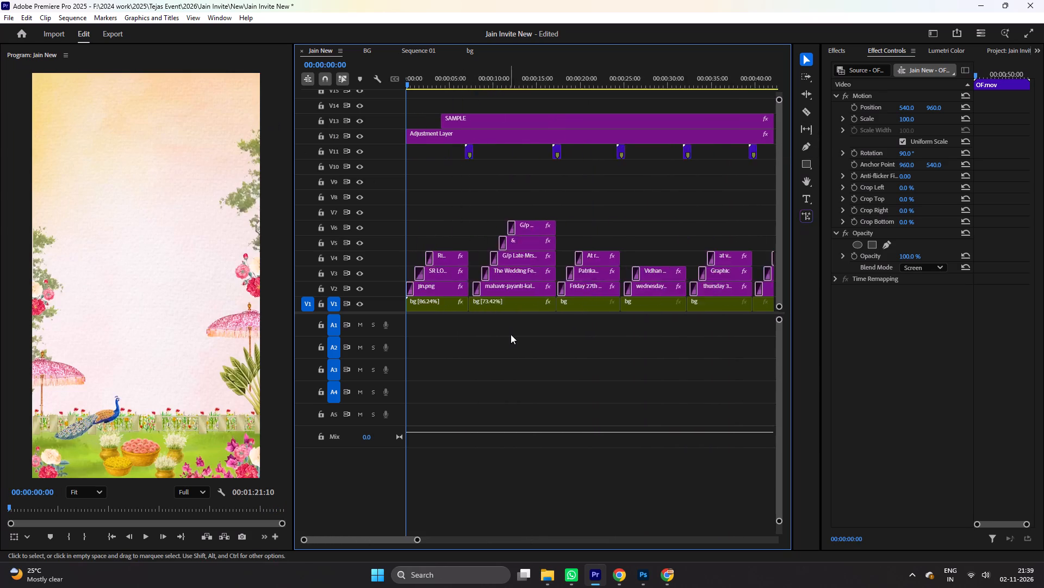
key(equal)
key(equal)
key(ctrl+s)
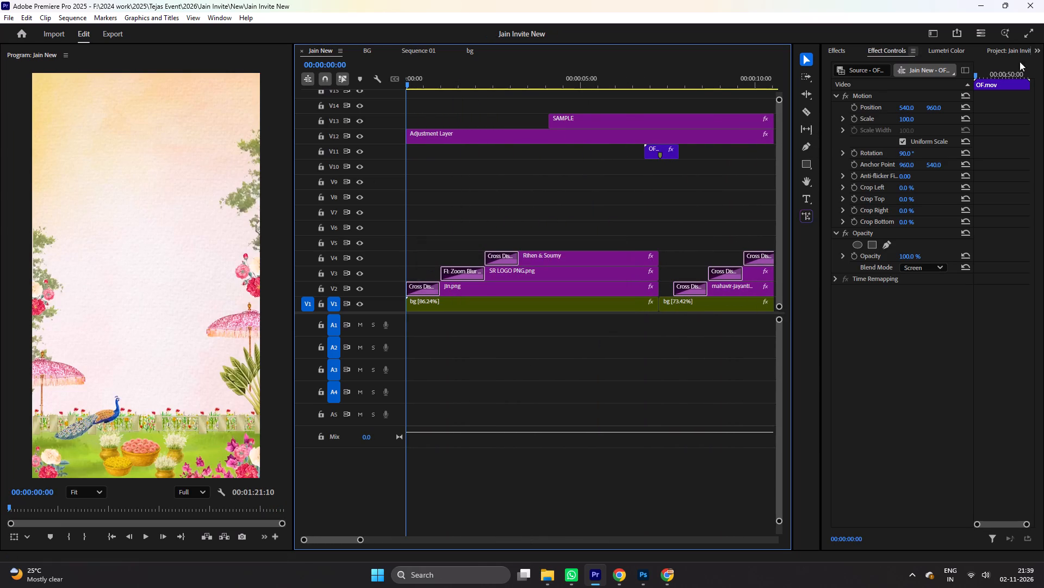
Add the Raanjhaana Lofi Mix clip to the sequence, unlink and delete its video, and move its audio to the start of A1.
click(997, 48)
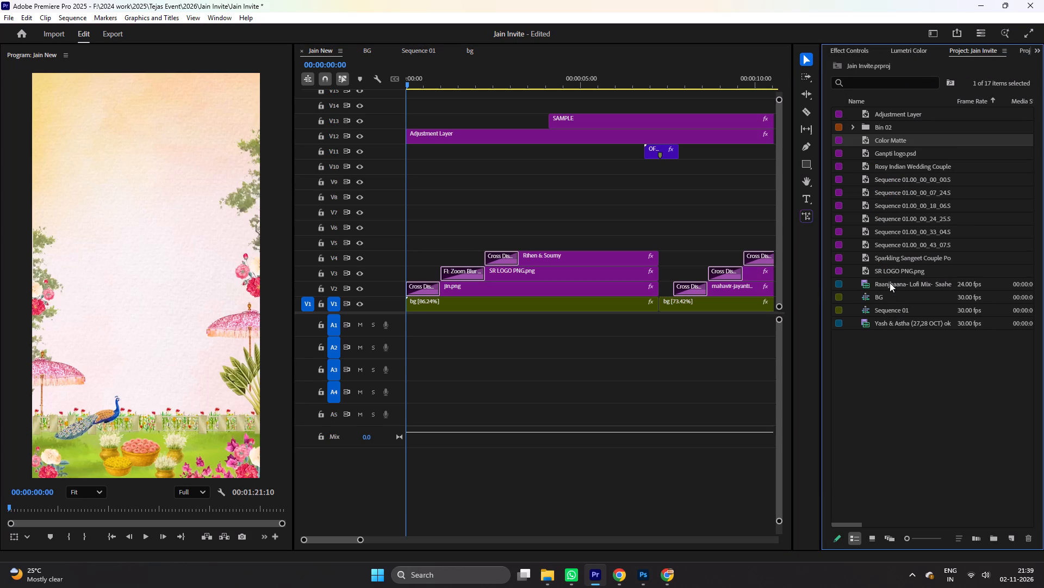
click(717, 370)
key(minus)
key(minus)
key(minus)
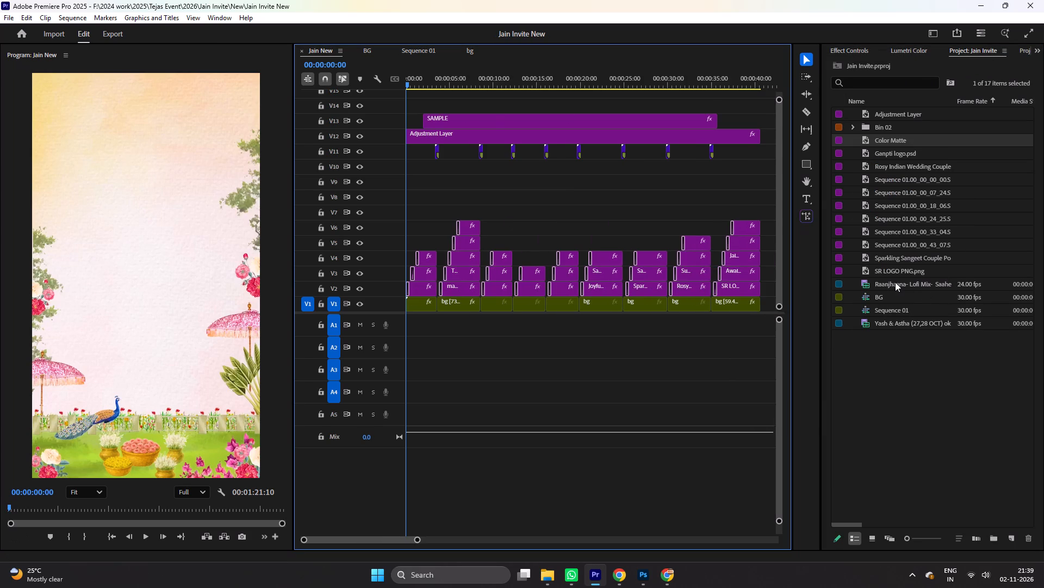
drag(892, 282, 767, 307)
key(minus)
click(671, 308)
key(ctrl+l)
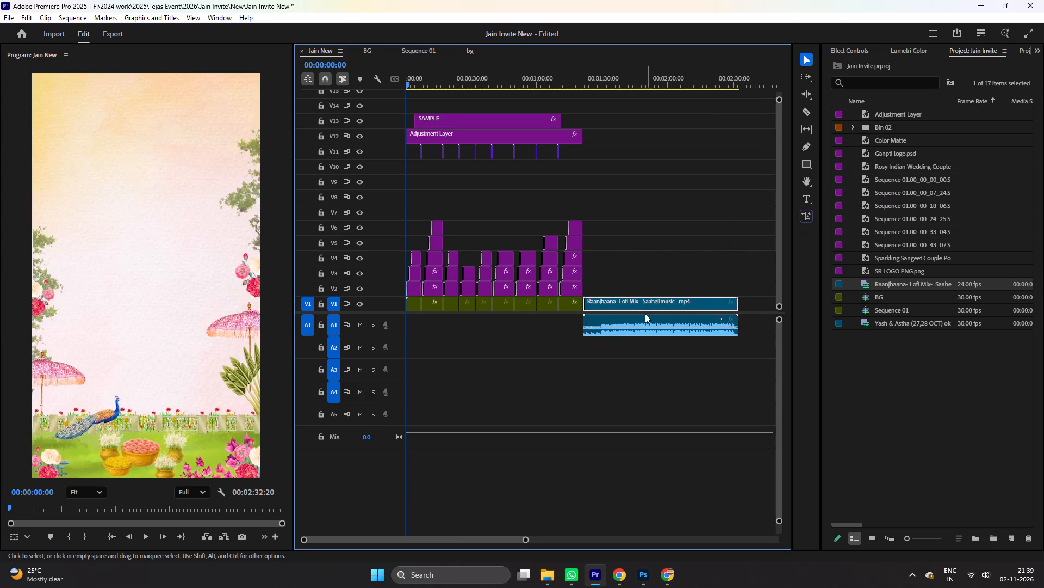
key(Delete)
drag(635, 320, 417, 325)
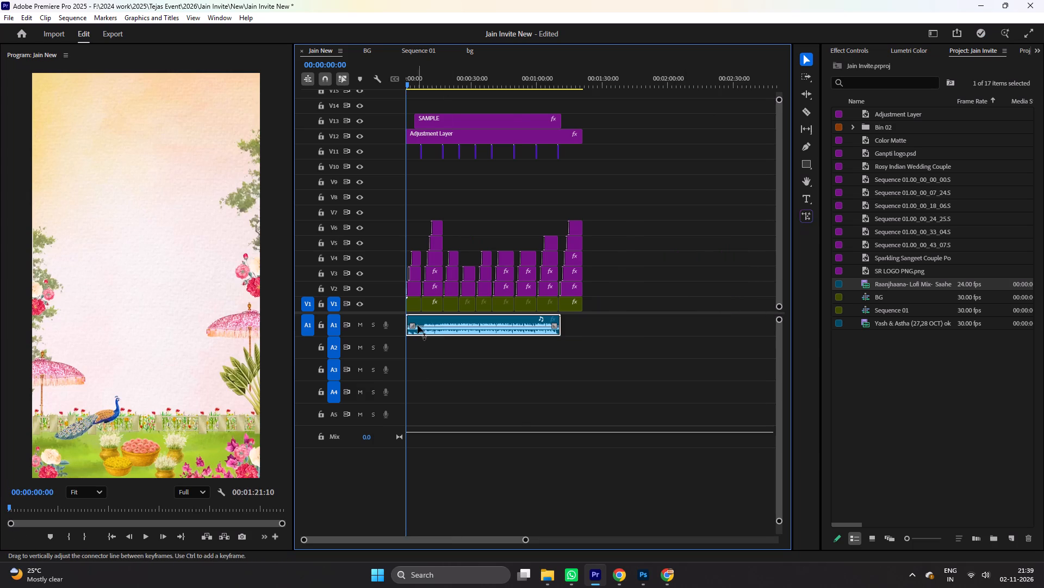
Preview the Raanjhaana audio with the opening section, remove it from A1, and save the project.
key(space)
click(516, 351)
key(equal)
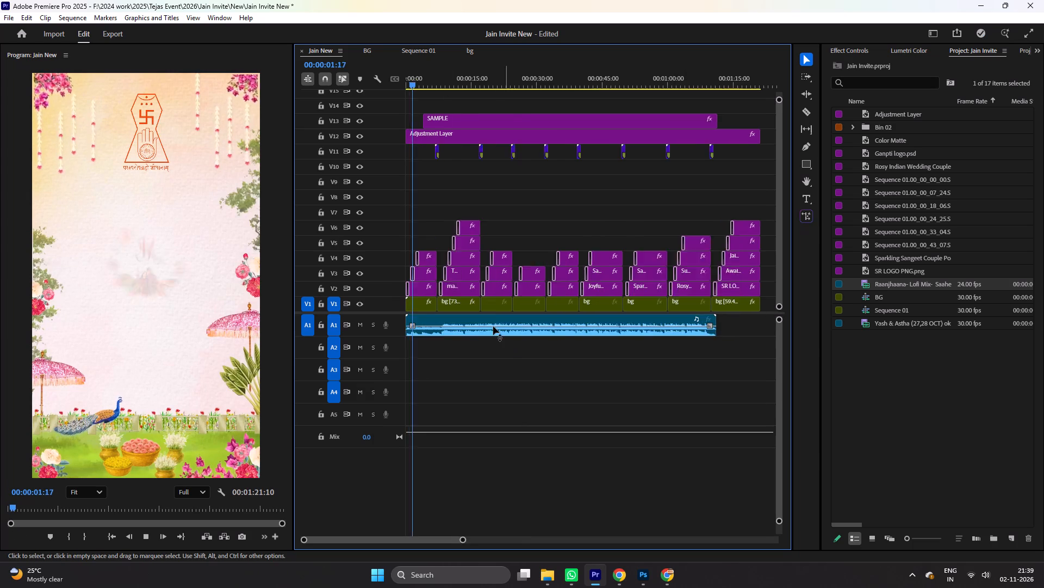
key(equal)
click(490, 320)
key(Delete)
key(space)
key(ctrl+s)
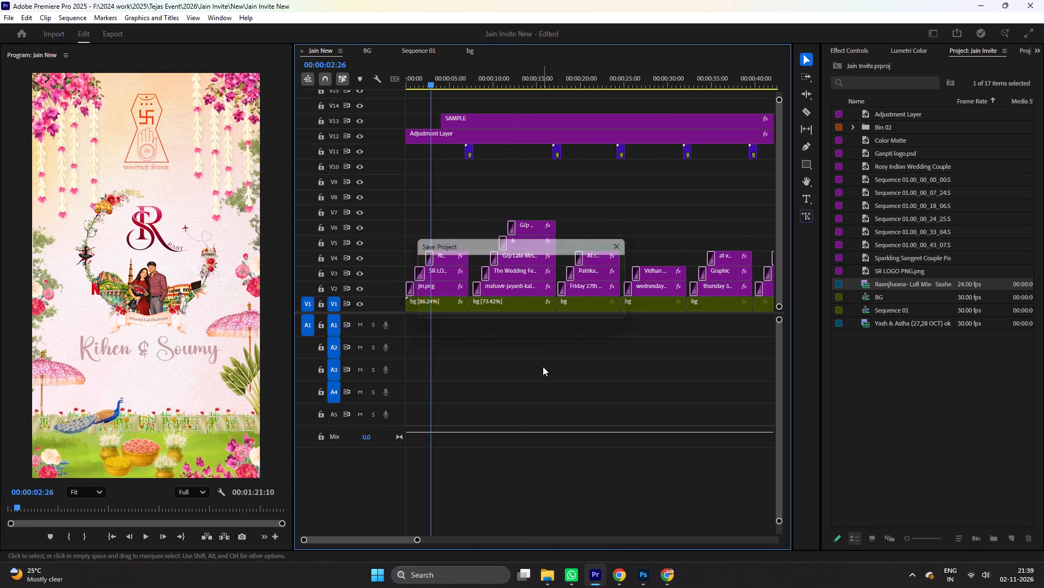
Switch to File Explorer and open the Music folder inside 2024 work on the F: drive.
click(549, 571)
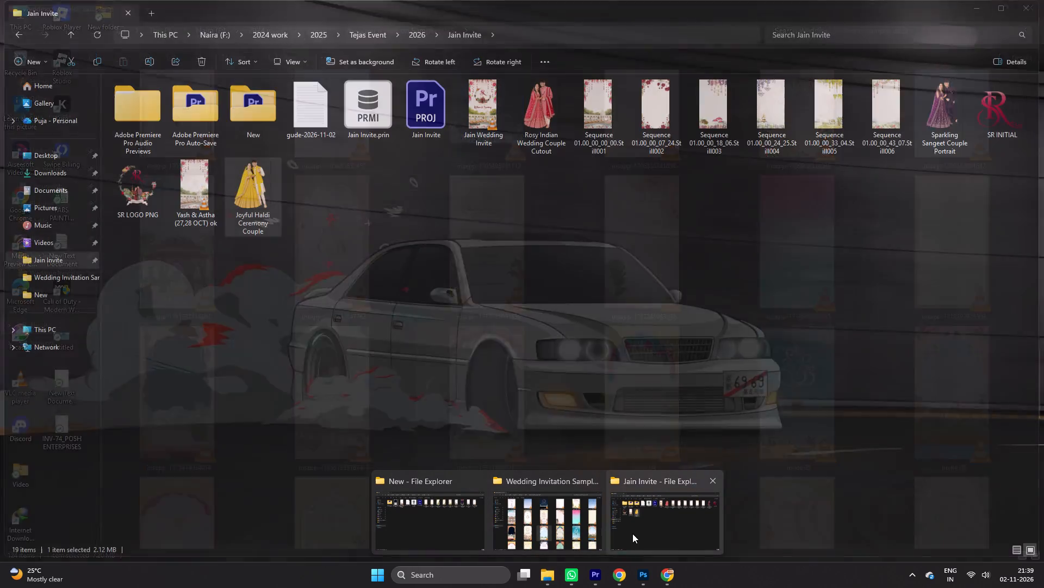
click(421, 531)
click(375, 28)
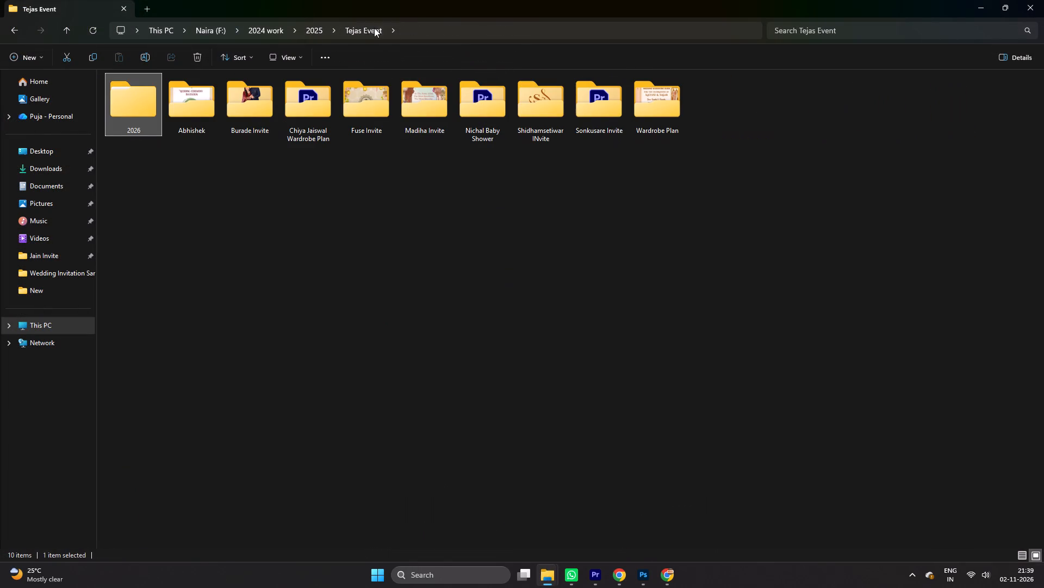
click(315, 32)
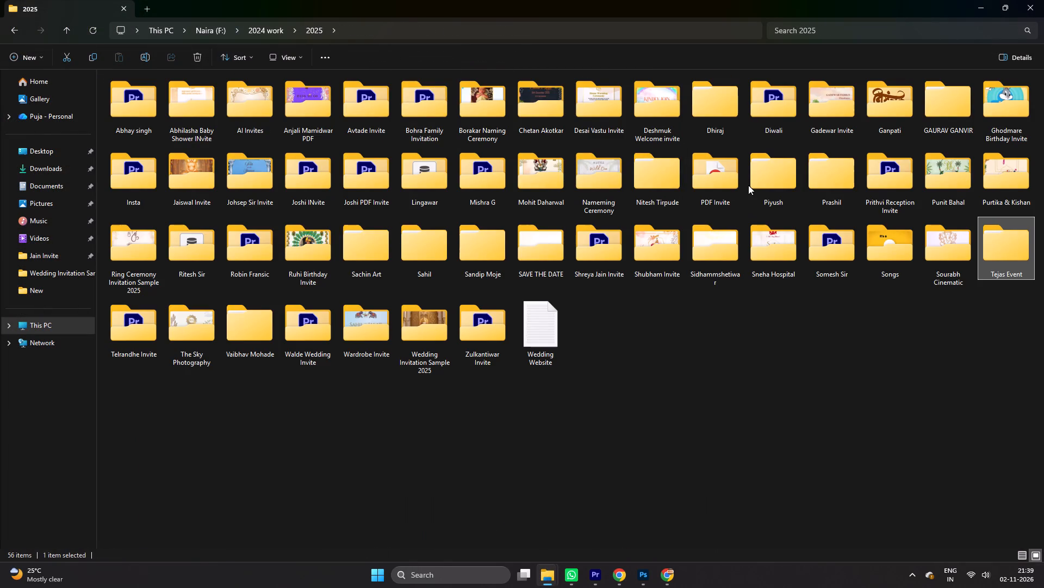
click(672, 185)
key(m)
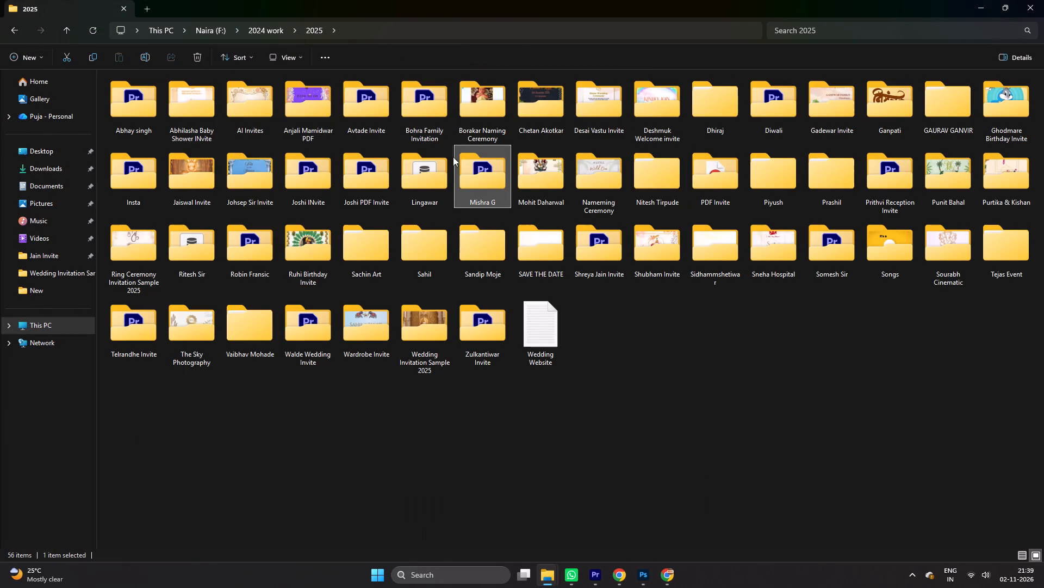
key(m)
click(272, 33)
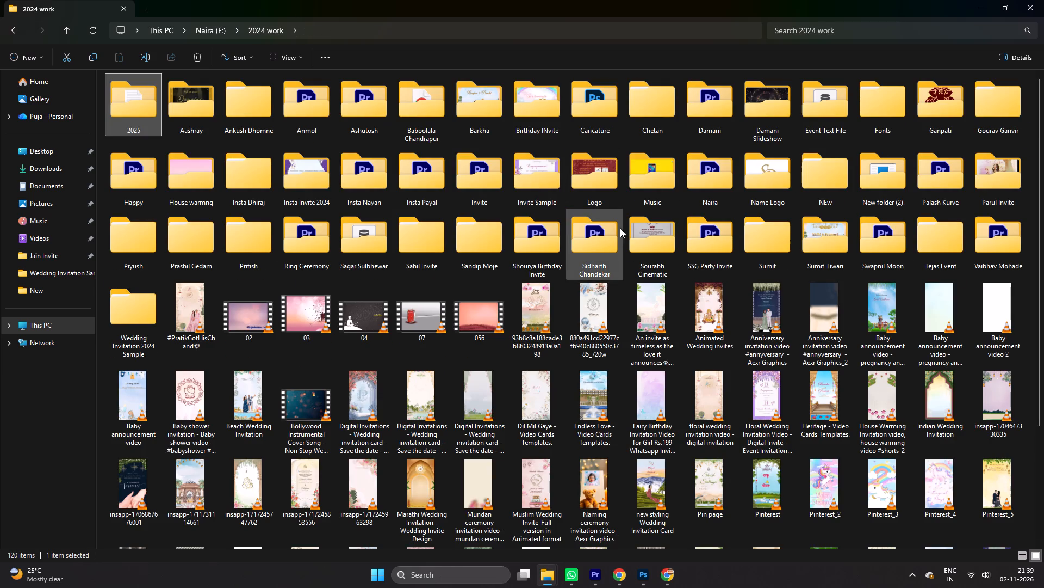
click(595, 241)
key(m)
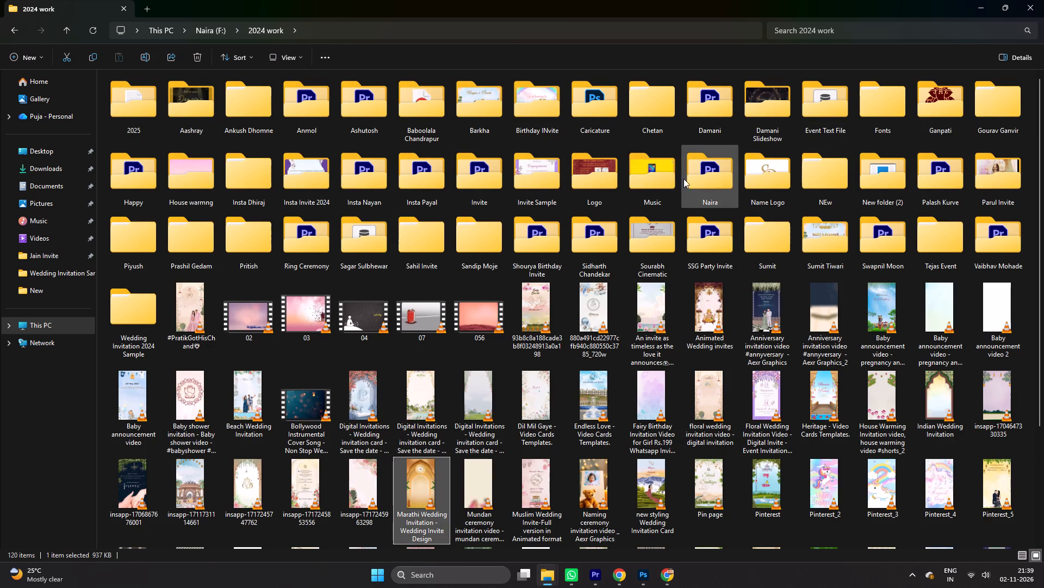
double_click(668, 176)
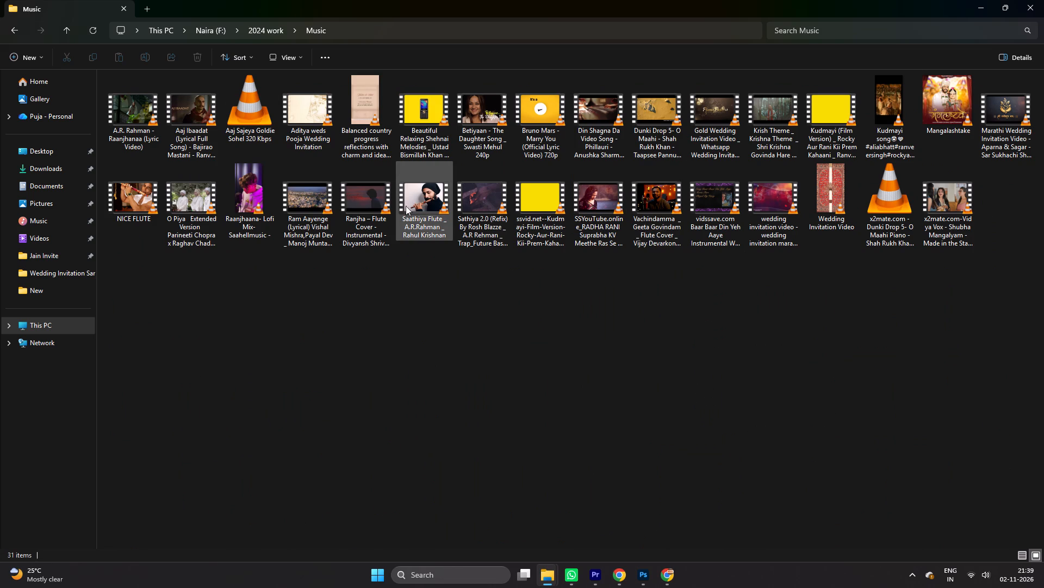
Preview the Saathiya Flute video in VLC and close the player.
double_click(411, 203)
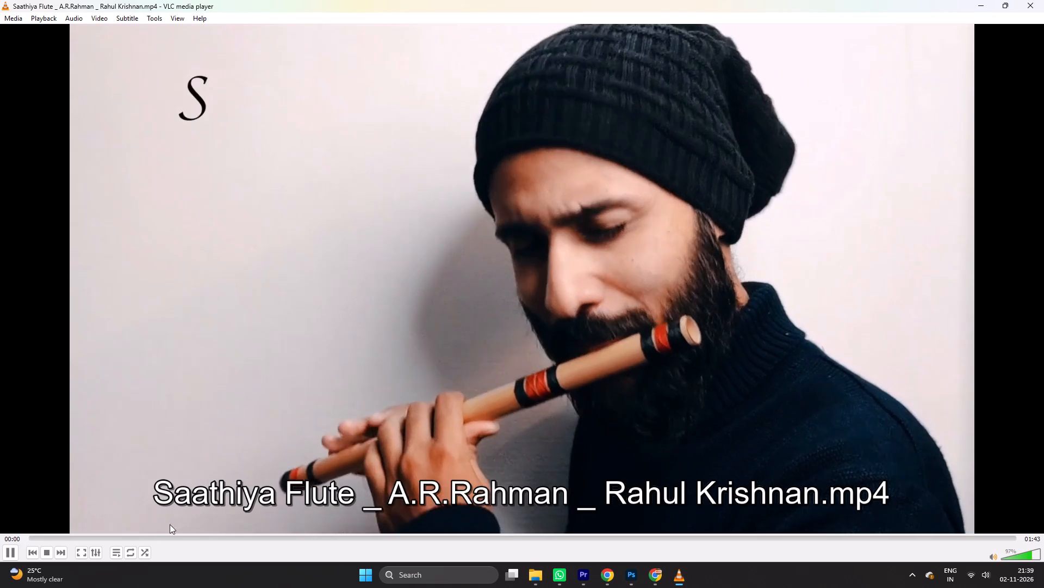
click(1039, 4)
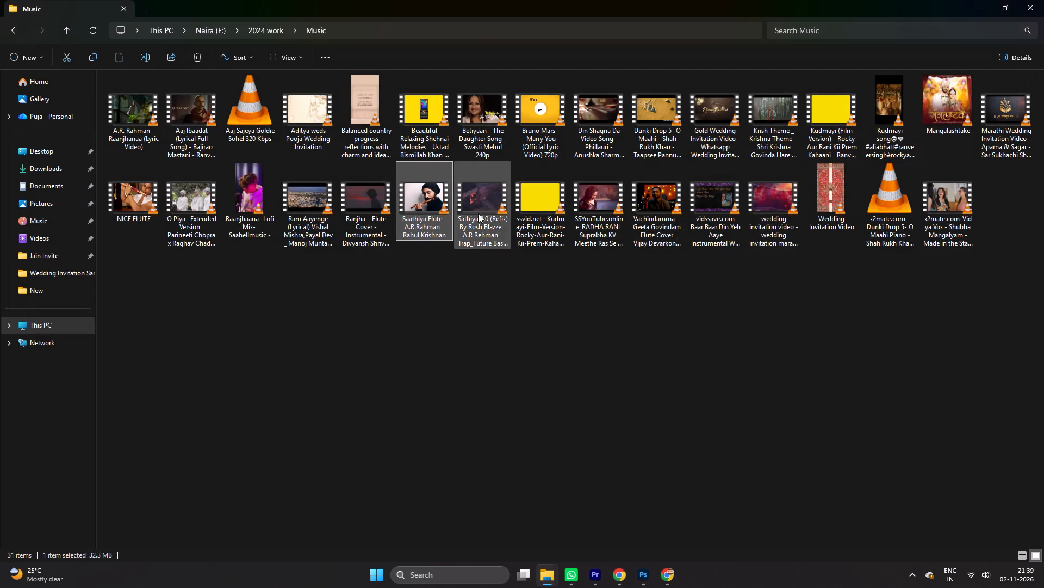
Import the Saathiya Flute video from the Music folder into the Jain Invite project in Premiere Pro.
drag(415, 206, 613, 566)
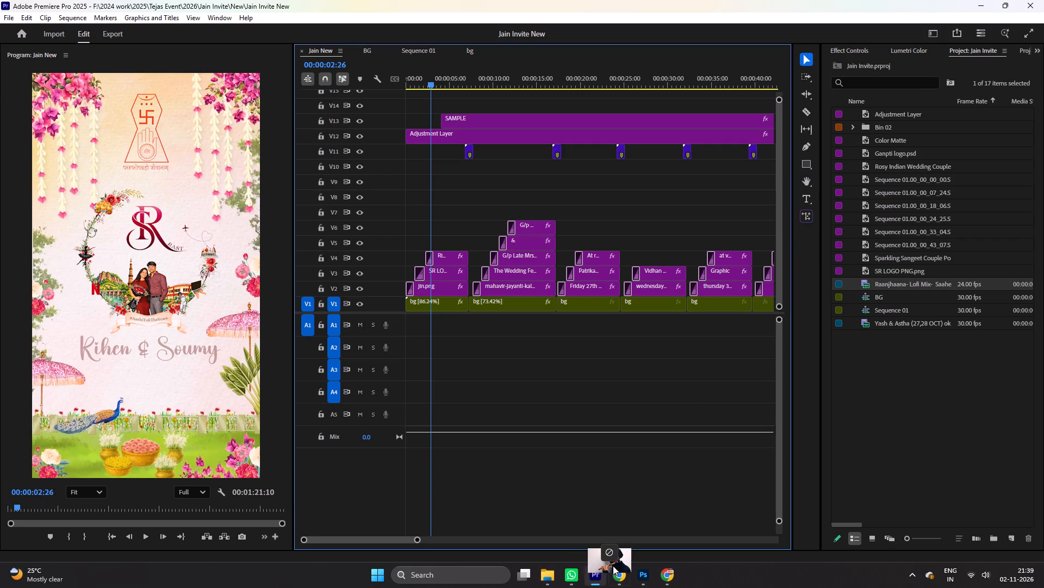
drag(613, 566, 952, 419)
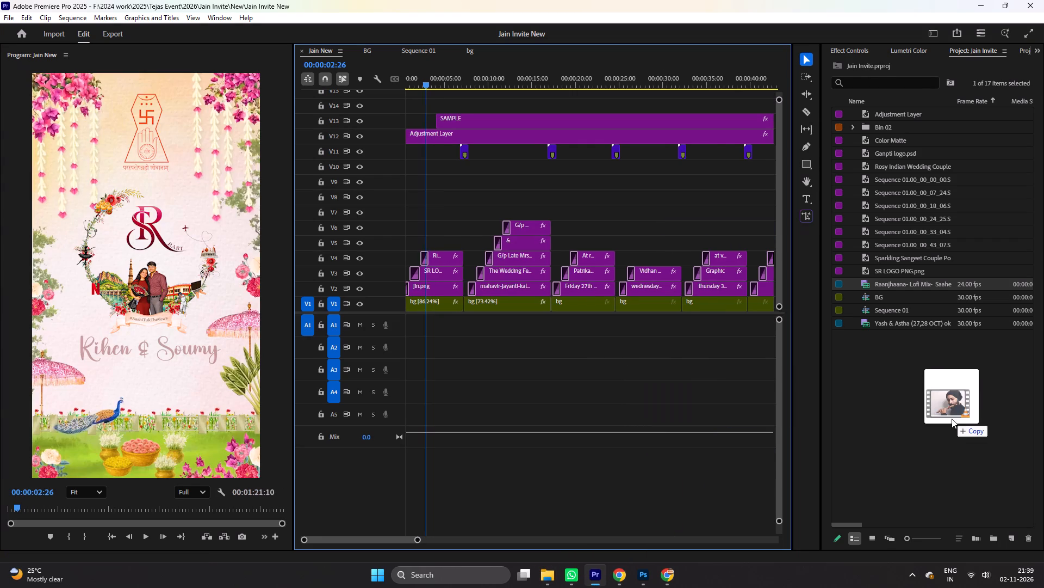
drag(952, 419, 951, 419)
click(944, 425)
key(minus)
key(minus)
key(minus)
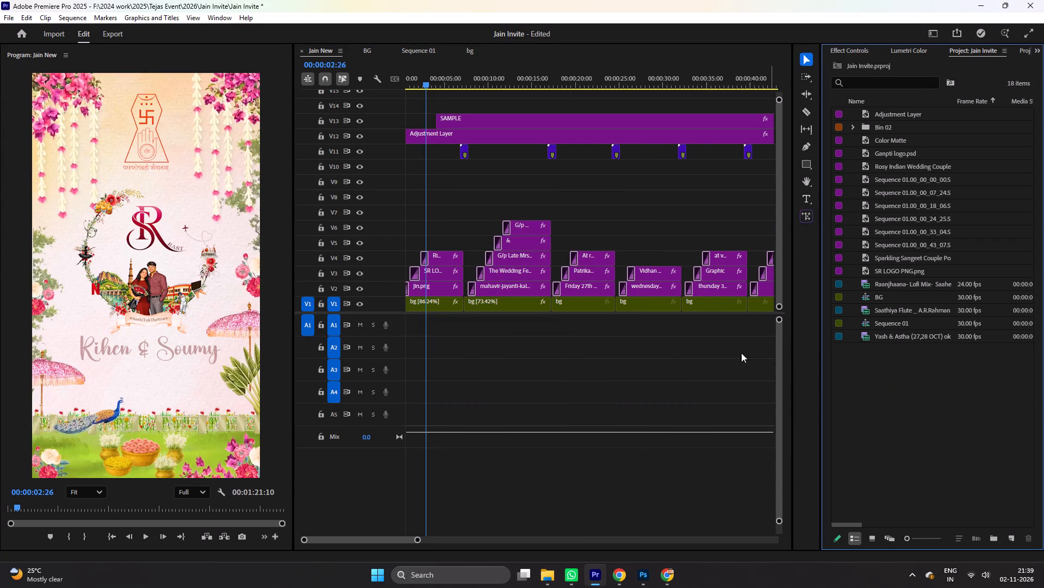
Add the Saathiya Flute clip to the sequence, unlink and delete its video, and move its audio to the start of A1.
click(716, 351)
key(minus)
key(minus)
key(minus)
drag(870, 309, 572, 339)
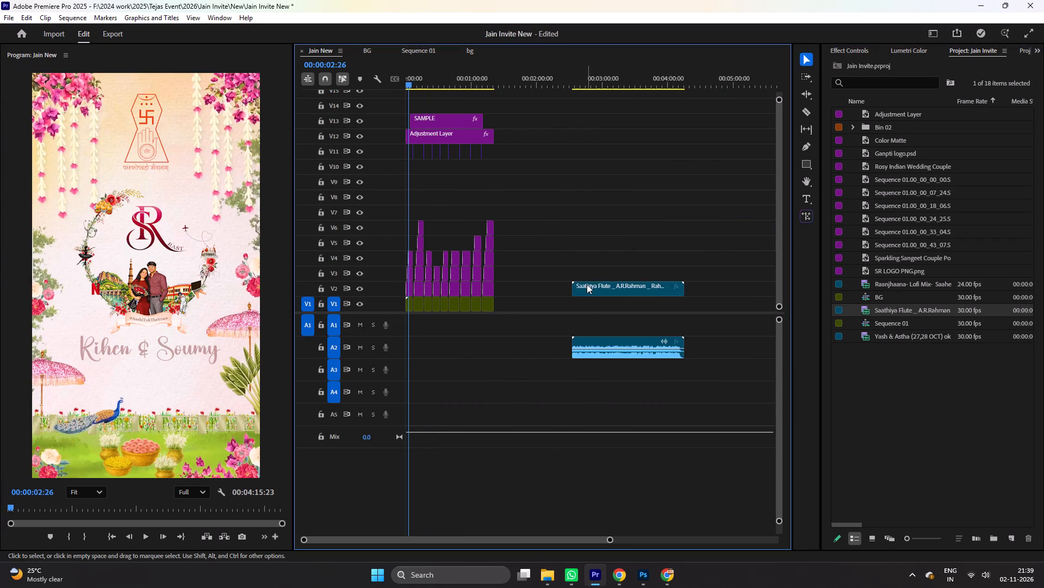
click(587, 284)
key(ctrl+l)
key(Delete)
drag(613, 338, 477, 328)
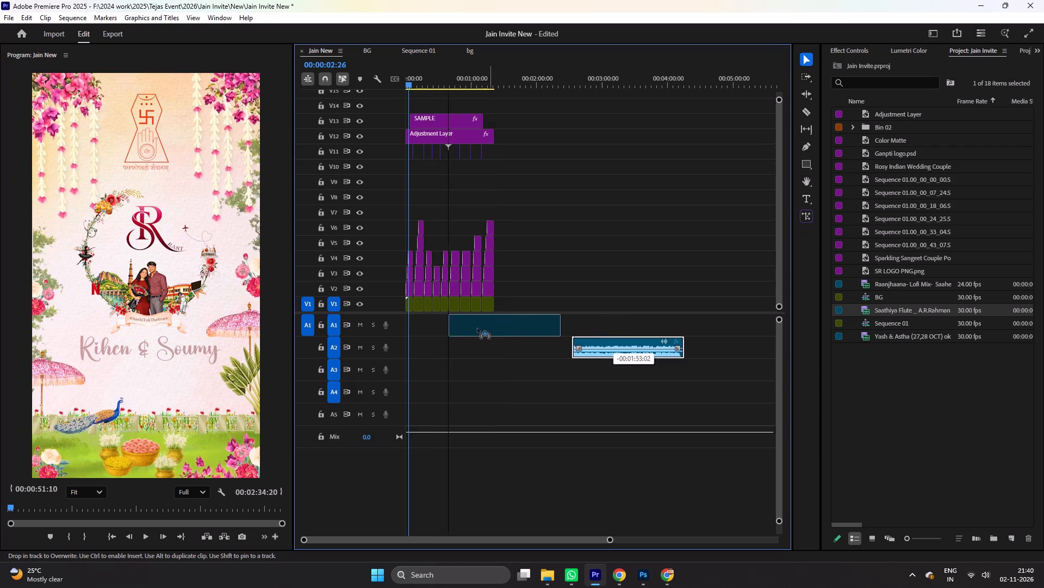
drag(477, 328, 408, 329)
Trim about 9 frames off the start of the flute audio, shift it back to the sequence start, save, and return the playhead there.
click(488, 362)
text(=====)
key(equal)
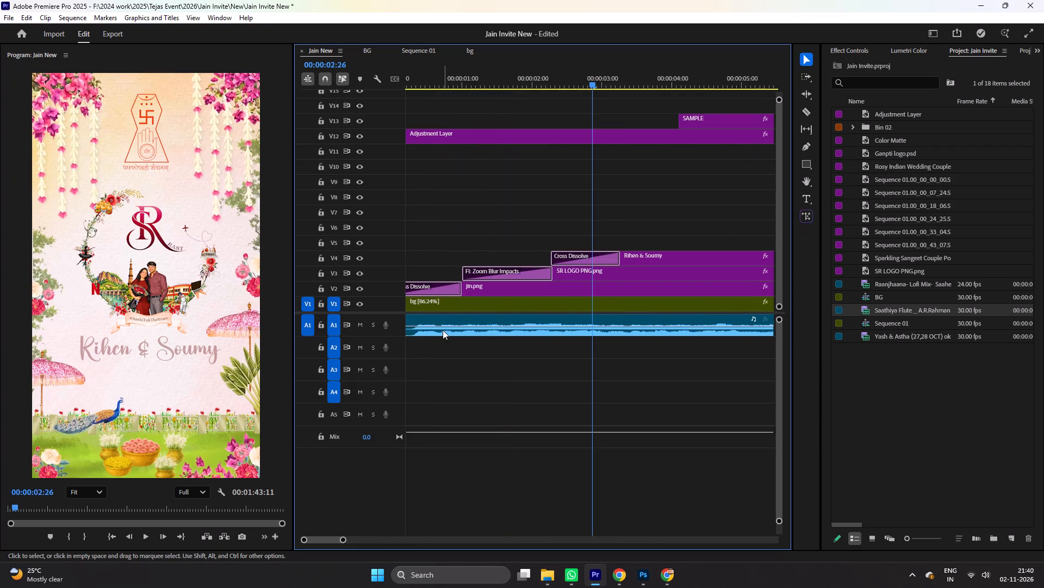
key(c)
click(413, 326)
key(v)
drag(442, 316, 420, 318)
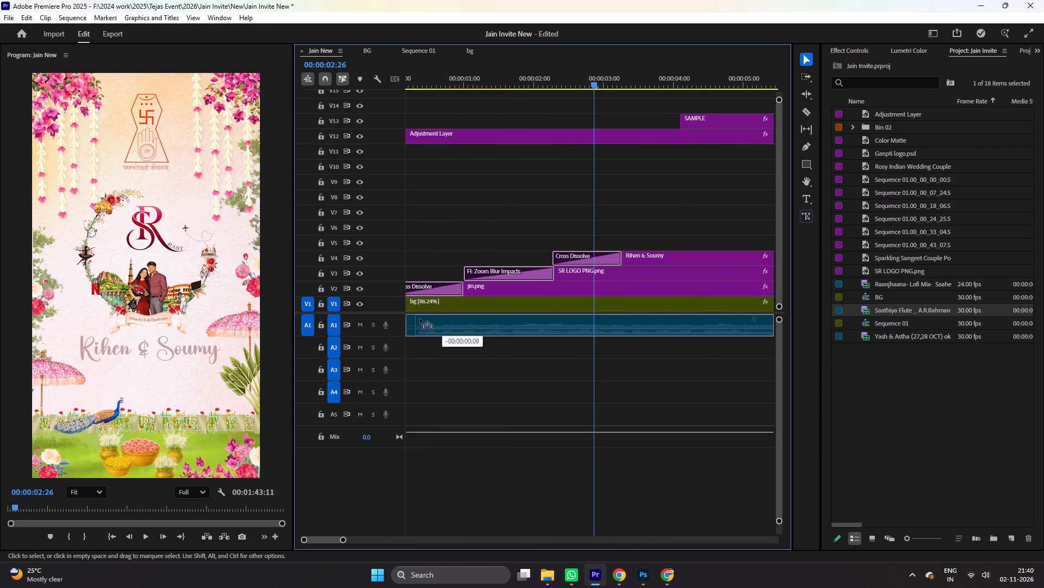
drag(420, 318, 419, 319)
key(ctrl+s)
drag(446, 85, 375, 93)
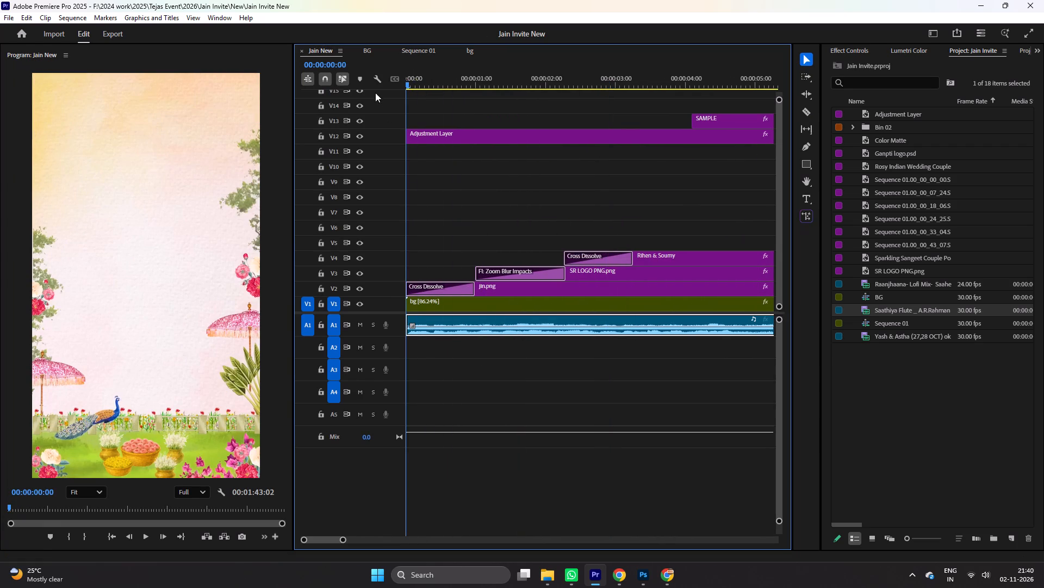
Cut the flute audio on A1 where the last video clips end and delete the excess.
key(space)
text(---)
key(minus)
key(minus)
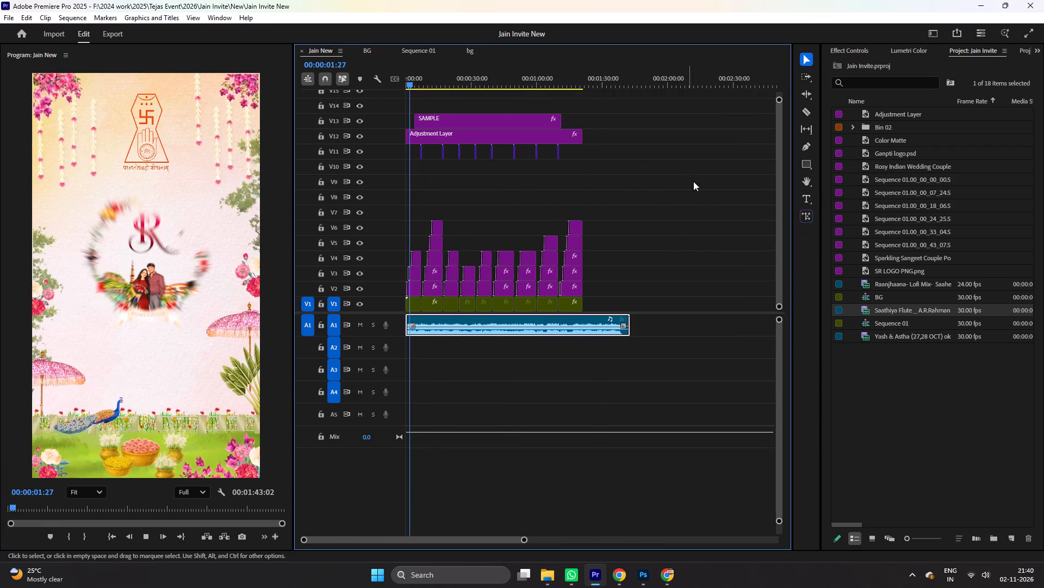
click(587, 75)
key(equal)
key(equal)
key(equal)
key(equal)
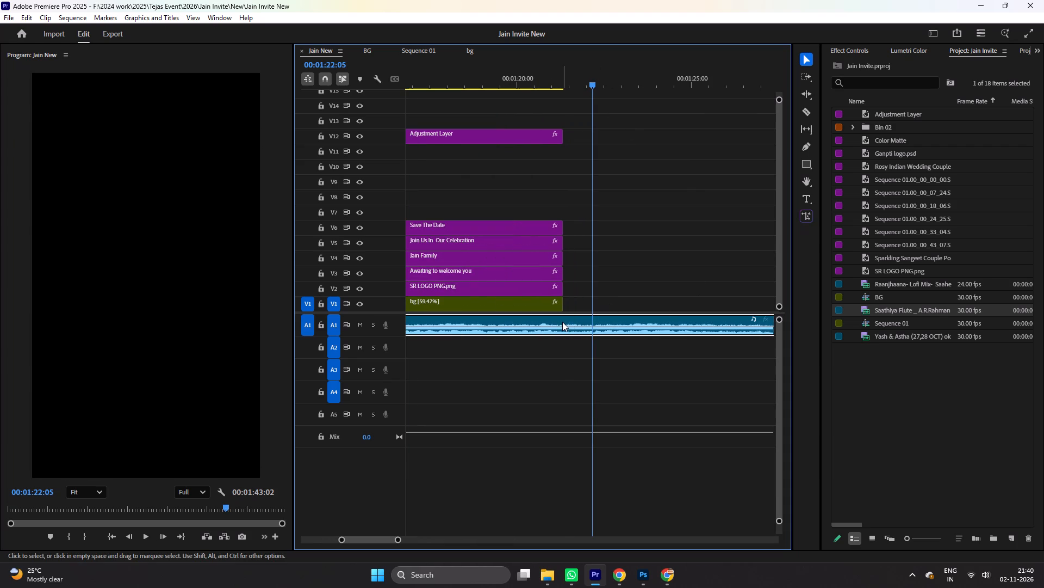
key(c)
click(561, 322)
key(v)
click(613, 319)
key(Delete)
Apply a Constant Gain fade to the end of the flute audio, extend it to about 2.7 seconds, preview it and save.
click(854, 54)
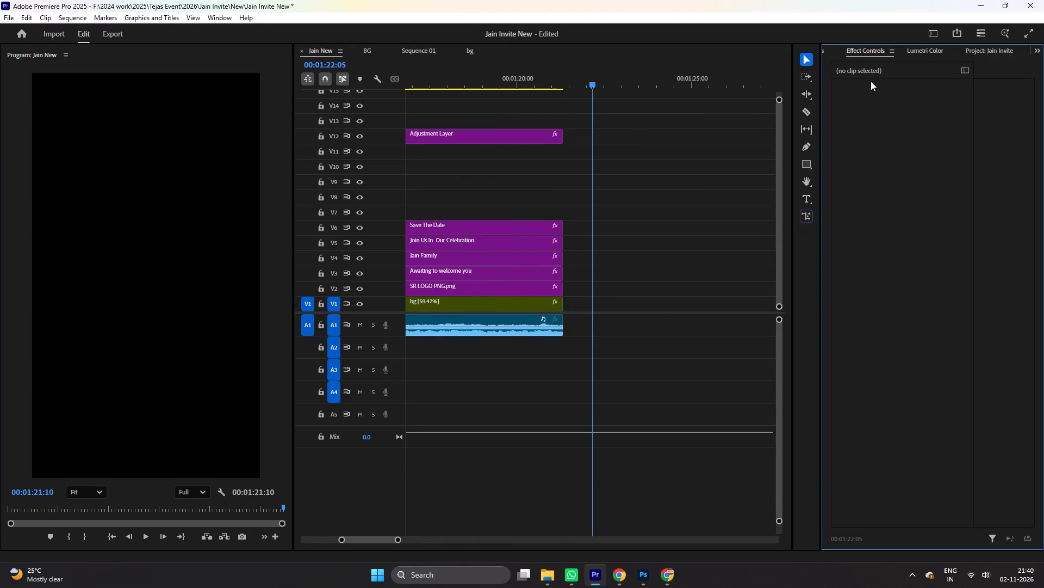
click(839, 52)
click(831, 48)
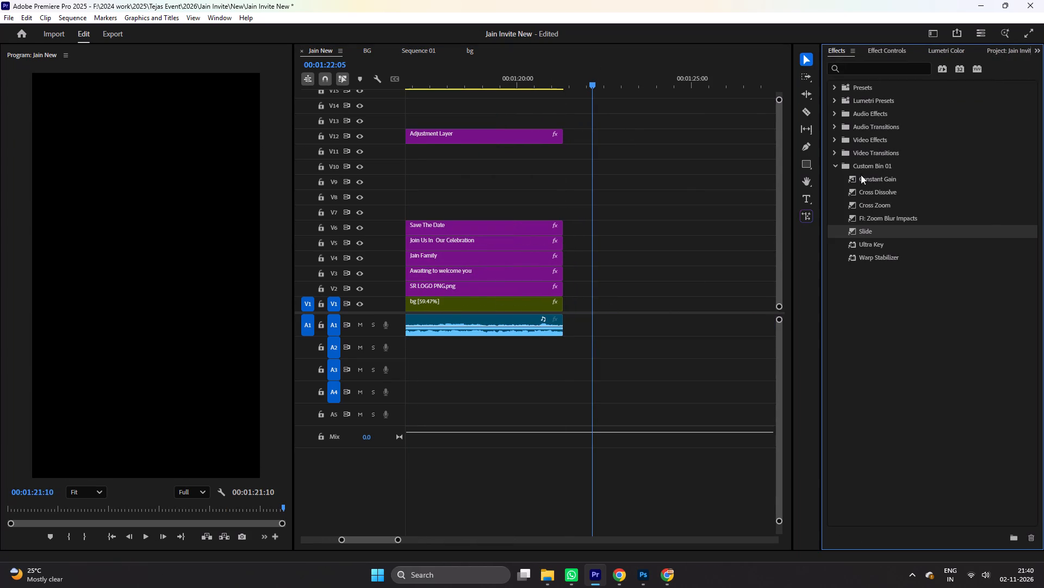
click(861, 173)
drag(857, 177, 556, 326)
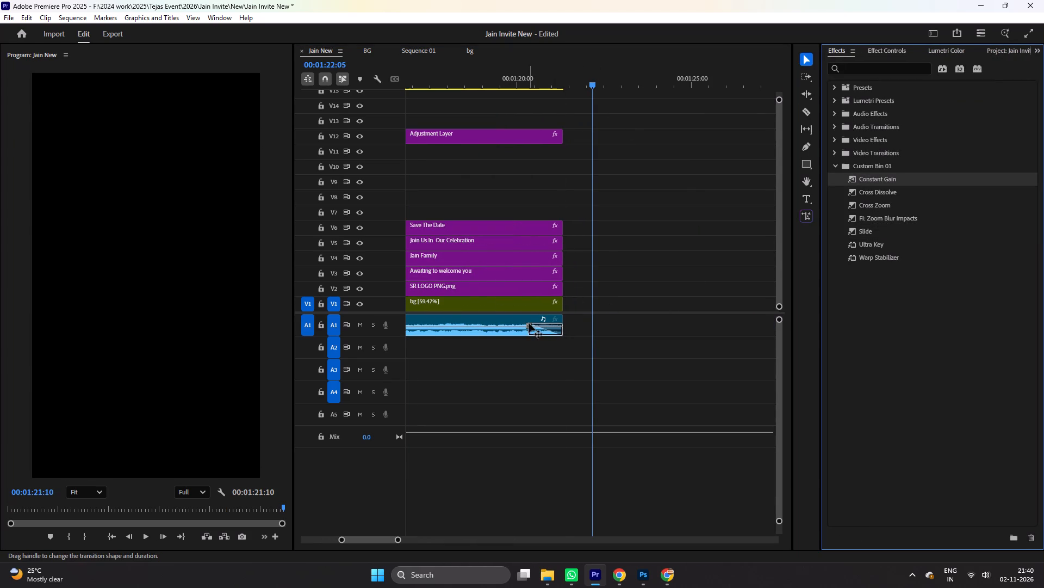
drag(530, 326, 469, 324)
click(502, 79)
key(space)
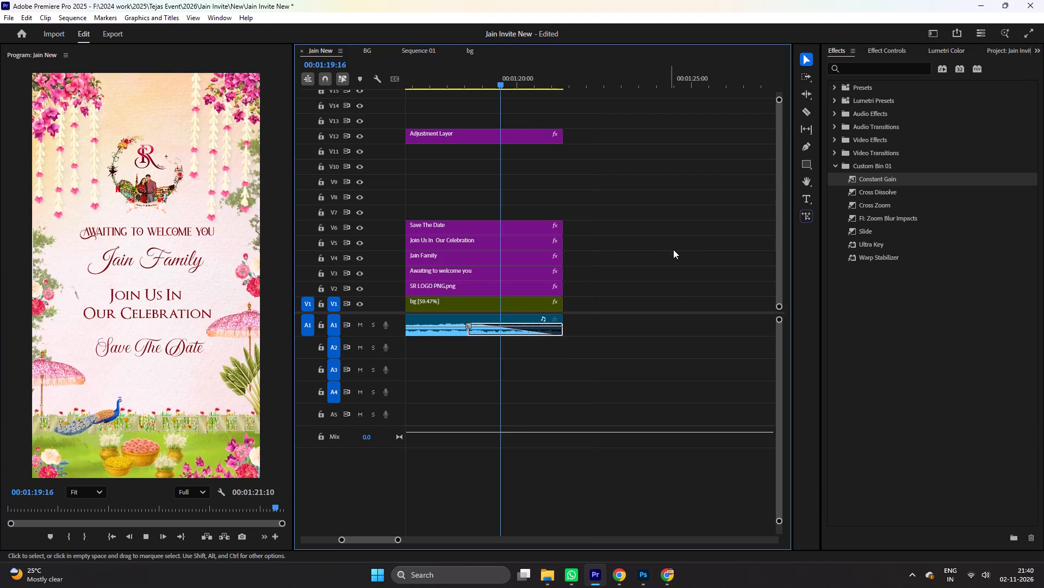
scroll(696, 274, up, 3)
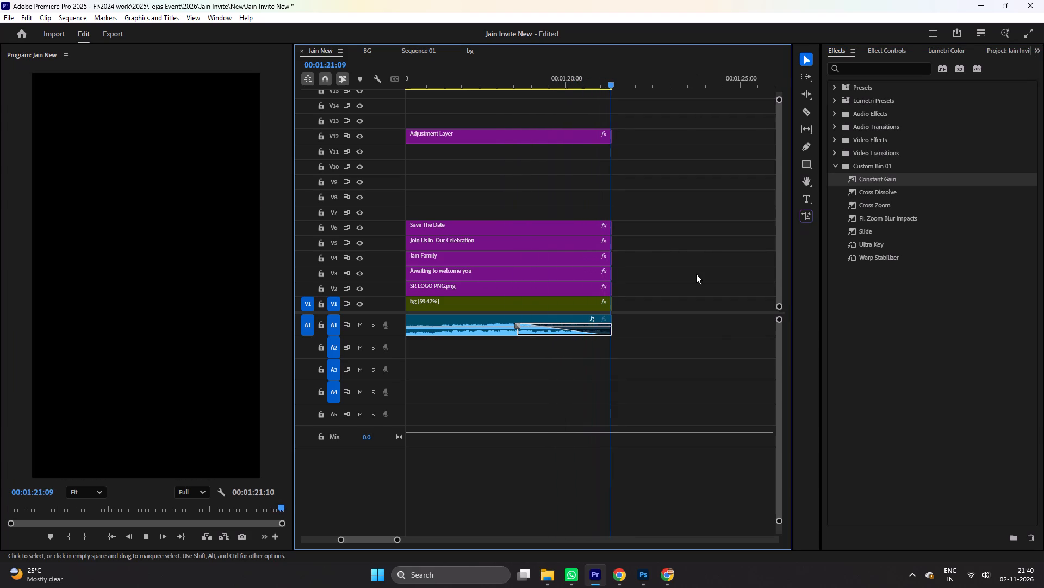
key(ctrl+s)
Cut the last bg clip on V1 at 00:01:21:02, delete its tail, rate-stretch the remainder to the sequence end, and save.
key(equal)
key(equal)
key(equal)
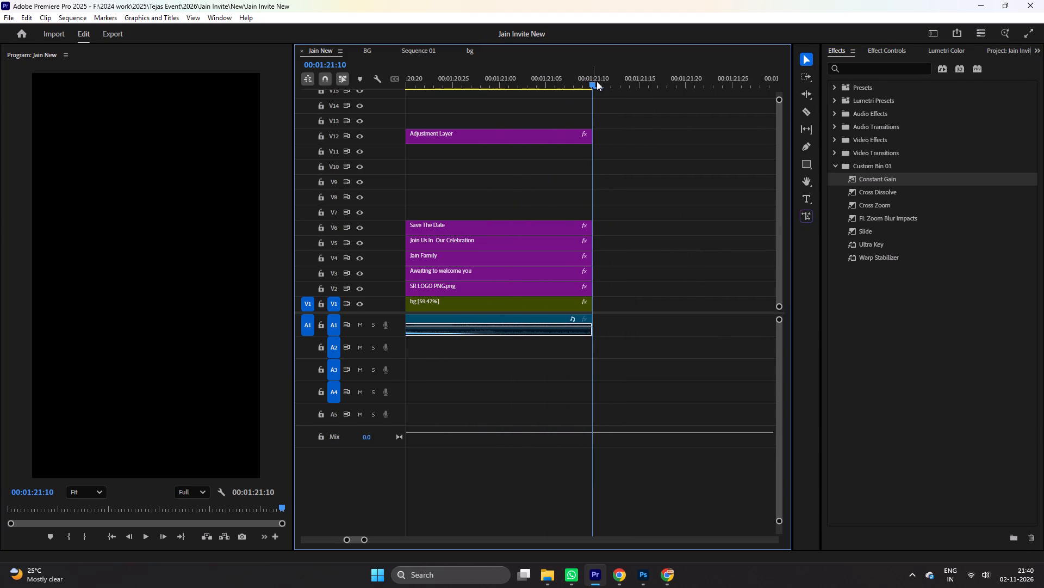
drag(596, 81, 526, 93)
key(c)
click(518, 307)
key(v)
click(535, 302)
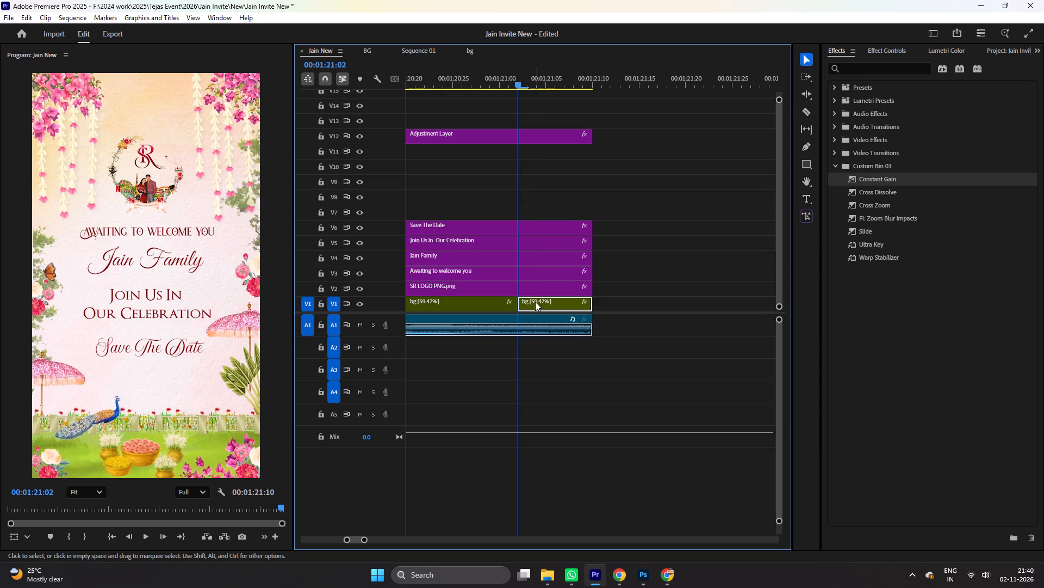
key(Delete)
key(r)
drag(513, 302, 591, 304)
key(v)
key(ctrl+s)
Play the final frames of the sequence and check the full timeline, with the playhead at 00:00:45:10.
key(ctrl+space)
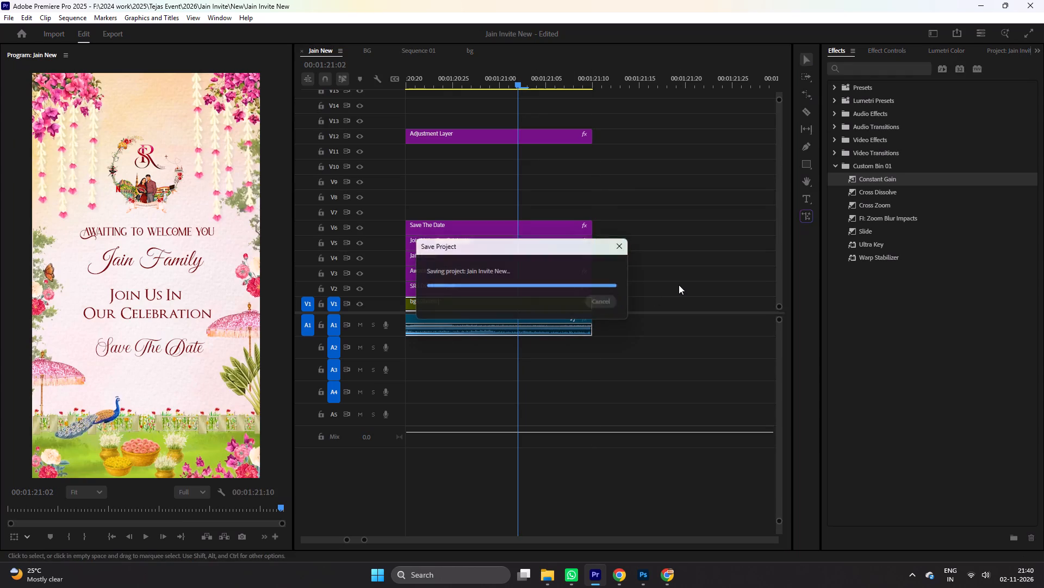
key(space)
key(v)
click(684, 280)
key(minus)
key(minus)
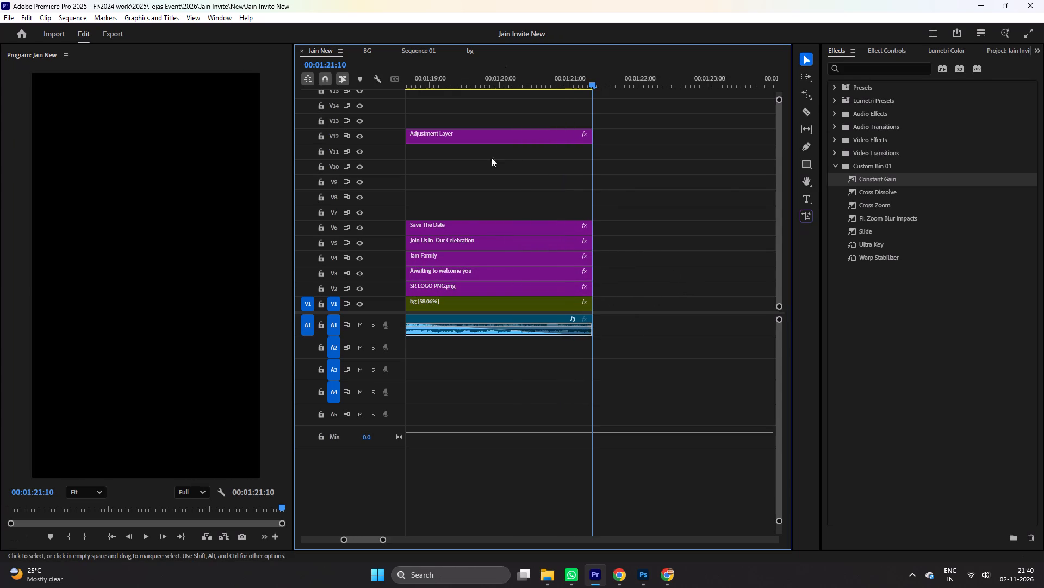
key(minus)
key(minus)
key(minus)
key(minus)
key(minus)
key(minus)
click(456, 83)
key(equal)
key(equal)
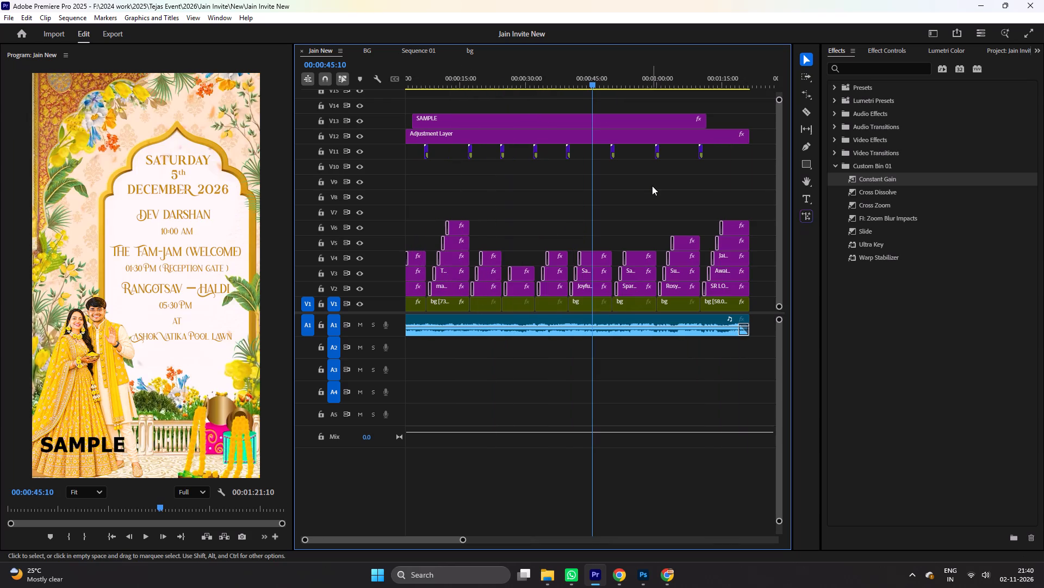
Save the project and set the H.264 export's target bitrate to 8 Mbps.
key(ctrl+s)
key(ctrl+m)
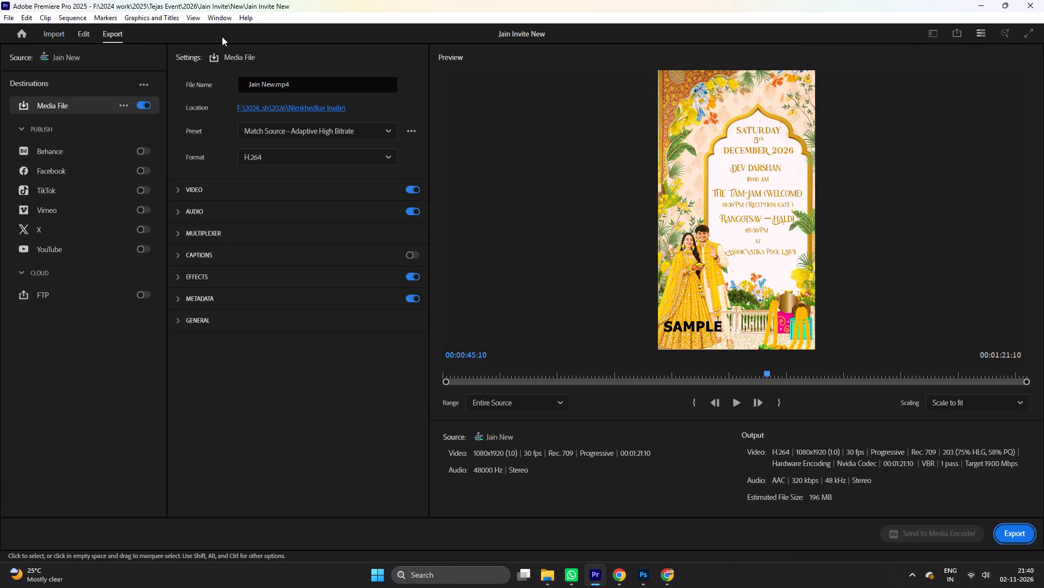
click(179, 193)
click(194, 363)
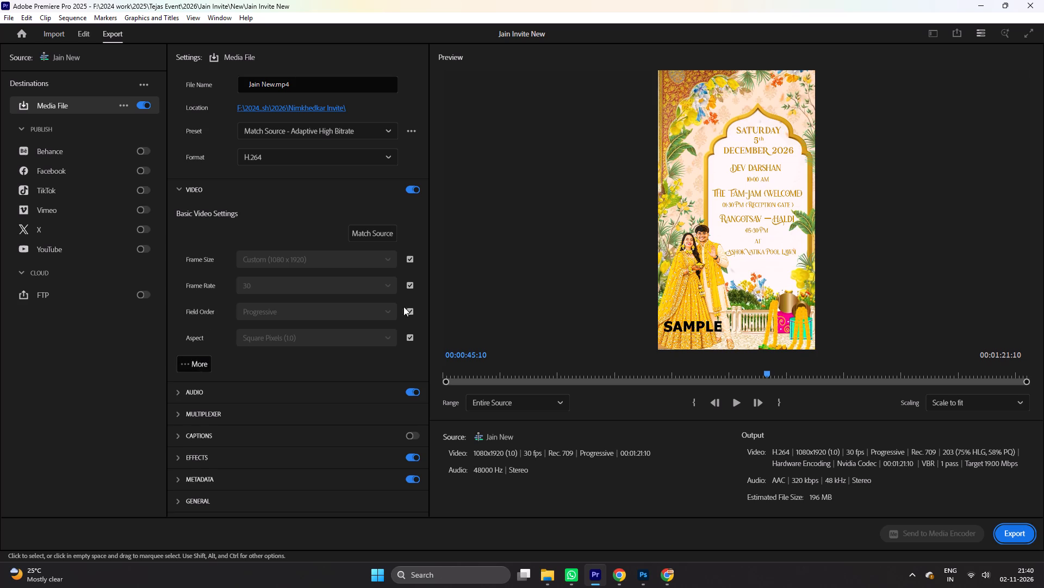
drag(428, 237, 429, 407)
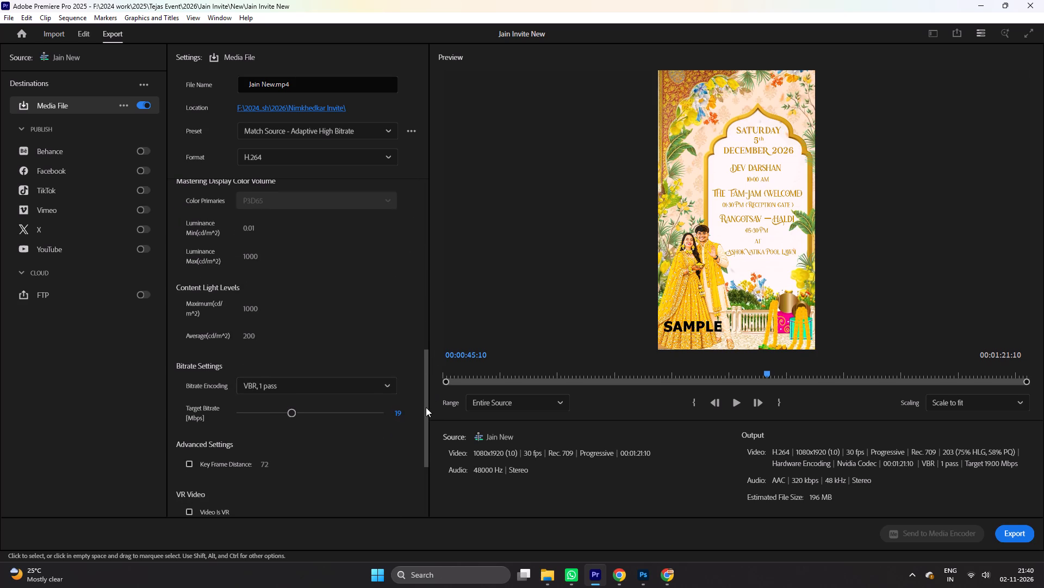
click(405, 411)
text(11)
key(Return)
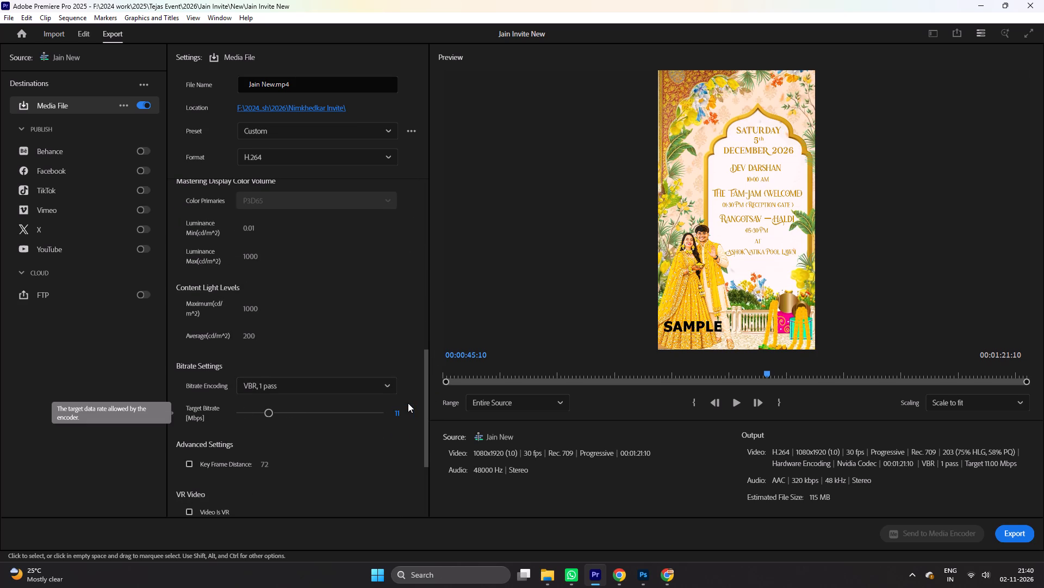
click(396, 418)
key(8)
key(Return)
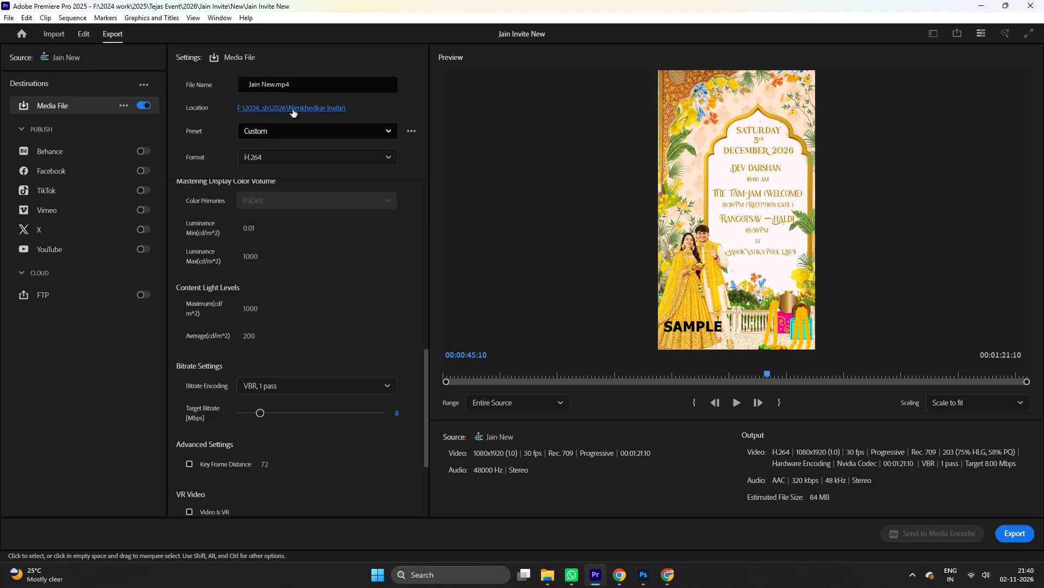
Export the video to the Jain Invite folder as Jain Wedding Invite, replacing the existing file.
click(293, 109)
click(46, 134)
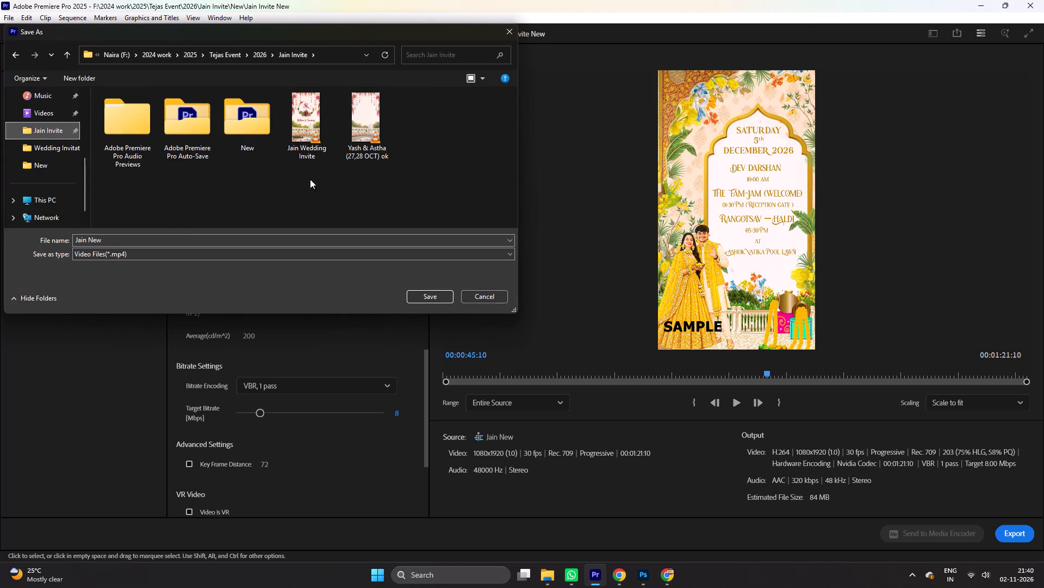
click(313, 136)
click(436, 301)
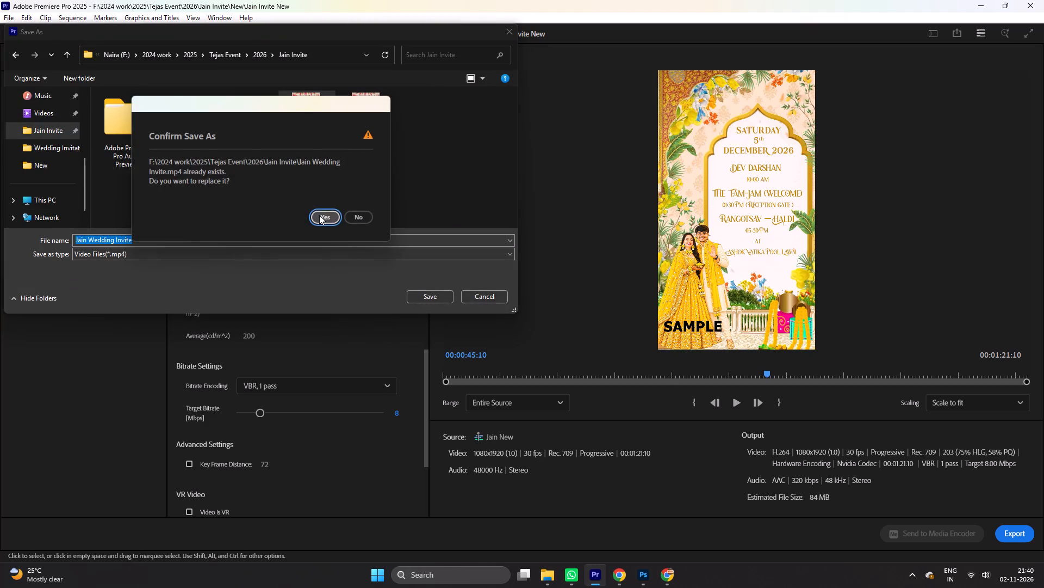
click(319, 215)
click(1010, 528)
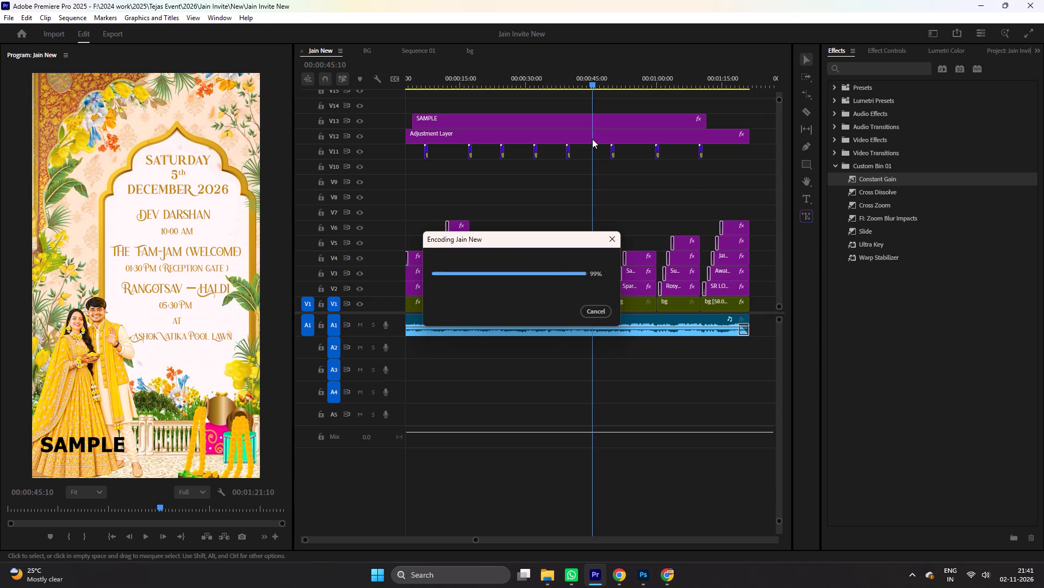
Close Premiere Pro, saving the changes to the Jain Invite project.
click(1043, 0)
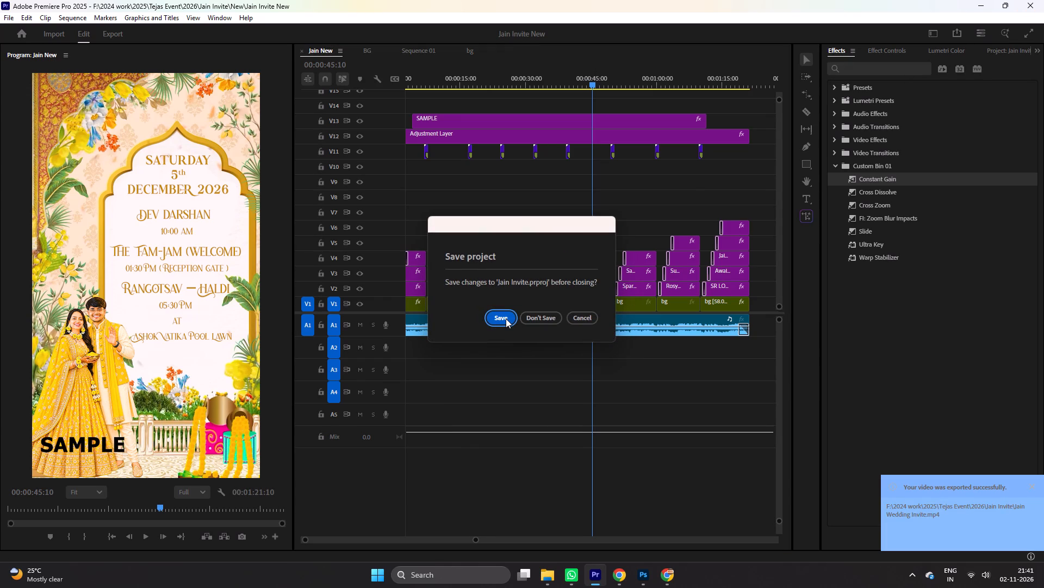
click(506, 318)
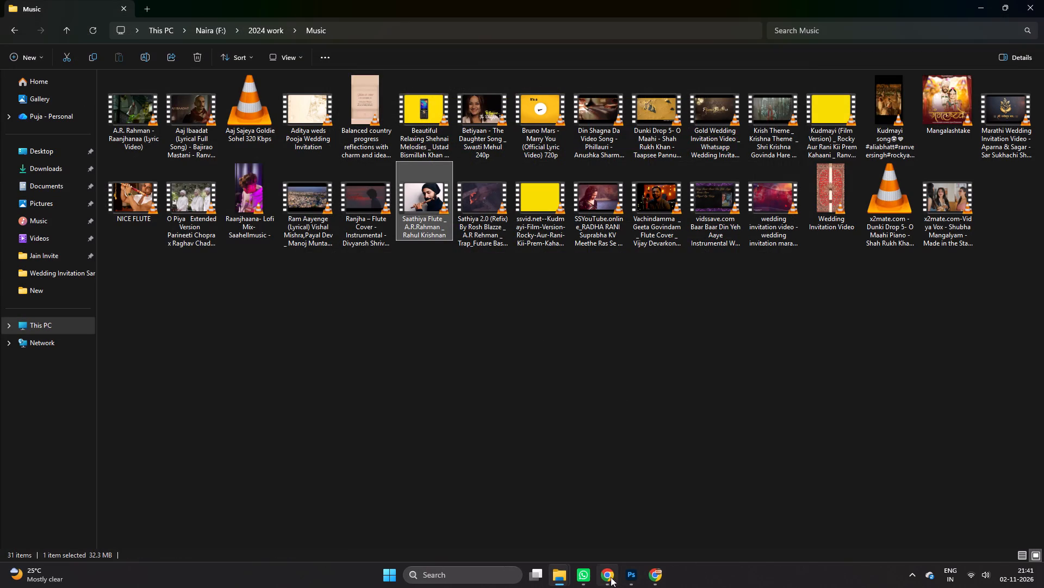